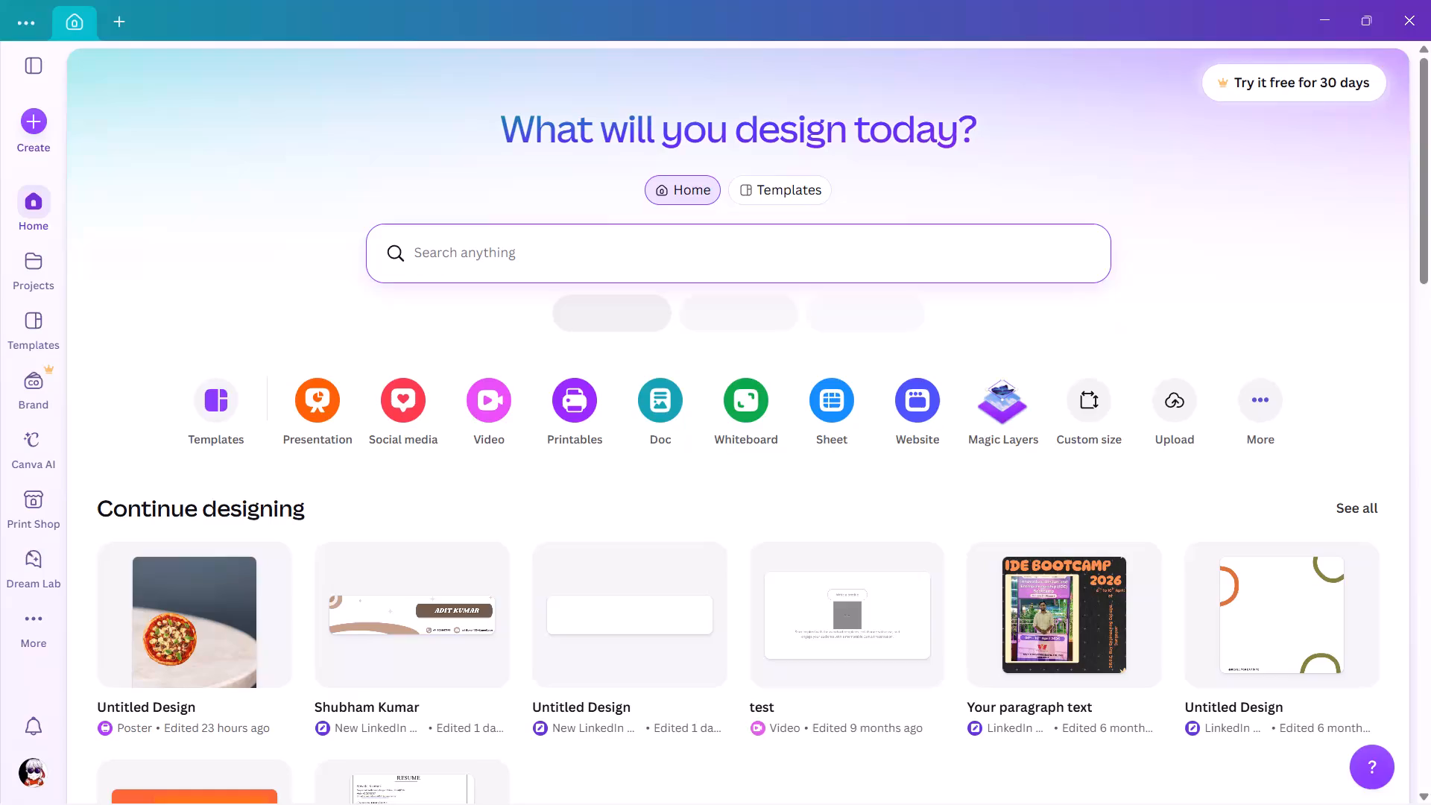
Search for "linkedin banner" designs.
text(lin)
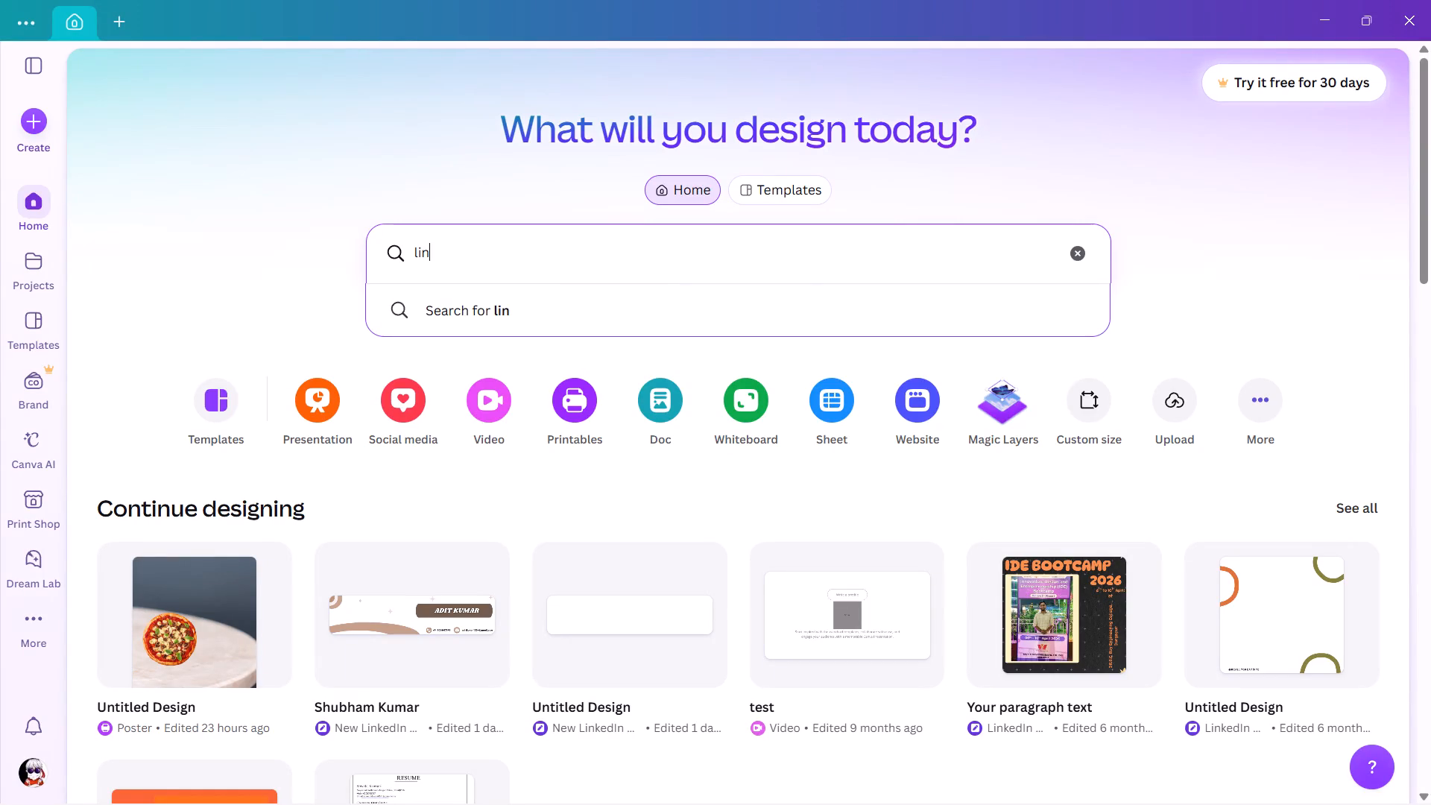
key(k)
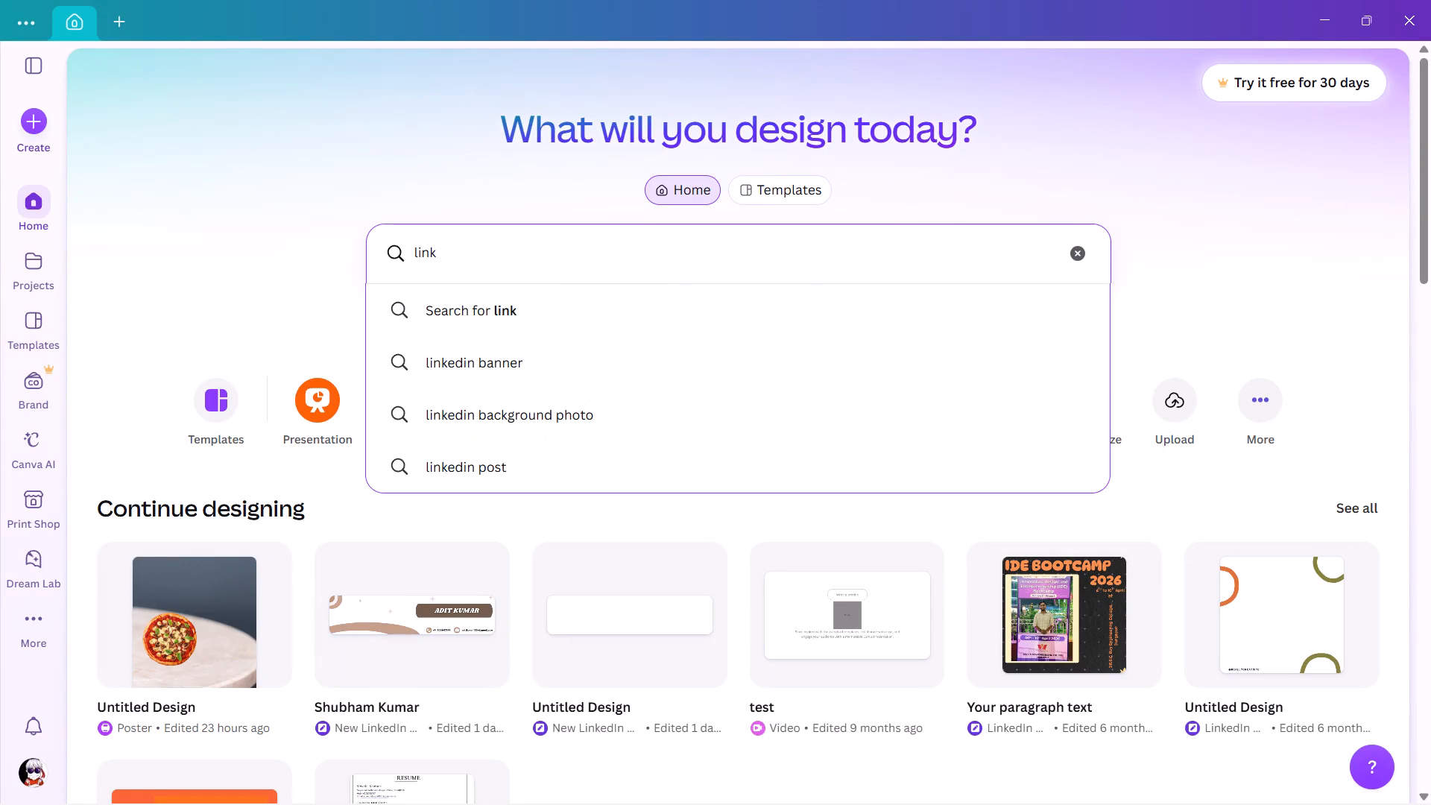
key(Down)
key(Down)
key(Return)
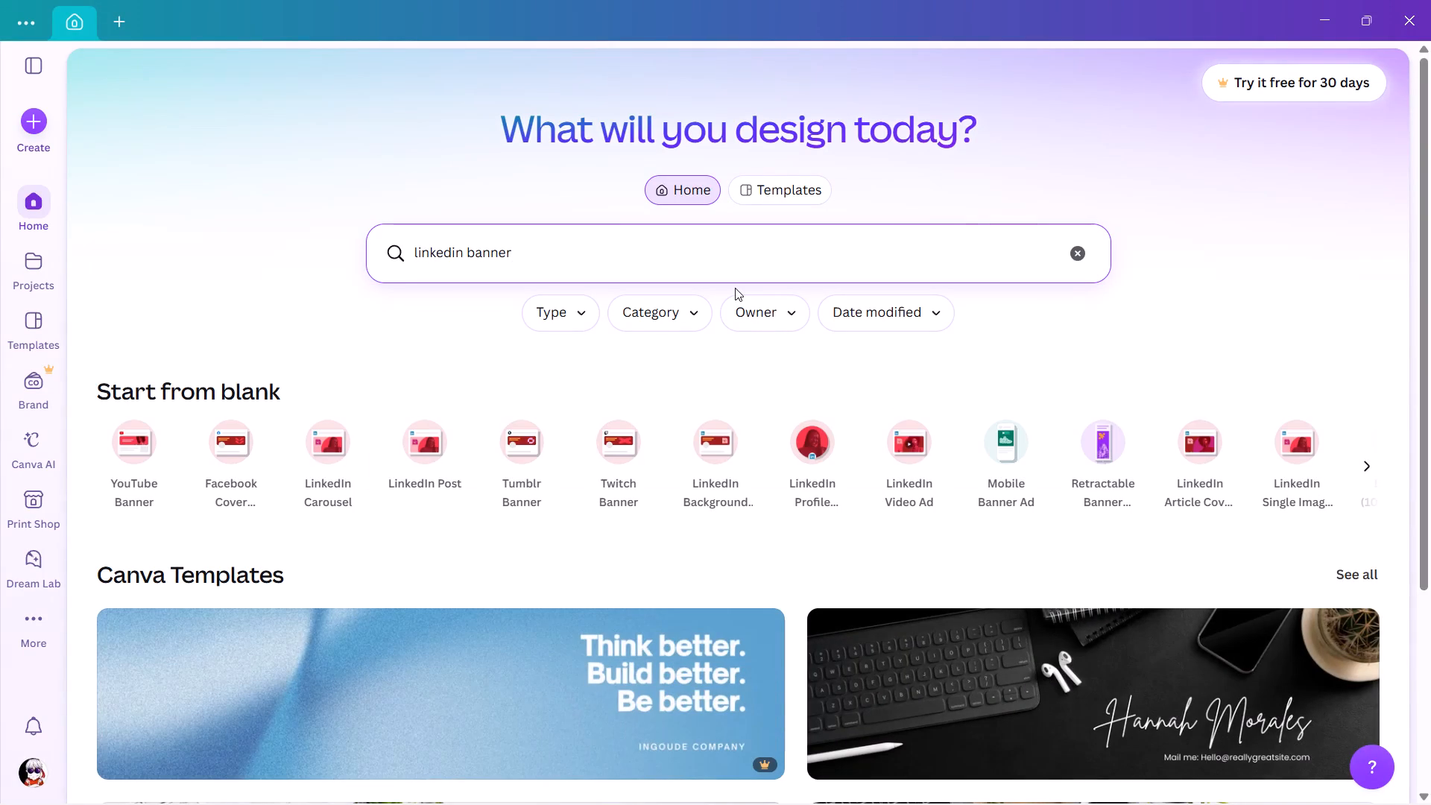
Look over the blank formats and templates offered for the LinkedIn banner search.
scroll(735, 288, down, 2)
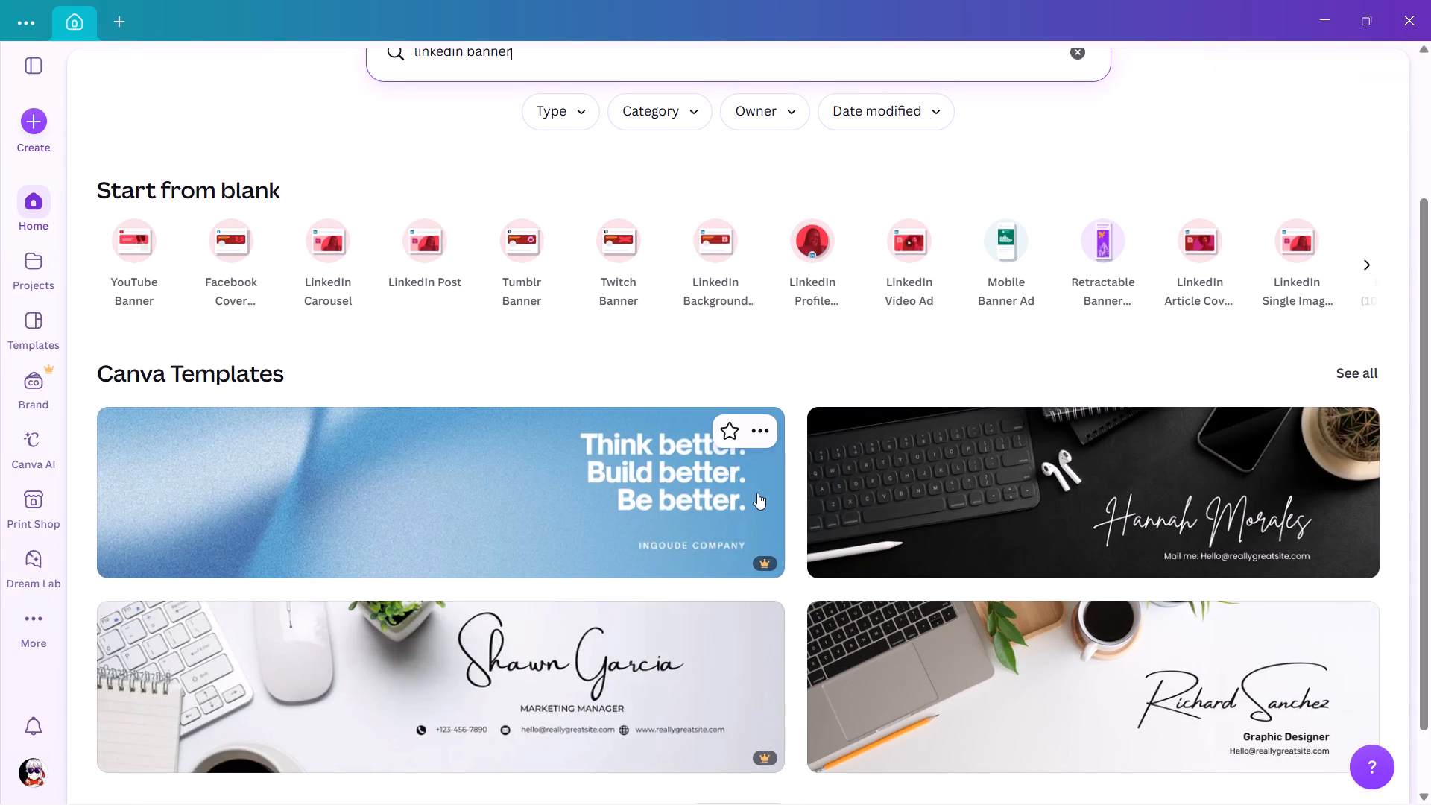
scroll(802, 505, down, 4)
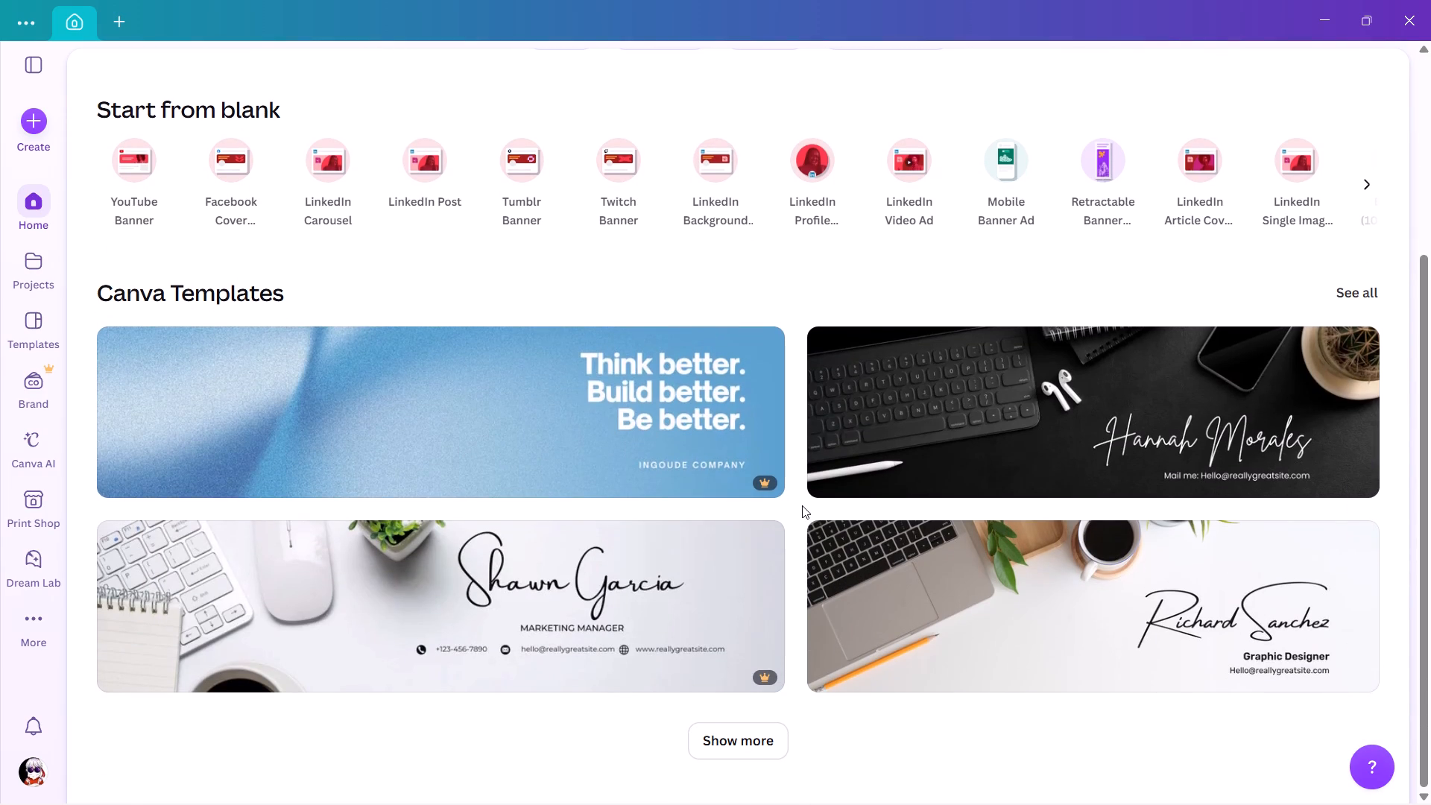
scroll(752, 514, up, 1)
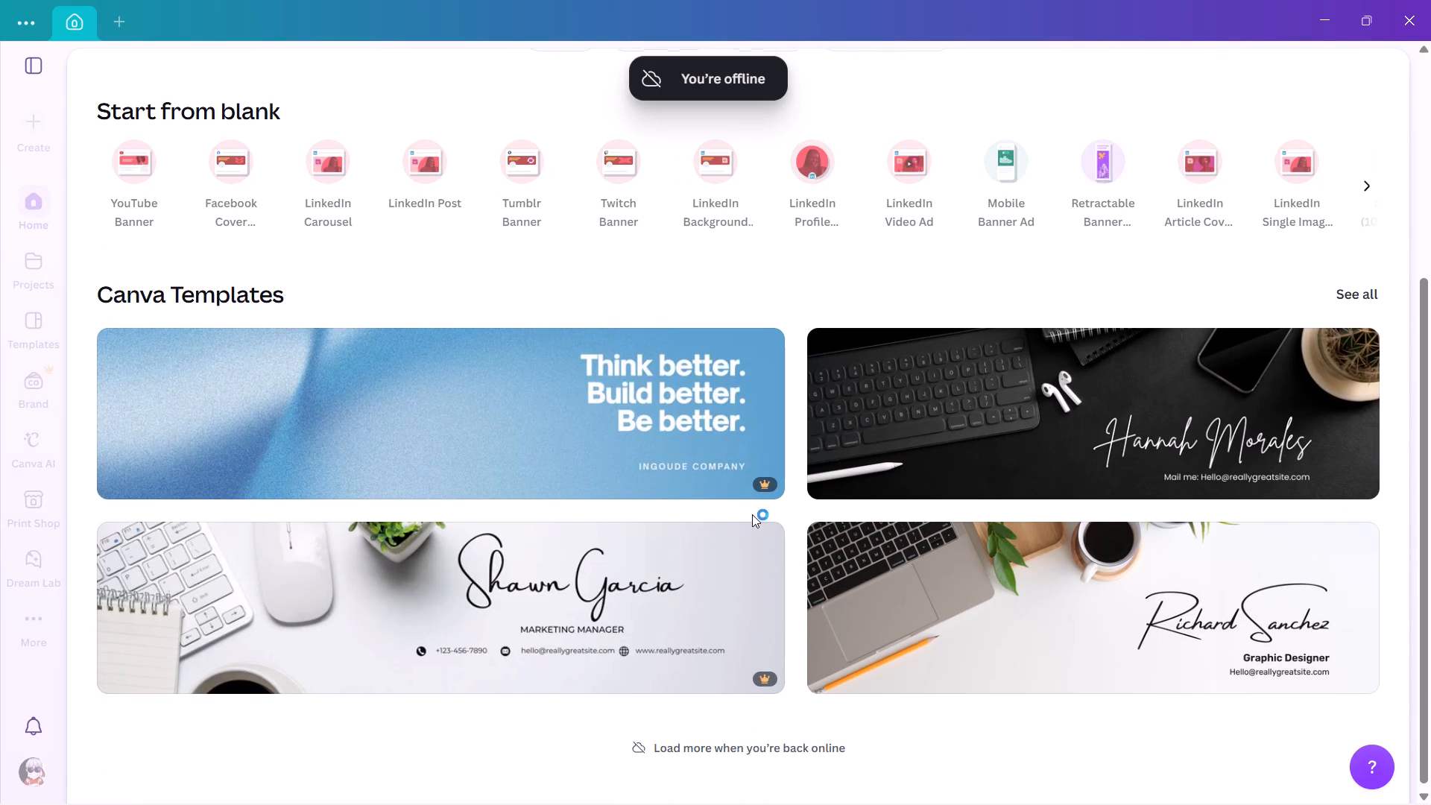
scroll(752, 514, up, 2)
Check the Wi-Fi connection in the system quick settings and rerun the "linkedin banner" search.
click(1210, 799)
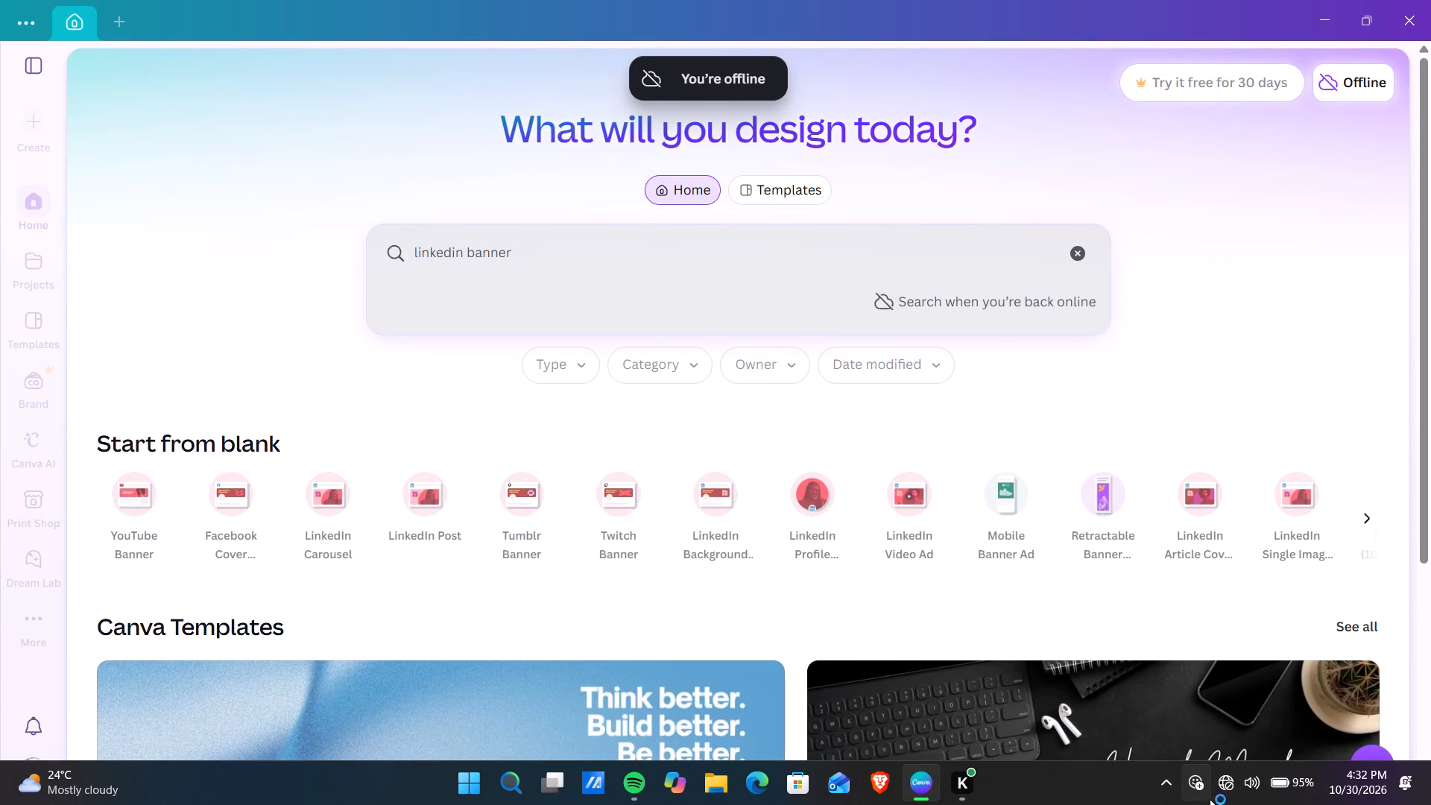
click(1239, 800)
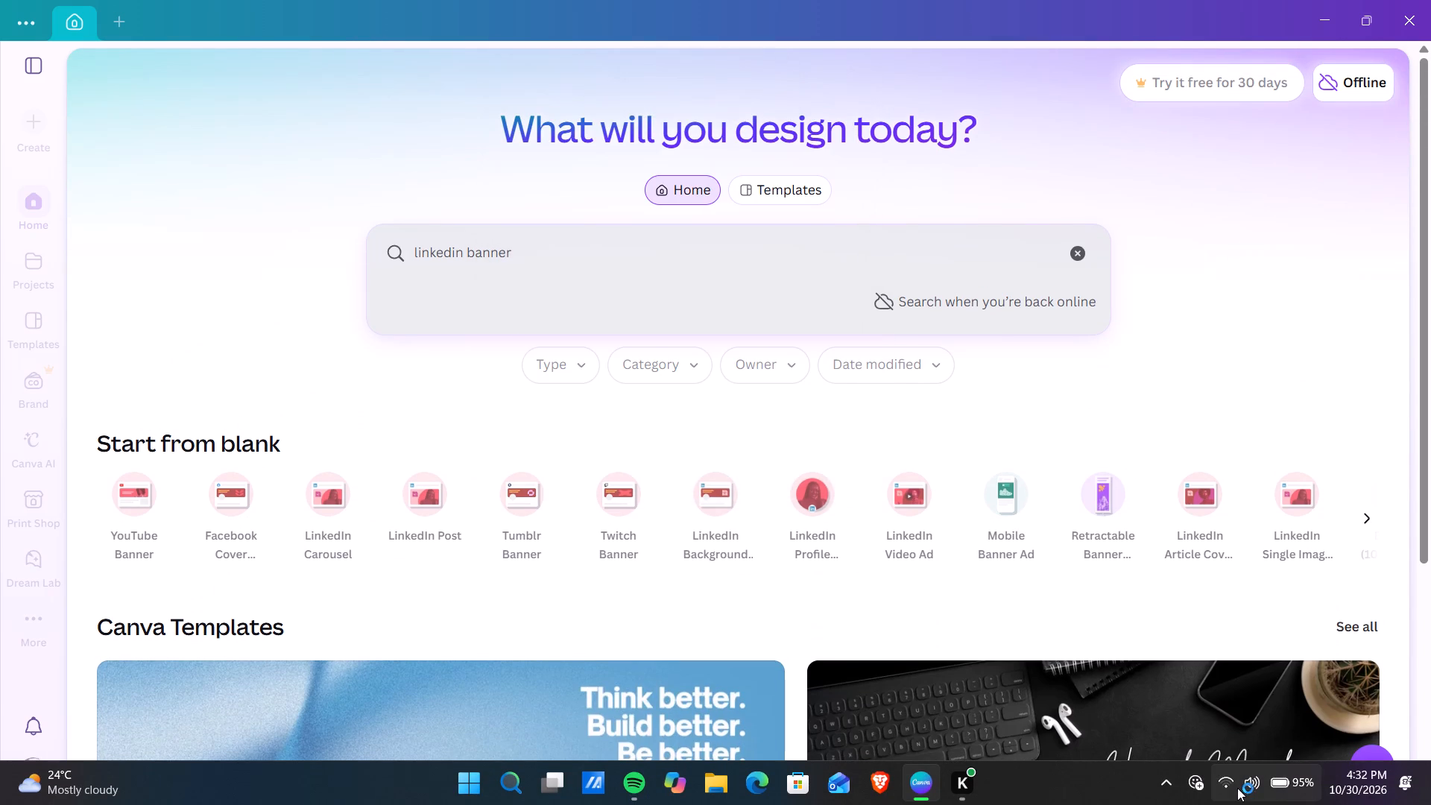
click(1231, 779)
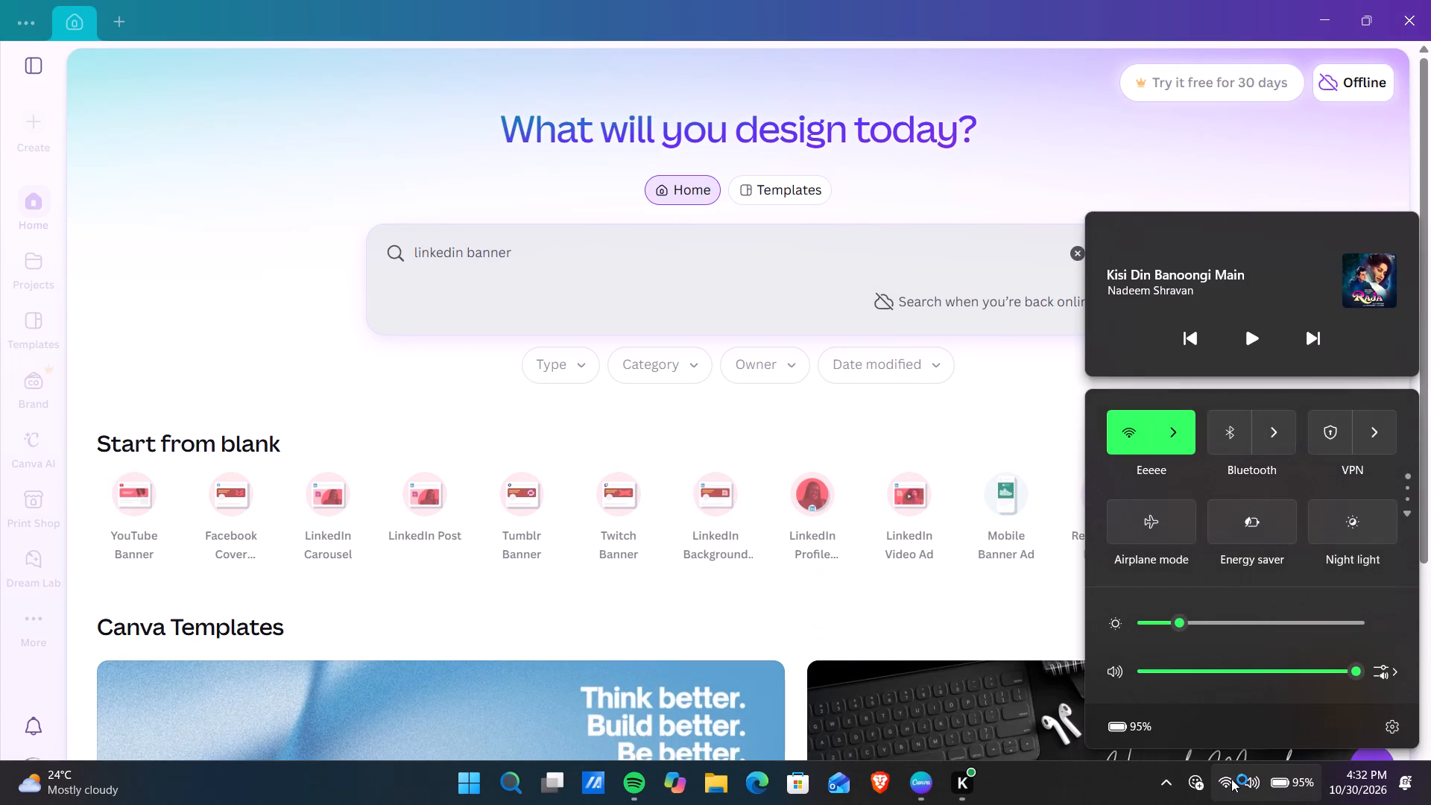
double_click(735, 274)
key(Return)
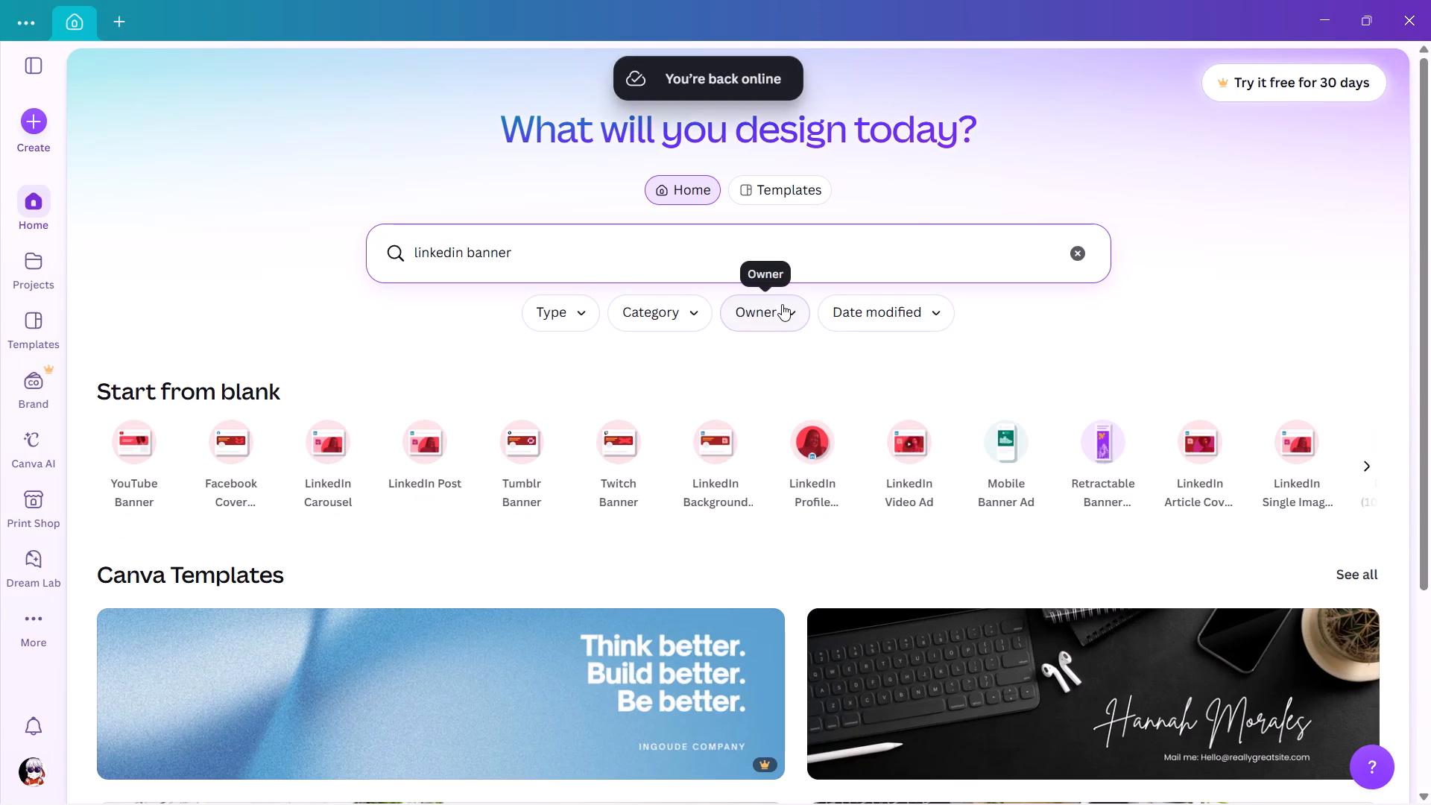
Open the full set of LinkedIn banner templates and browse their layouts and styles.
scroll(782, 304, down, 4)
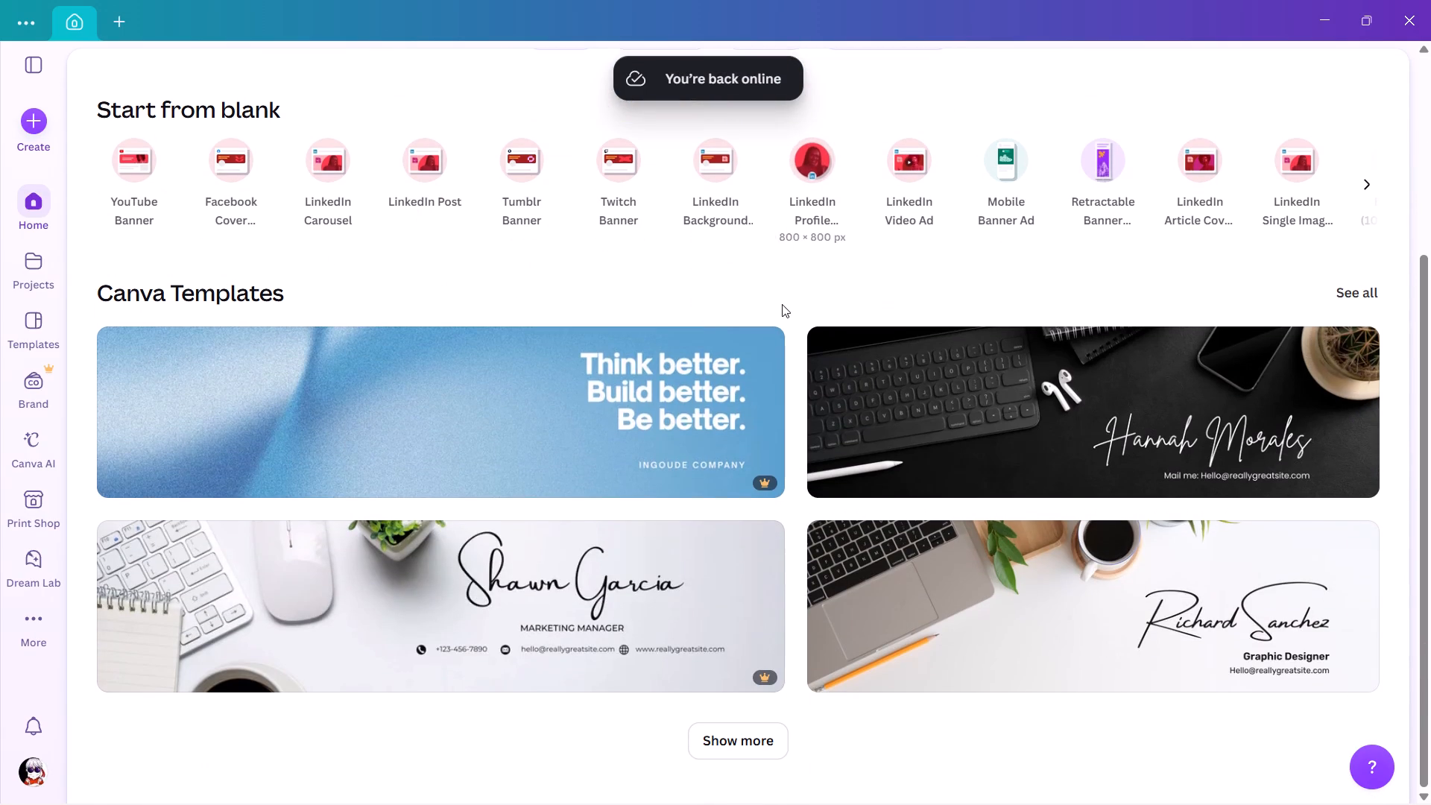
scroll(782, 304, up, 6)
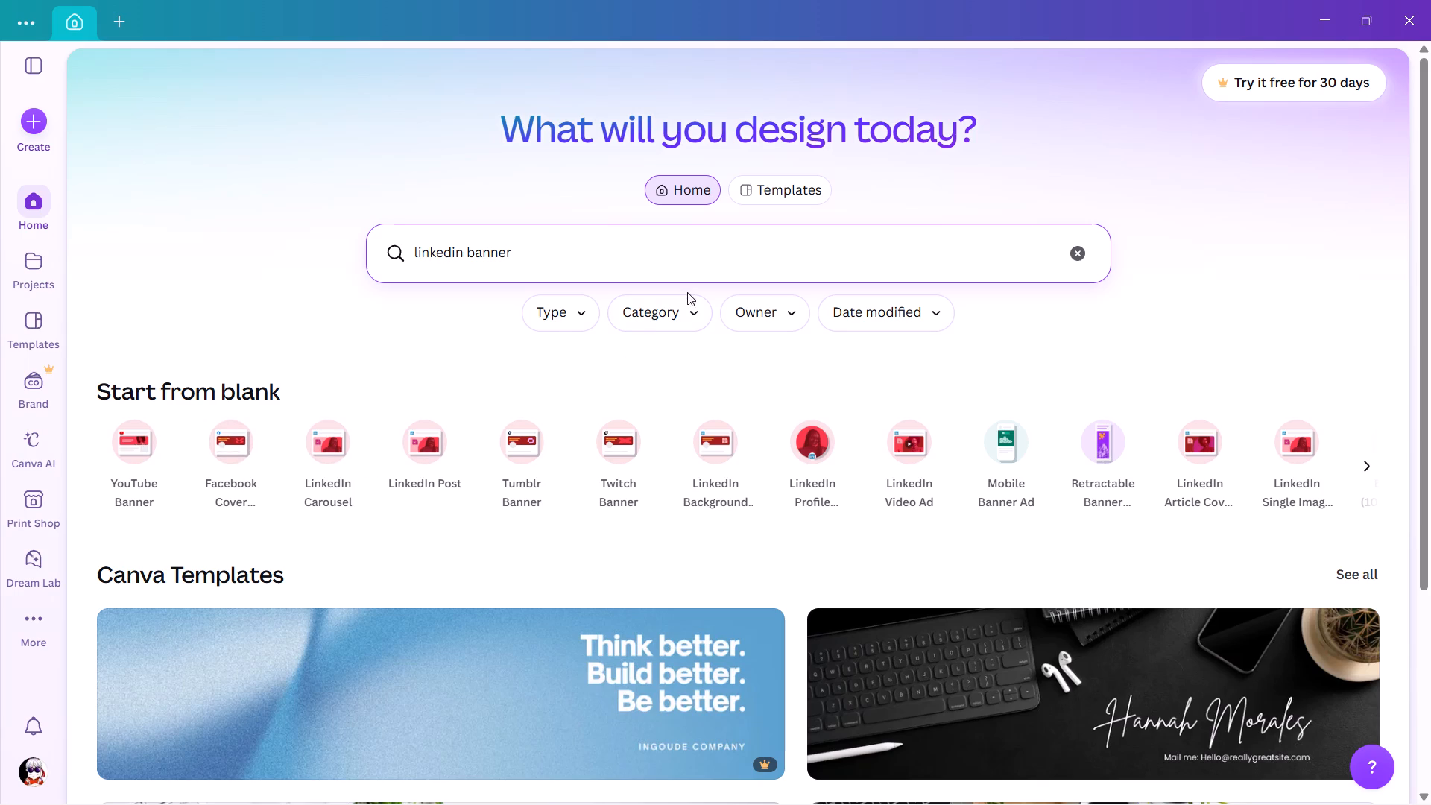
scroll(759, 284, down, 3)
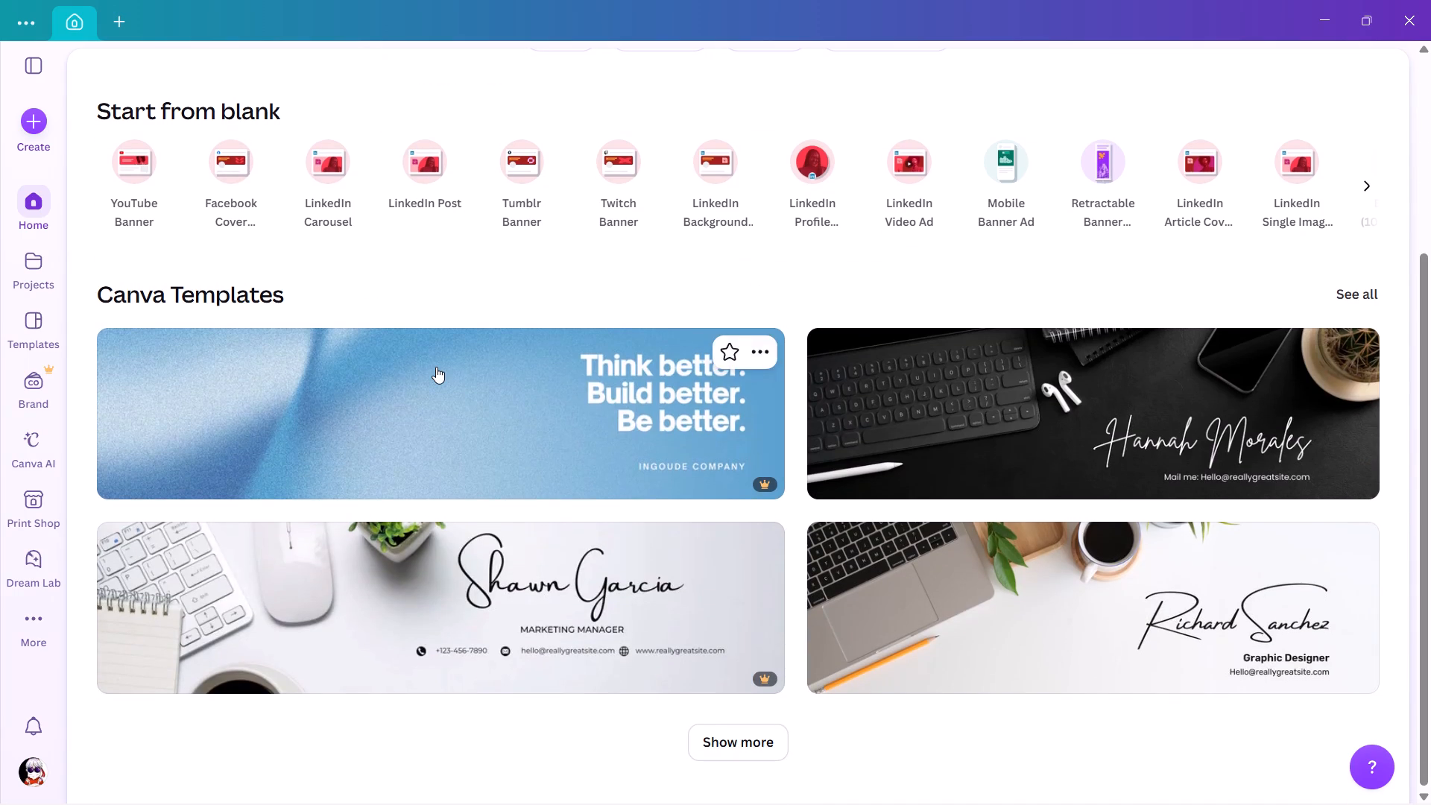
scroll(998, 452, down, 1)
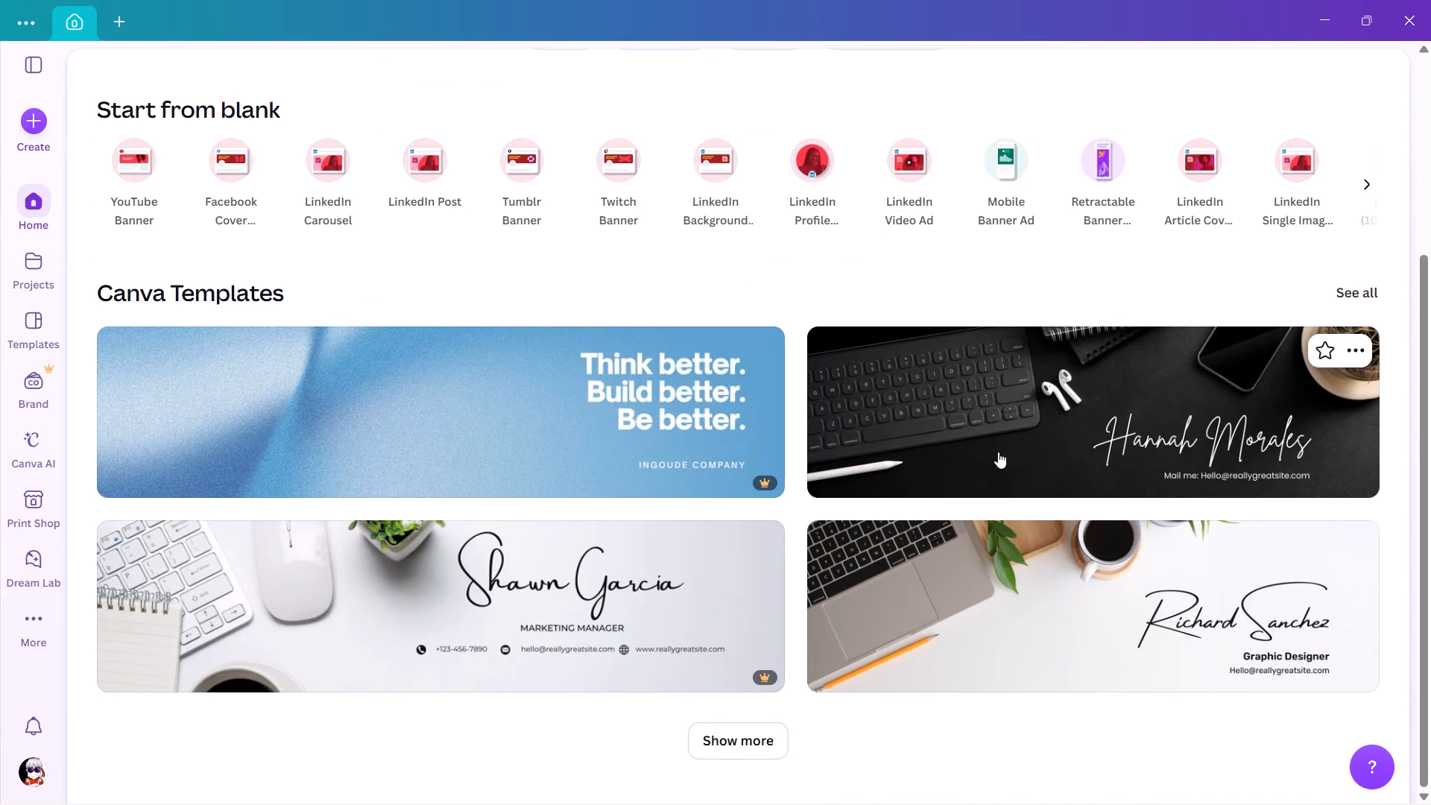
scroll(998, 452, down, 1)
click(1373, 288)
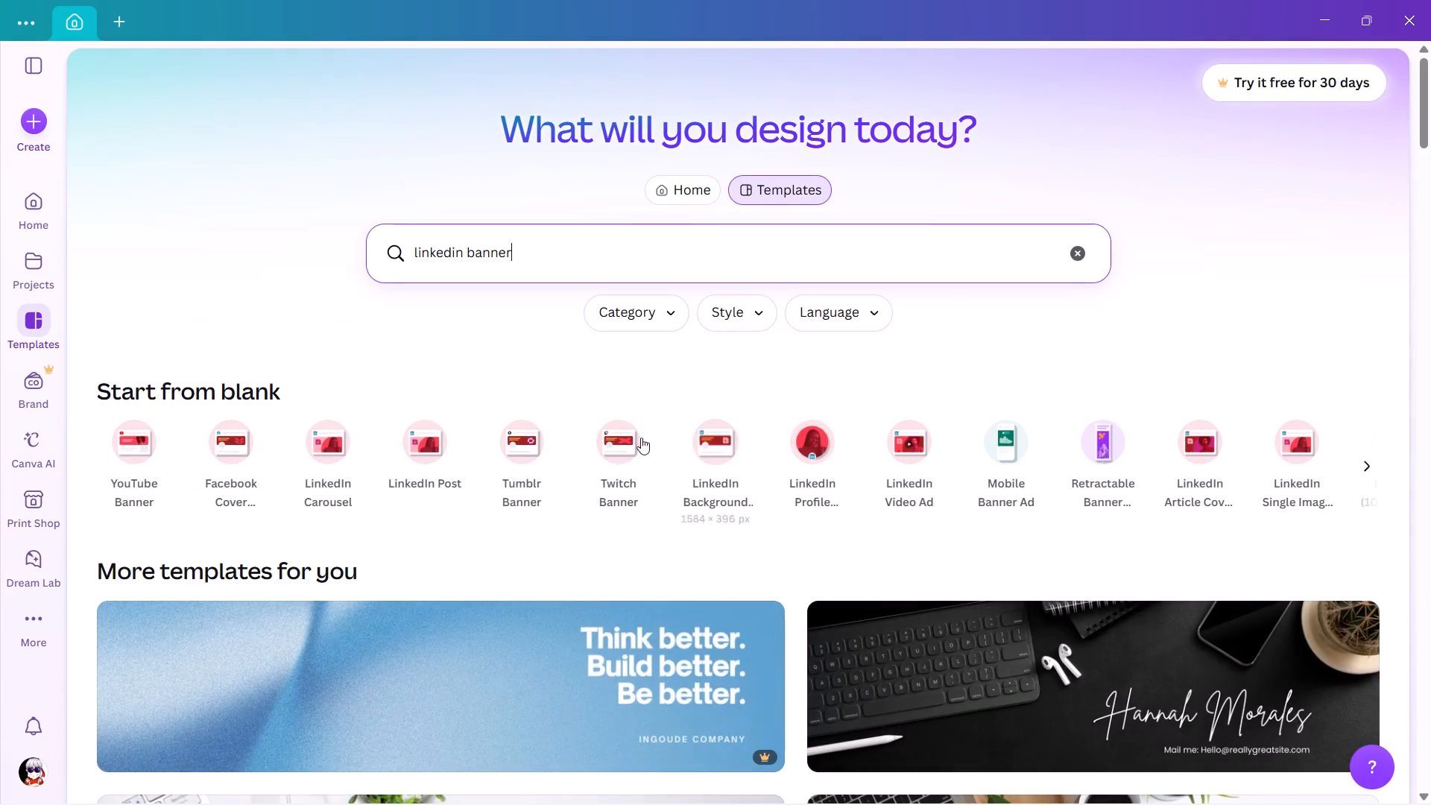
scroll(479, 467, down, 8)
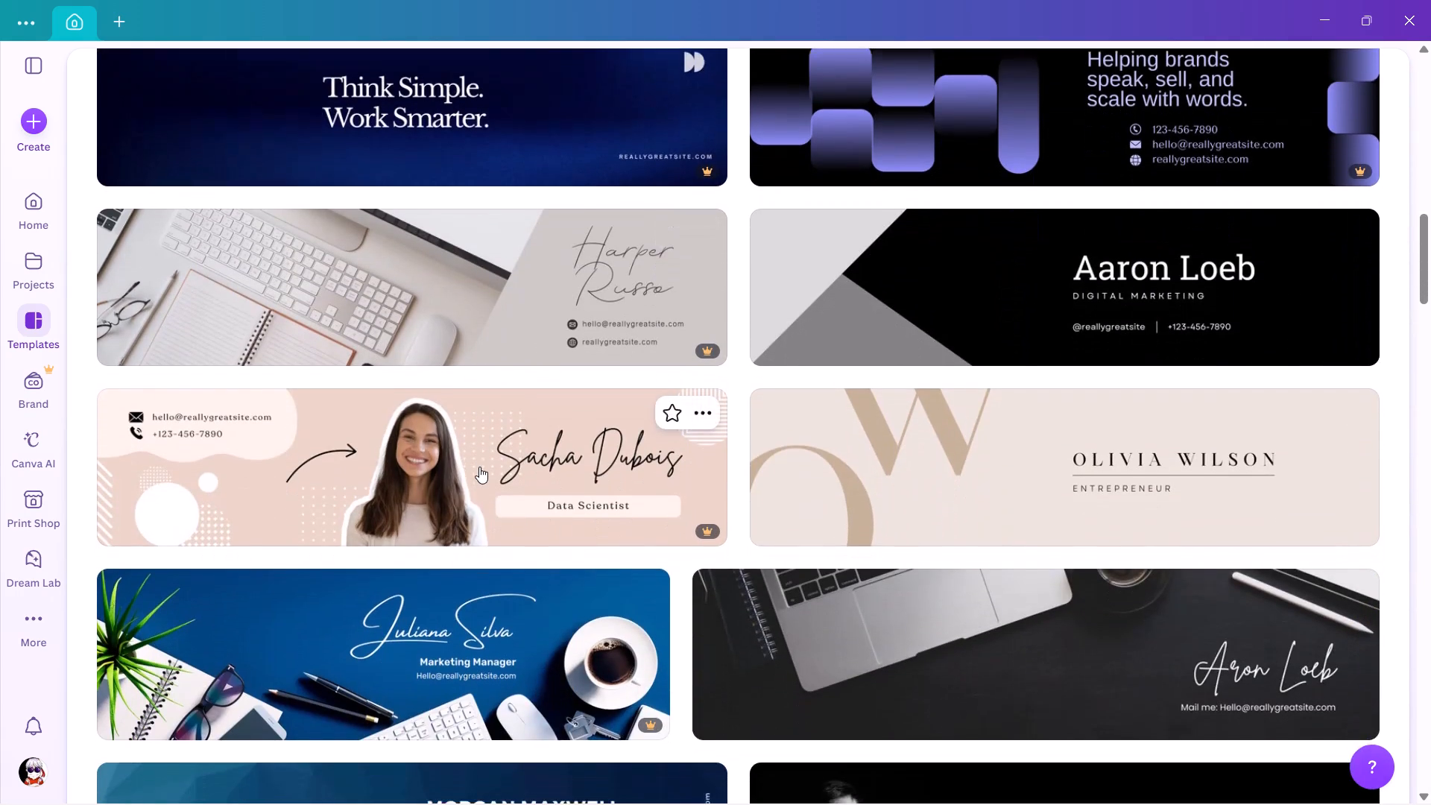
scroll(479, 467, down, 4)
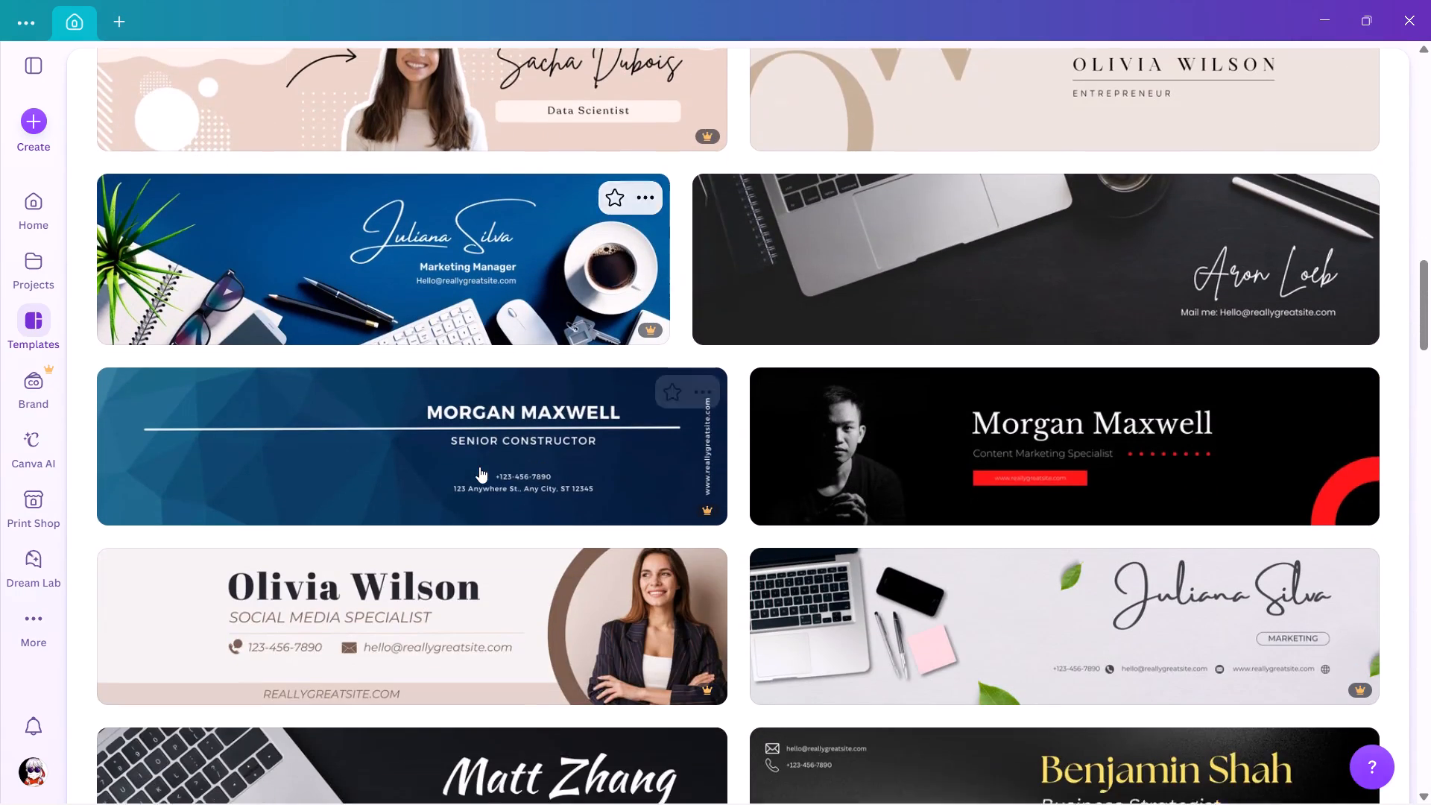
scroll(479, 467, up, 13)
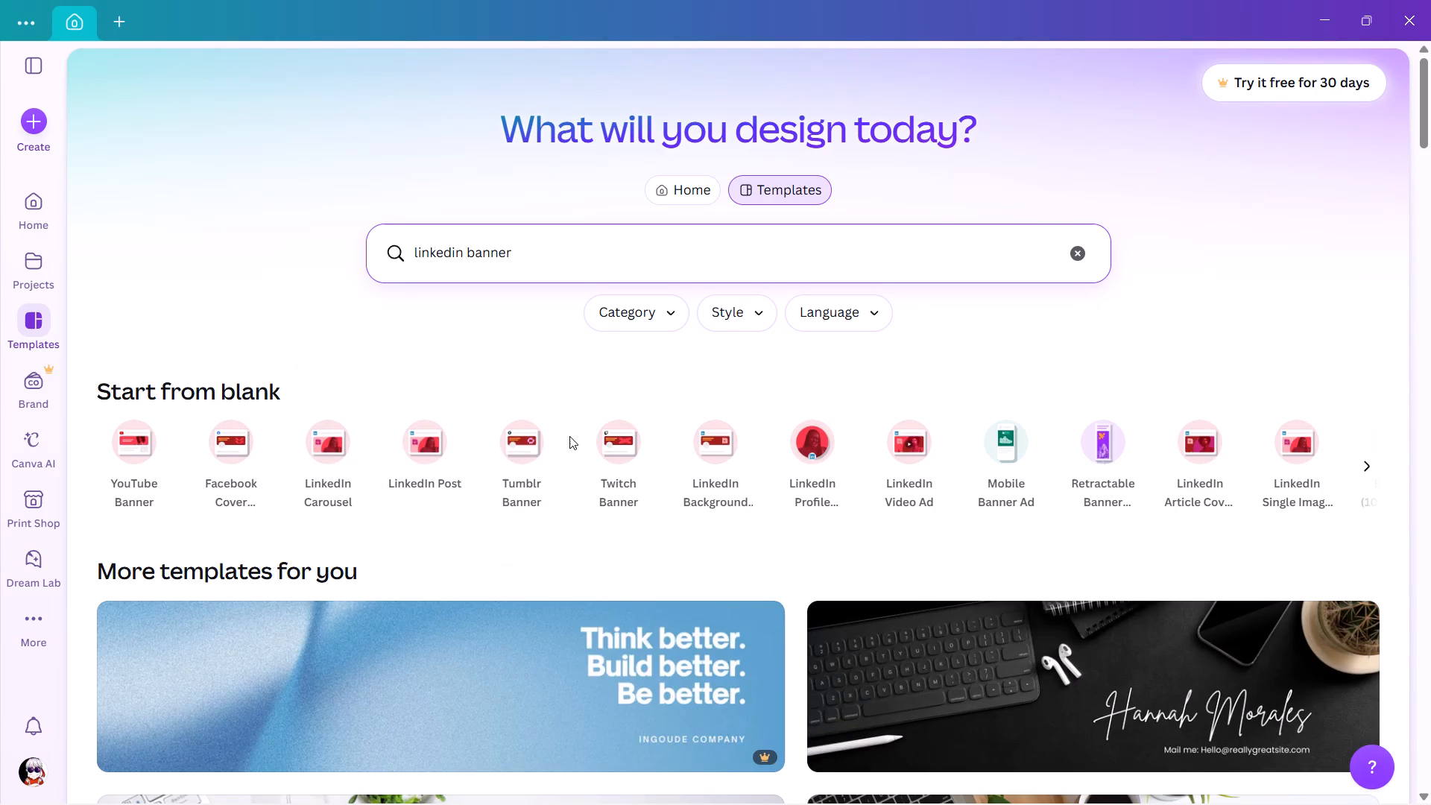
Create a blank LinkedIn Background design of 1584 × 396 px.
click(701, 445)
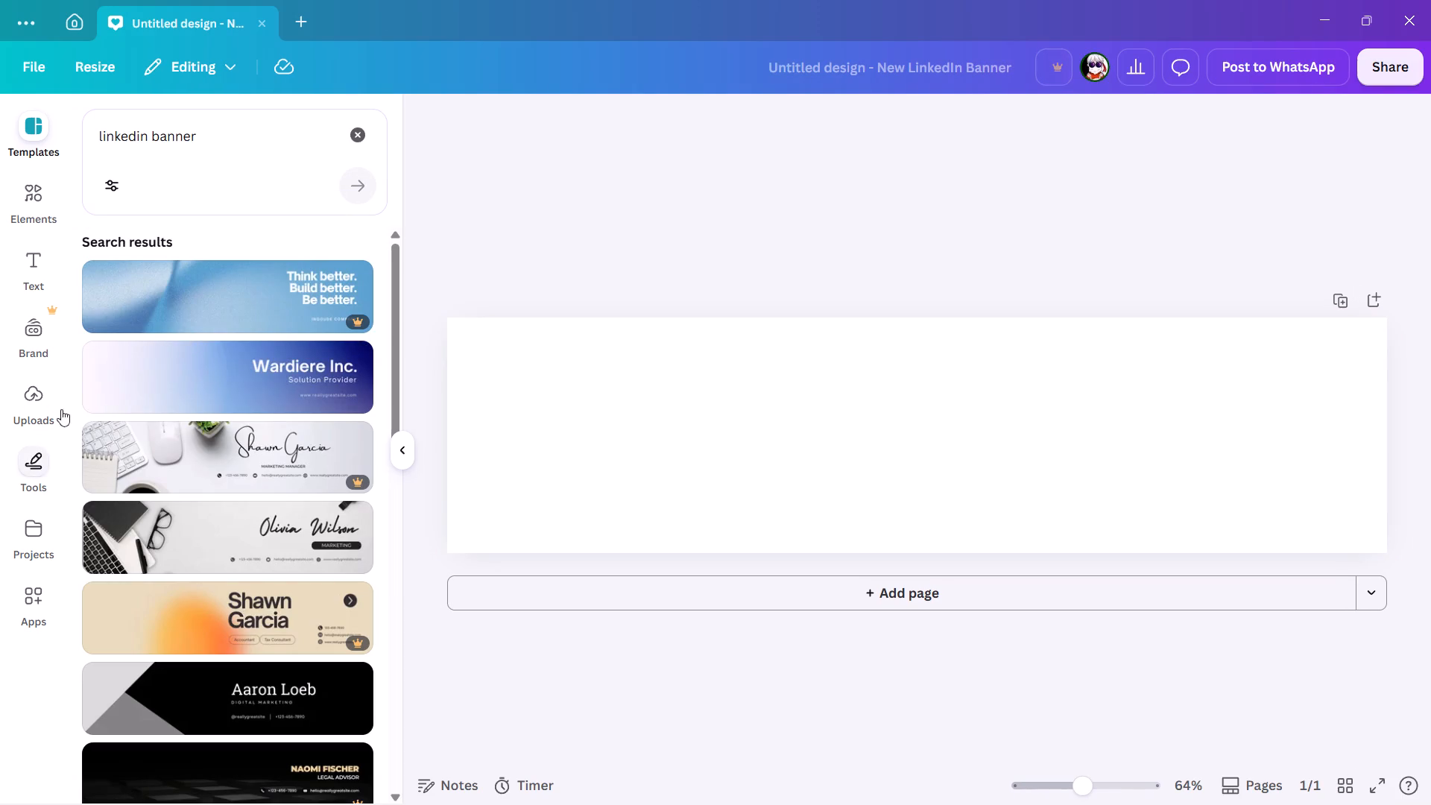
Try grey and gradient presets on the banner background, settling on the 90° linear gradient from #000000 to #ffffff.
click(55, 208)
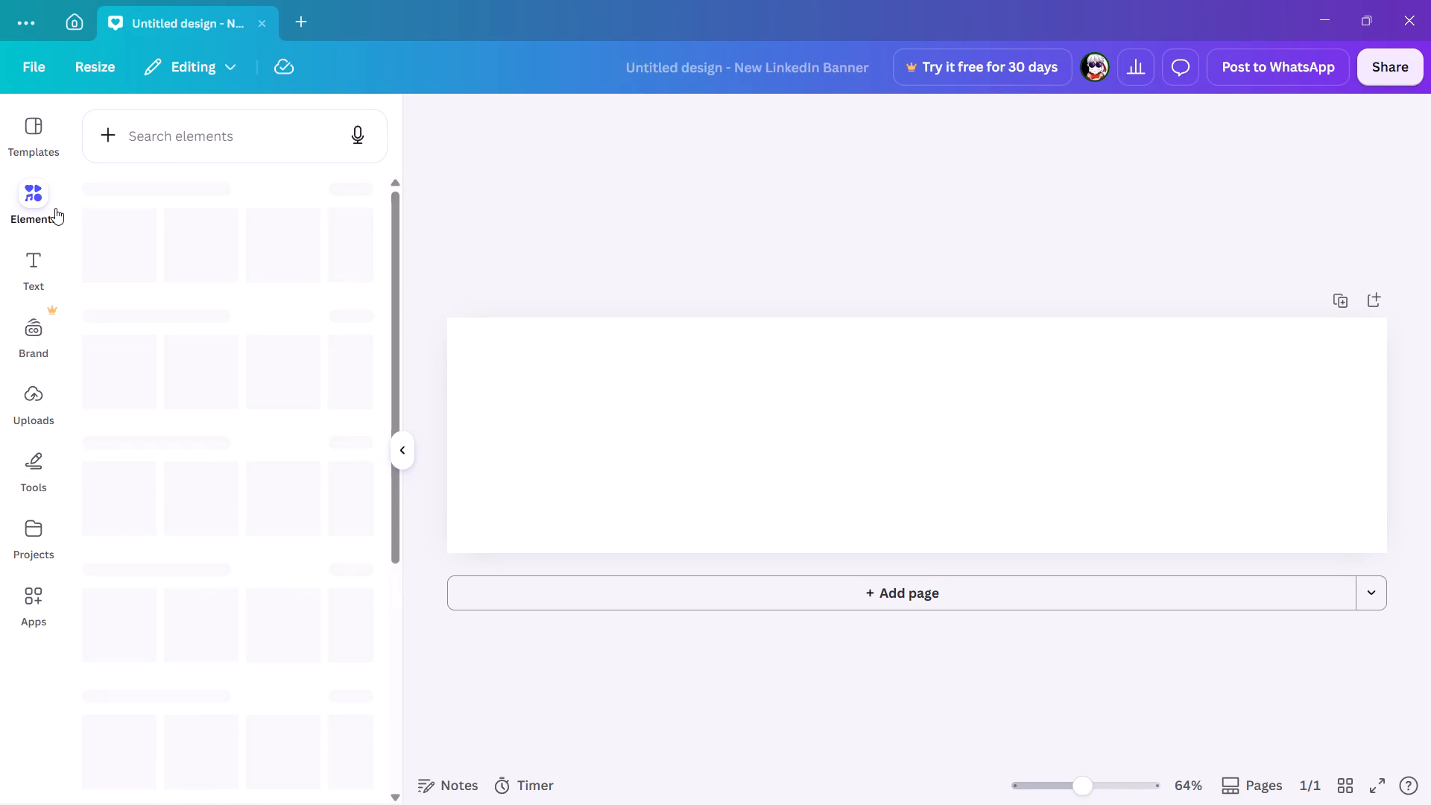
click(621, 449)
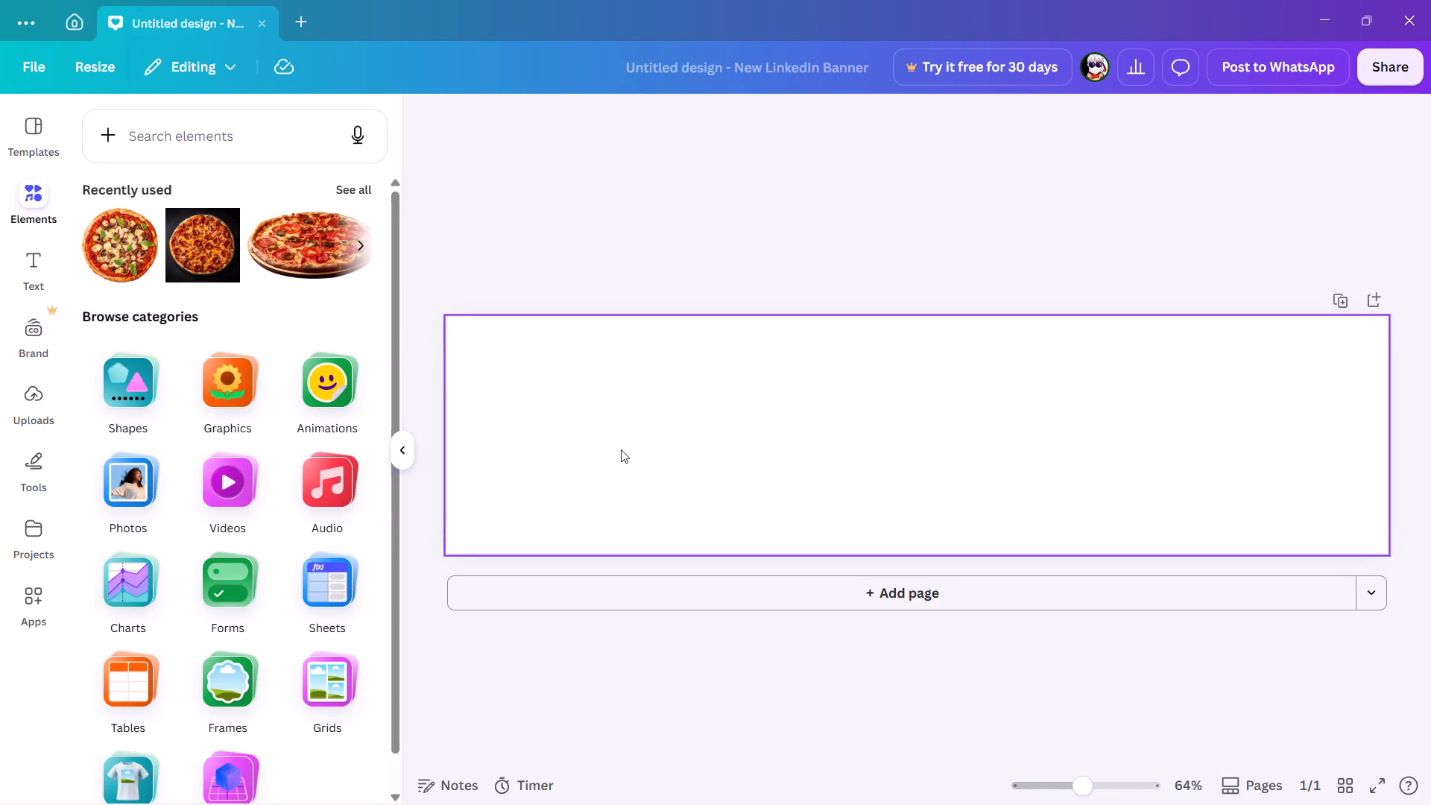
click(922, 120)
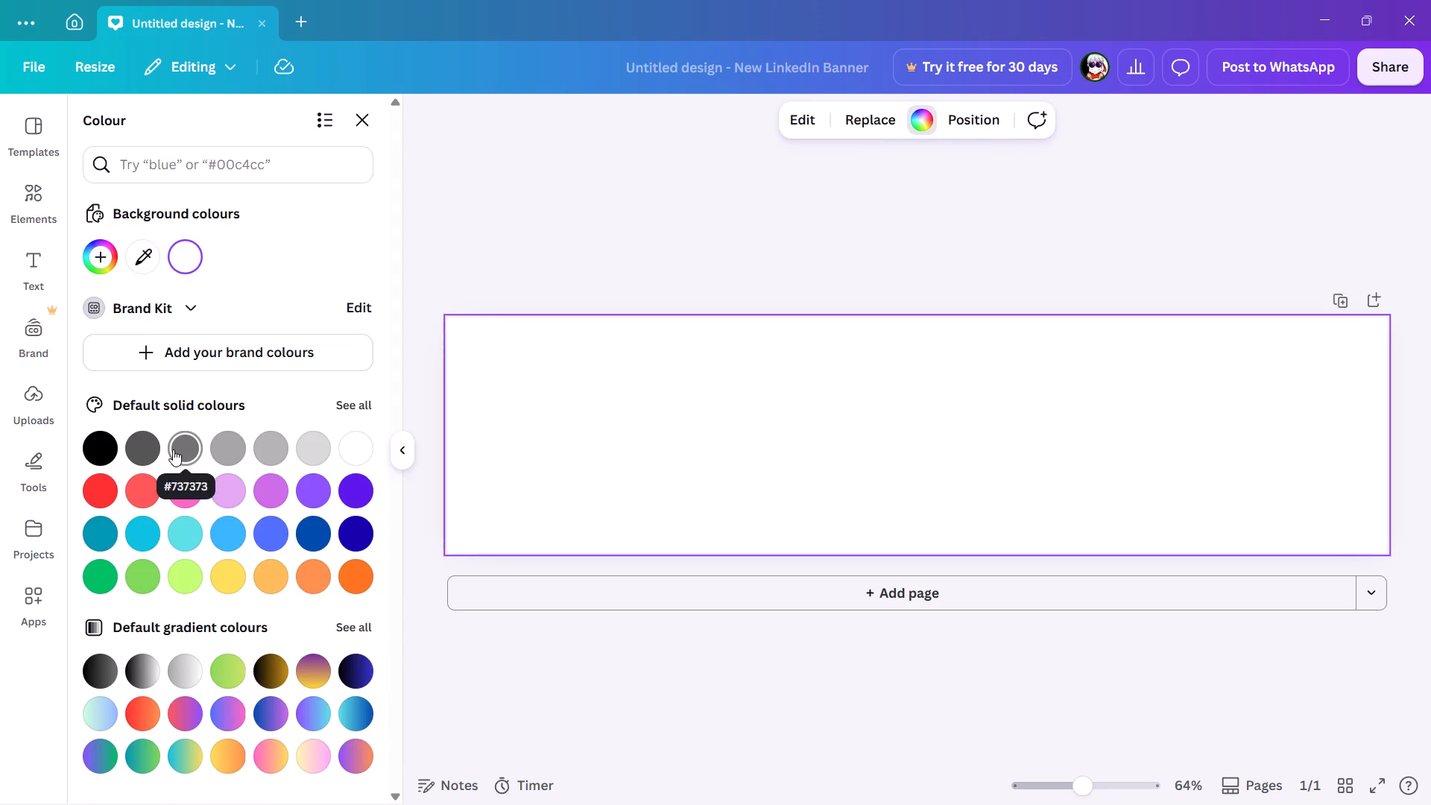
click(173, 449)
click(219, 446)
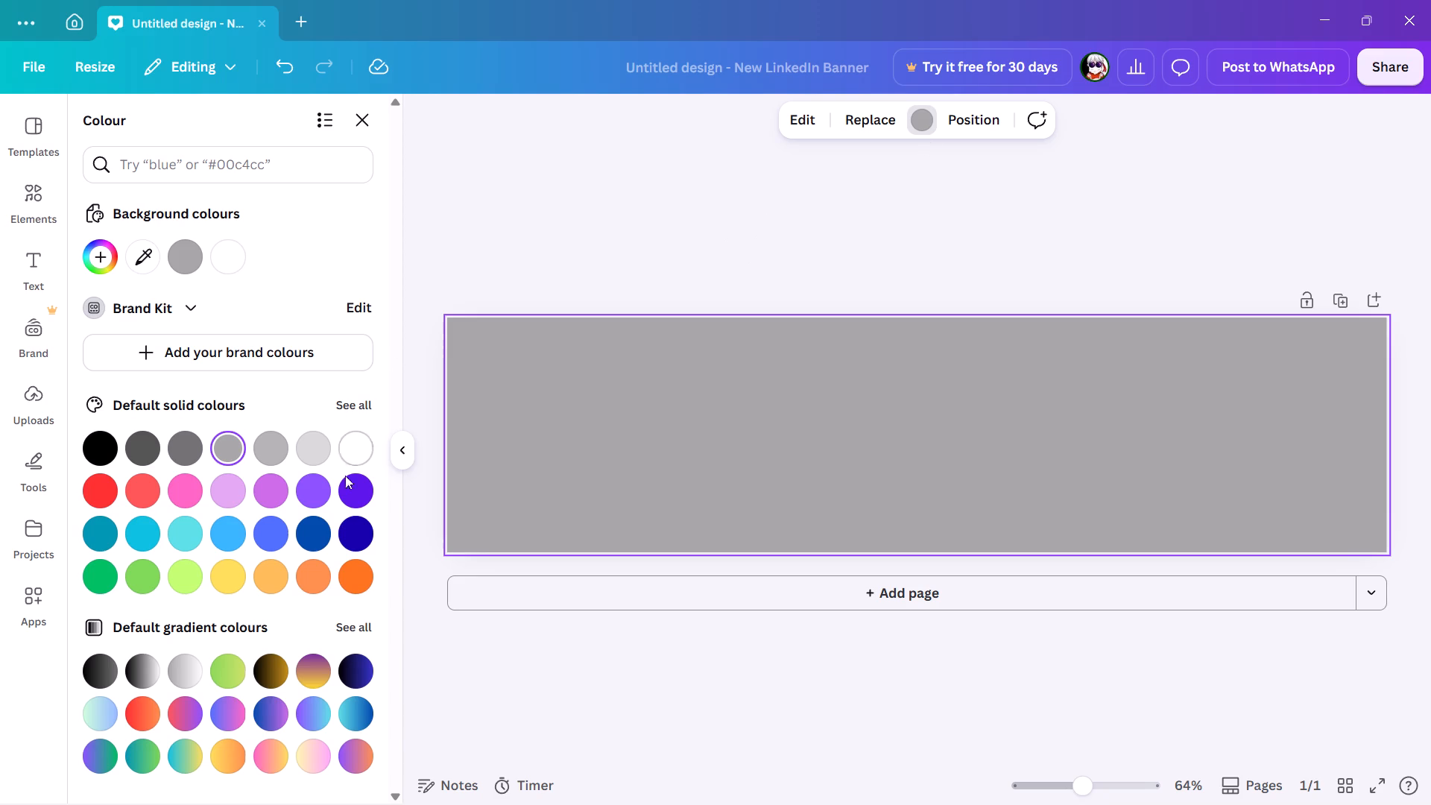
scroll(327, 546, down, 1)
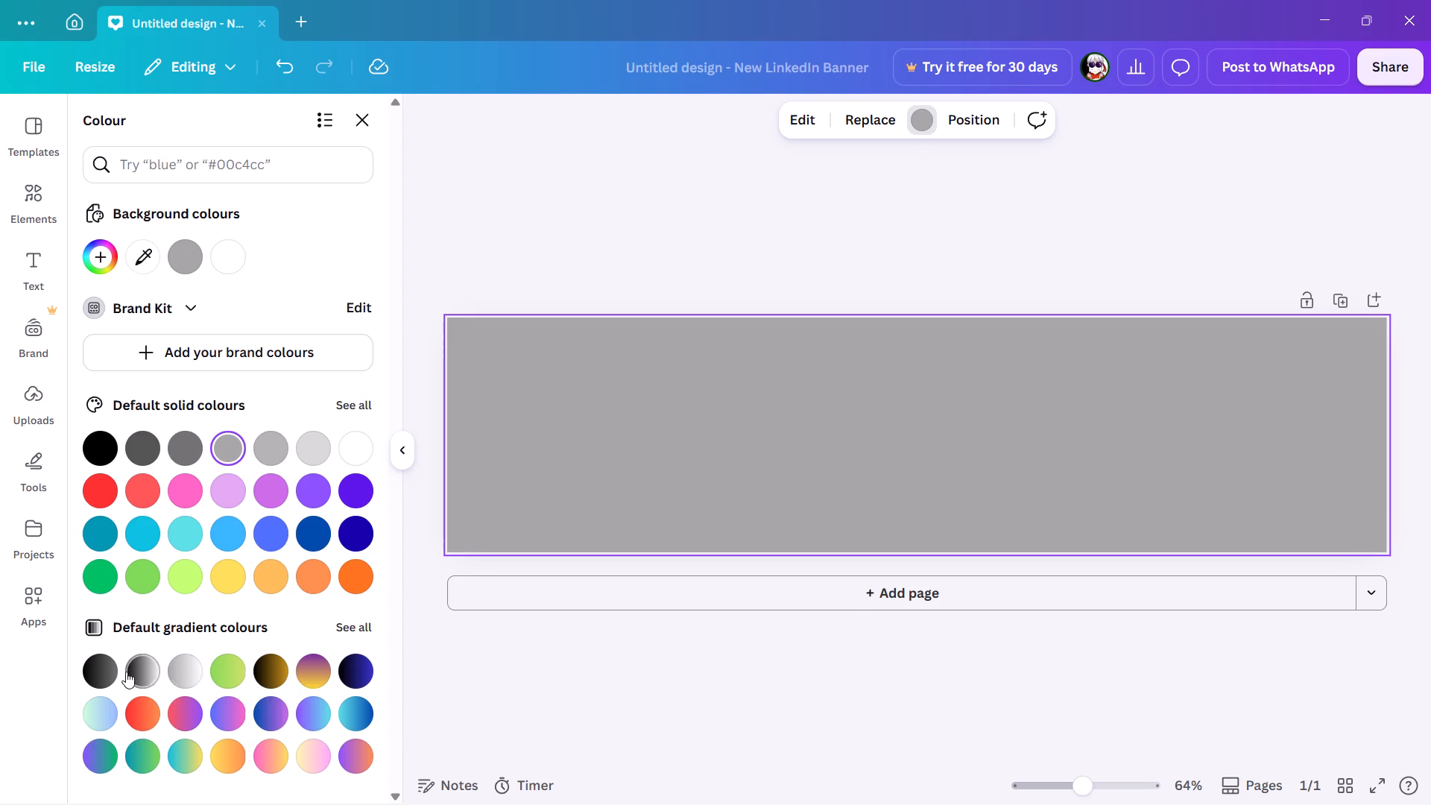
click(126, 672)
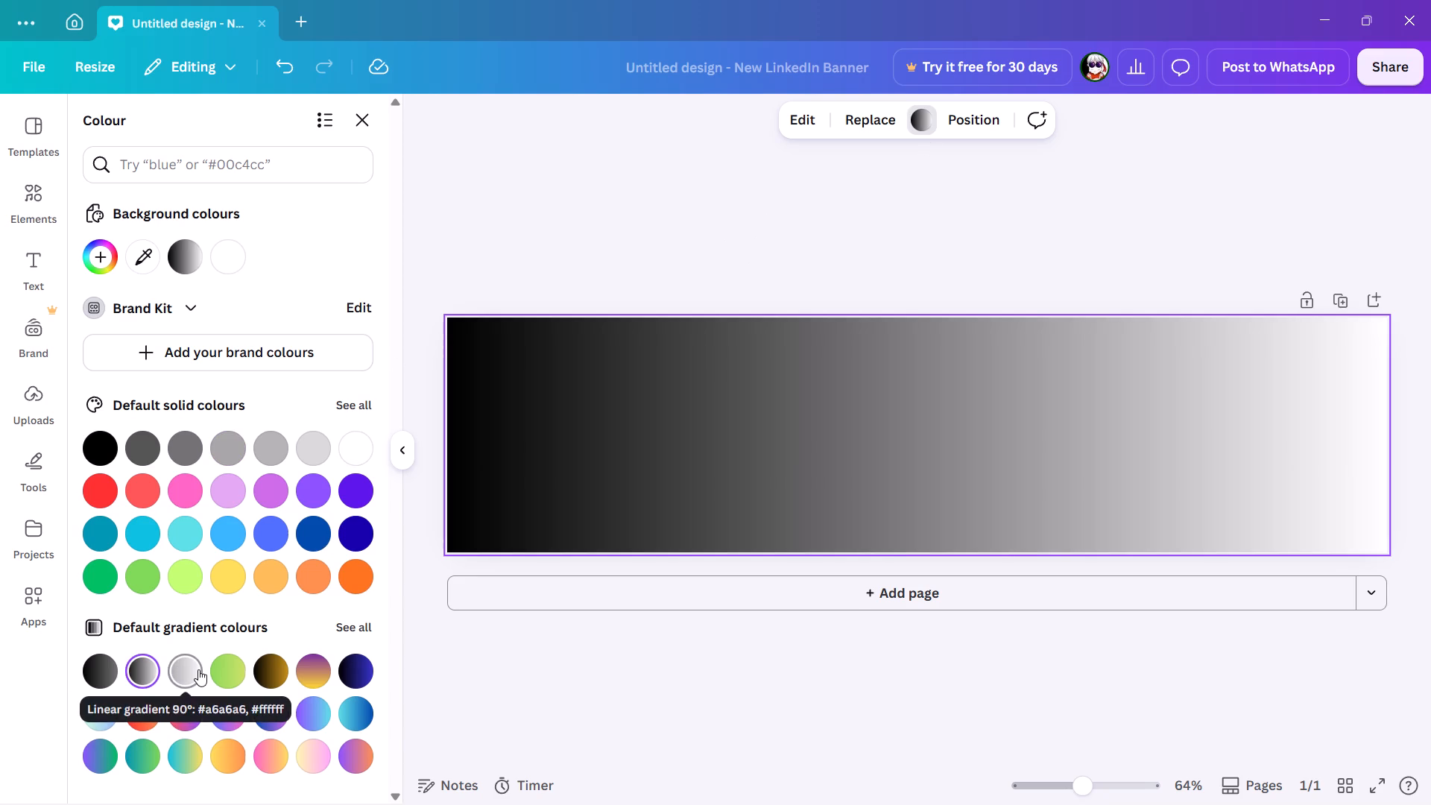
click(198, 669)
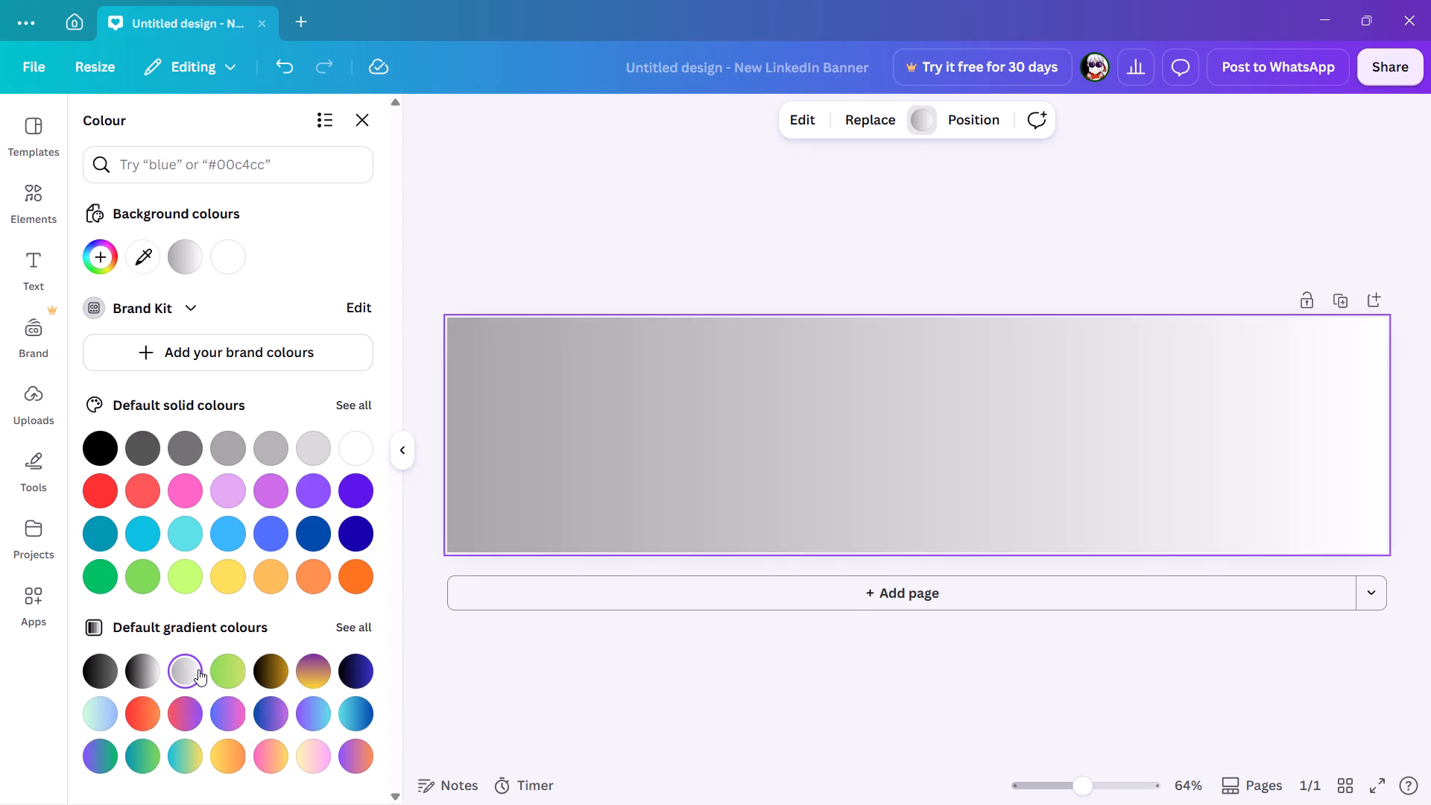
click(111, 670)
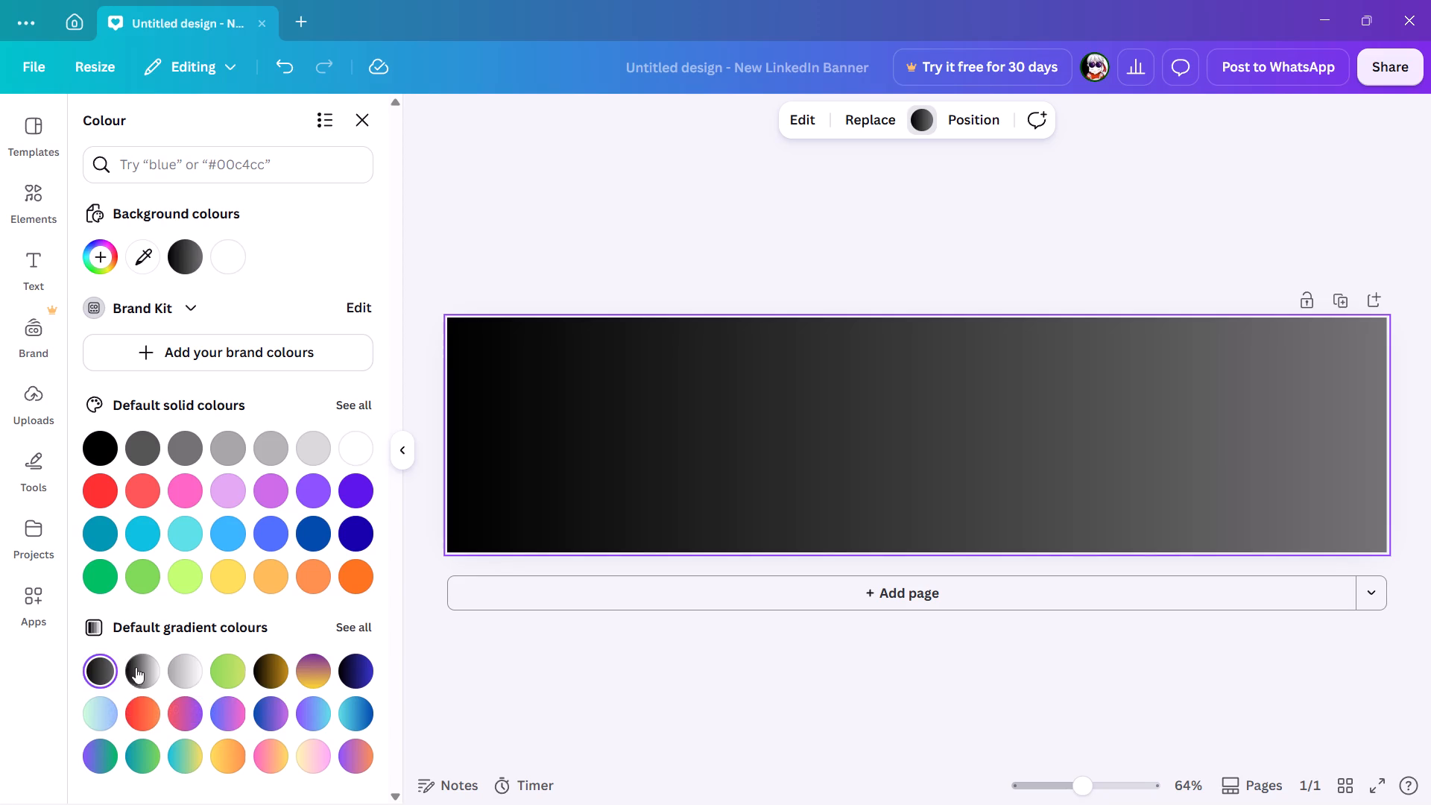
click(143, 666)
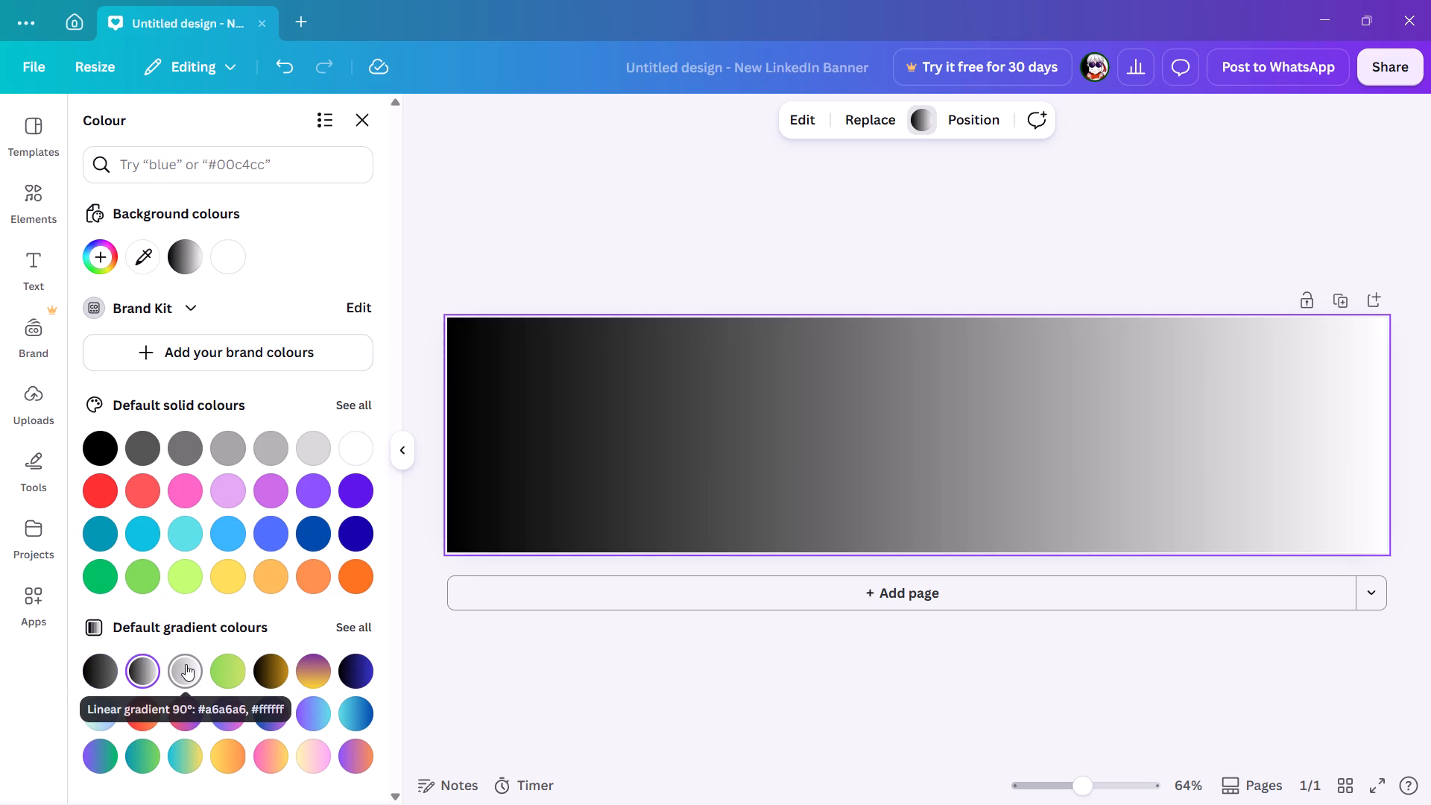
scroll(186, 664, down, 1)
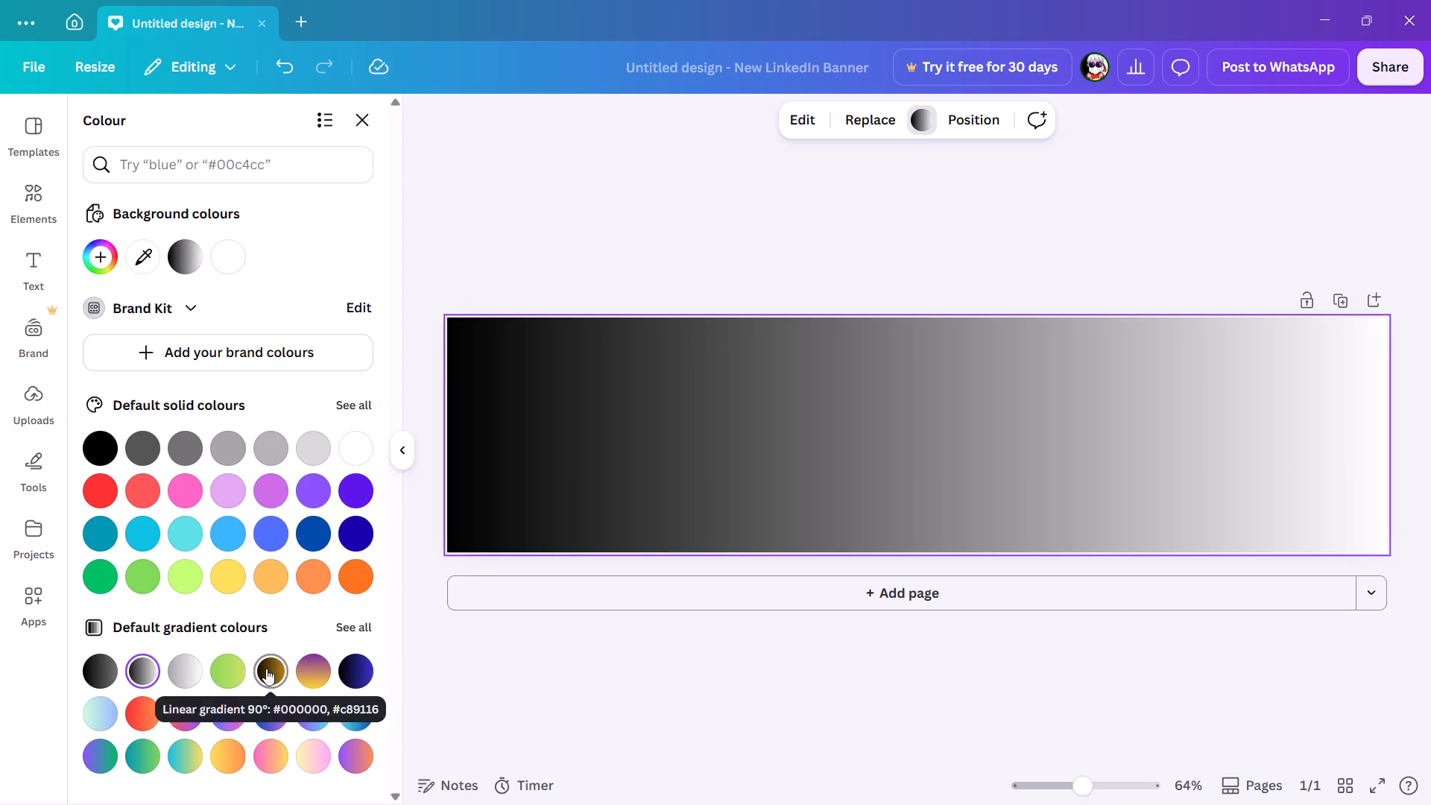
click(266, 669)
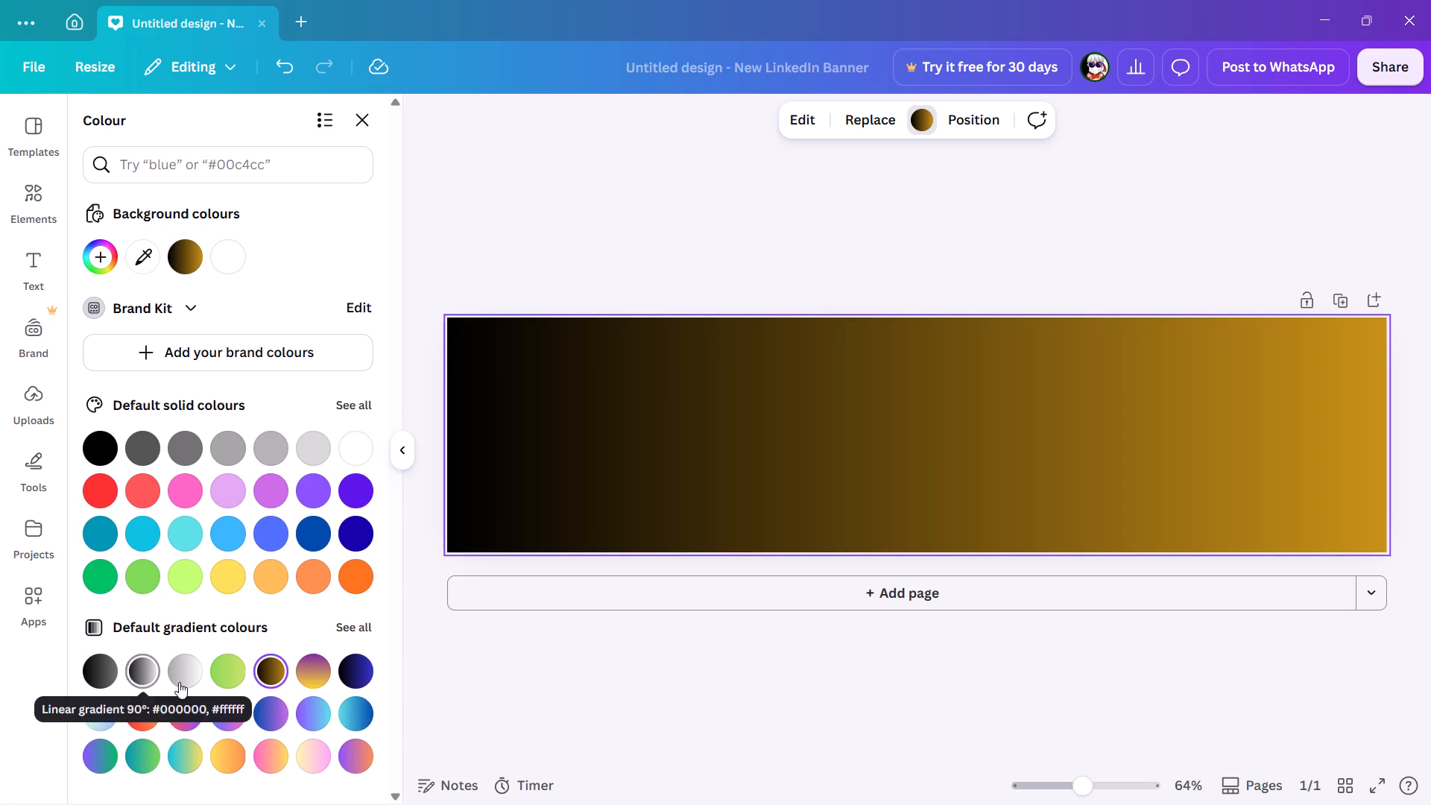
click(142, 675)
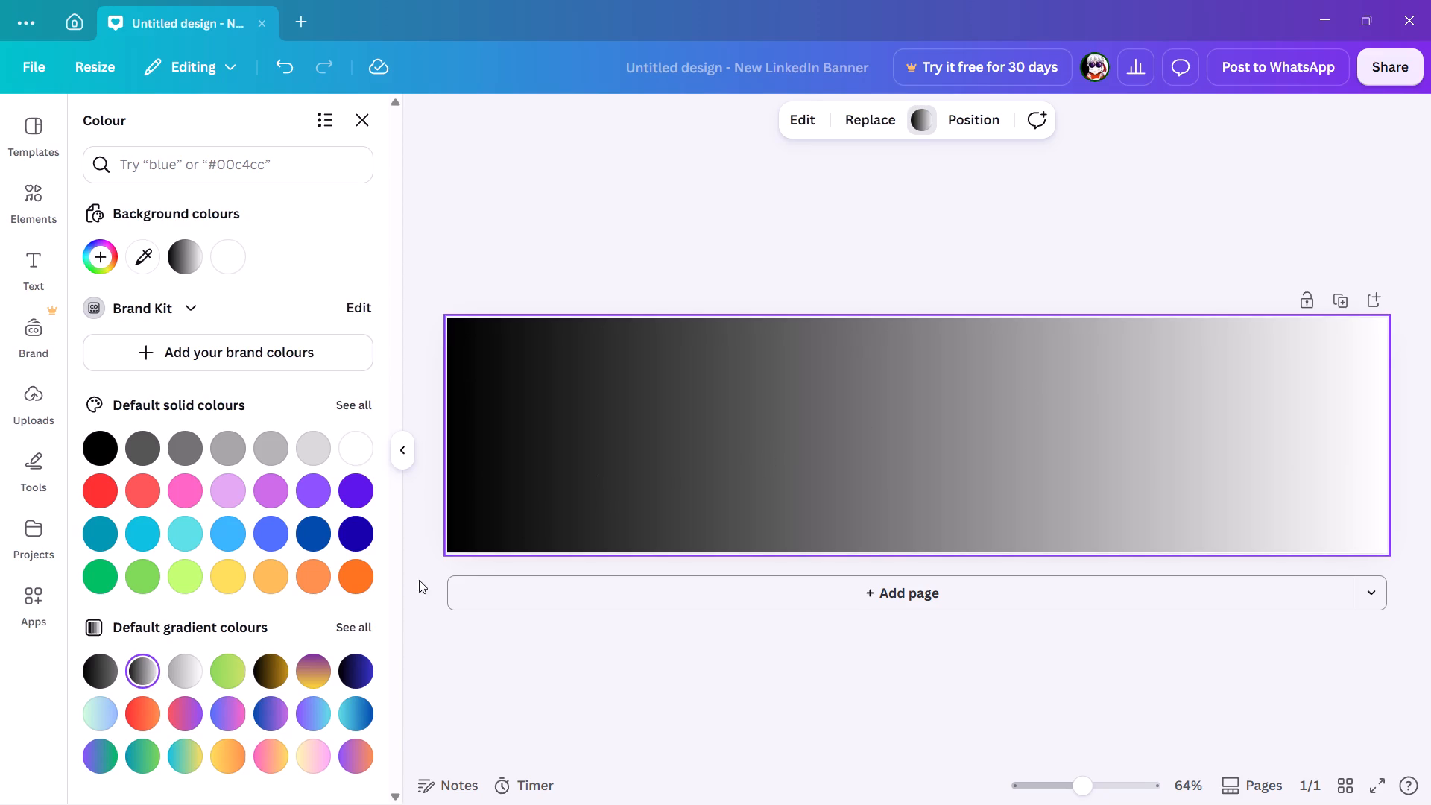
scroll(420, 587, down, 1)
scroll(696, 534, down, 1)
View the banner's layers and select the gradient background layer.
click(982, 115)
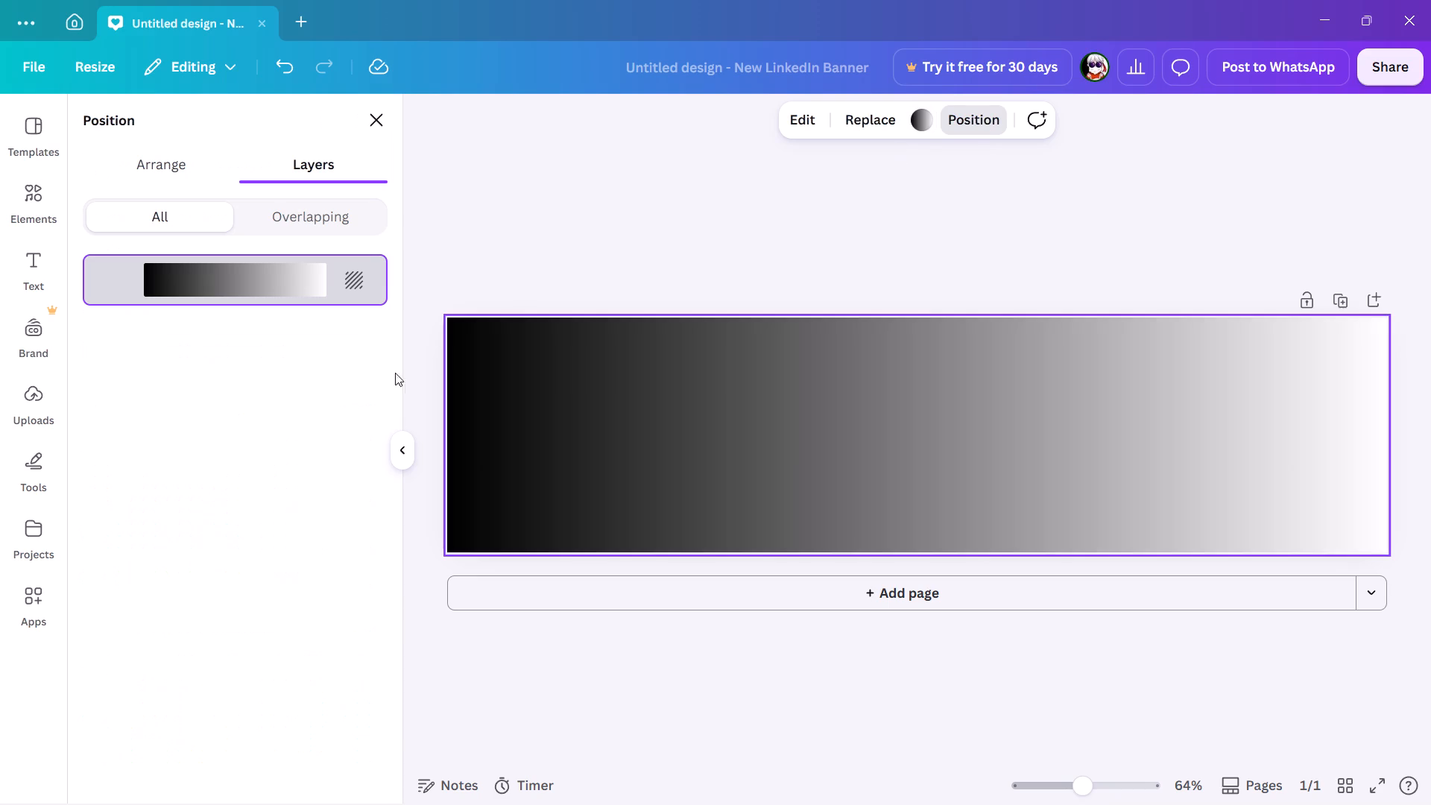
click(353, 264)
Examine the gradient background's arrangement, layer and page-editing options, and browse the available elements, text styles and templates.
drag(216, 270, 341, 277)
click(163, 157)
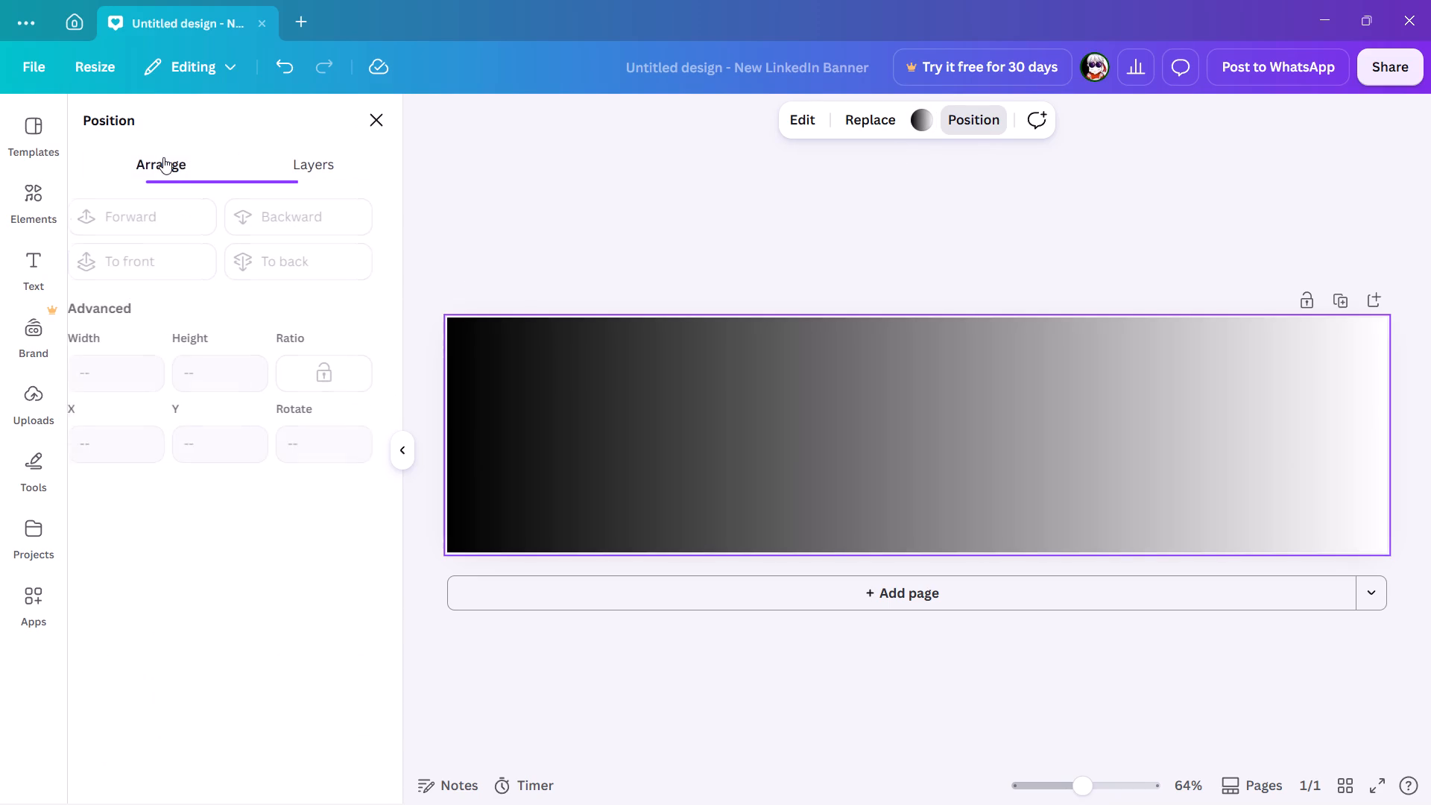
click(297, 162)
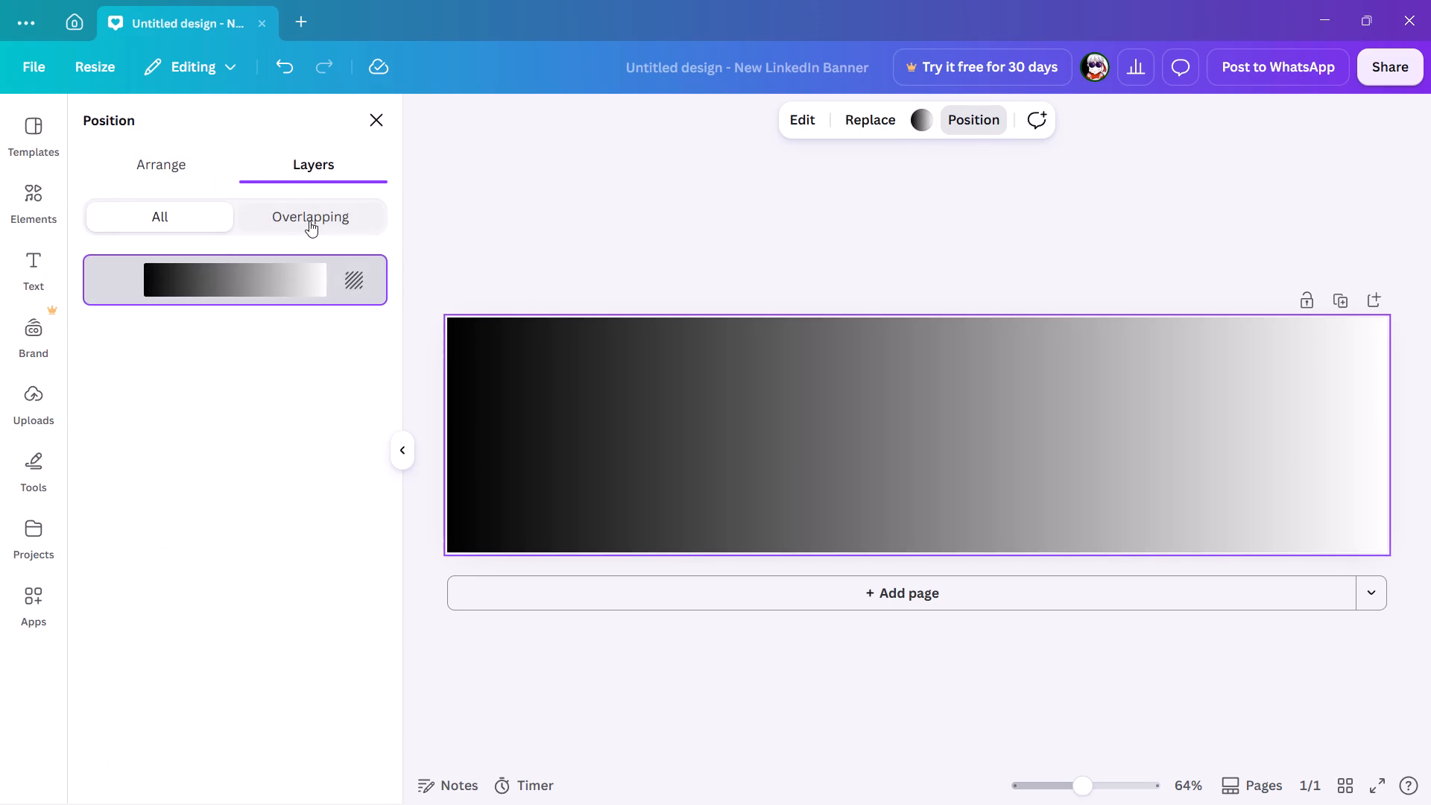
click(311, 218)
click(206, 221)
click(789, 128)
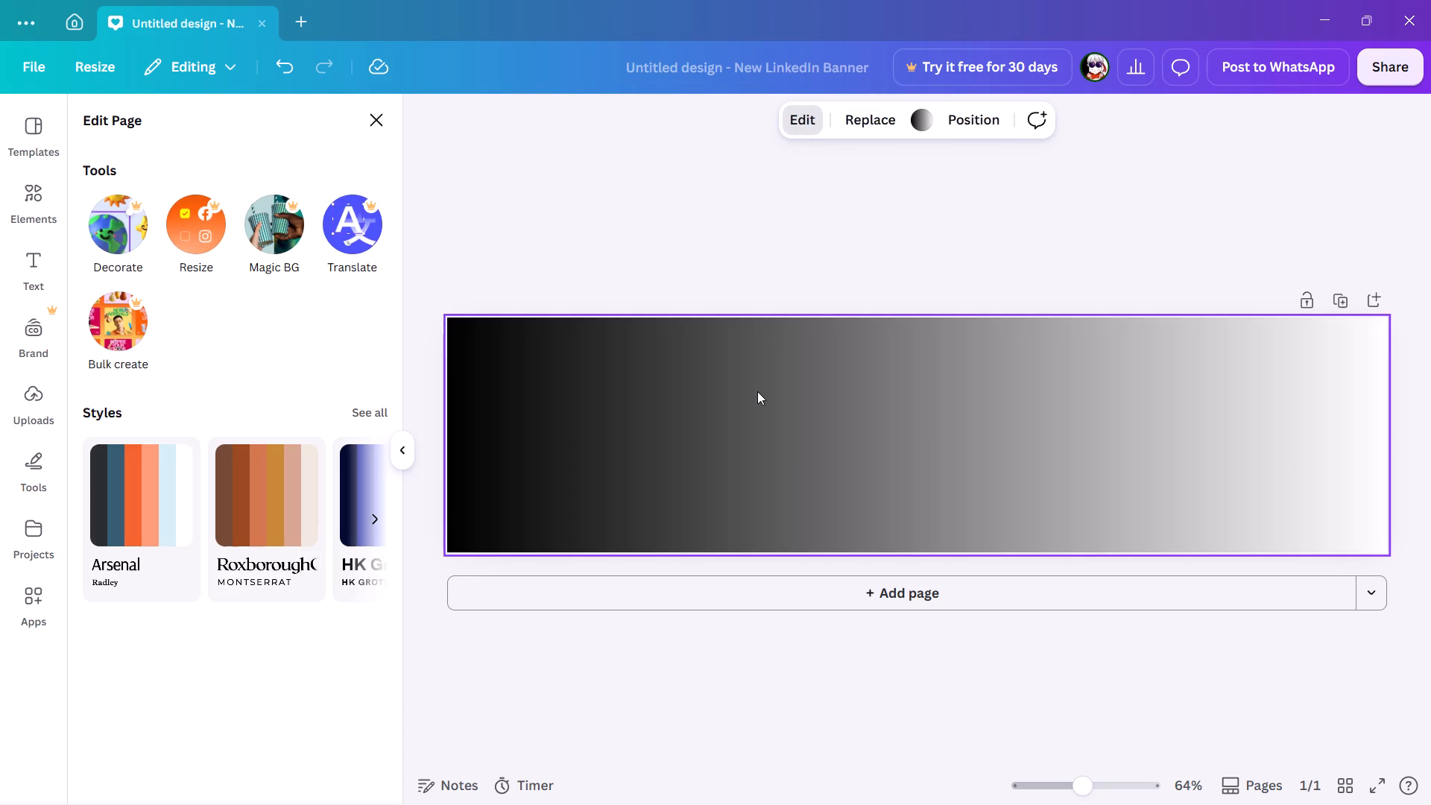
click(756, 394)
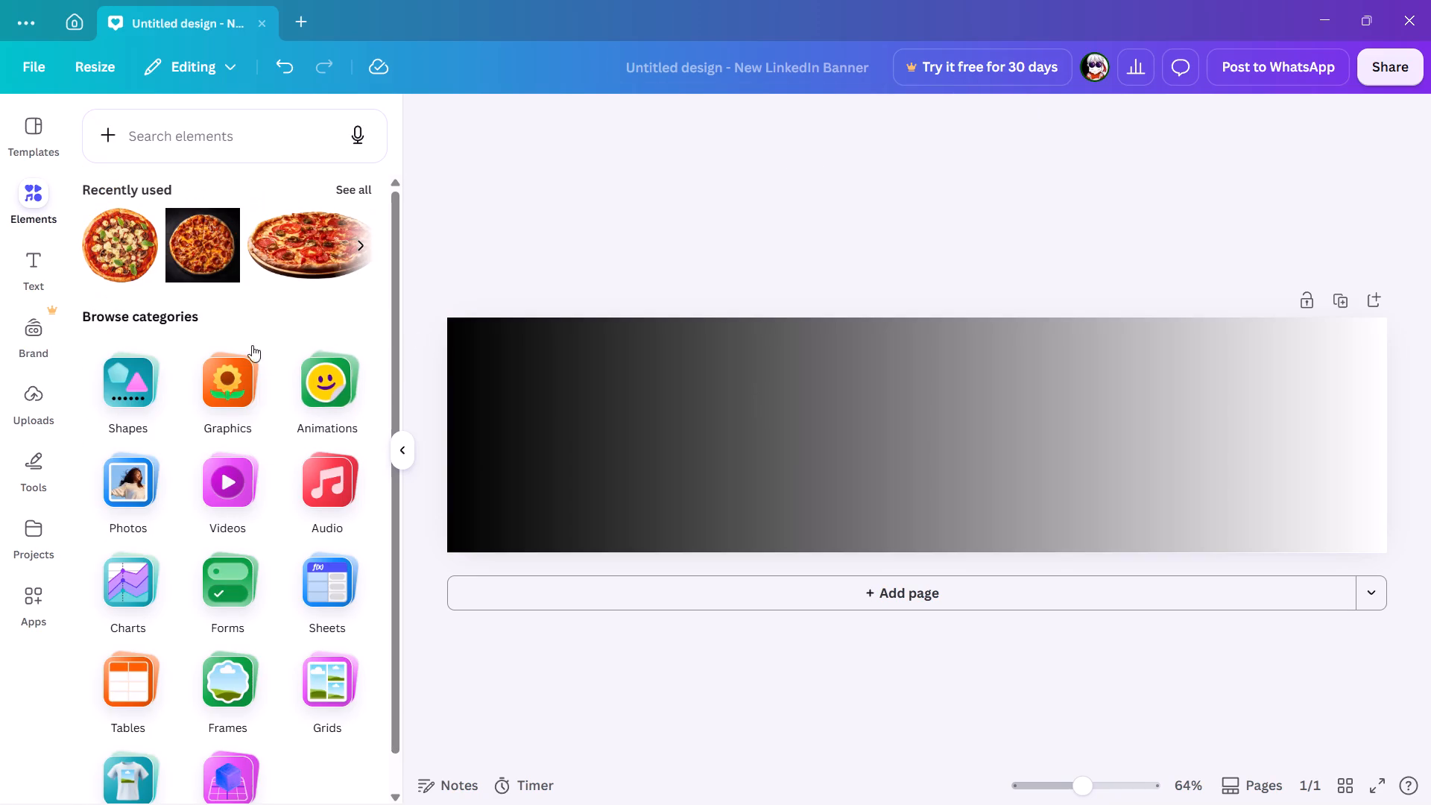
scroll(149, 306, up, 1)
click(25, 271)
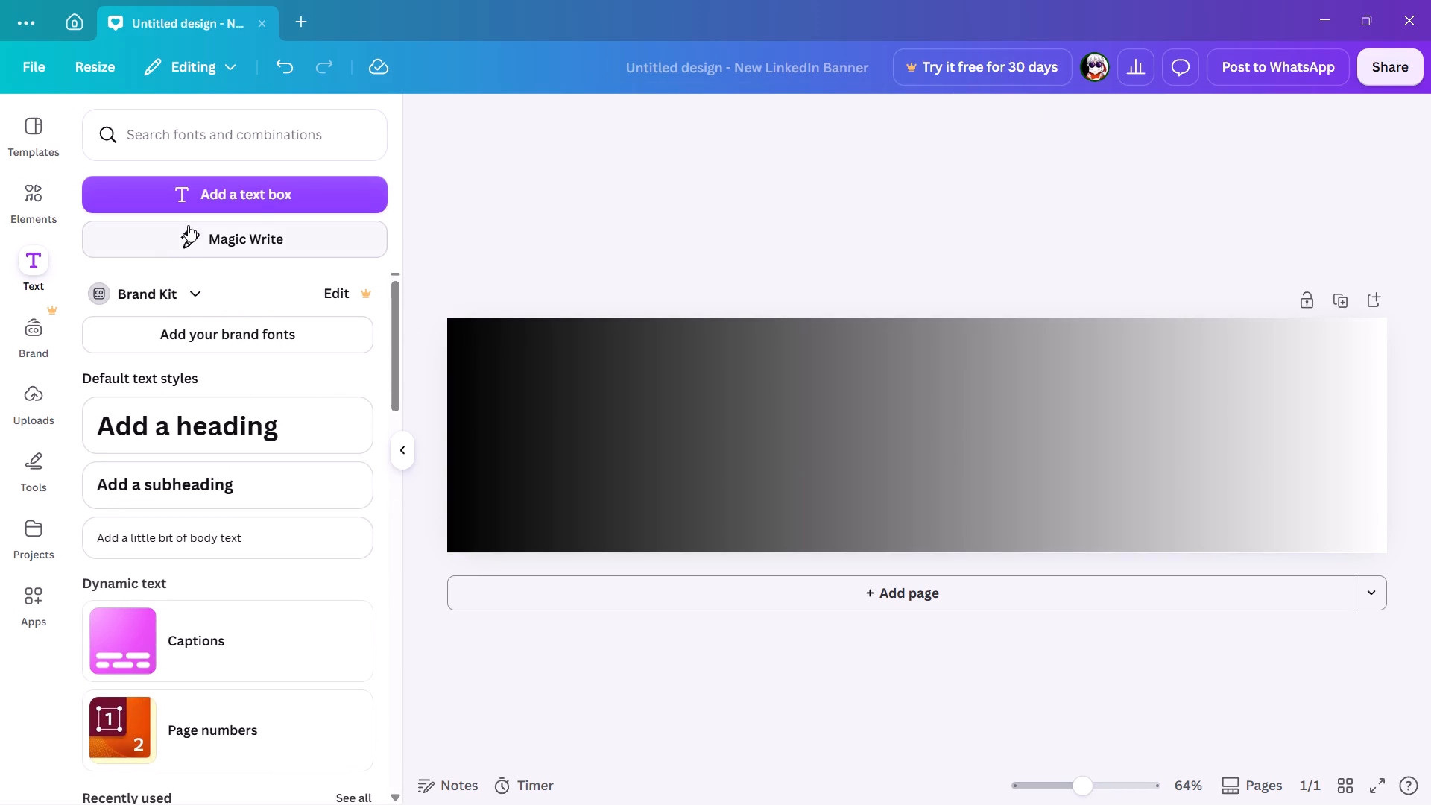
click(30, 145)
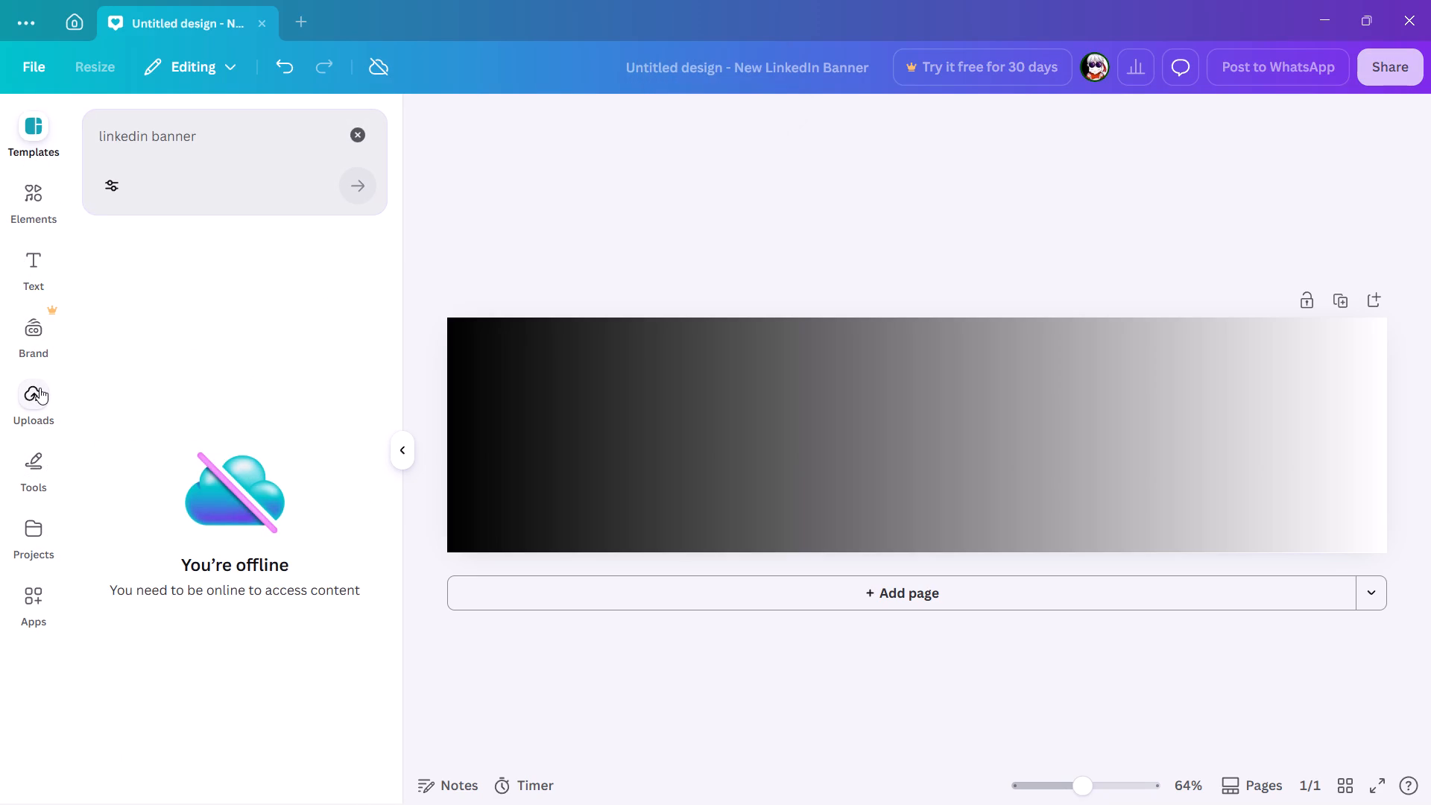
Add a square shape with the shape tool near the upper-left corner of the gradient banner.
click(32, 461)
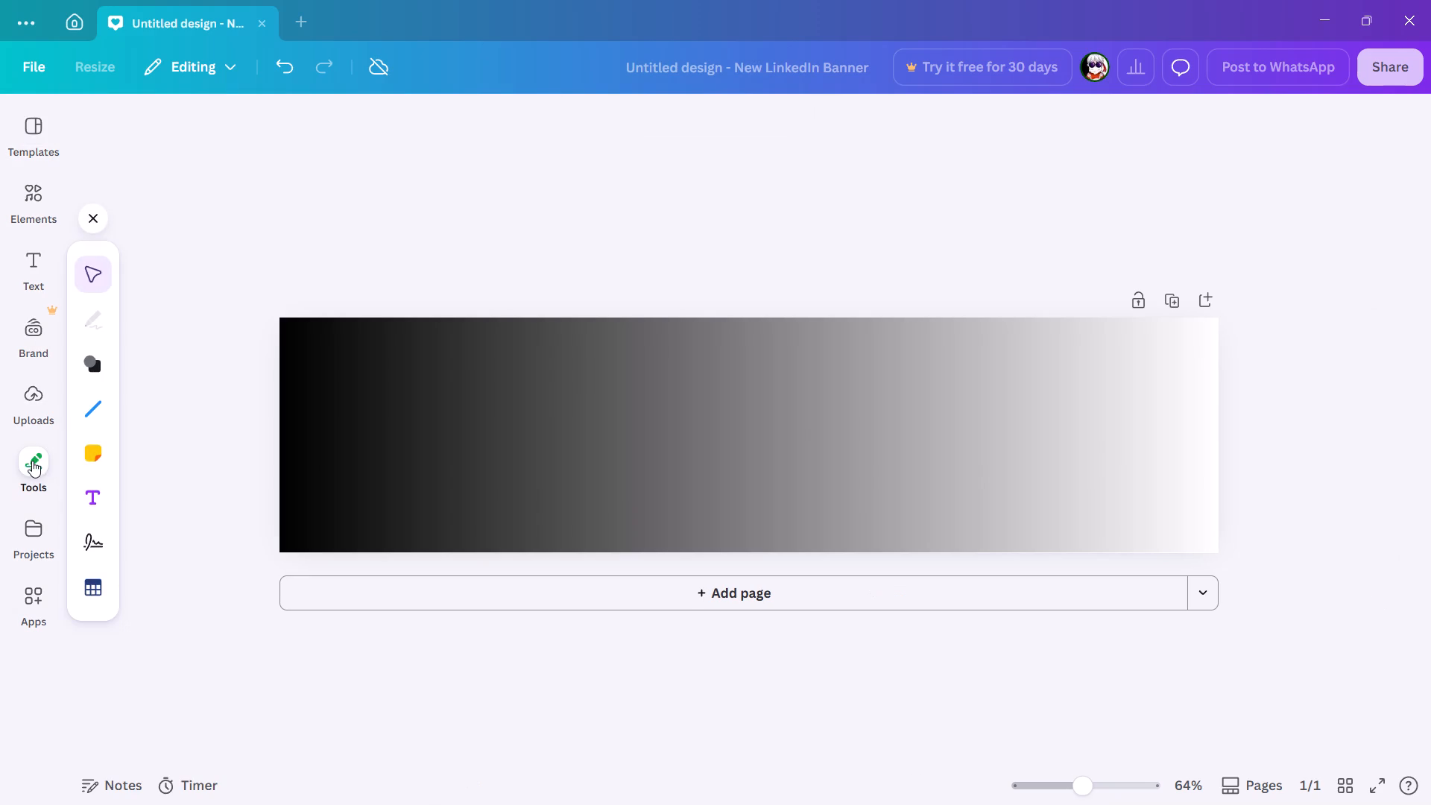
click(102, 360)
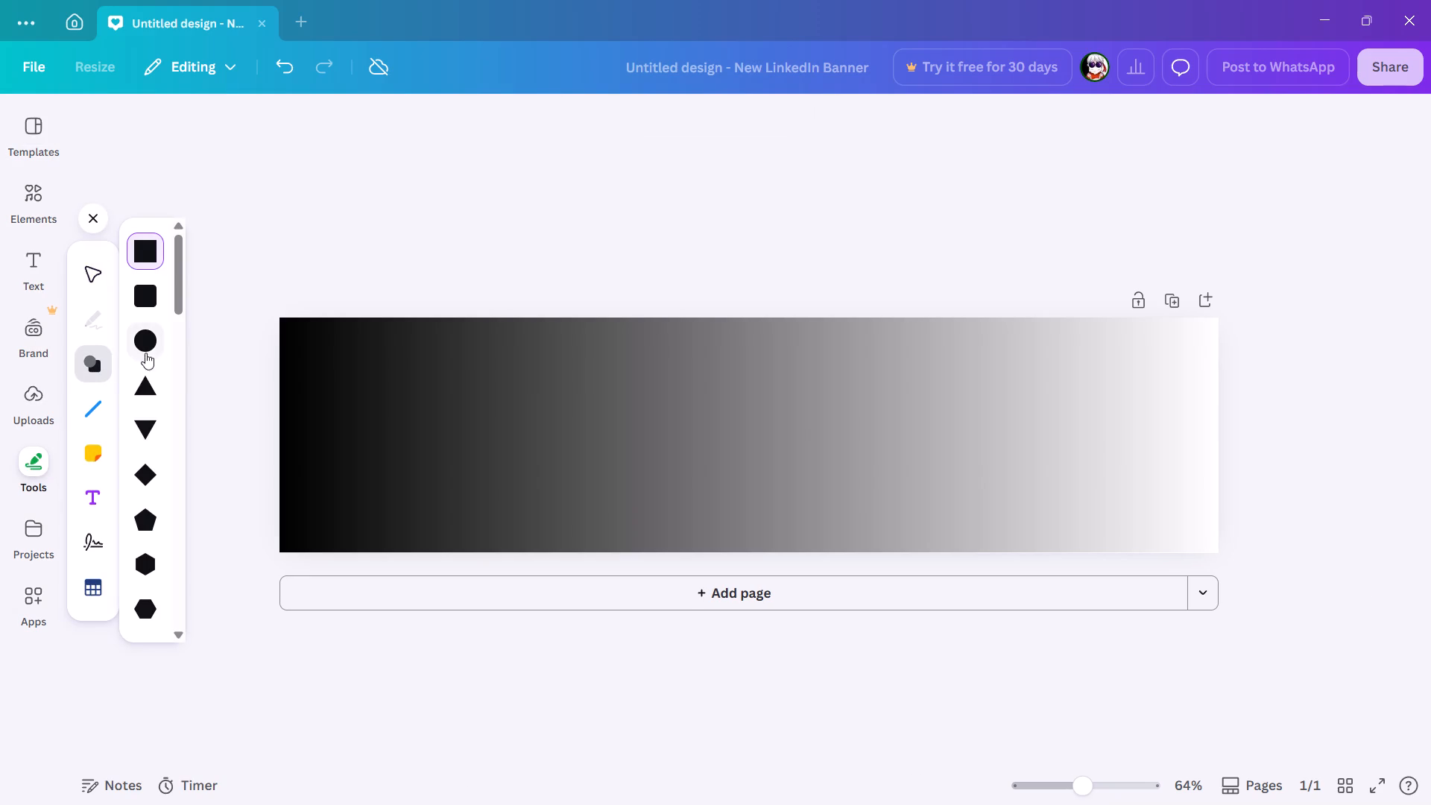
click(144, 246)
click(308, 348)
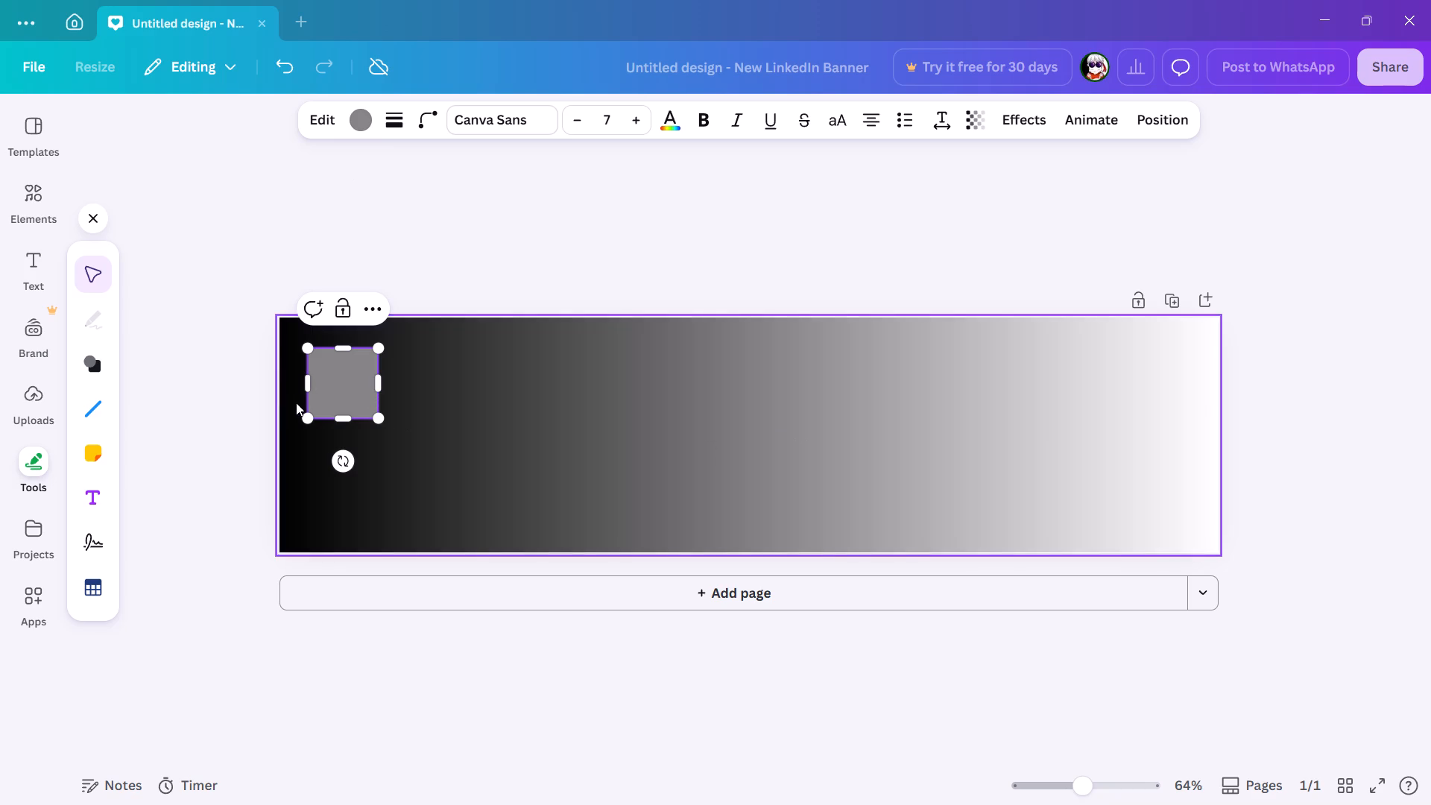
Move the grey square to the banner's top-left corner, overhanging the side edge, and enlarge it to a rectangle about 183 px high.
drag(347, 370, 312, 344)
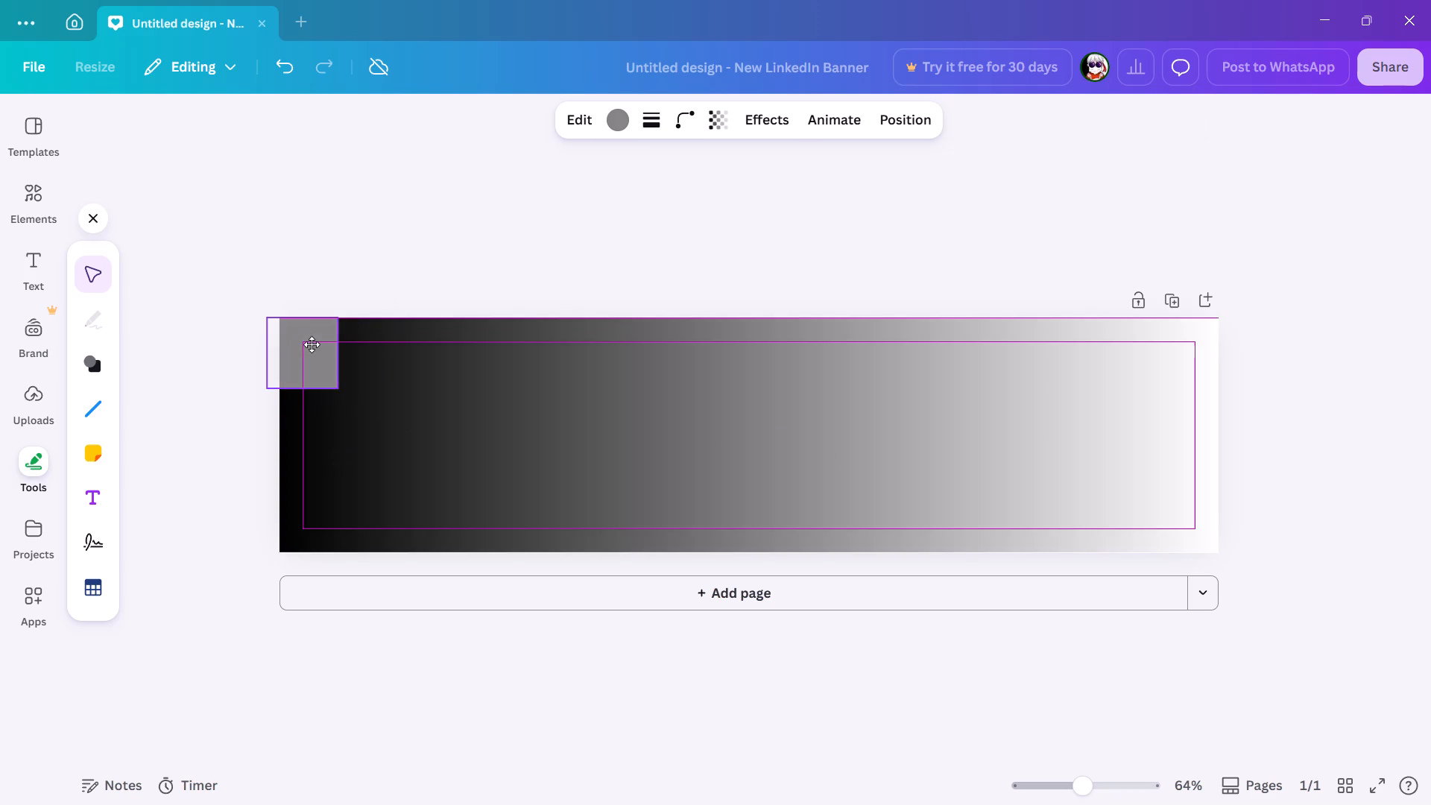
drag(312, 344, 310, 338)
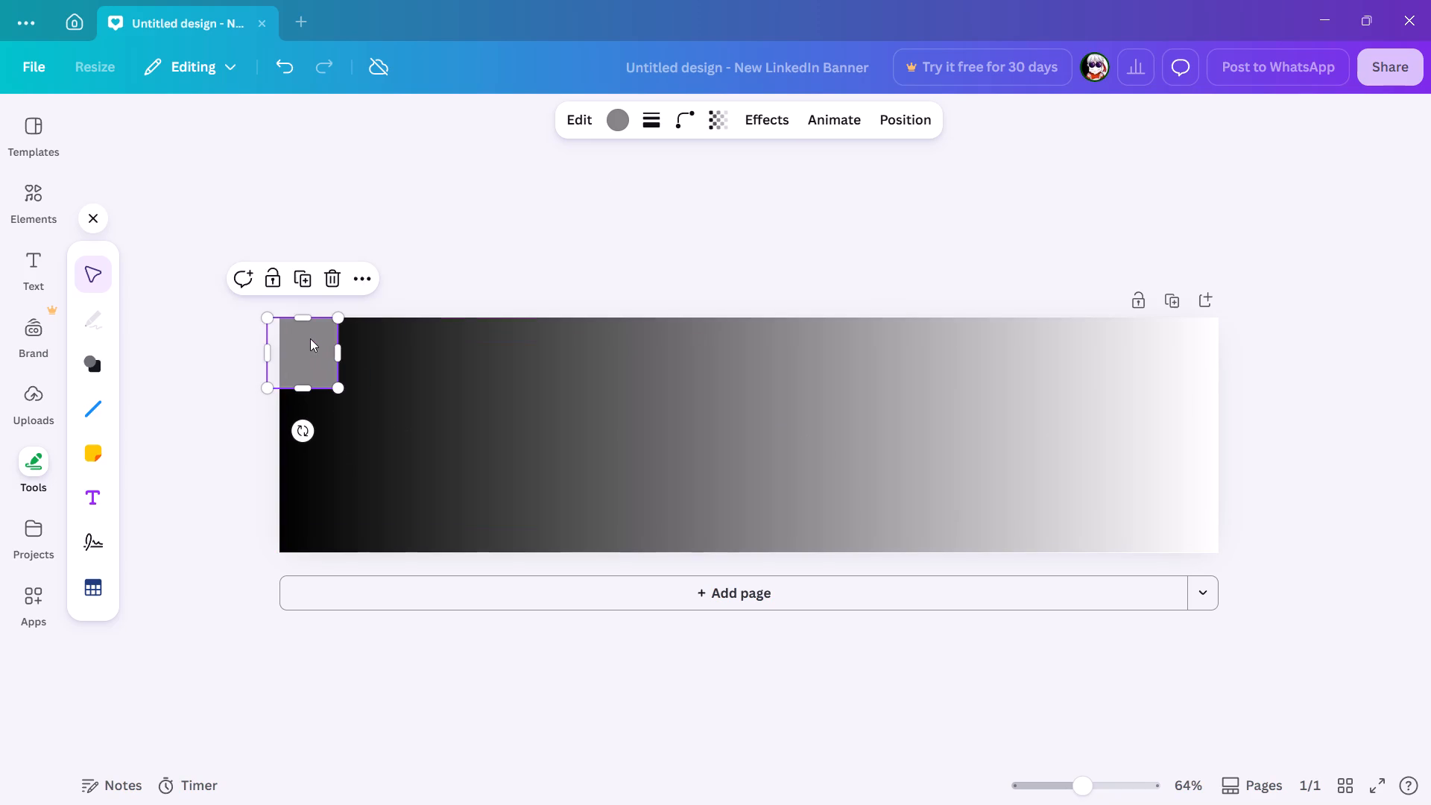
drag(339, 352, 374, 359)
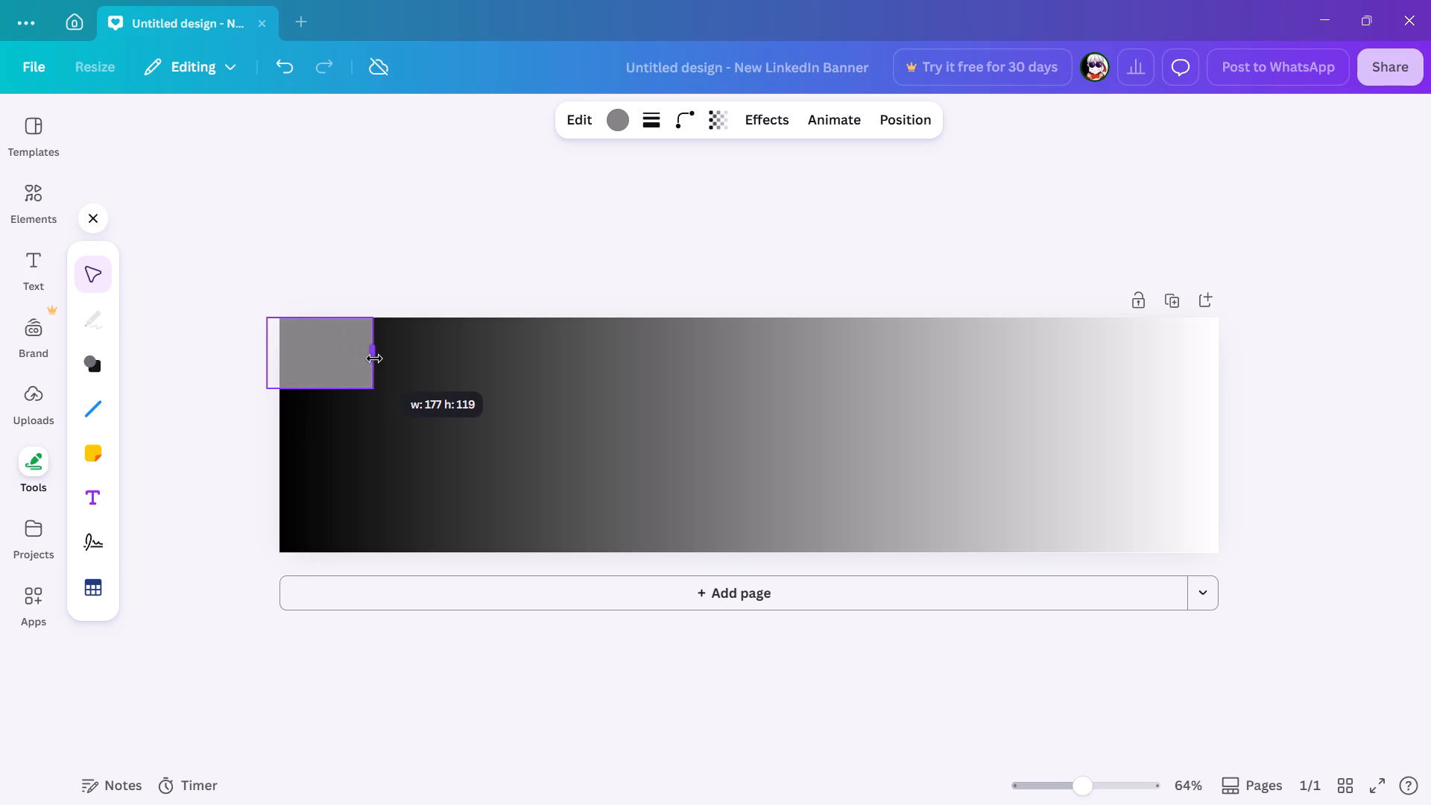
drag(321, 387, 321, 426)
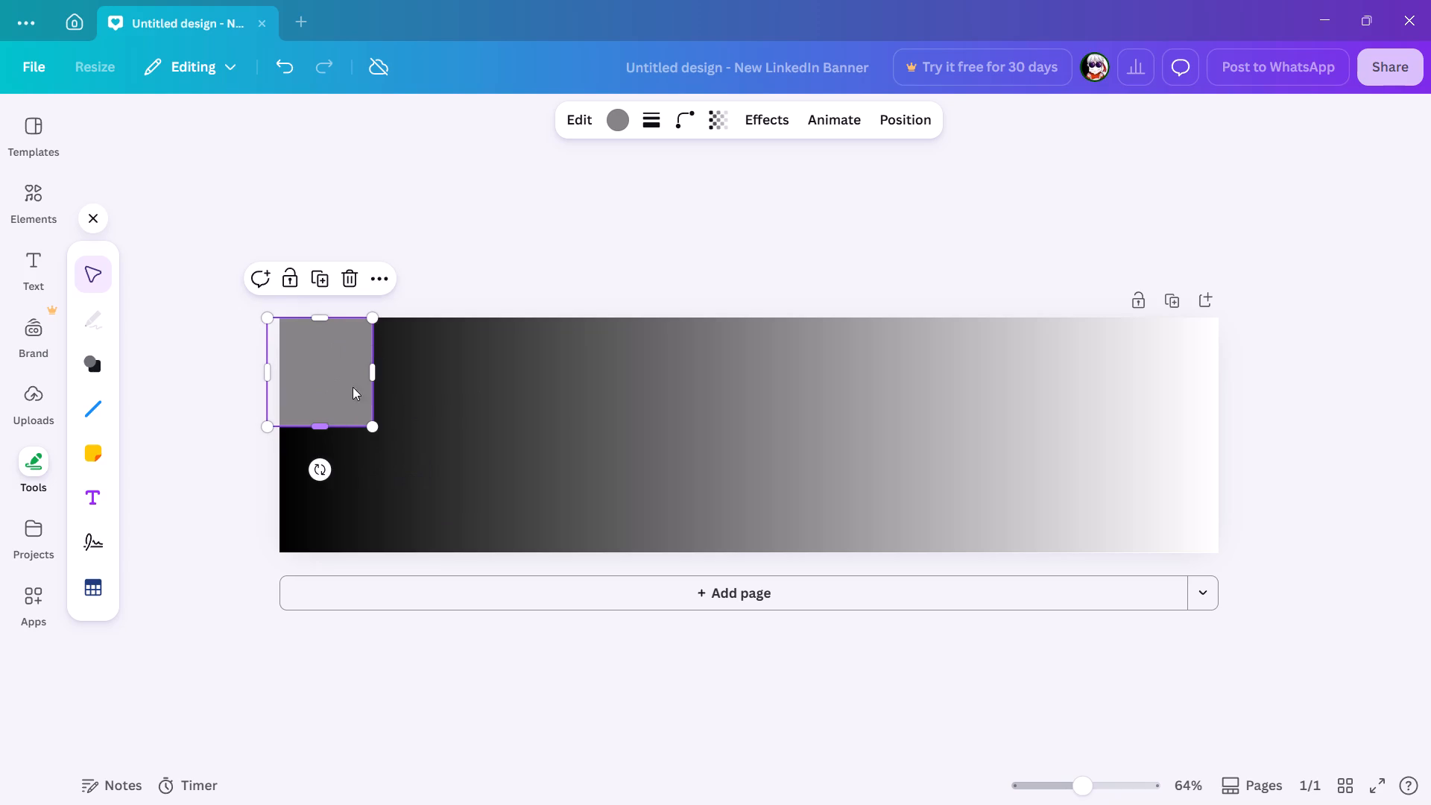
drag(370, 370, 401, 373)
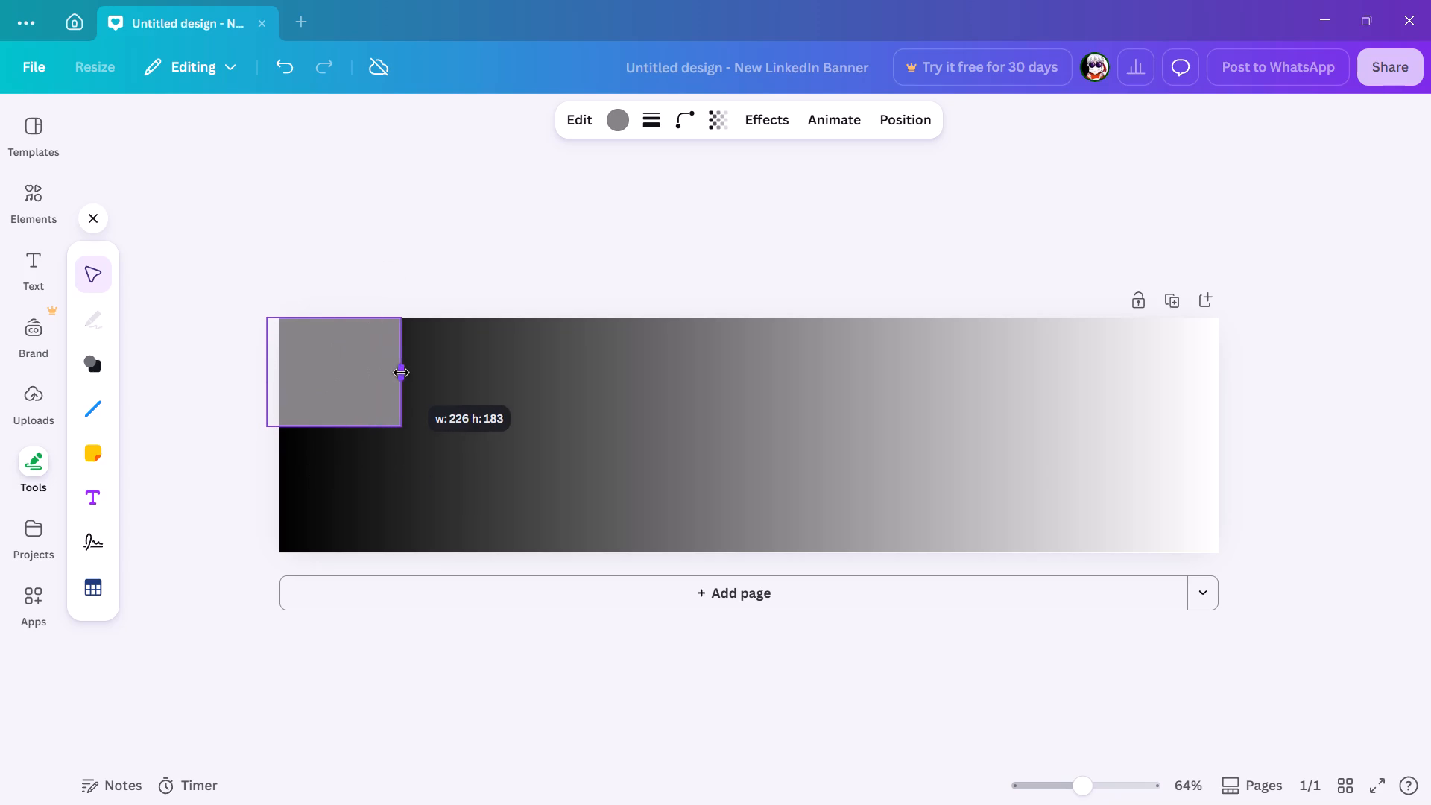
drag(401, 373, 404, 372)
click(515, 385)
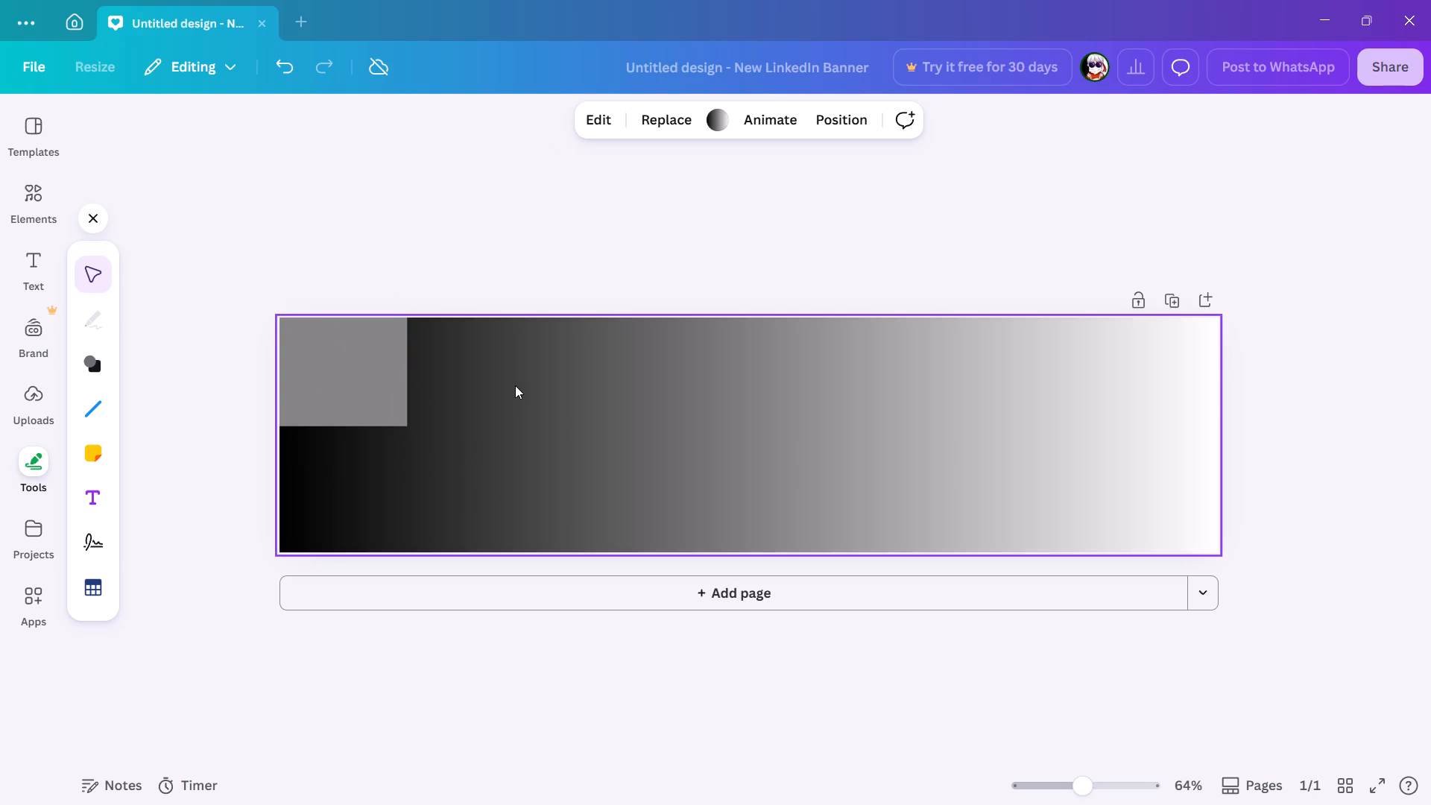
click(362, 354)
drag(362, 354, 354, 352)
click(523, 375)
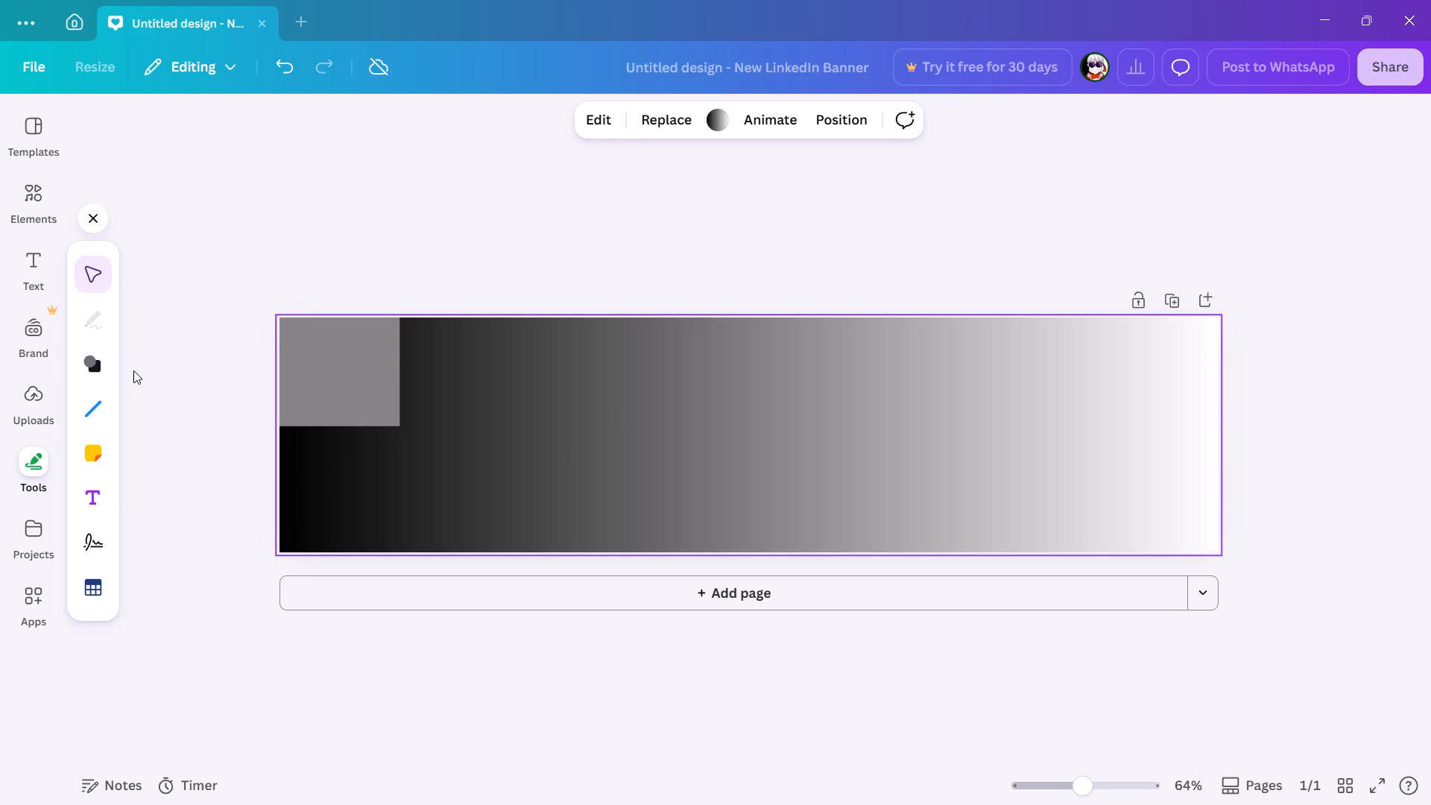
Add a second small grey square on the dark part of the banner, clear of the corner rectangle.
click(88, 359)
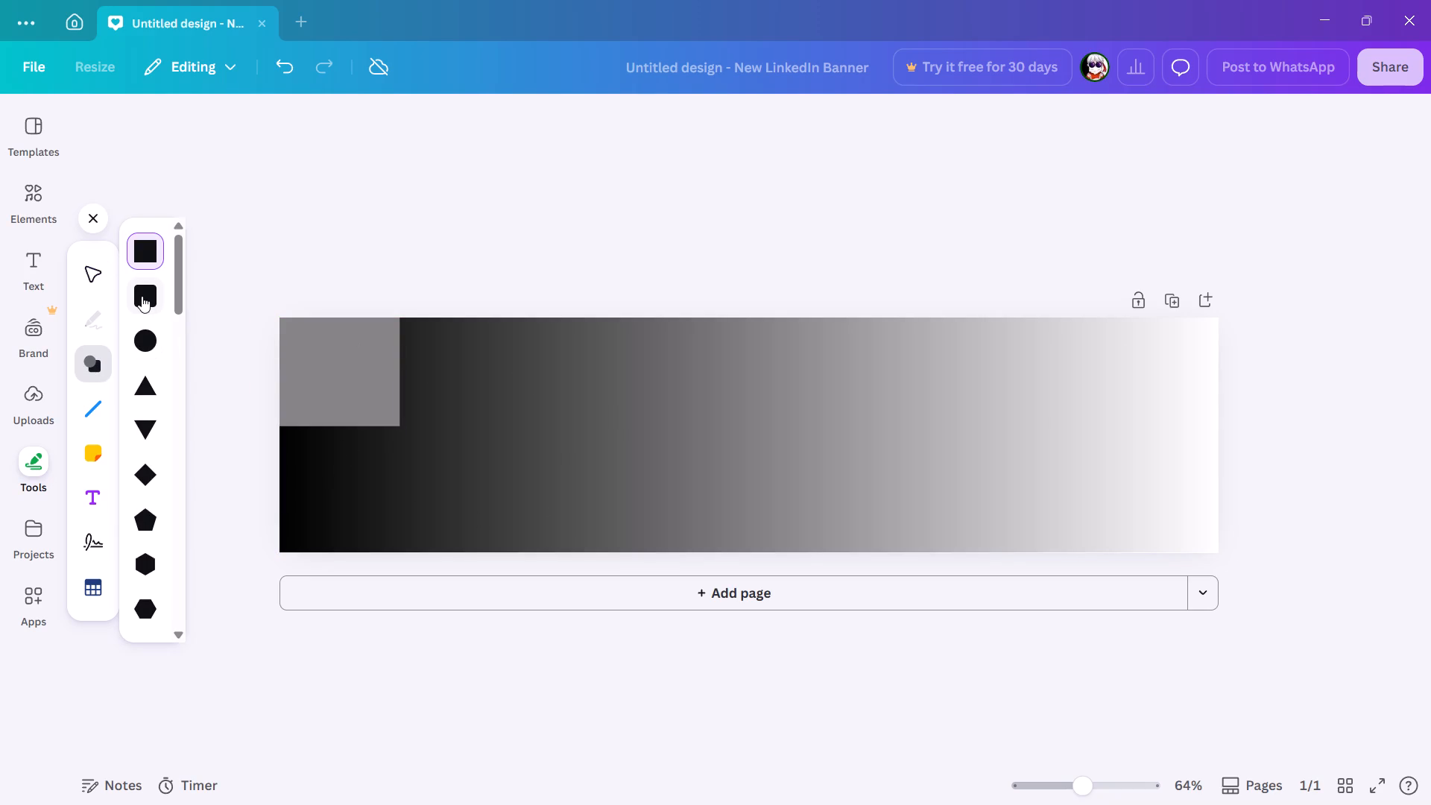
click(142, 253)
click(528, 368)
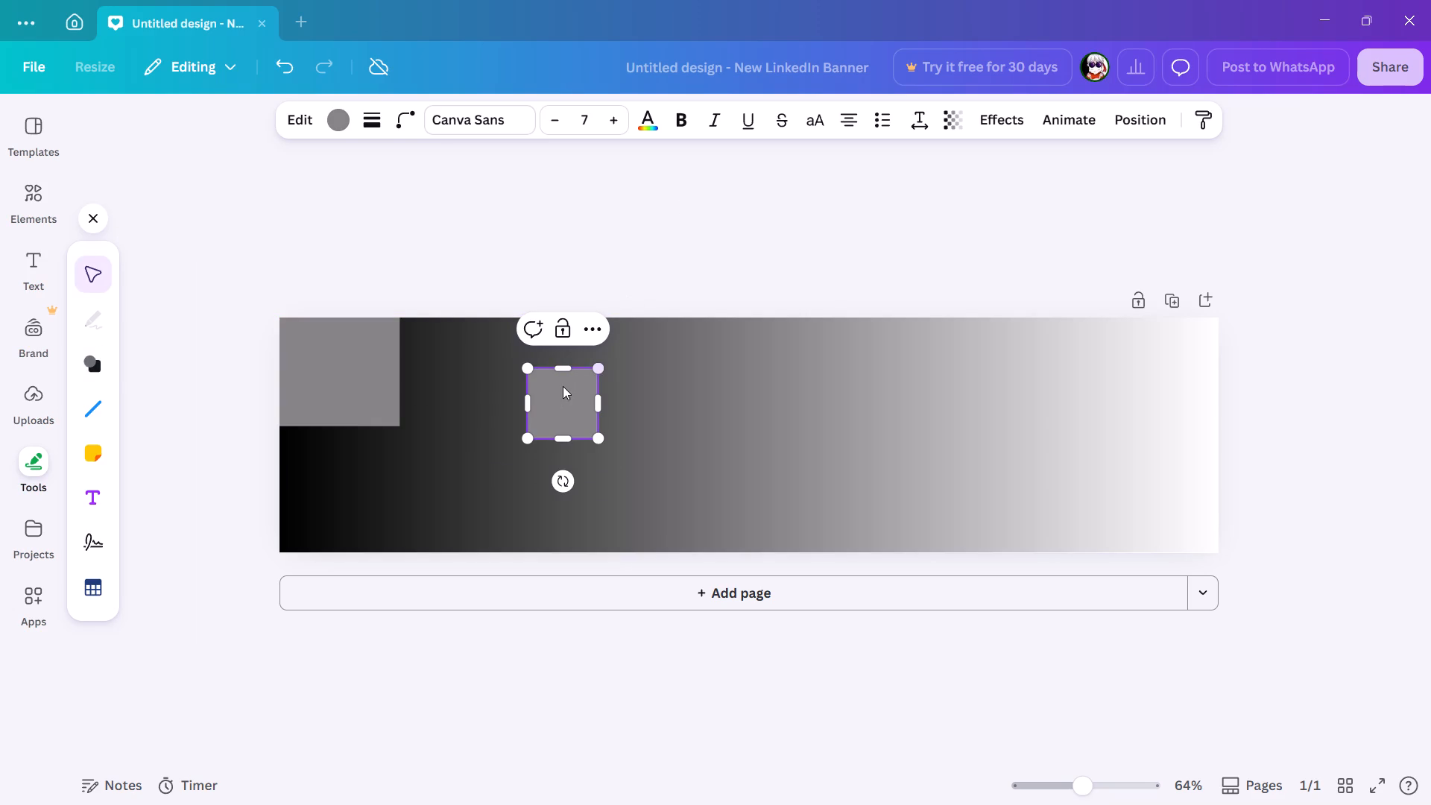
Set the transparency of the grey corner rectangle to 80.
click(338, 334)
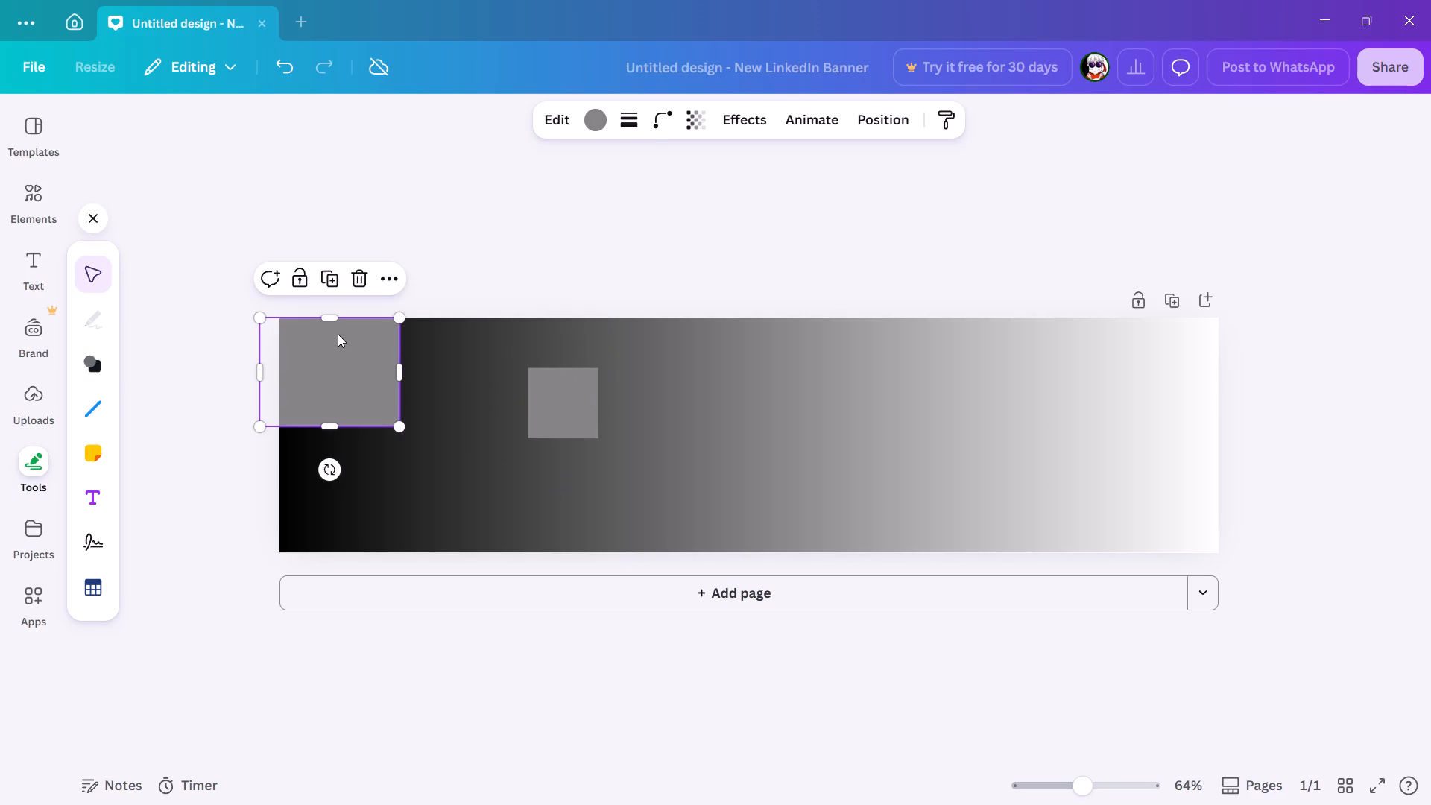
click(597, 122)
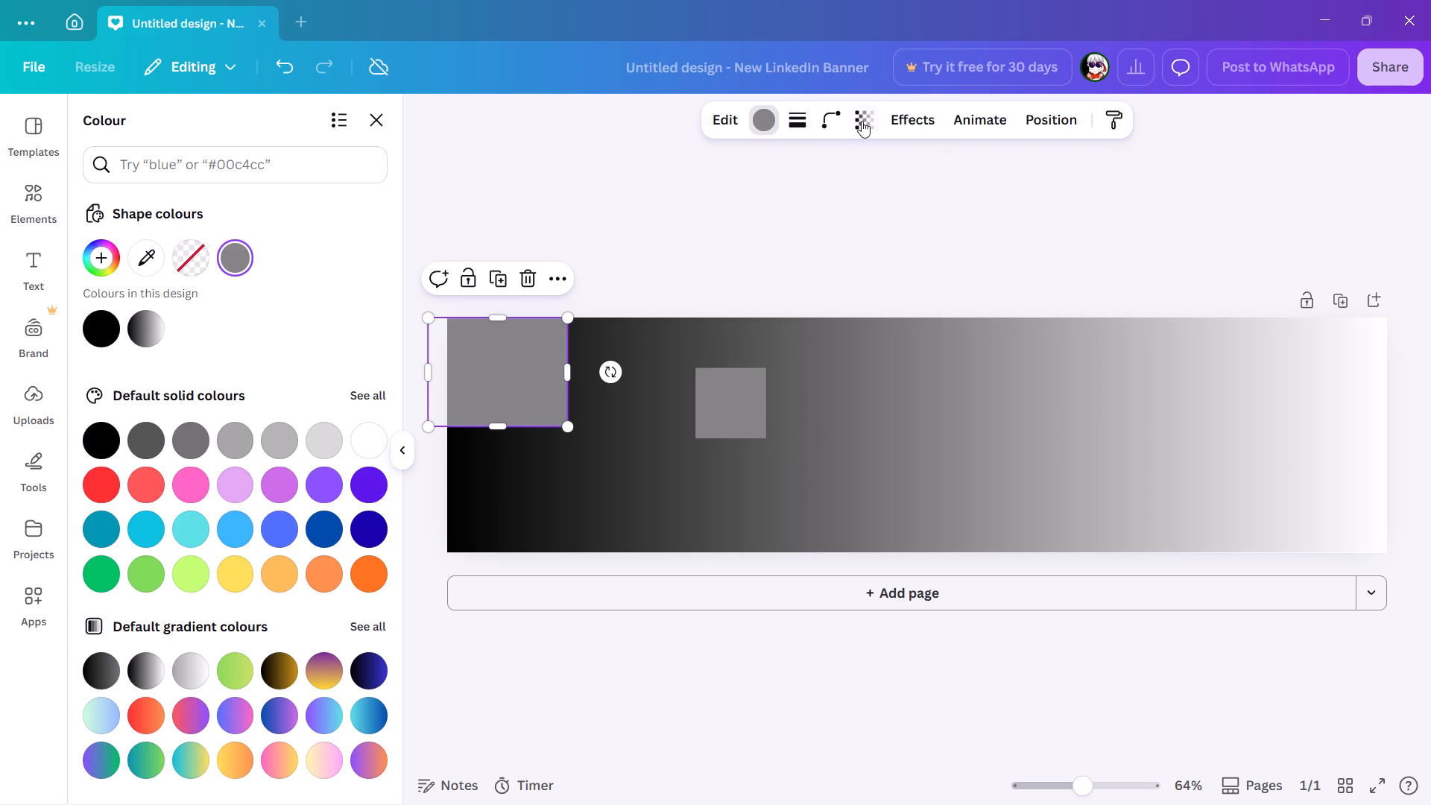
click(862, 121)
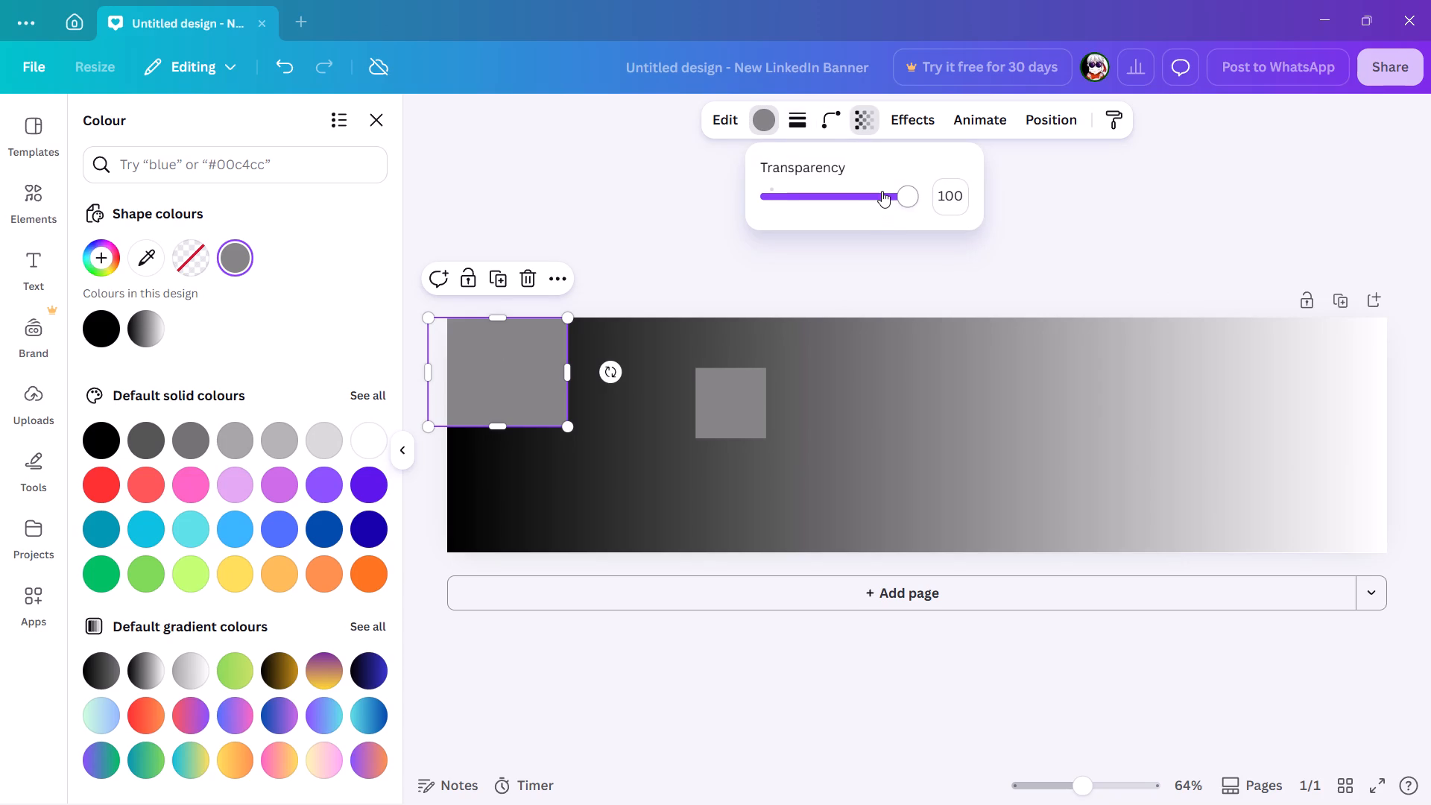
click(882, 191)
click(884, 196)
key(Left)
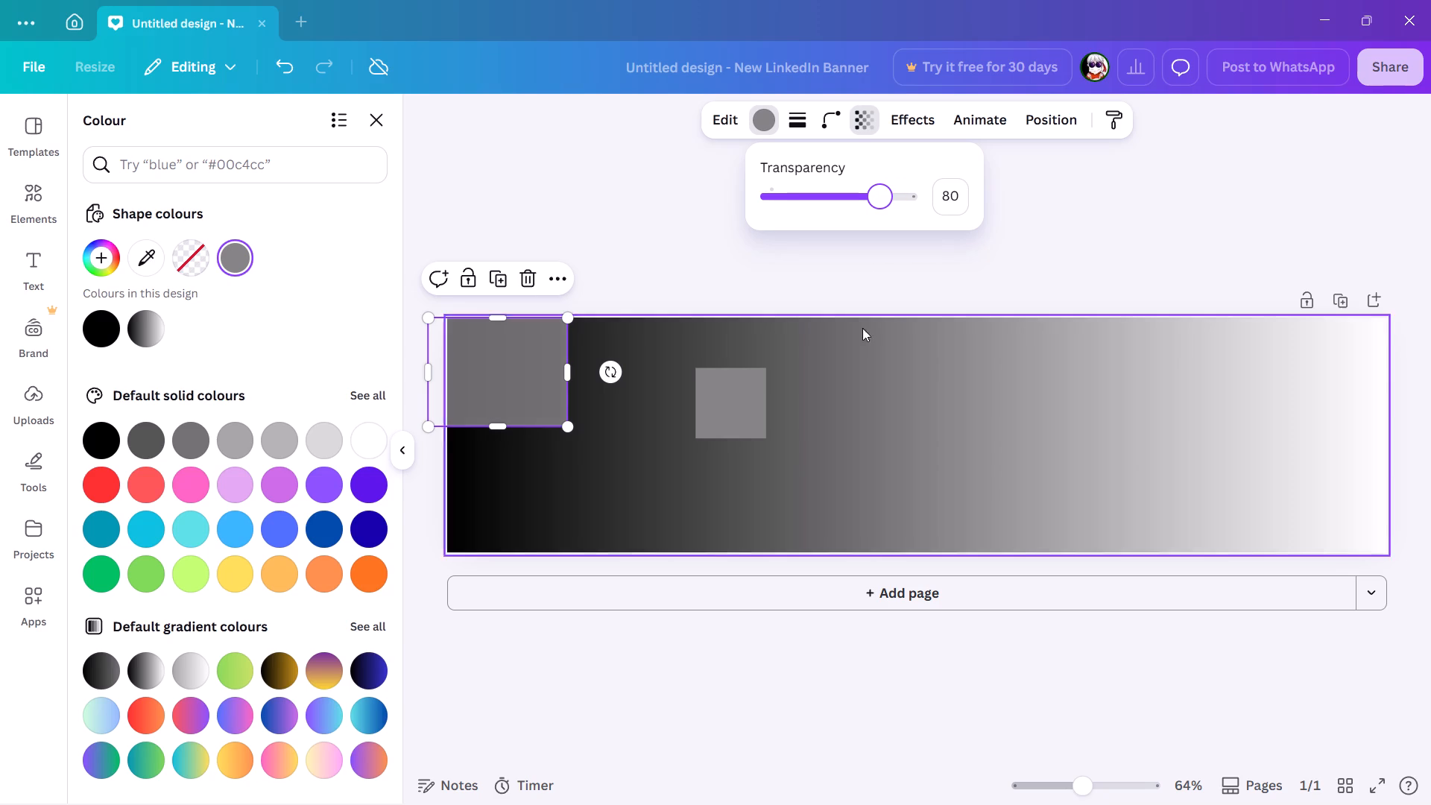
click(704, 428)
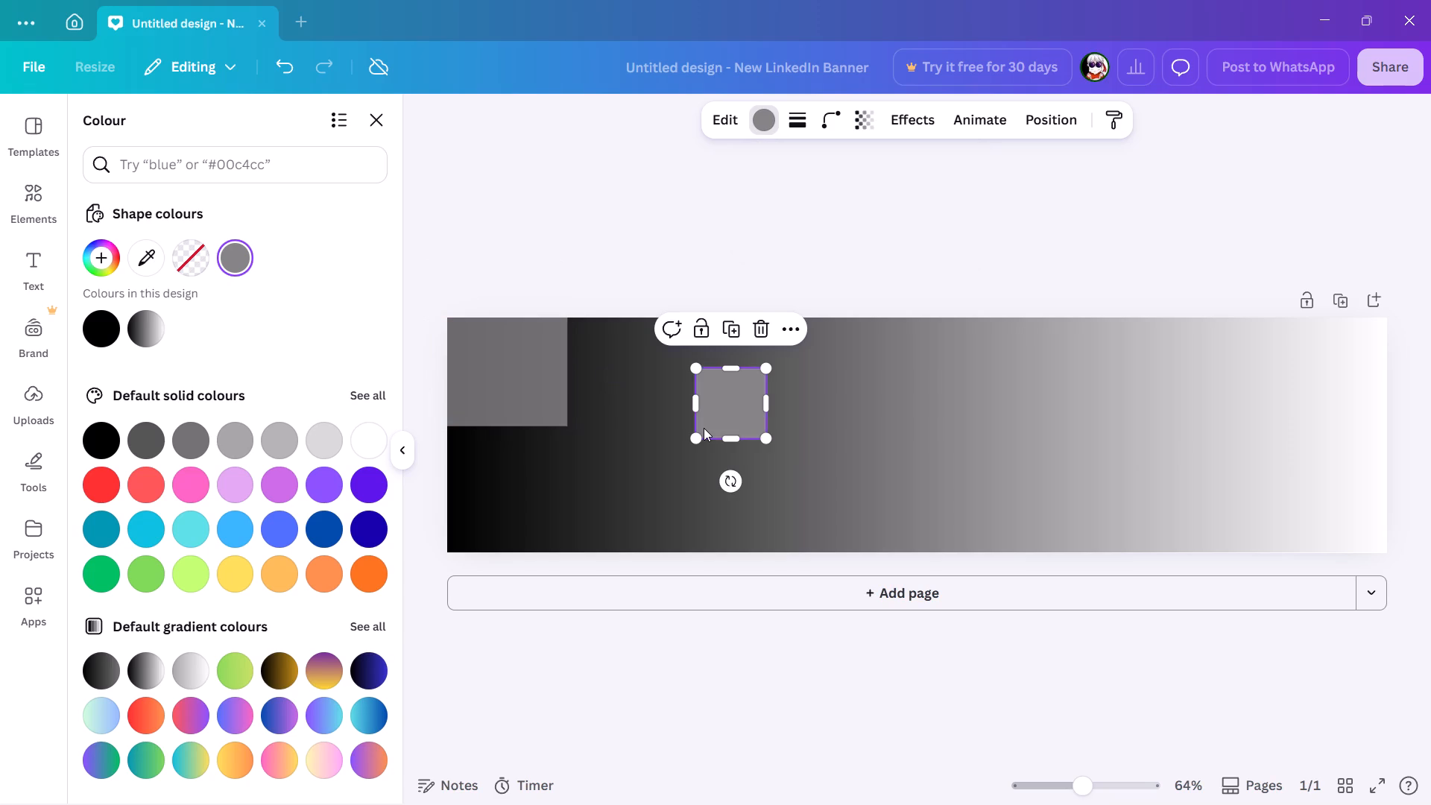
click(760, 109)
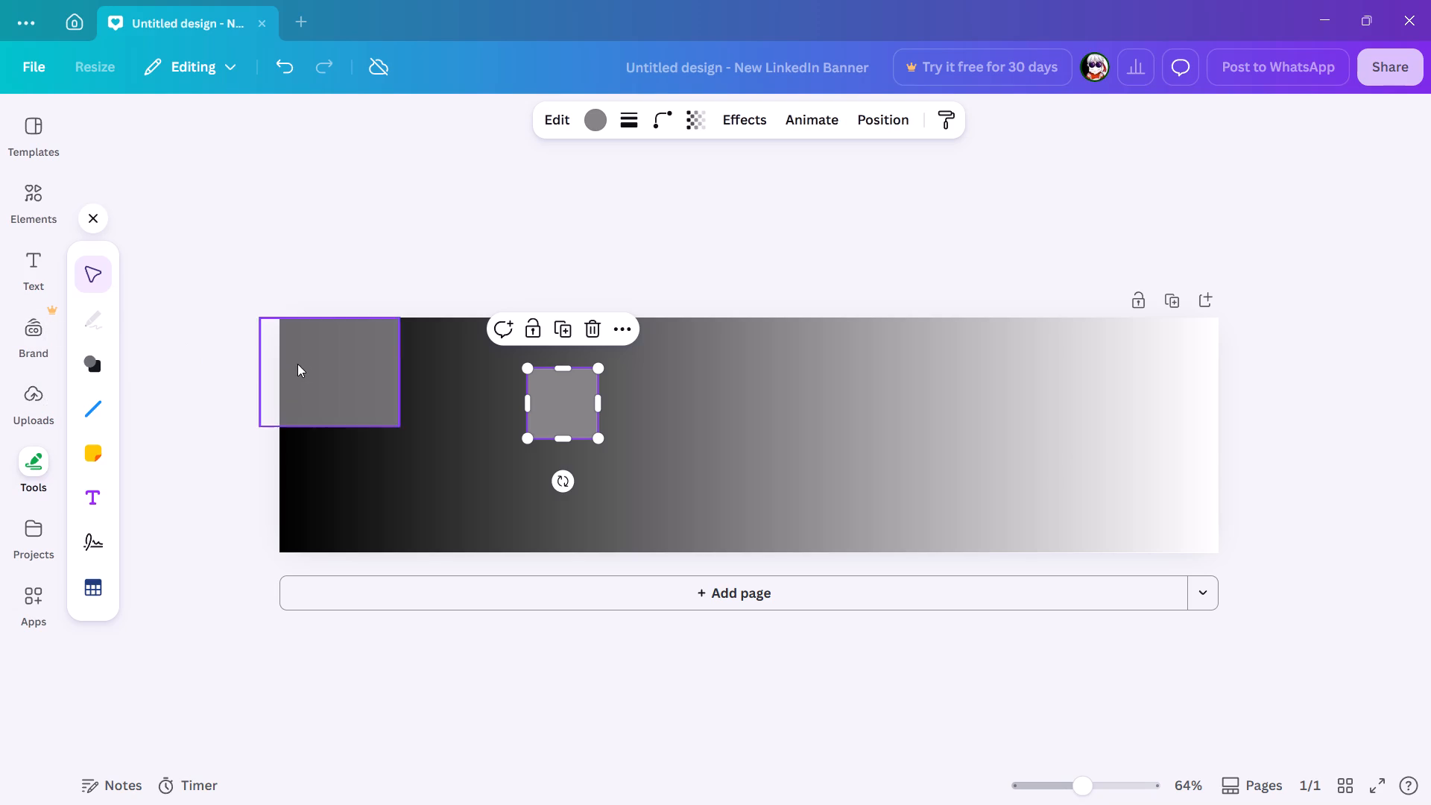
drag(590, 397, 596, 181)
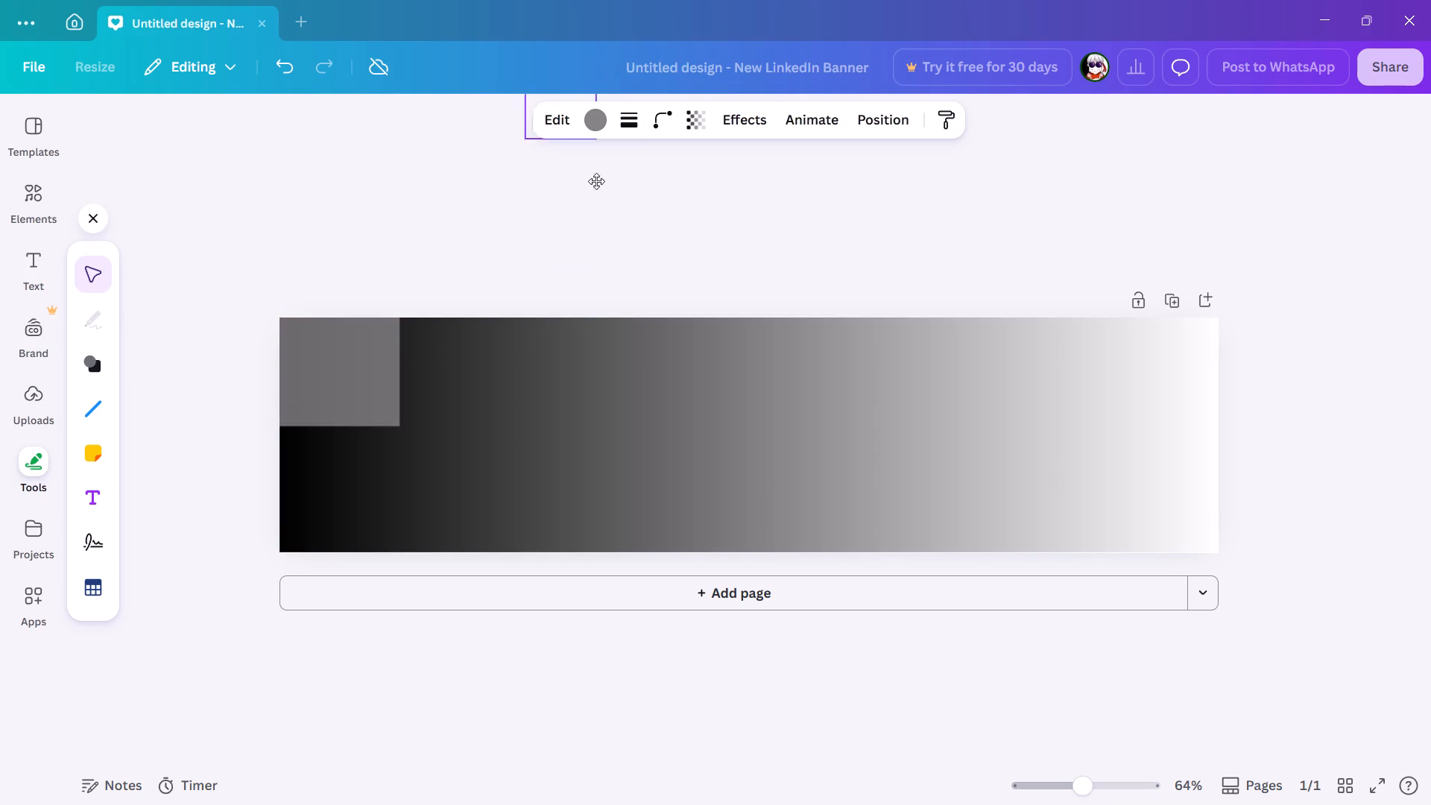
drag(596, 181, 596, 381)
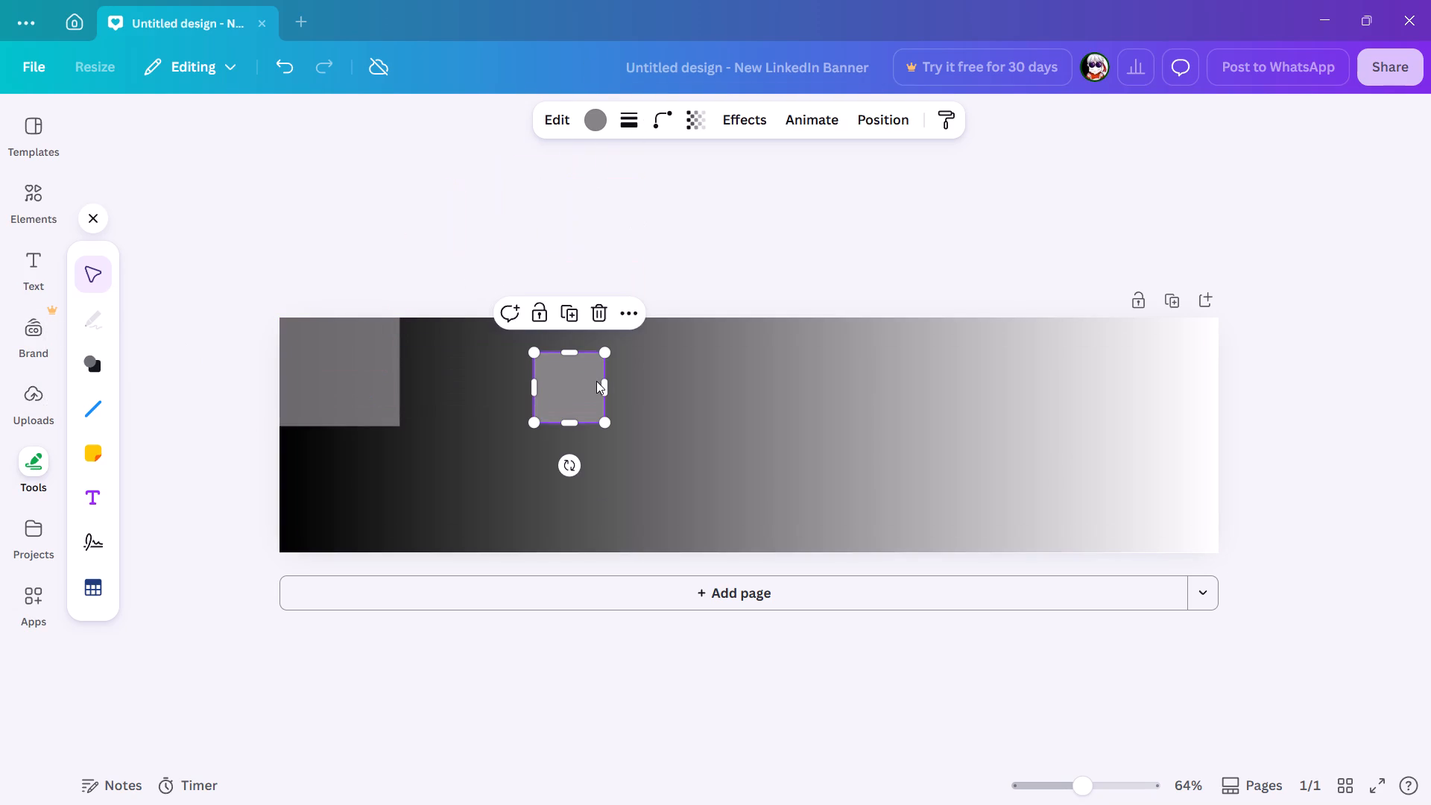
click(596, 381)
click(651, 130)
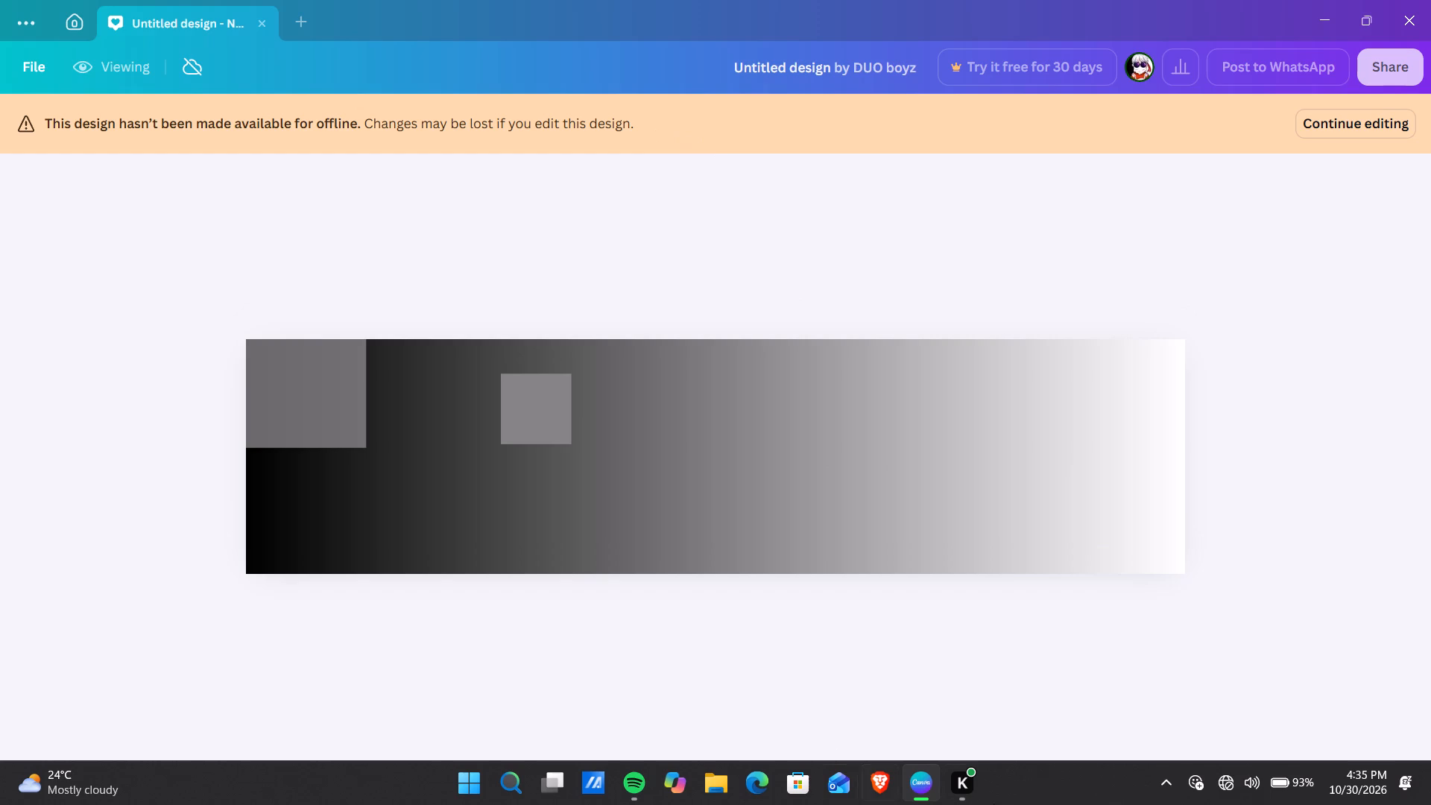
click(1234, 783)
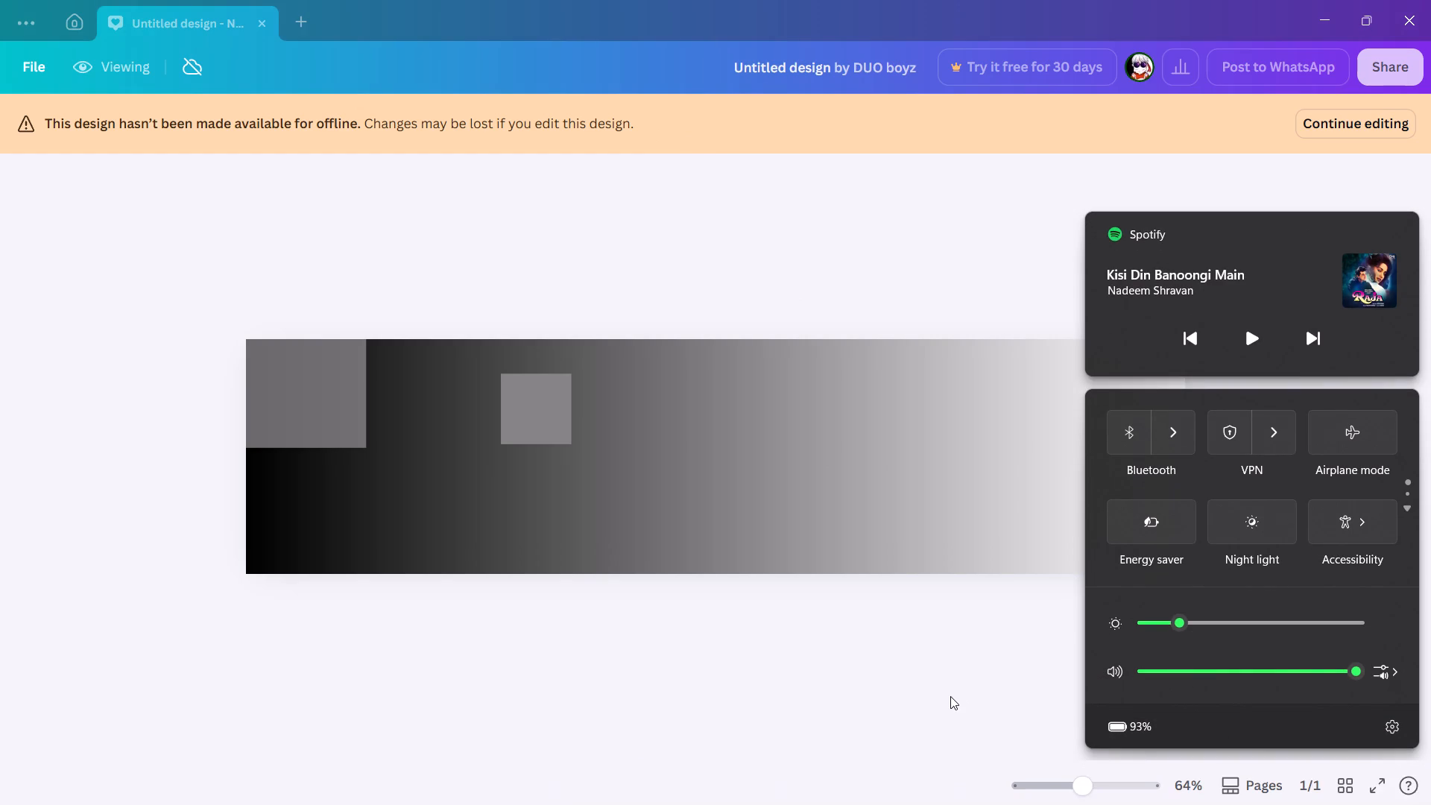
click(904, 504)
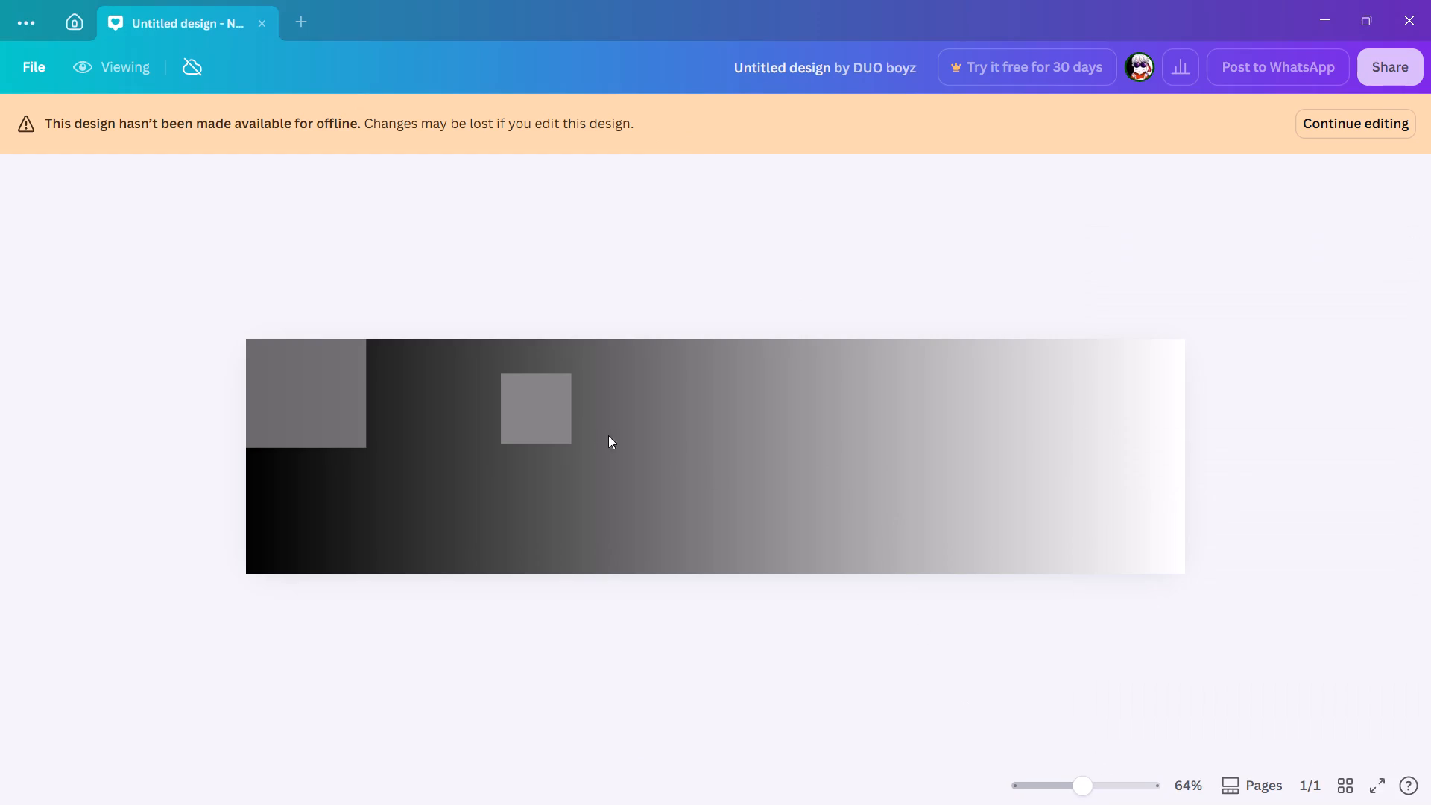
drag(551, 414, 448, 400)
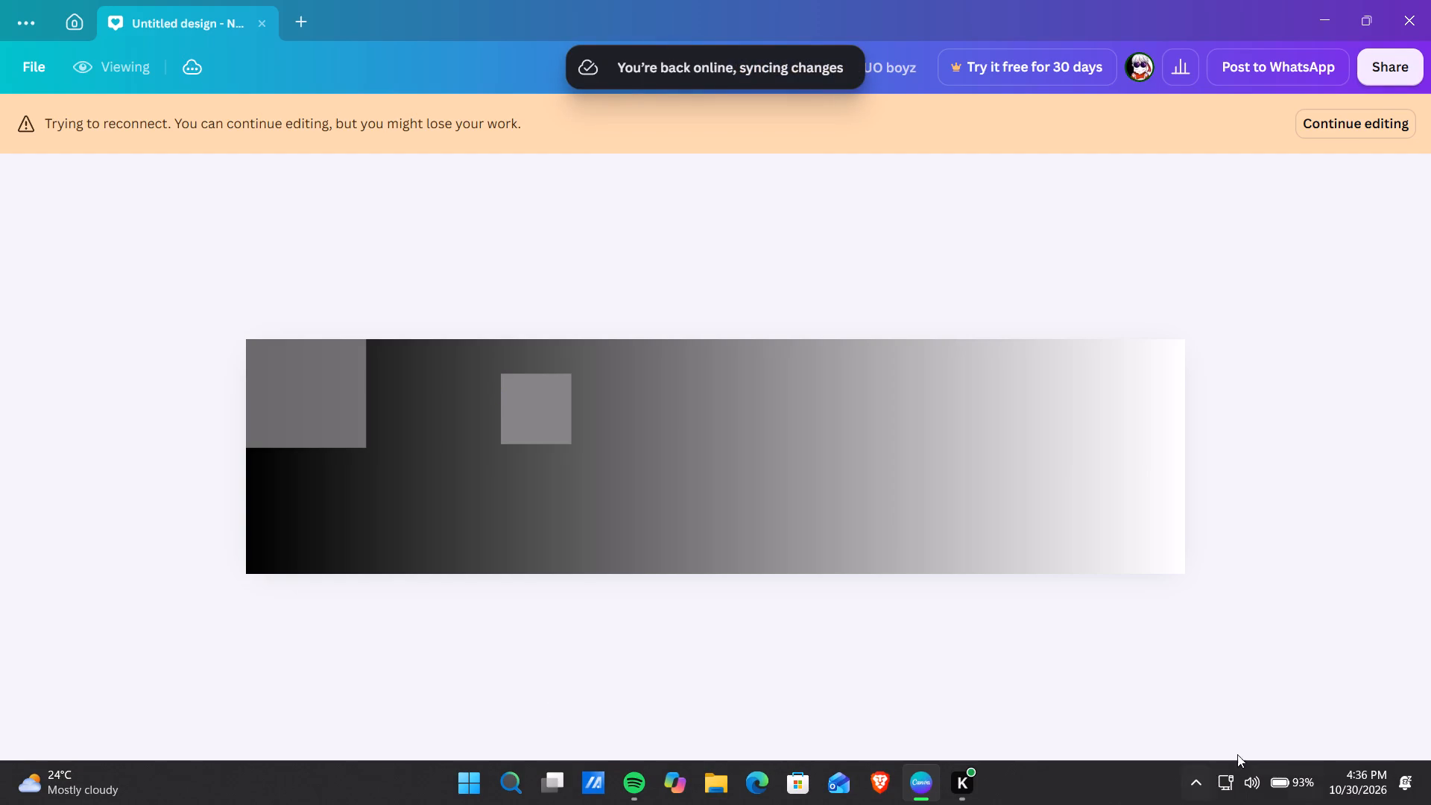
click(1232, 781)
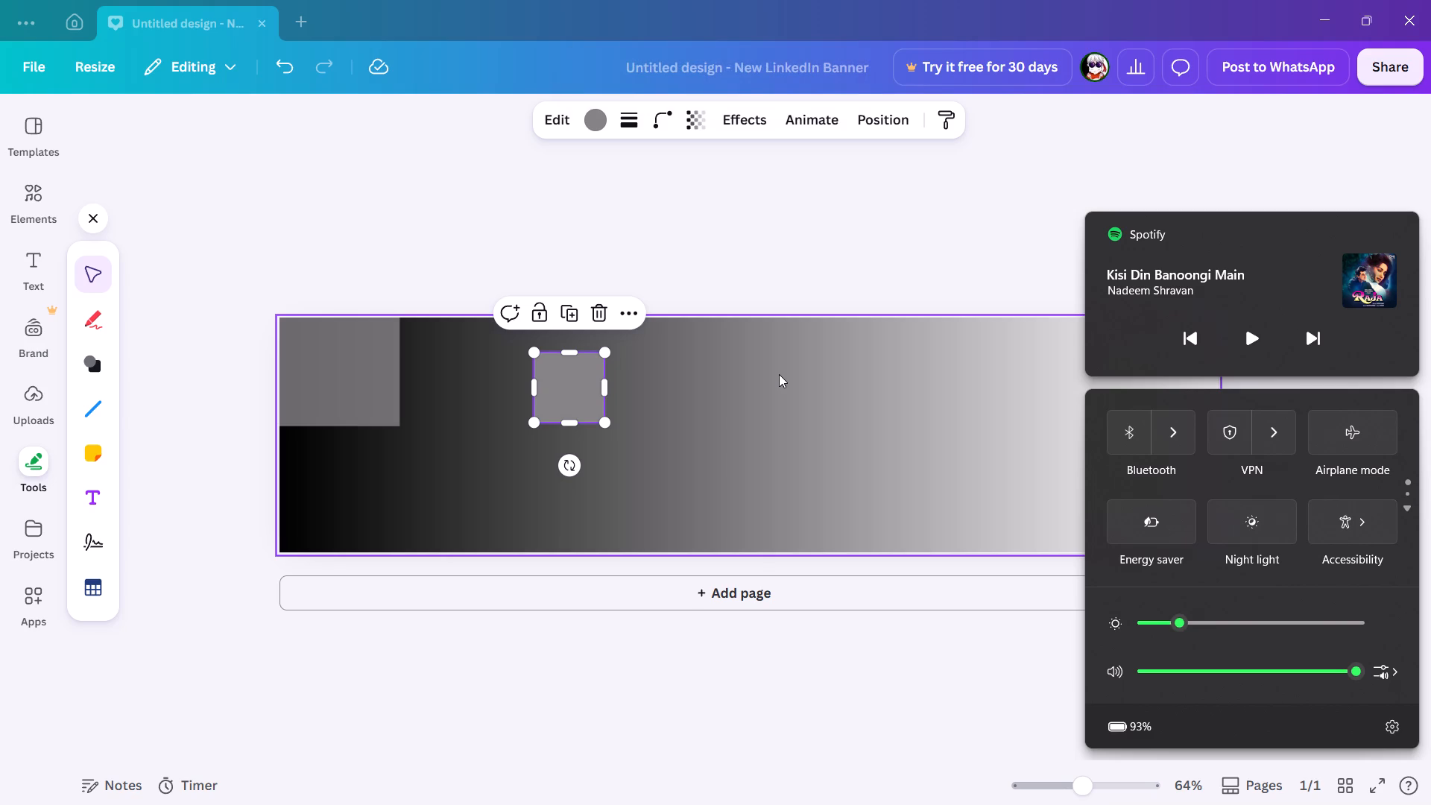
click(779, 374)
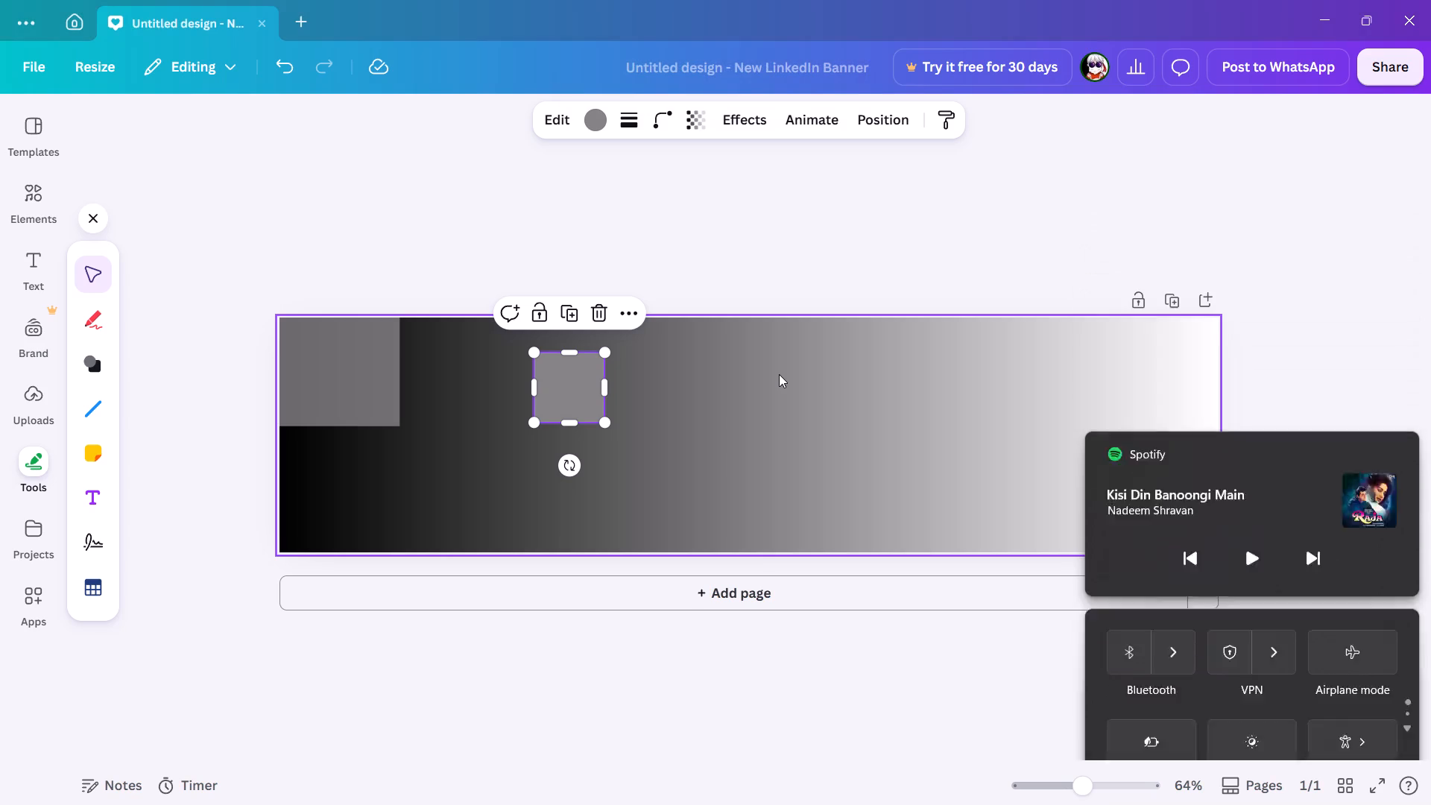
Recolour the small grey square near-black by sampling the dark end of the background gradient.
click(563, 397)
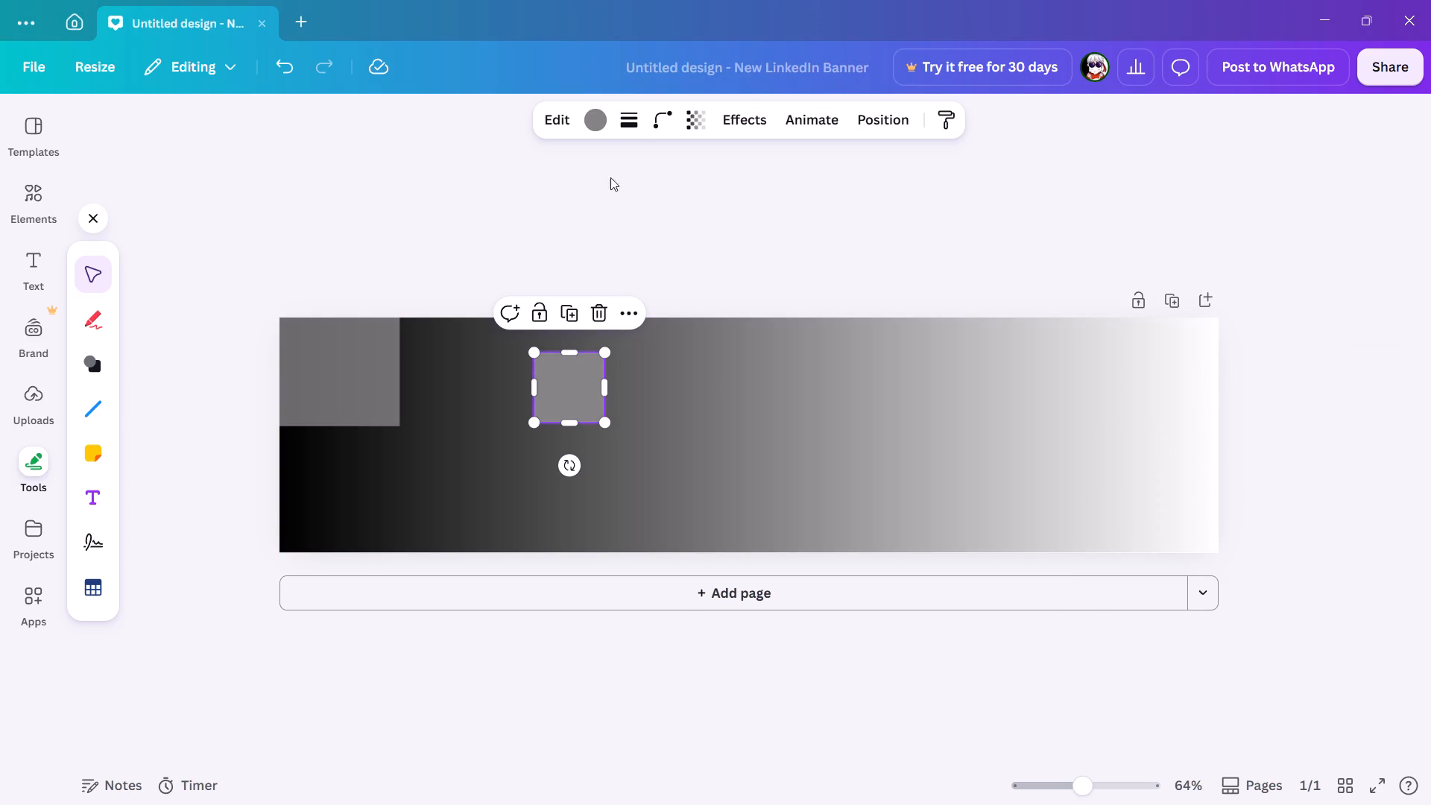
click(616, 117)
click(616, 117)
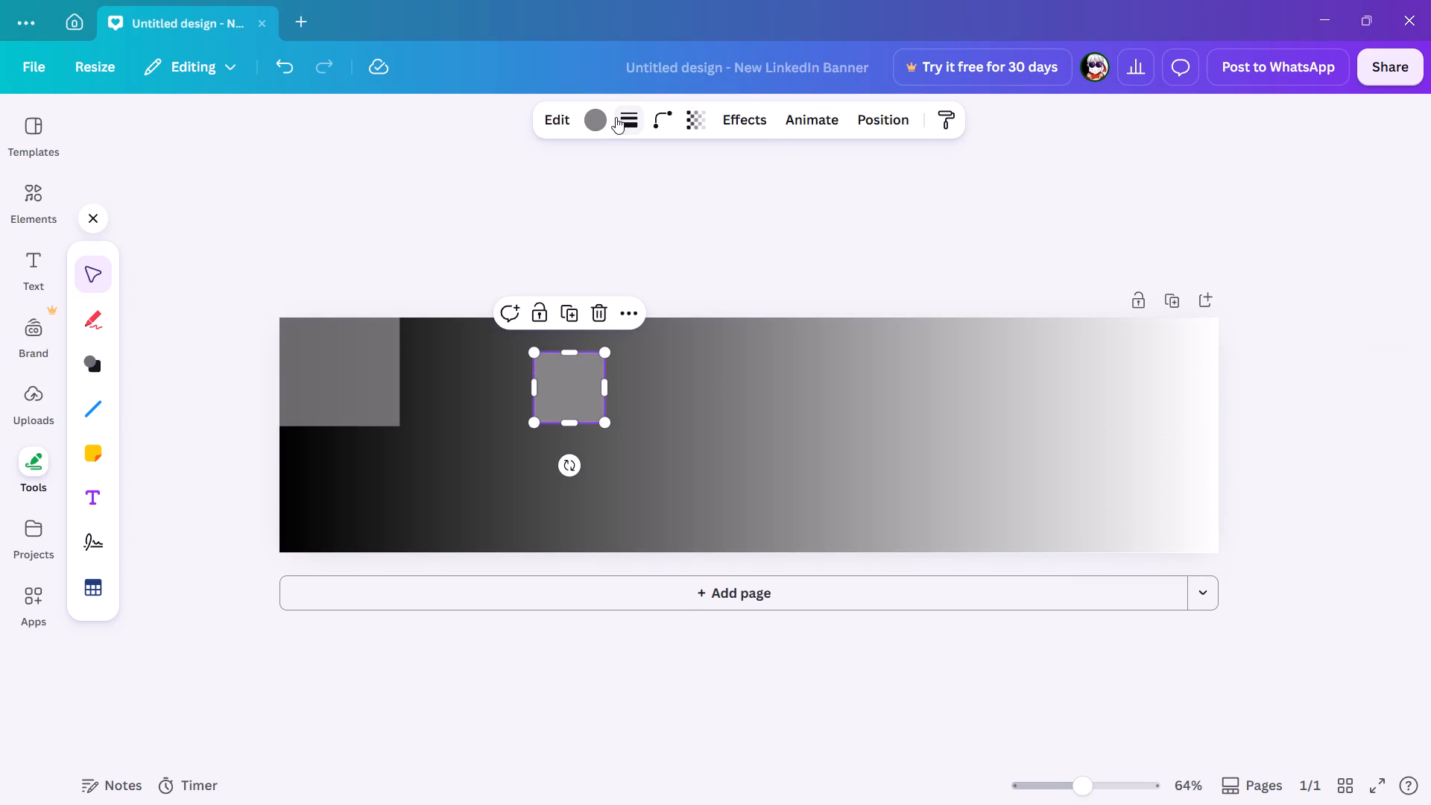
click(594, 120)
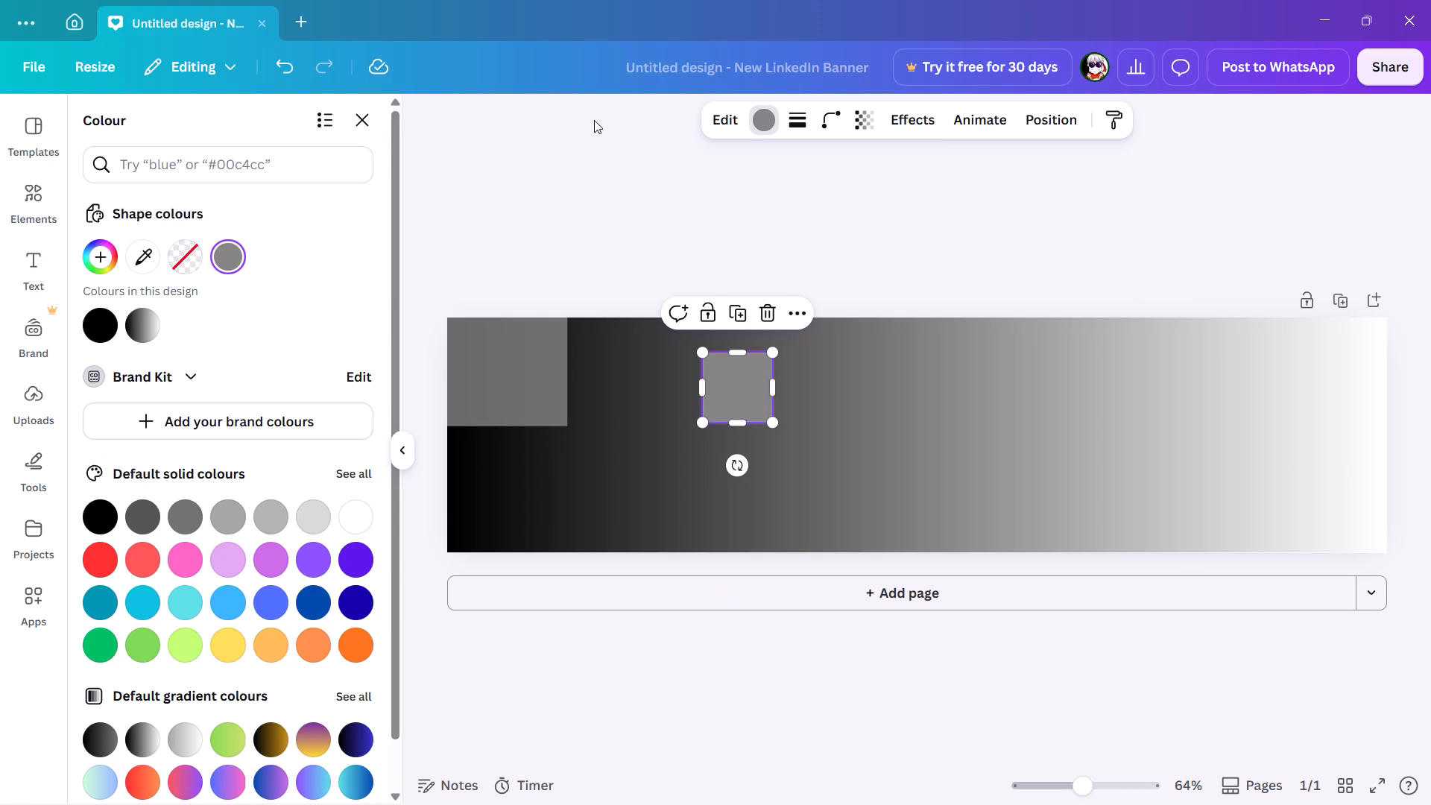
click(141, 268)
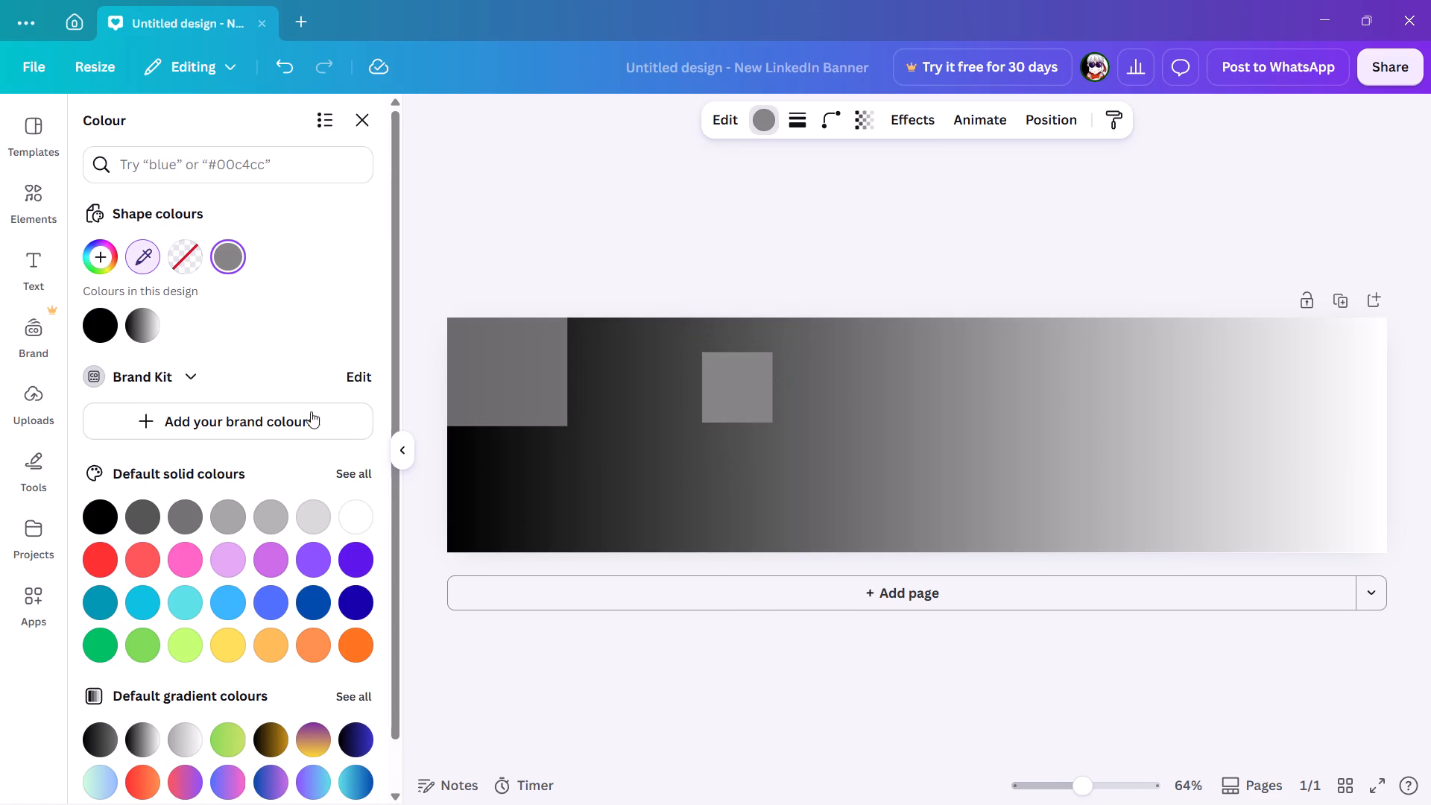
click(484, 493)
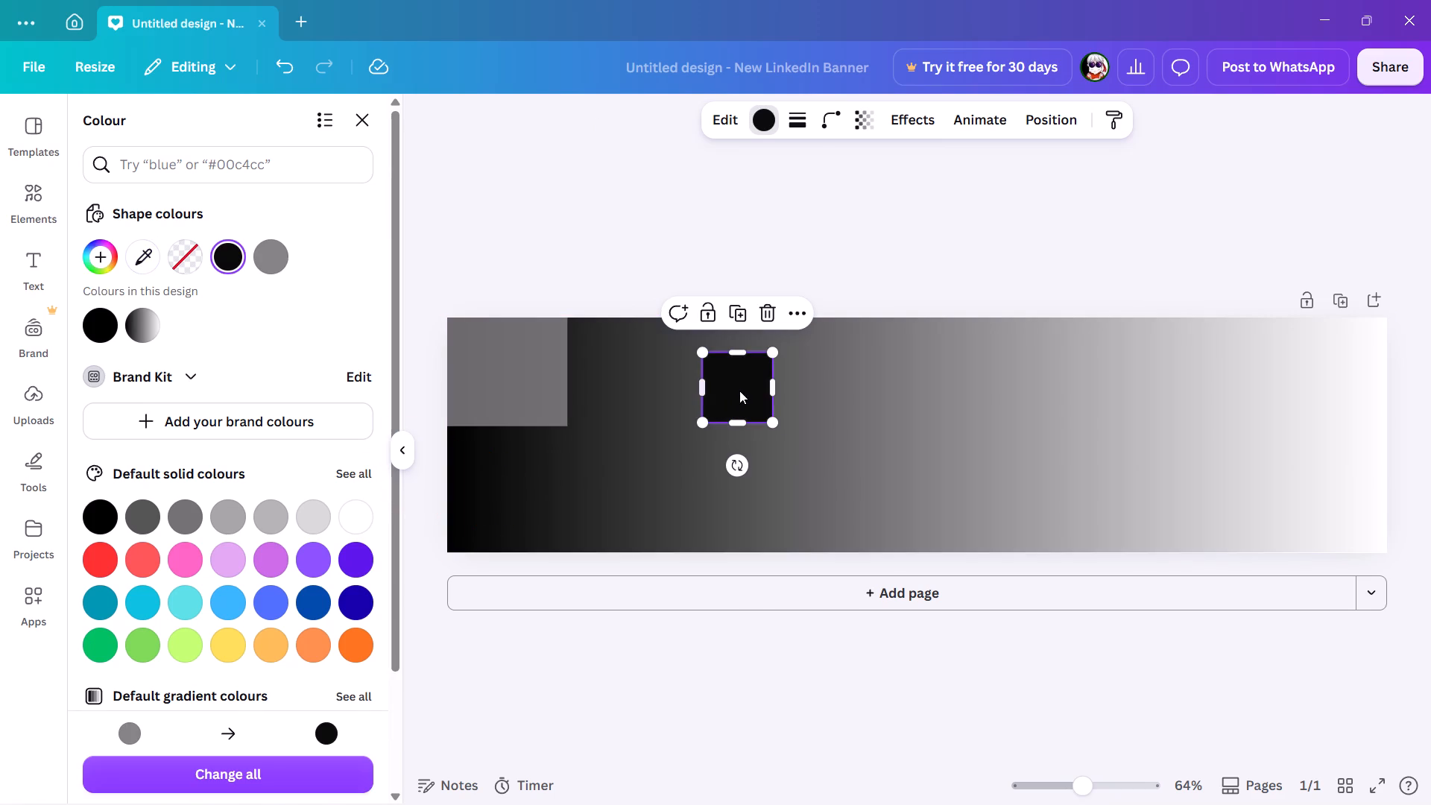
Move the near-black square onto the grey corner rectangle and enlarge it to leave a narrow grey border around it.
drag(741, 390, 505, 372)
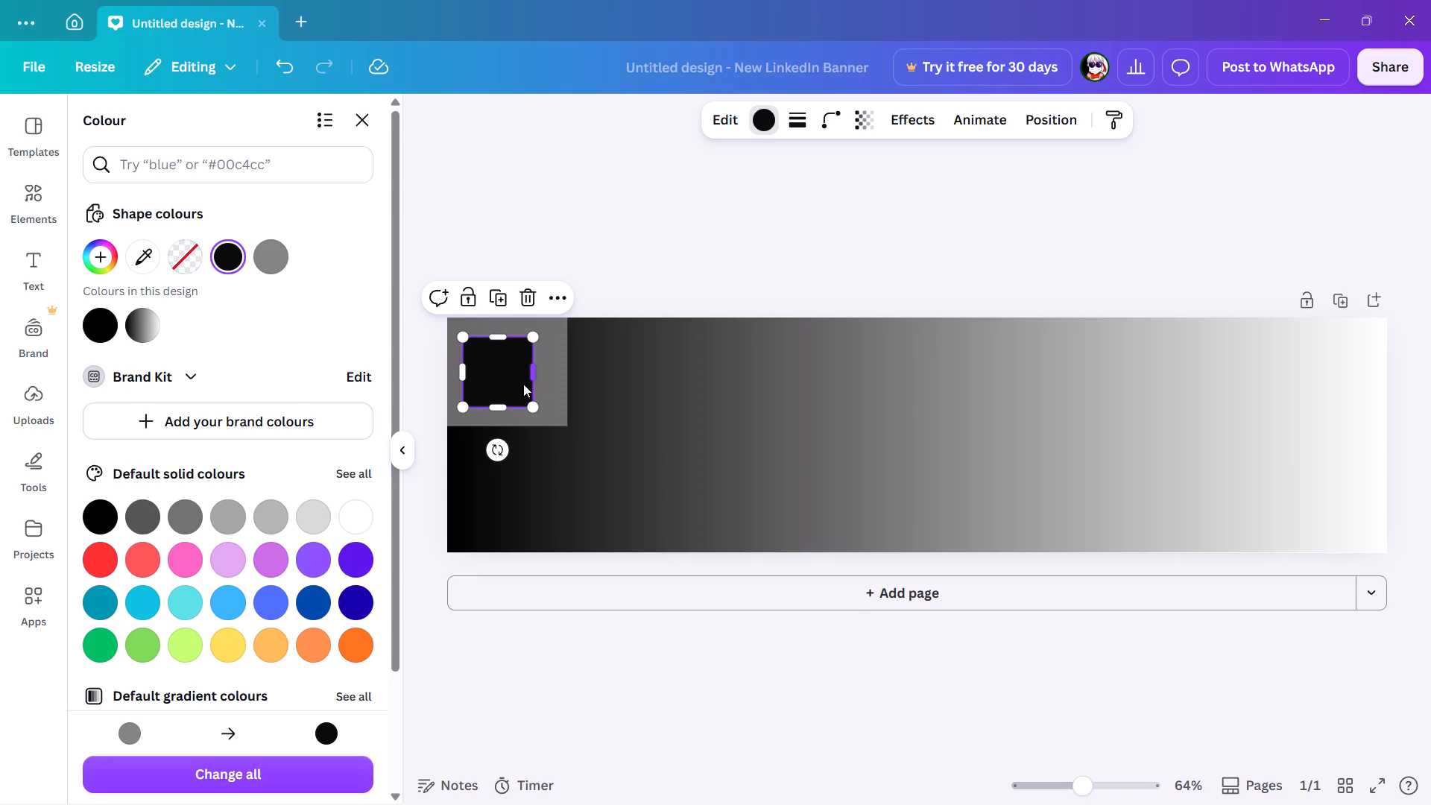
drag(532, 408, 542, 410)
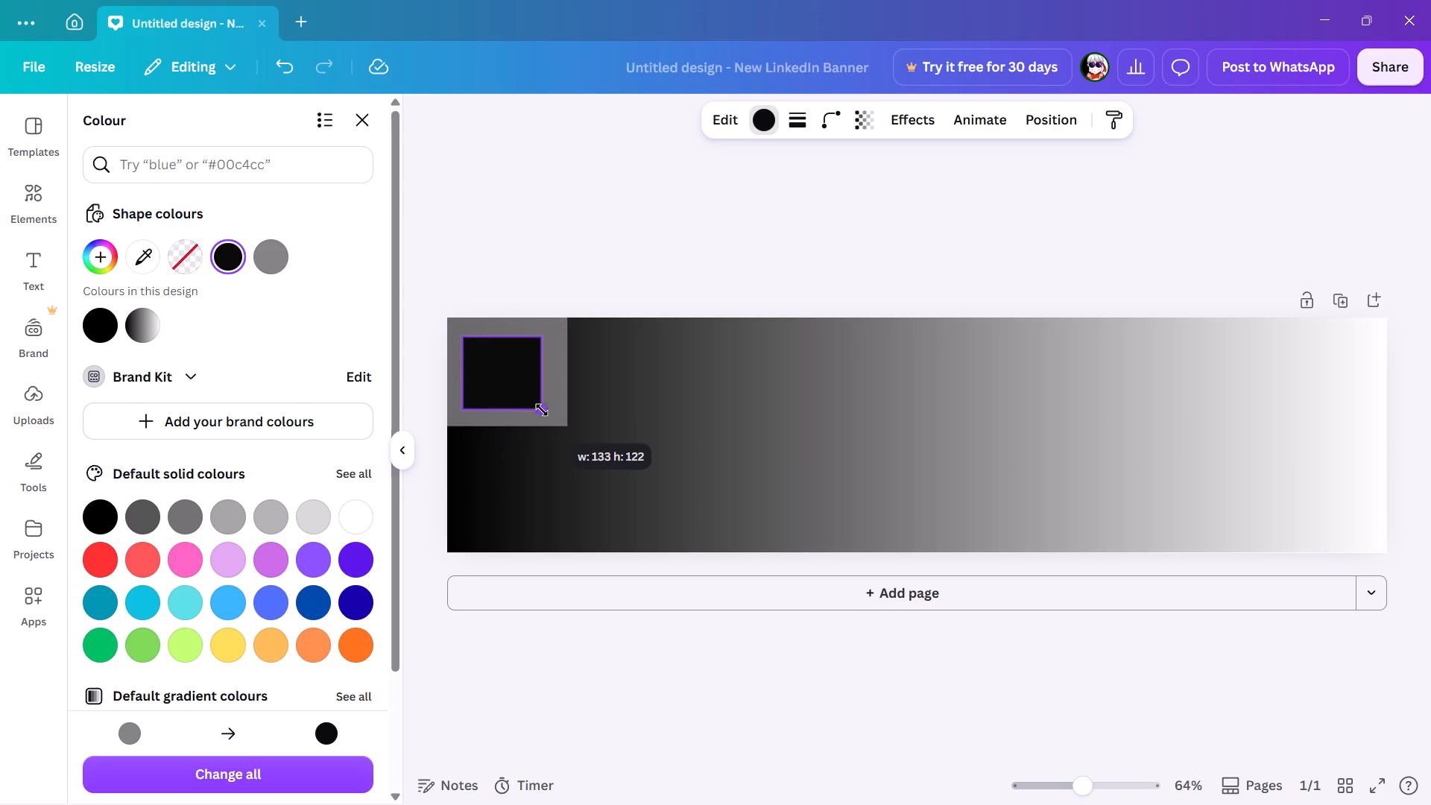
drag(542, 410, 557, 416)
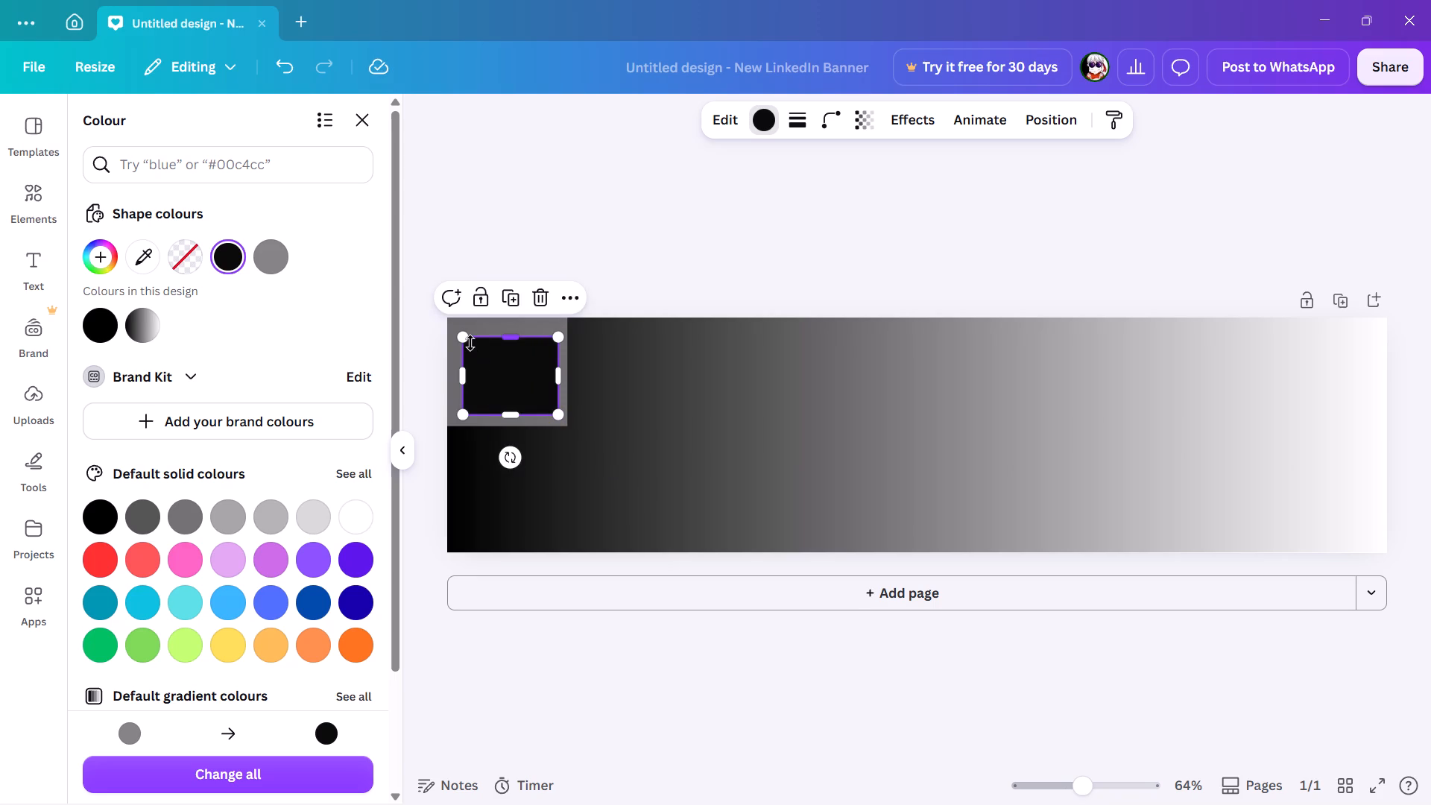
drag(508, 379, 505, 369)
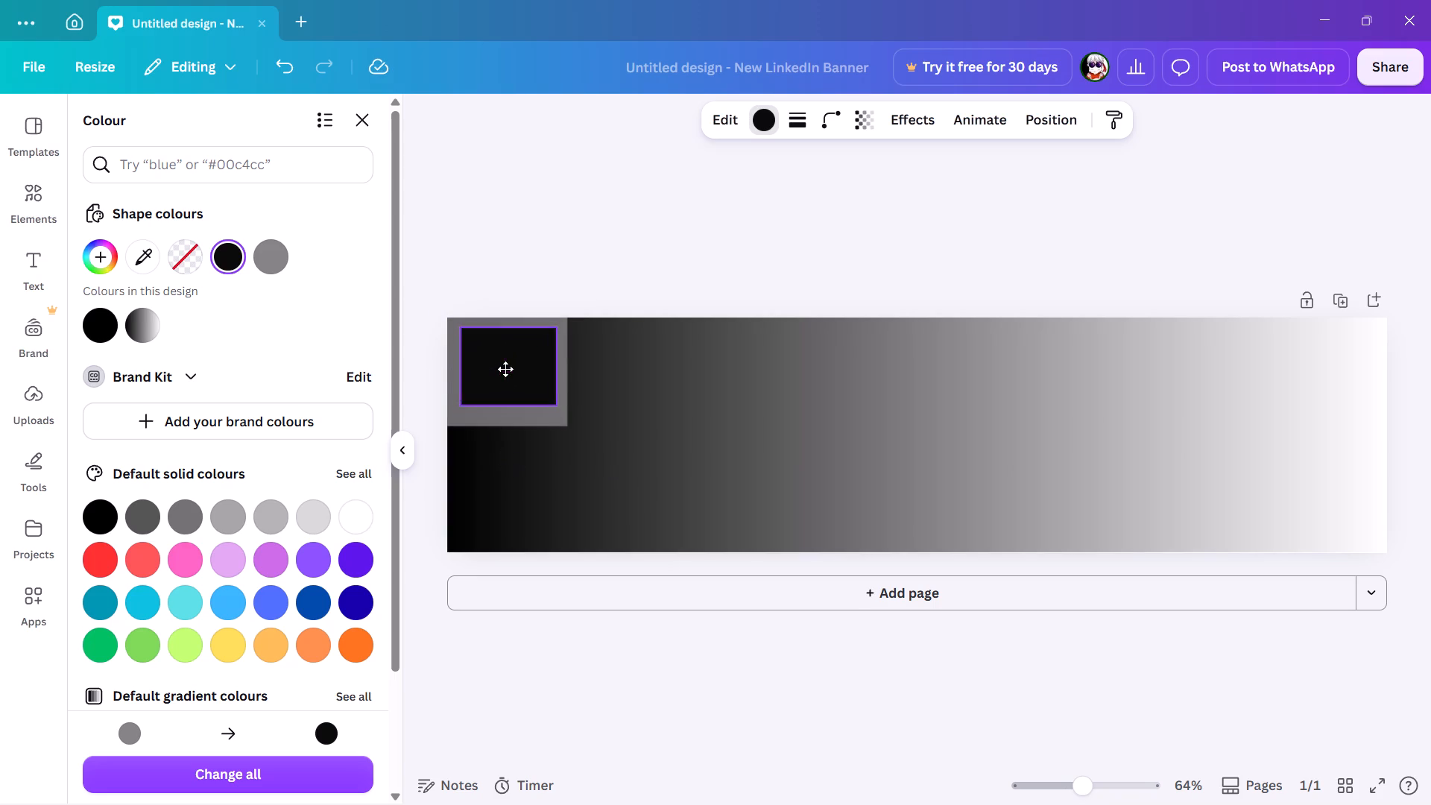
drag(505, 369, 503, 370)
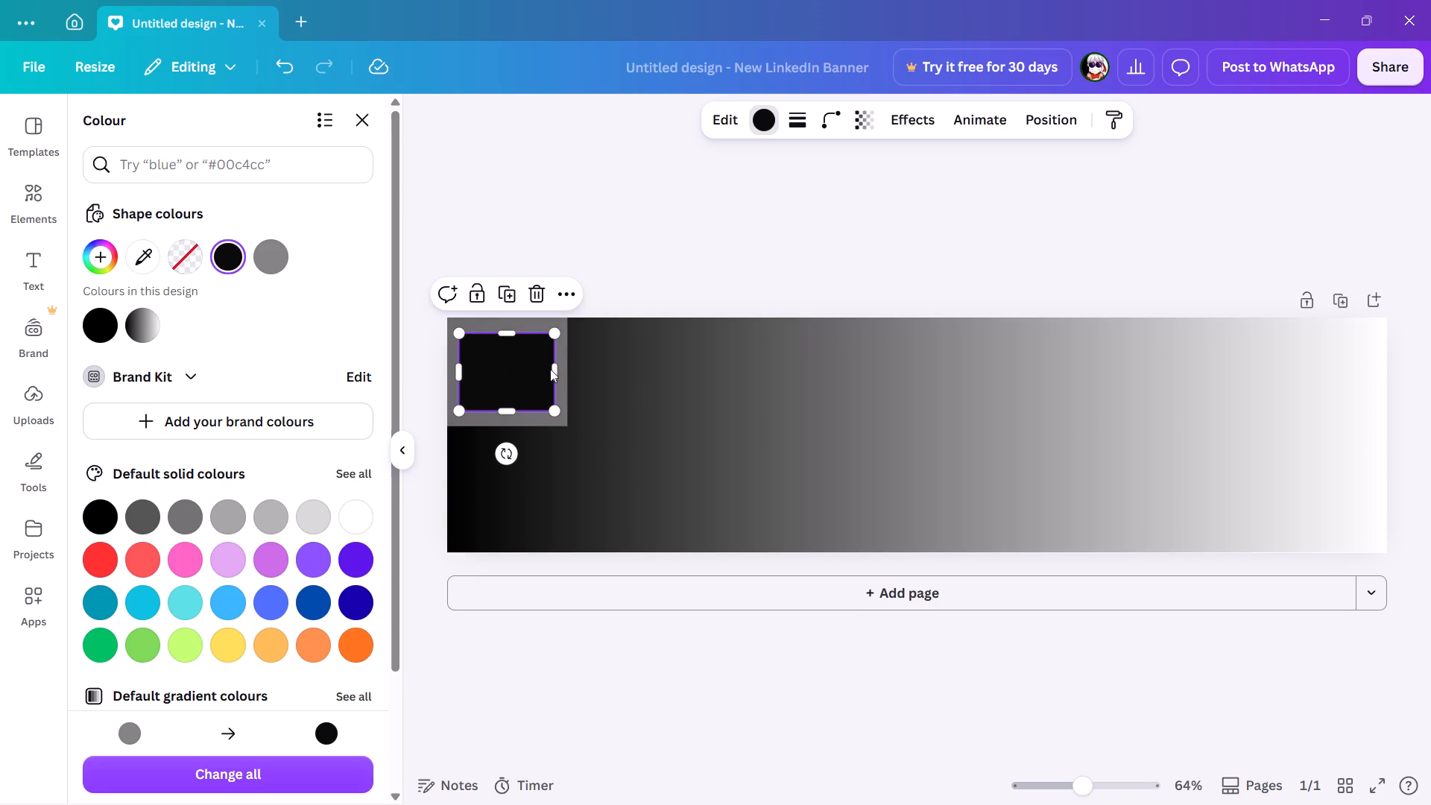
Duplicate the near-black rectangle that sits on the grey corner rectangle.
click(777, 399)
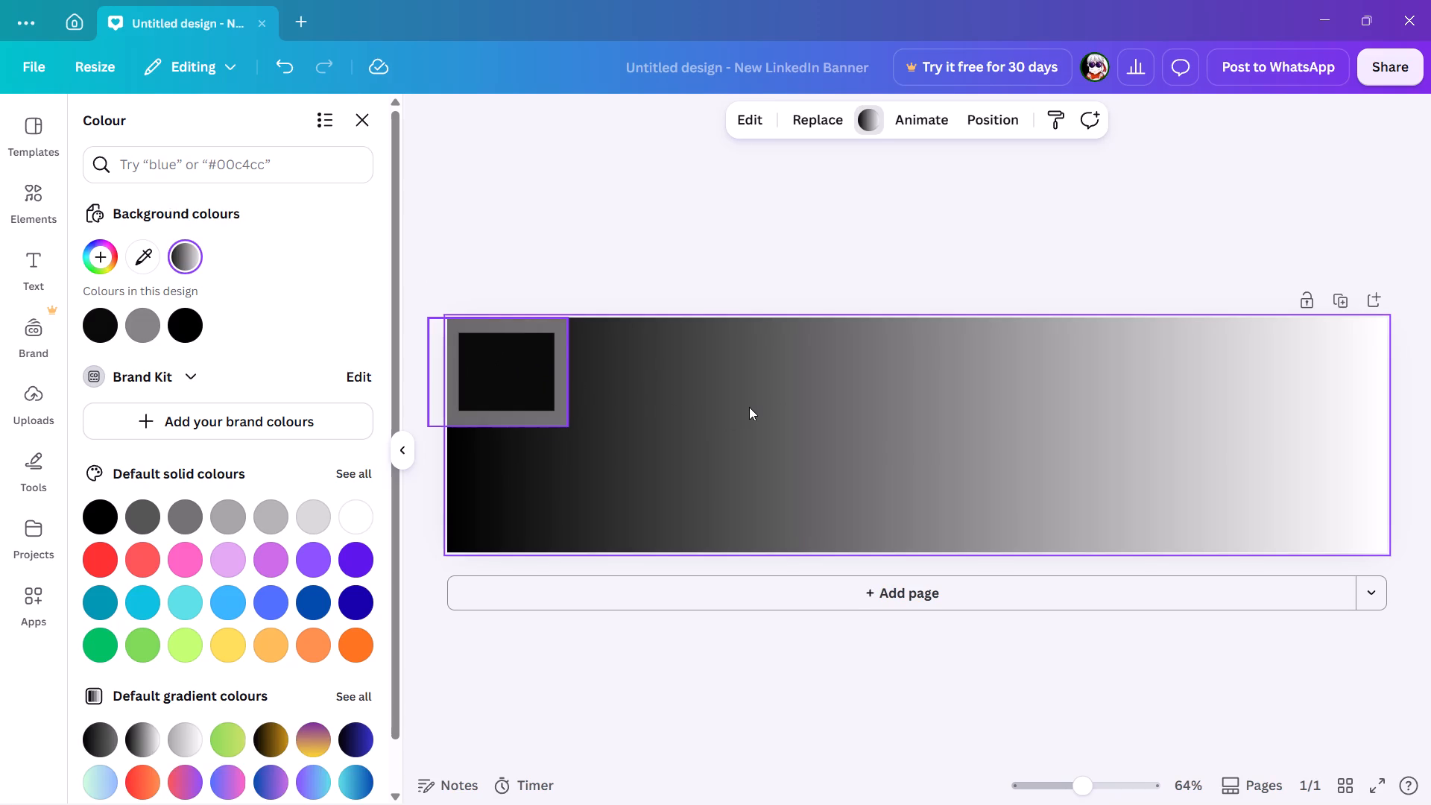
click(519, 367)
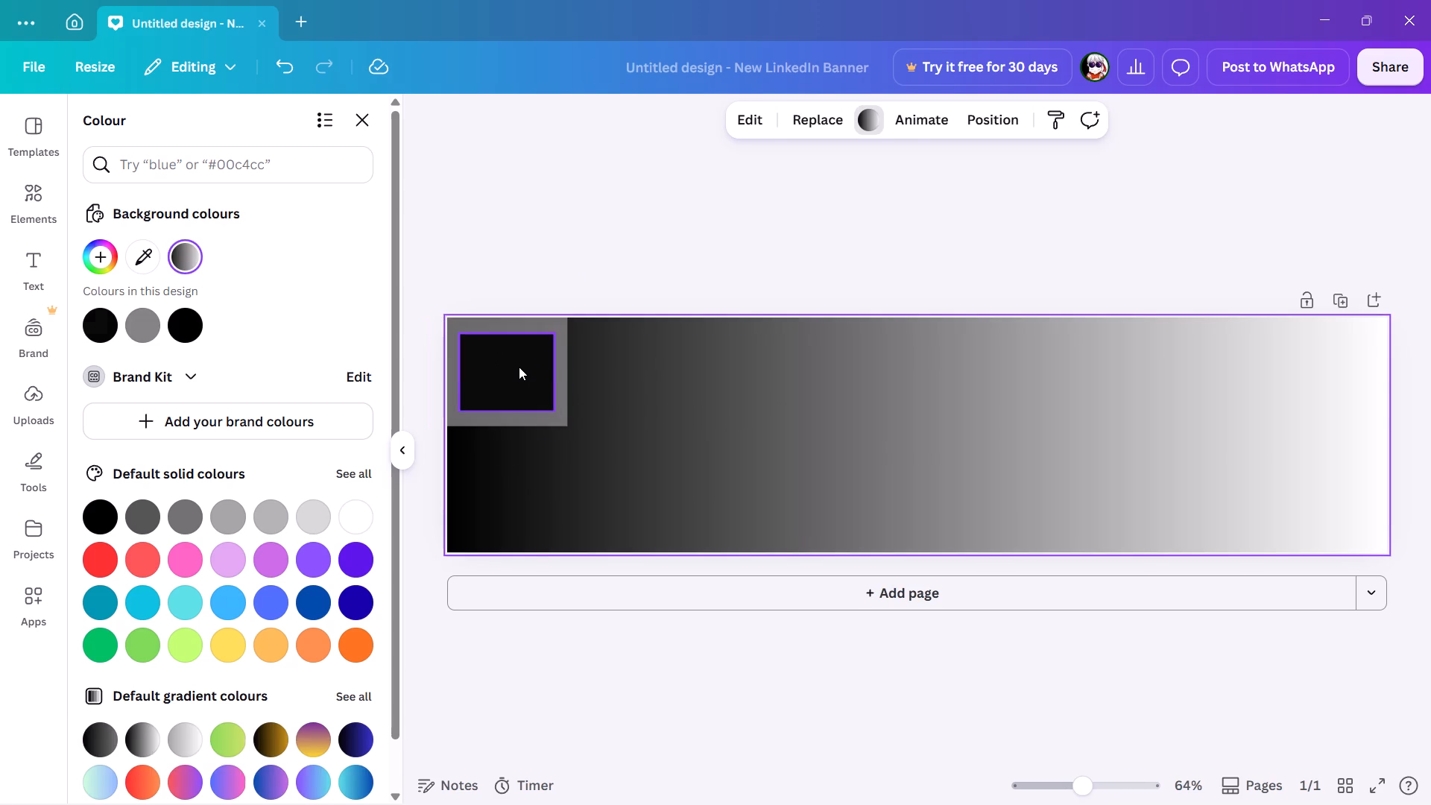
key(ctrl+c)
click(519, 367)
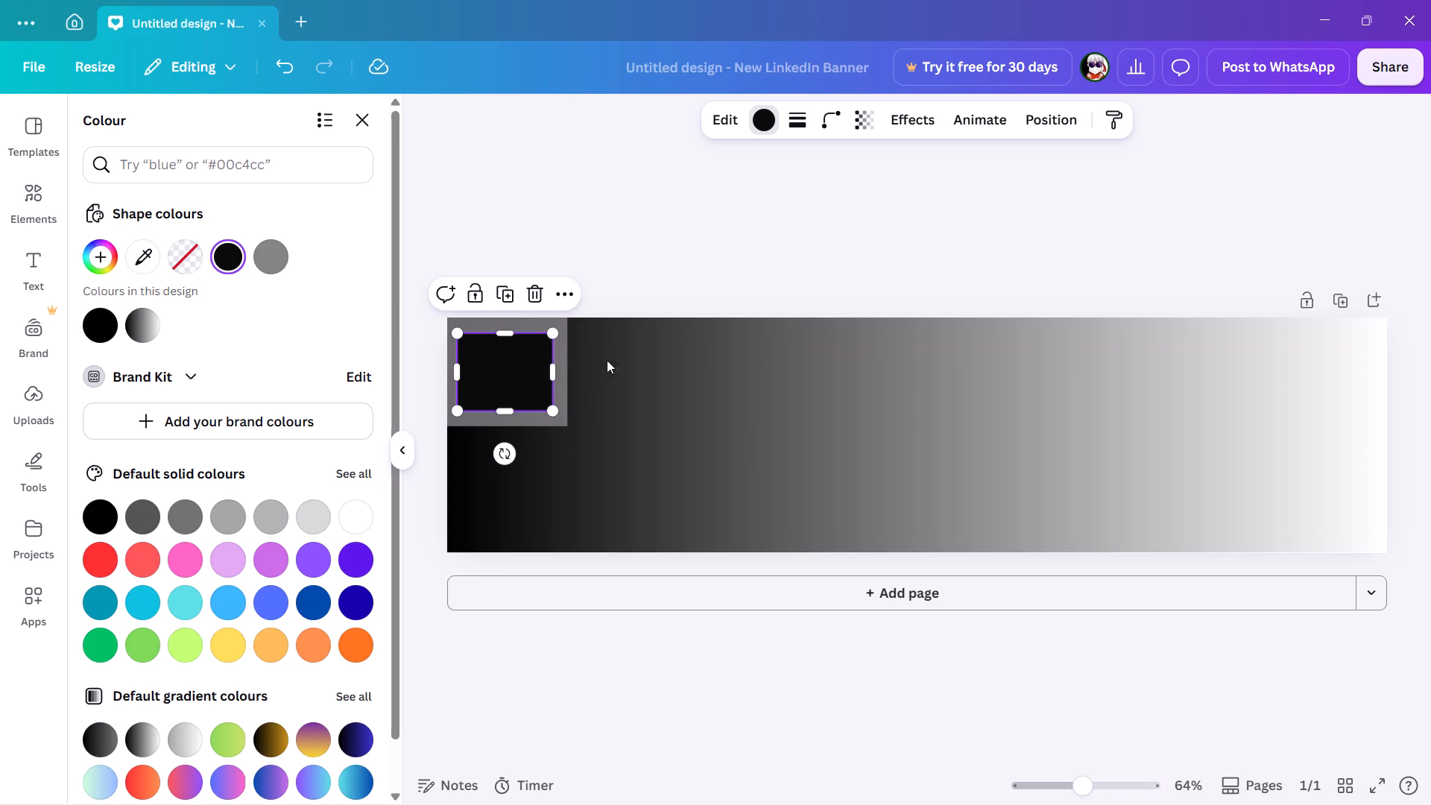
click(718, 368)
click(522, 364)
right_click(522, 364)
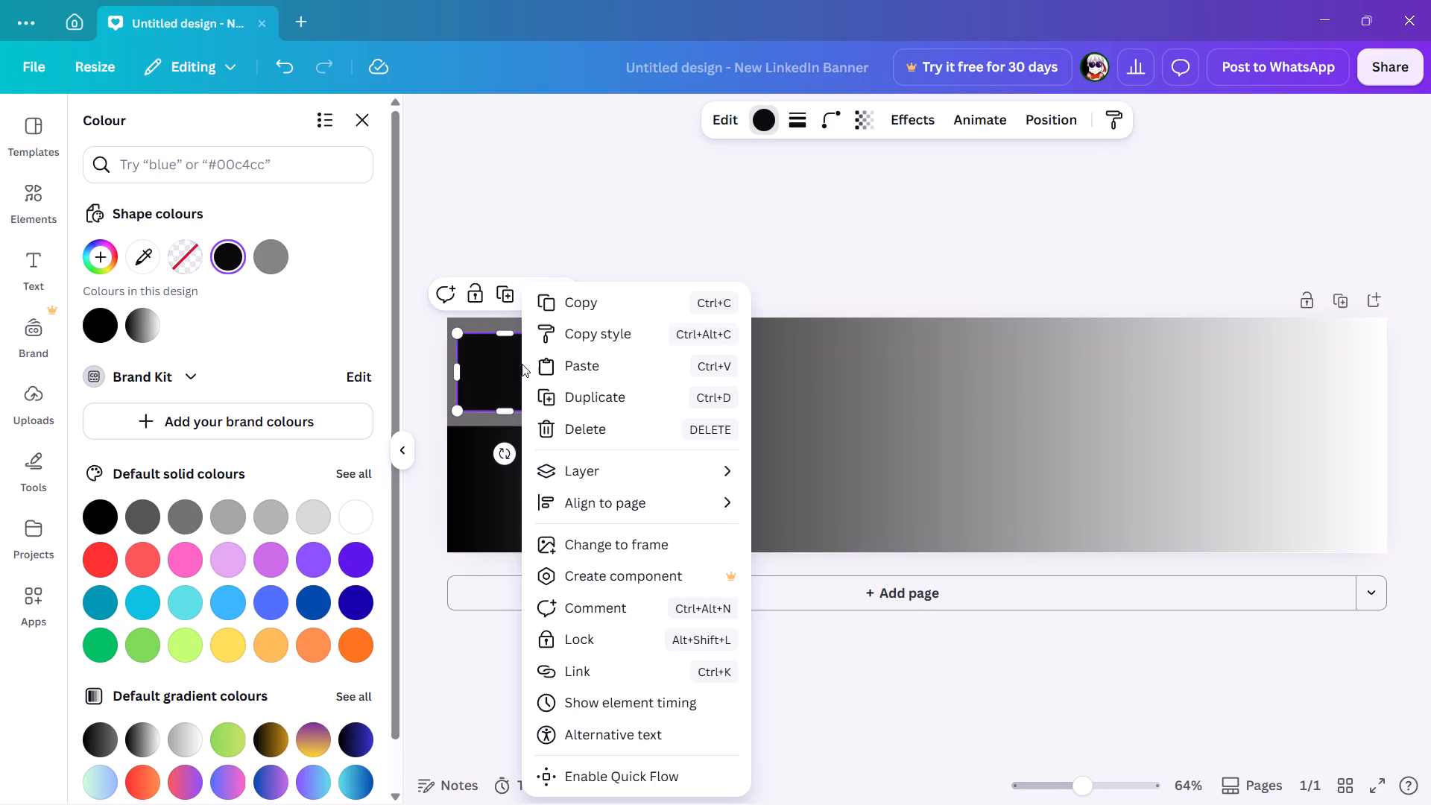
click(637, 304)
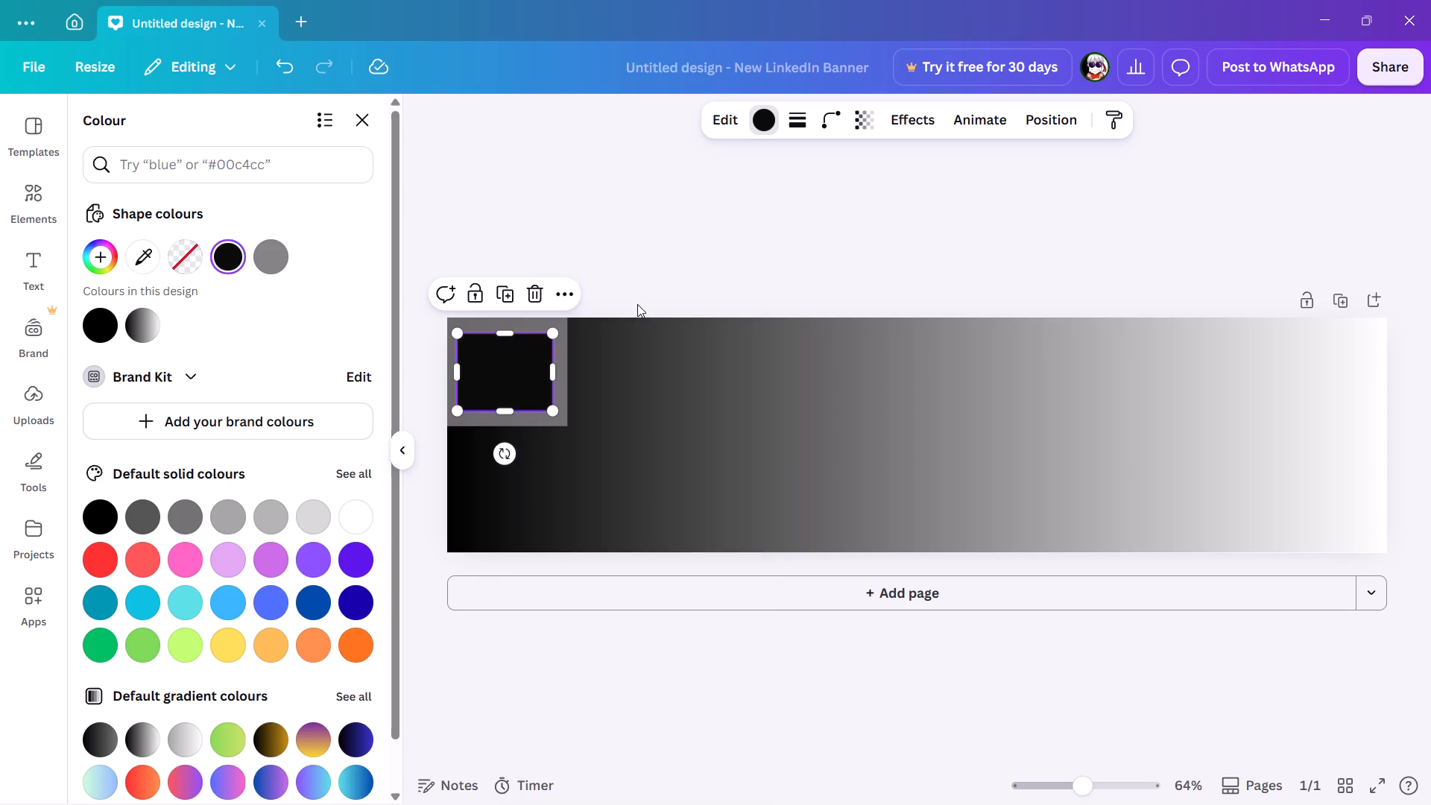
click(707, 372)
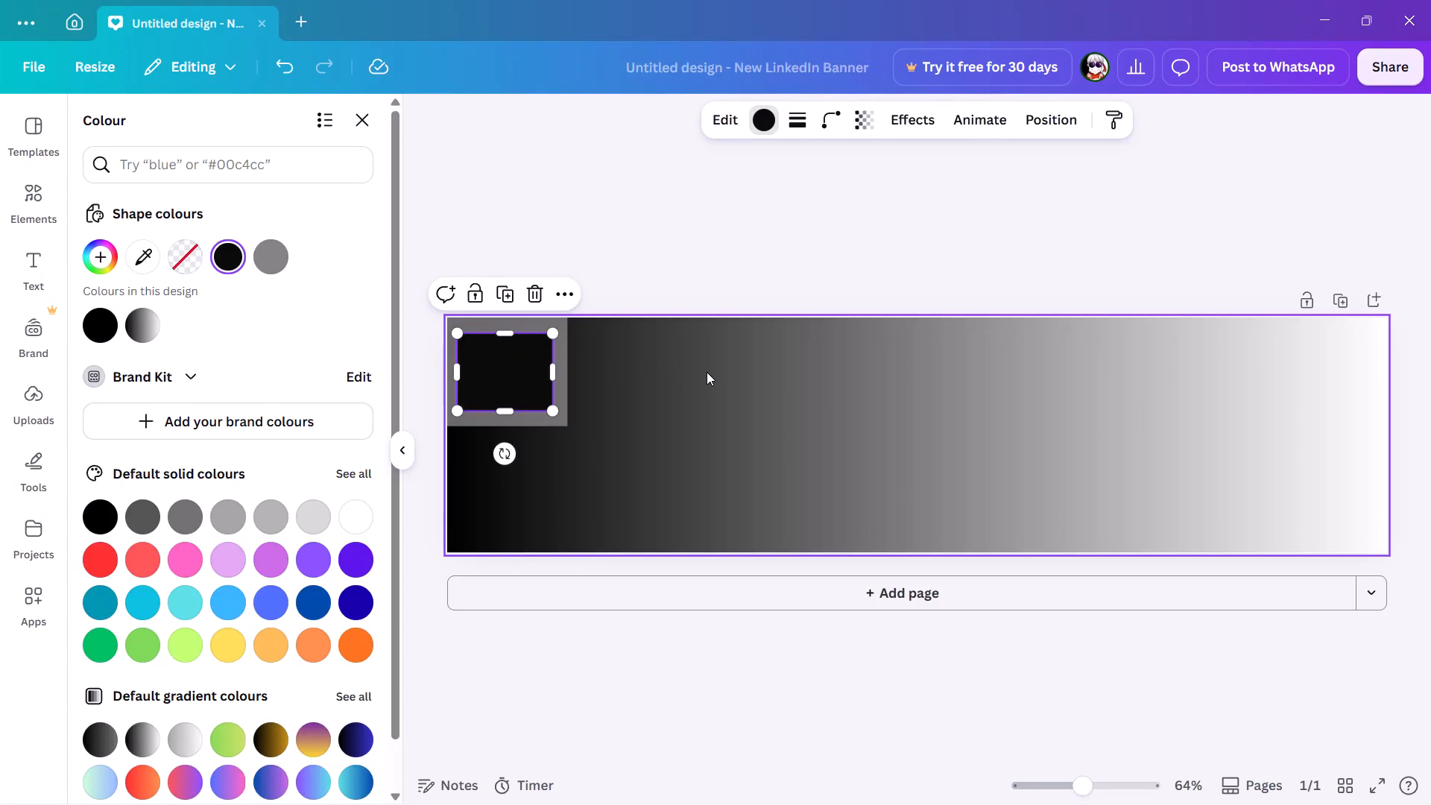
key(ctrl+v)
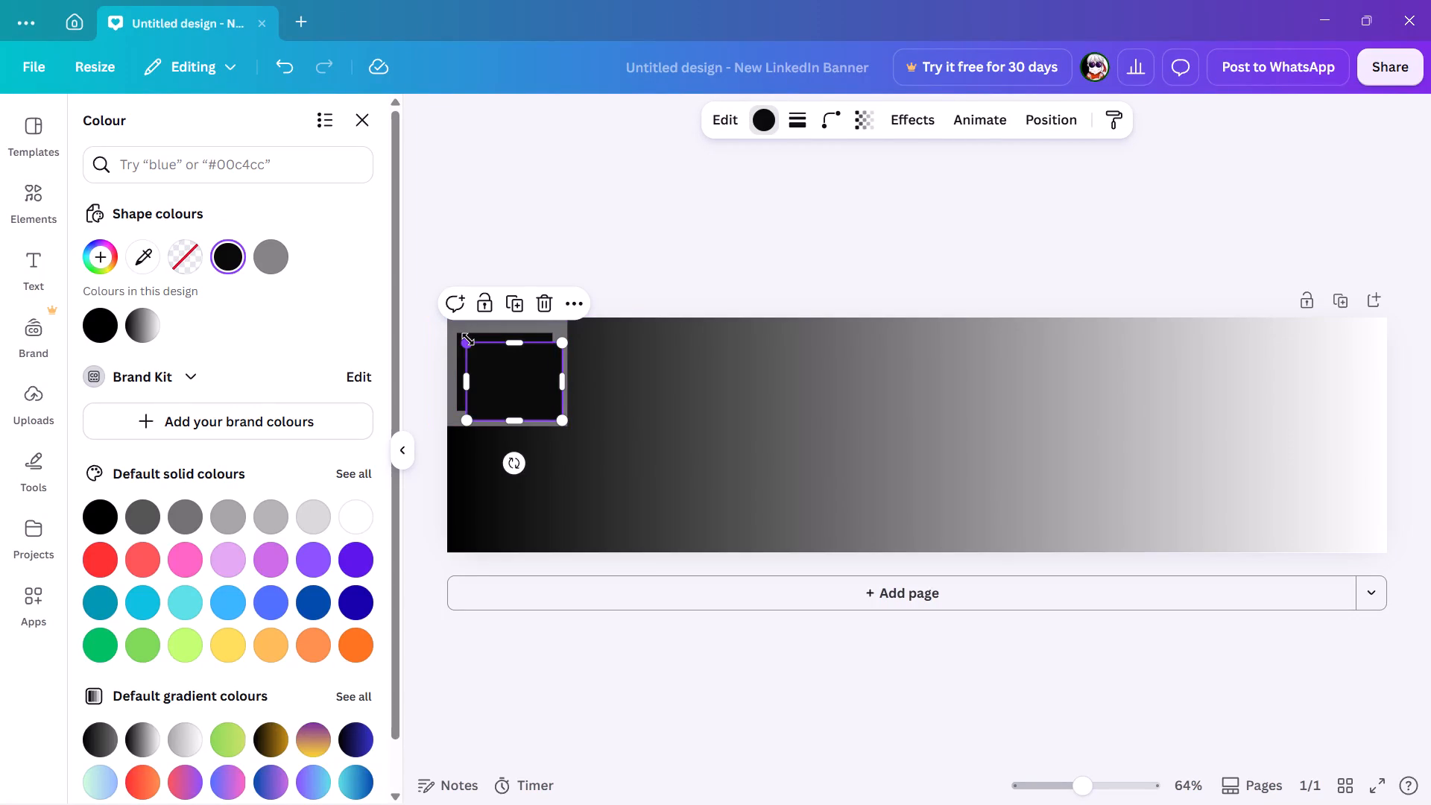
Shrink the near-black copy and centre it inside the original near-black rectangle.
drag(468, 339, 496, 353)
drag(546, 396, 545, 395)
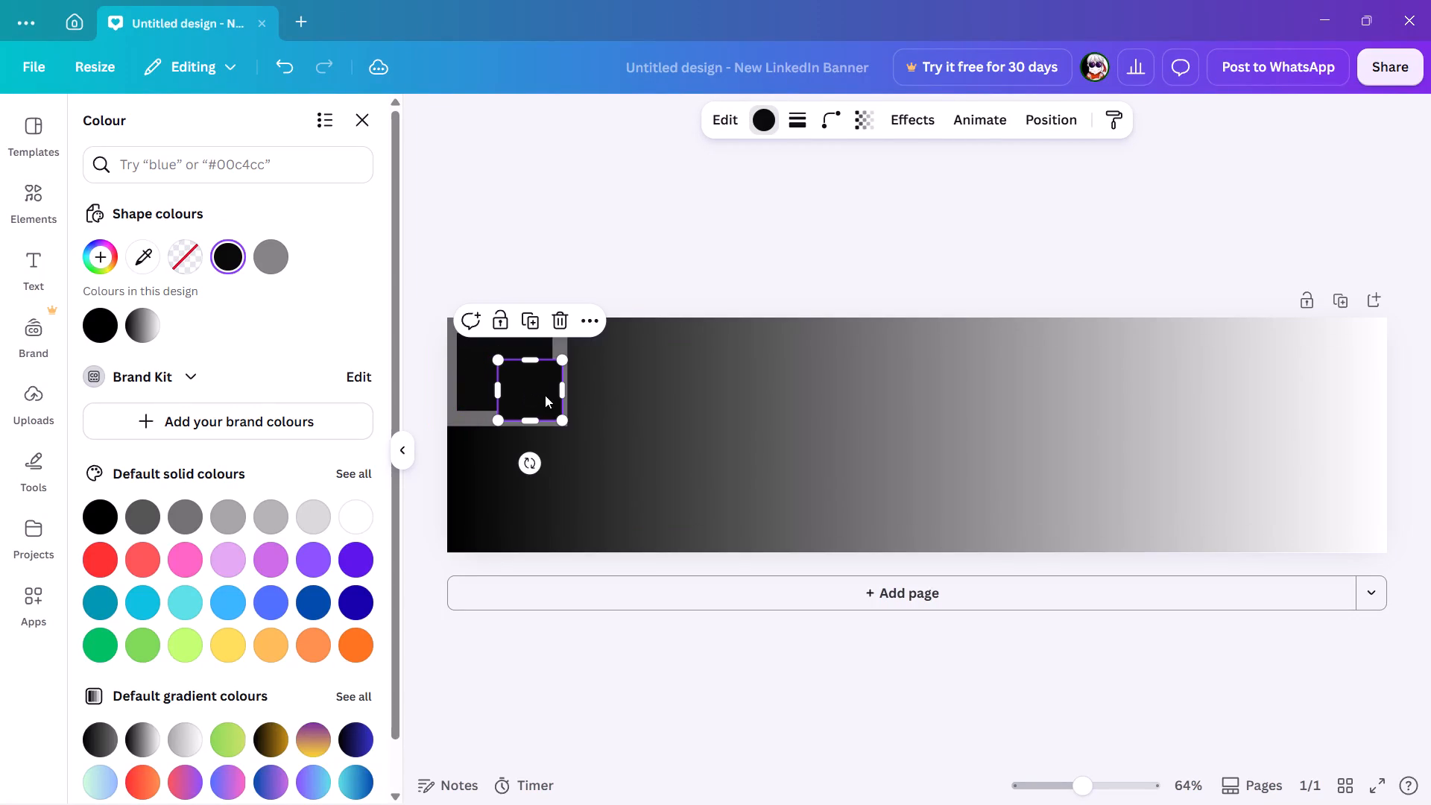
drag(545, 395, 520, 378)
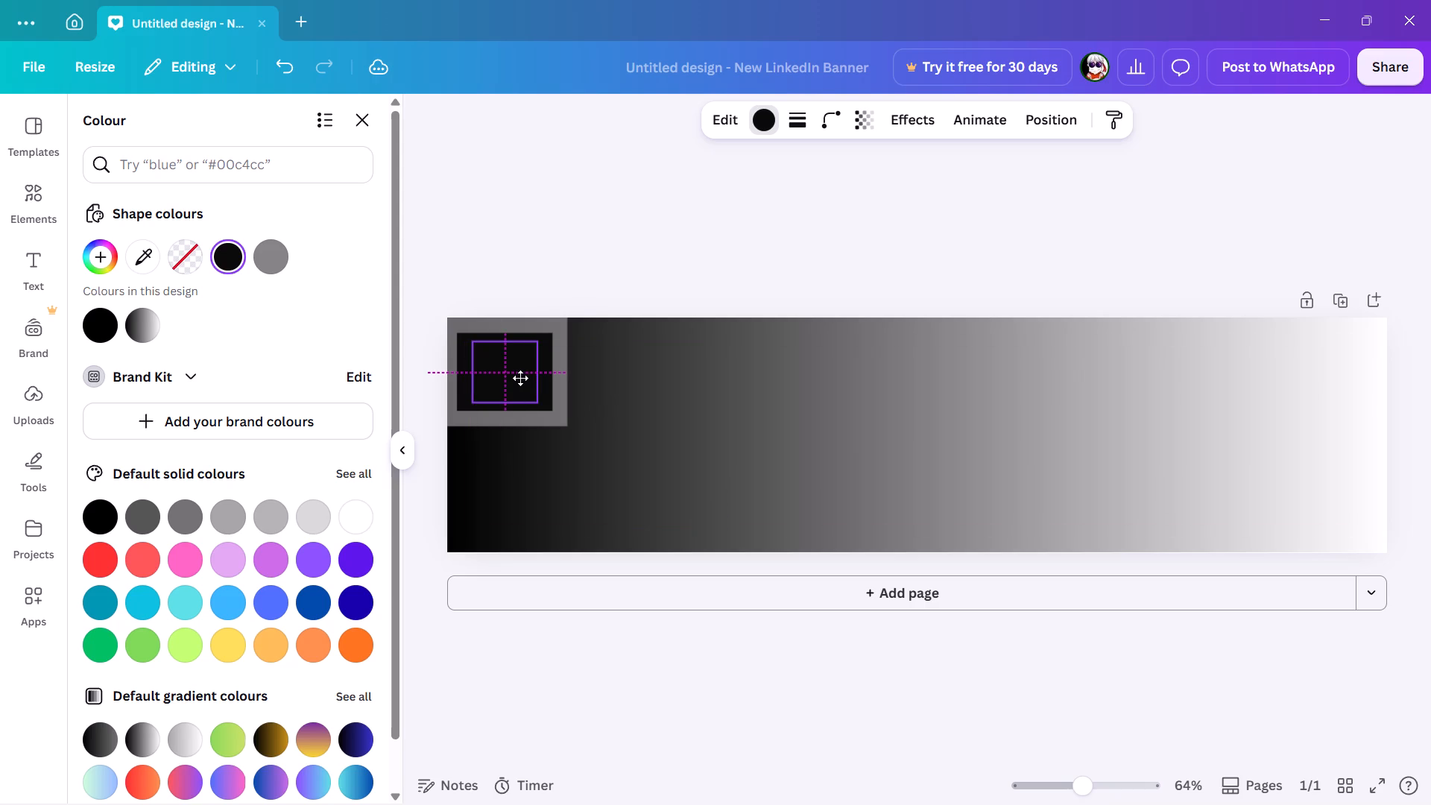
drag(520, 378, 520, 377)
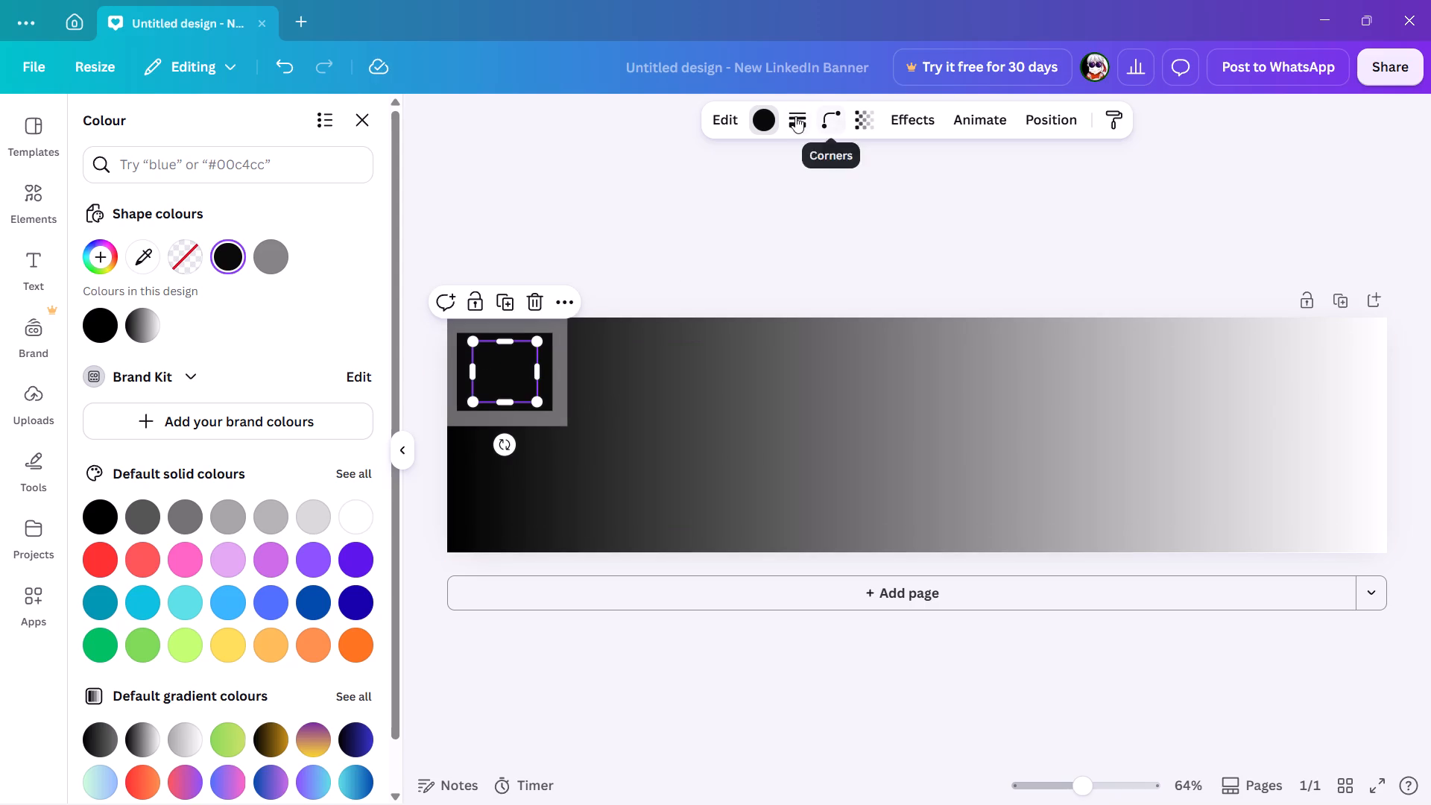
Recolour the smaller centred rectangle with the mid grey already used in the design.
click(144, 255)
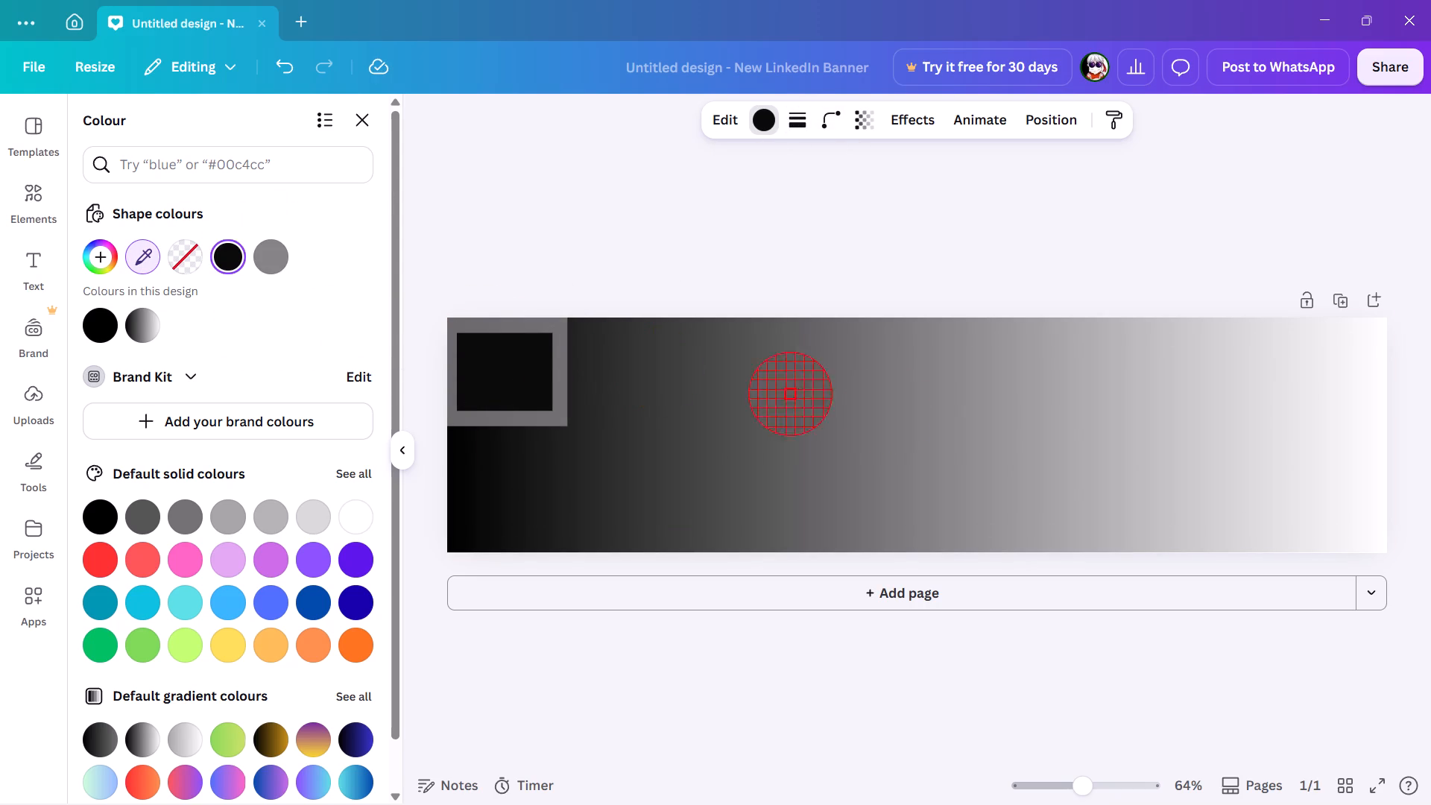
click(550, 426)
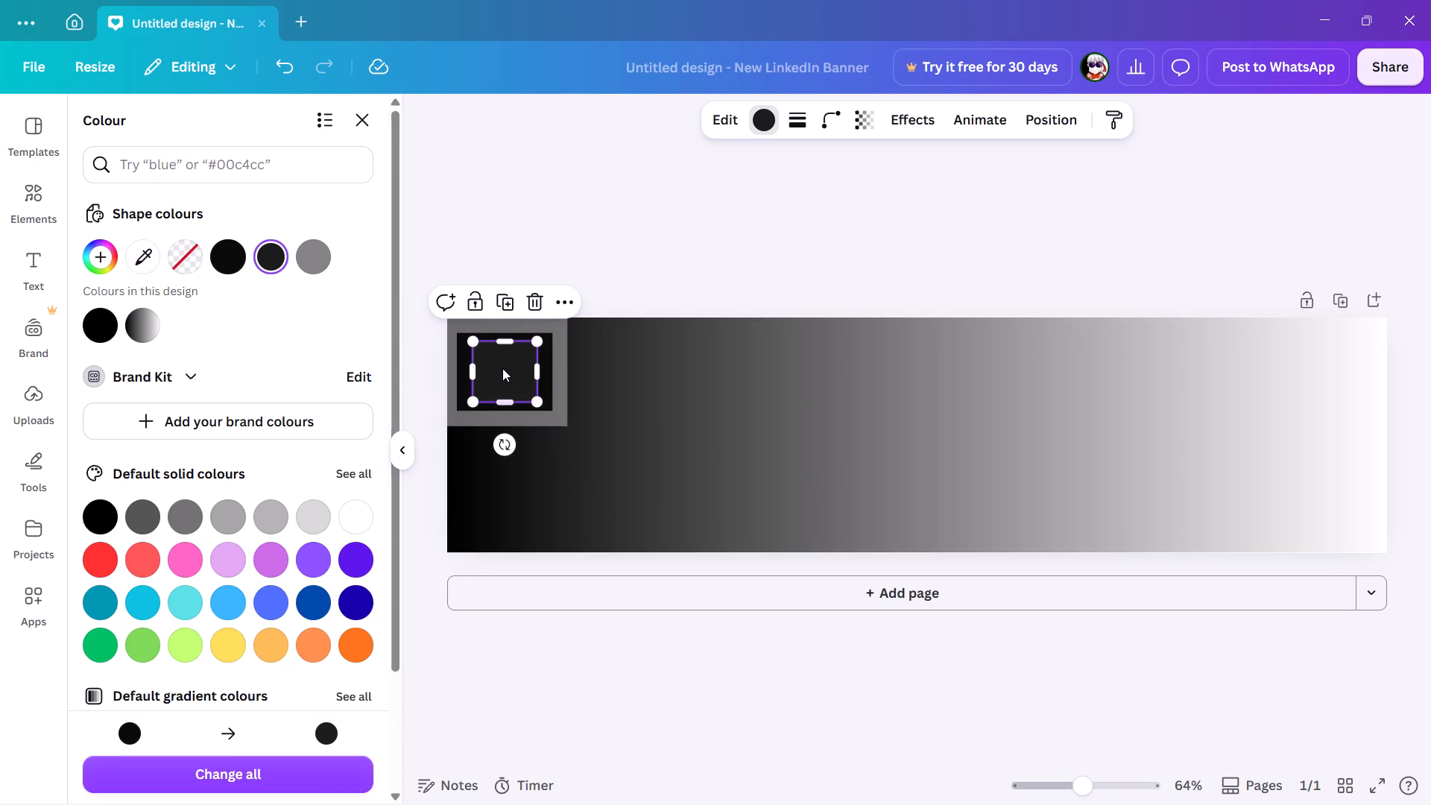
click(303, 256)
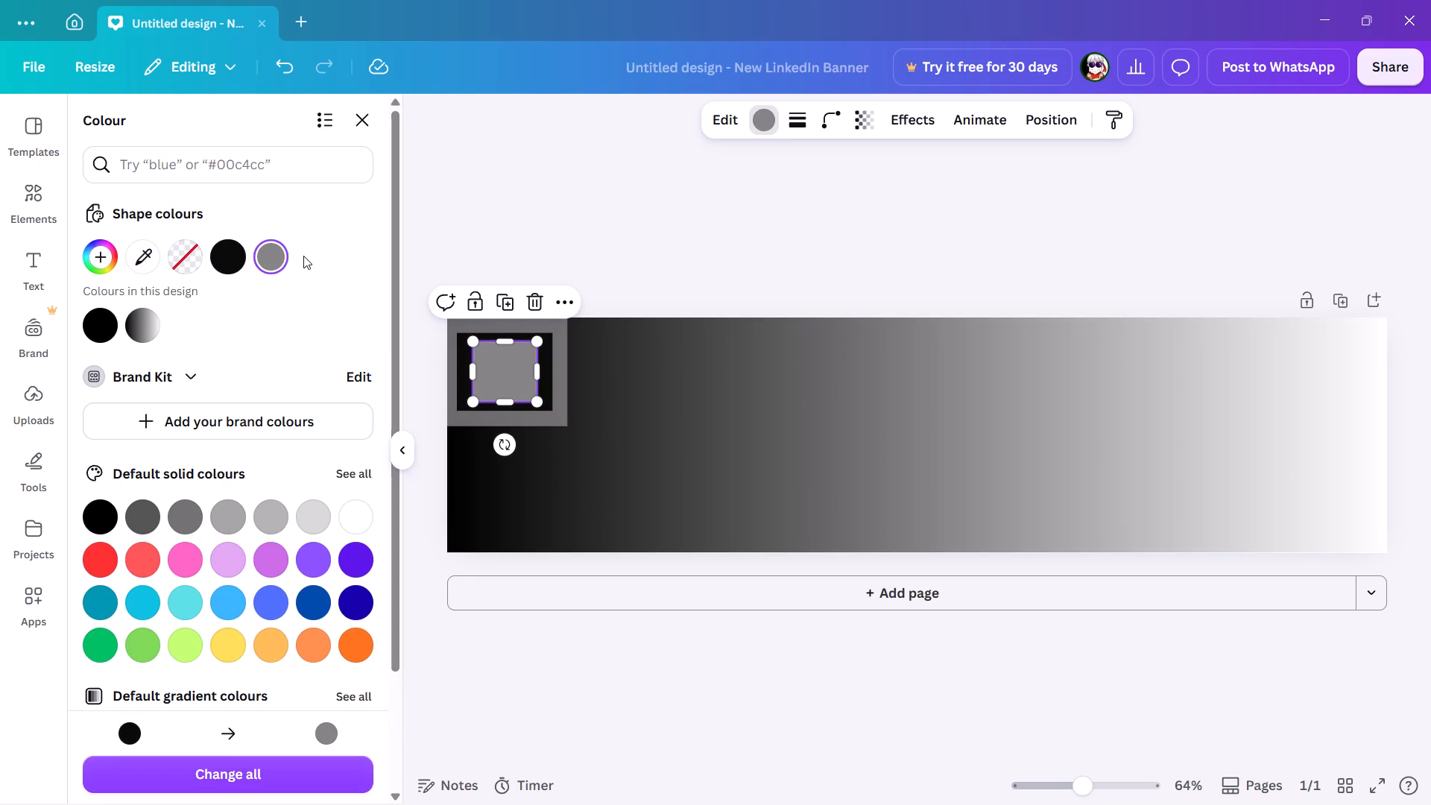
click(770, 423)
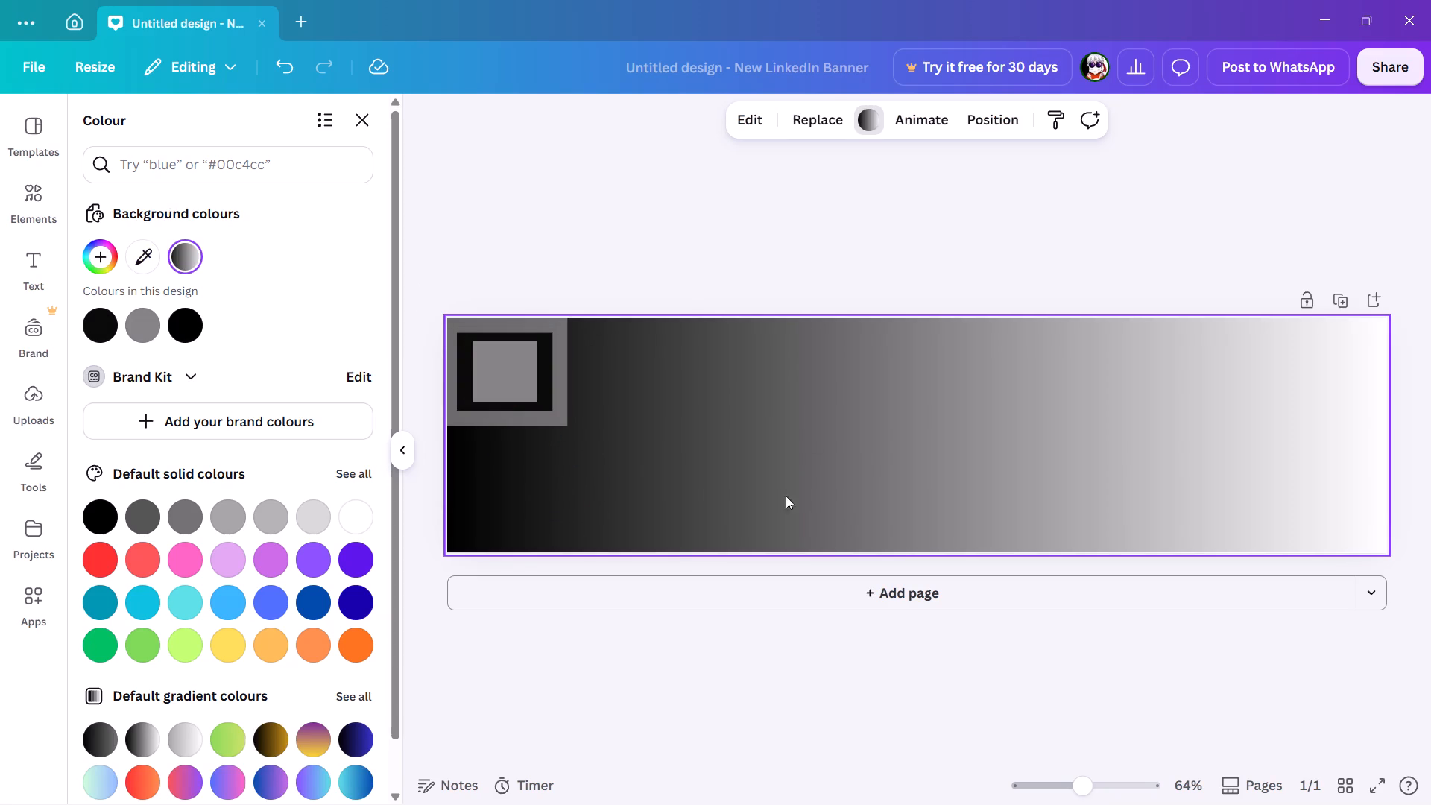
Resize the inner grey rectangle to about 112 × 90, keeping it centred within the near-black rectangle.
click(506, 383)
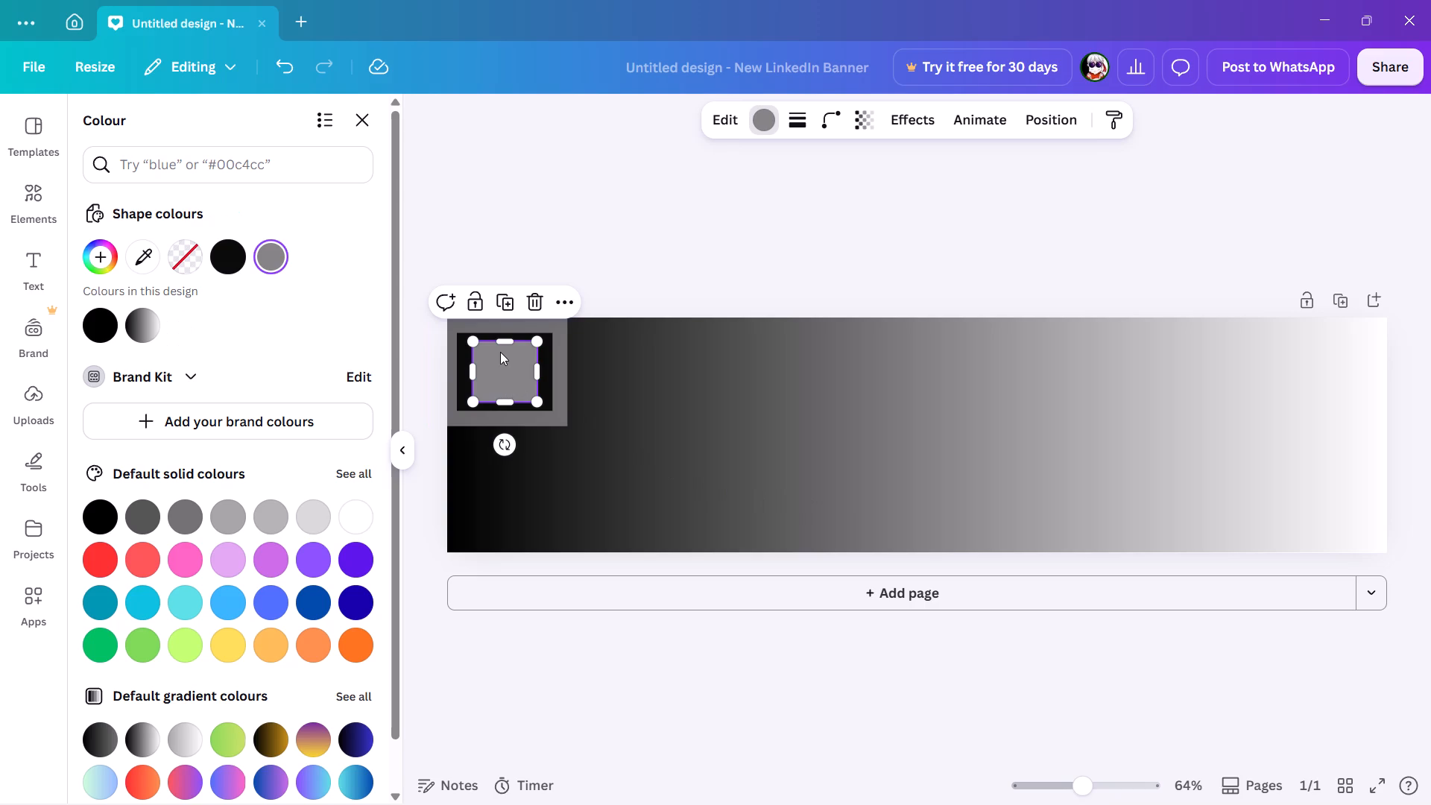
drag(471, 341, 476, 347)
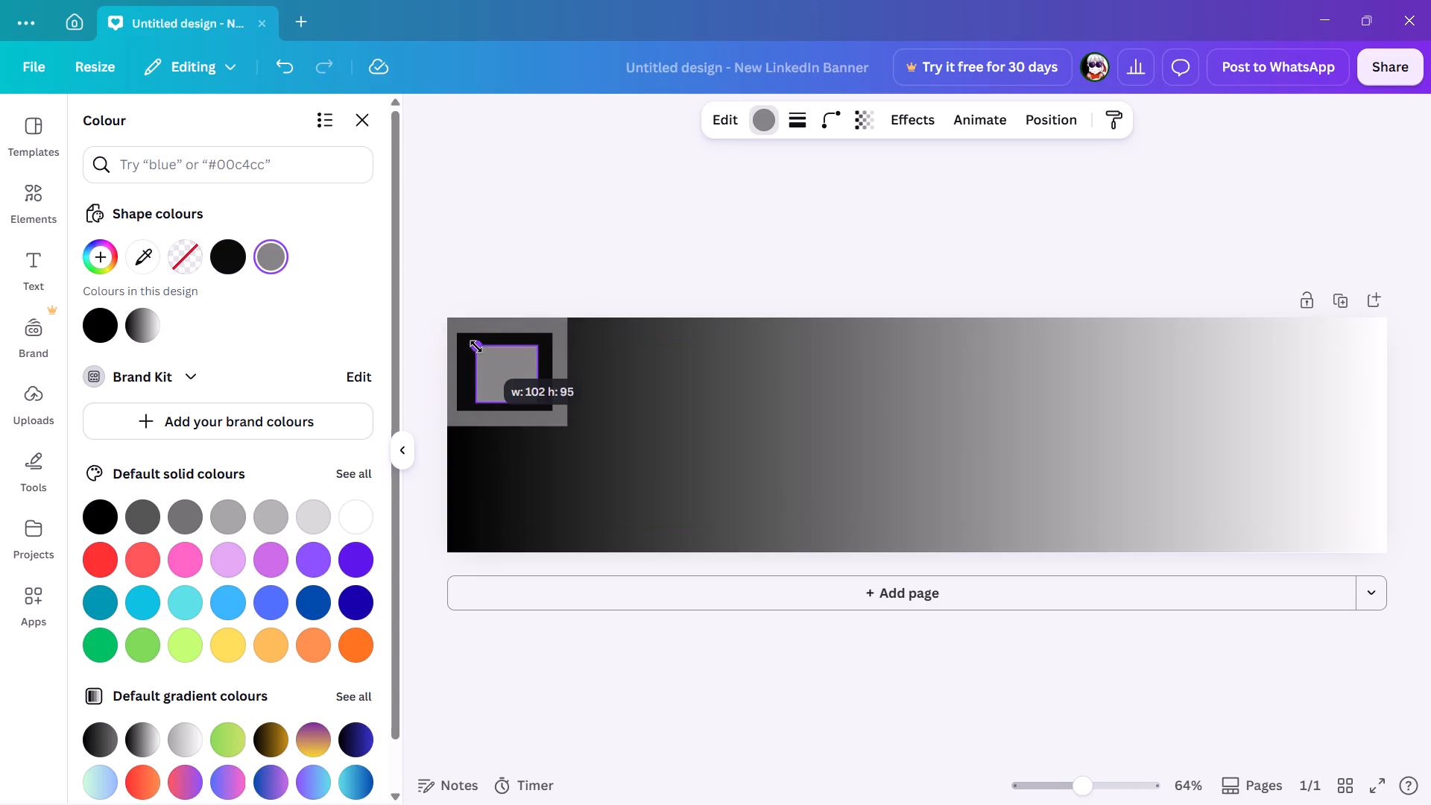
drag(476, 347, 479, 348)
click(514, 371)
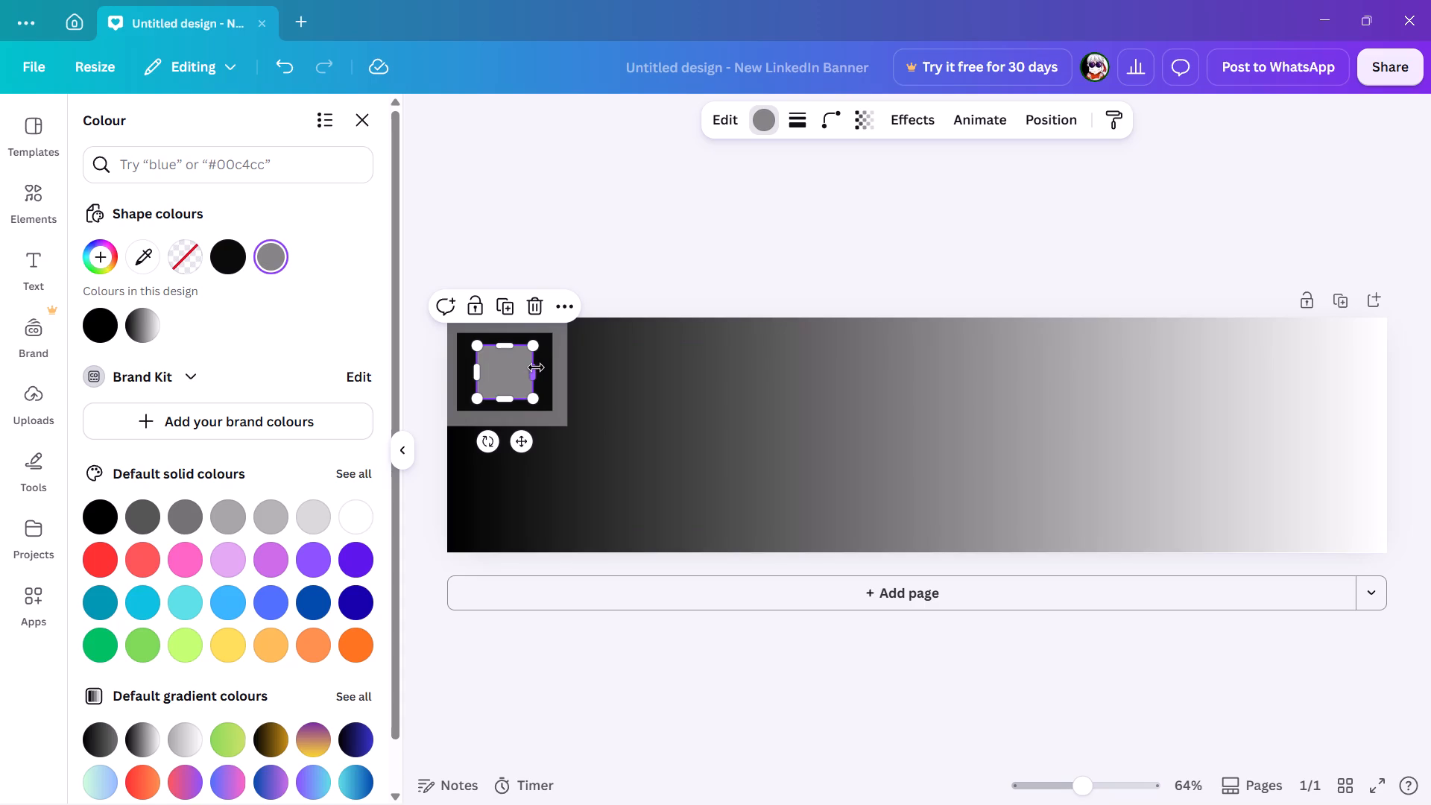
click(536, 367)
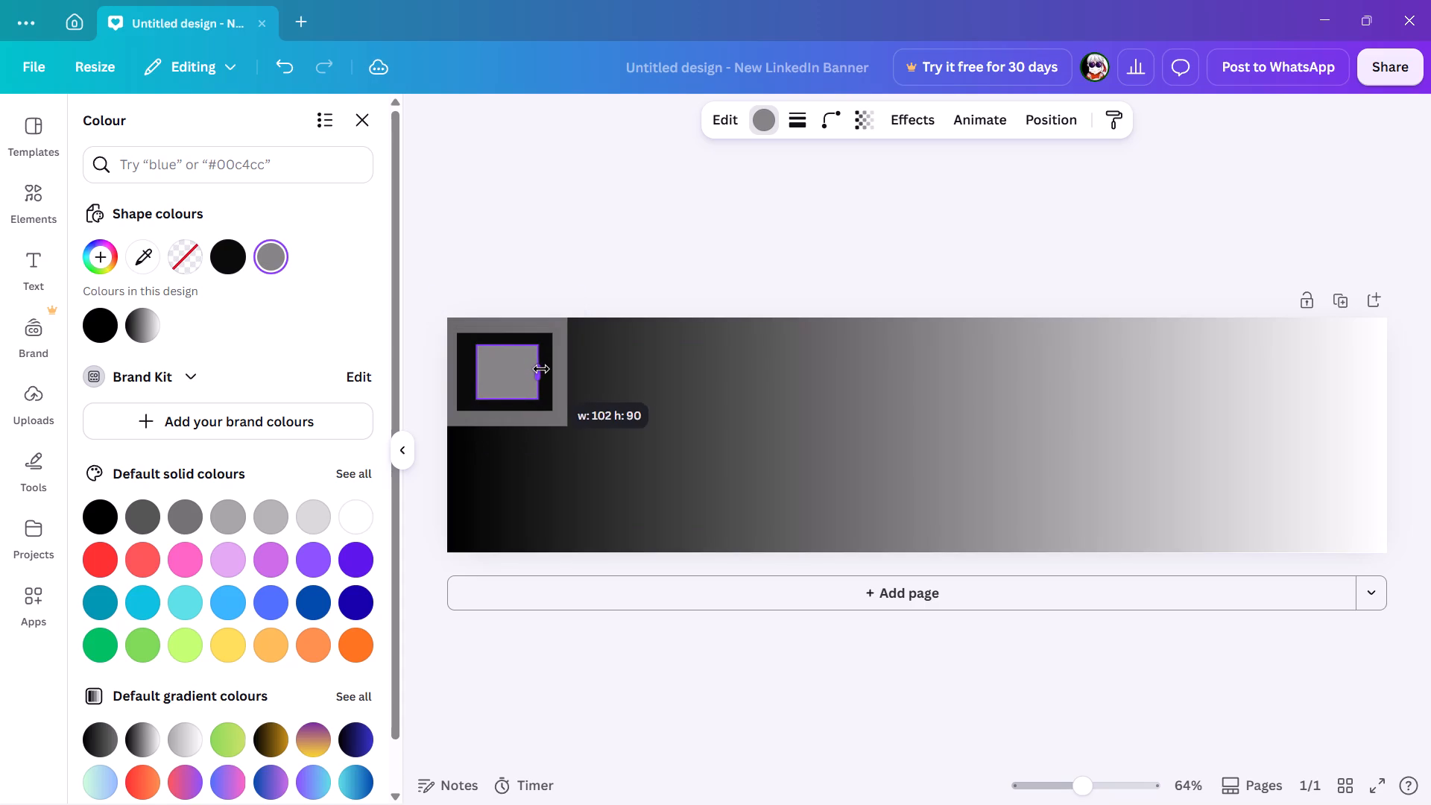
drag(481, 369, 476, 370)
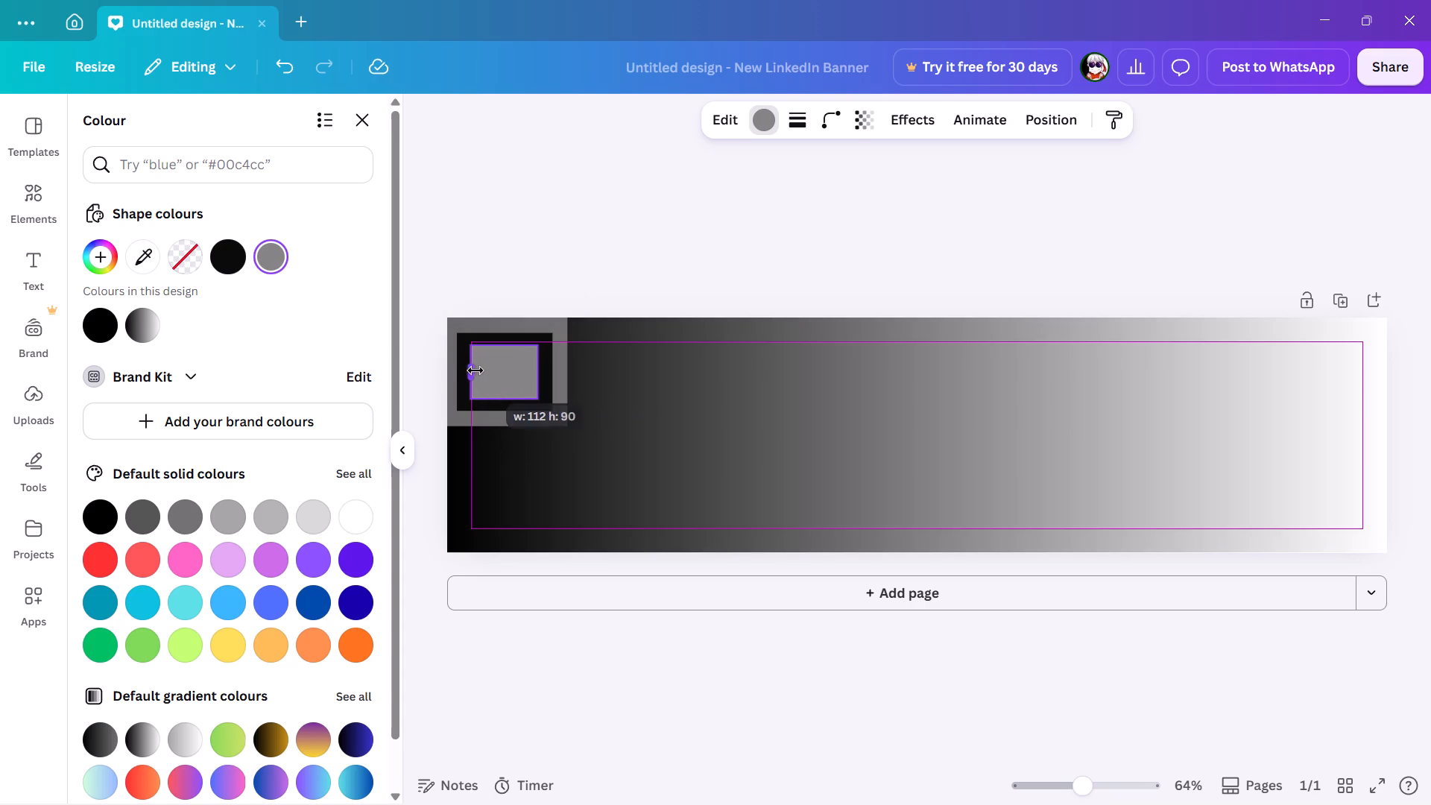
drag(476, 370, 470, 372)
click(731, 394)
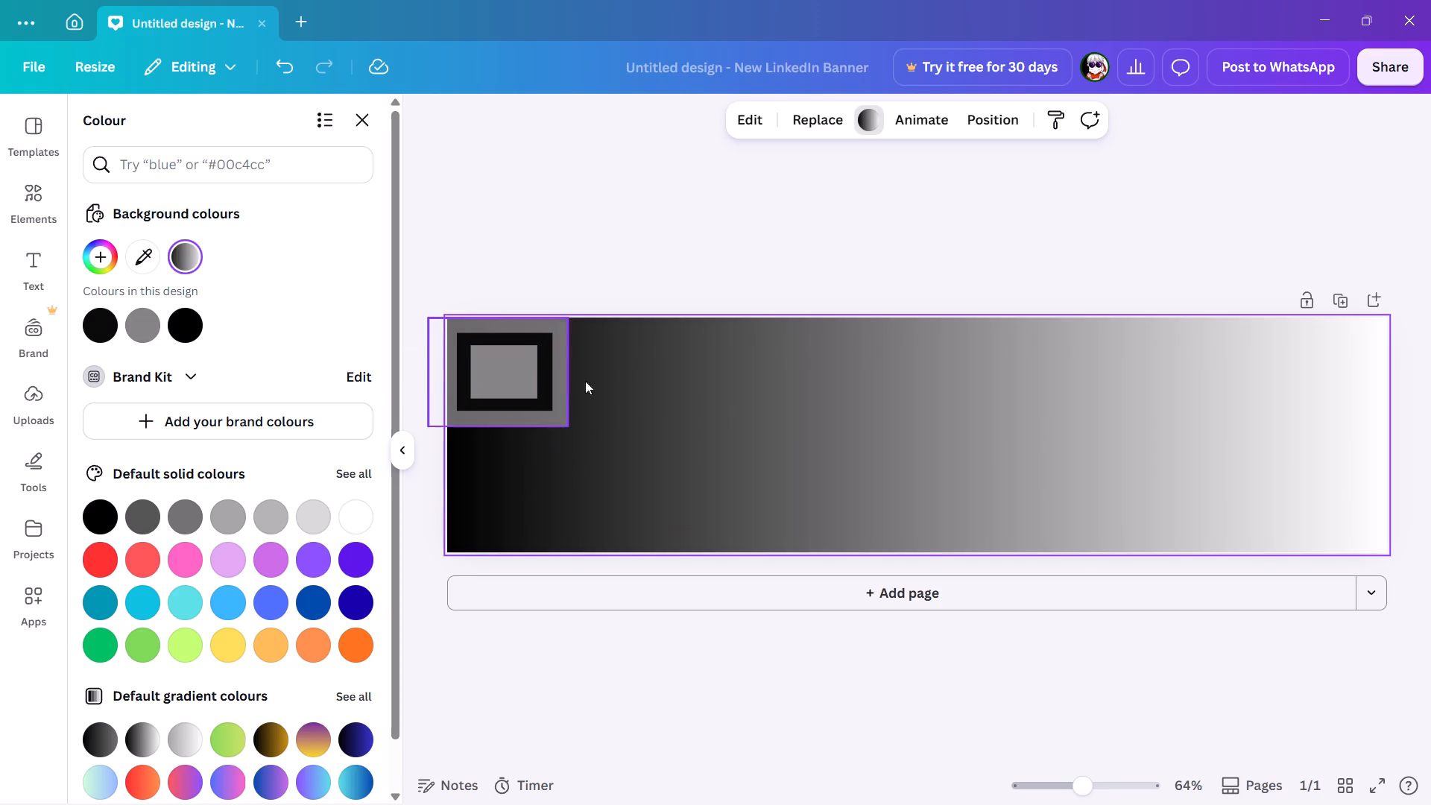
Duplicate the inner grey rectangle.
click(510, 372)
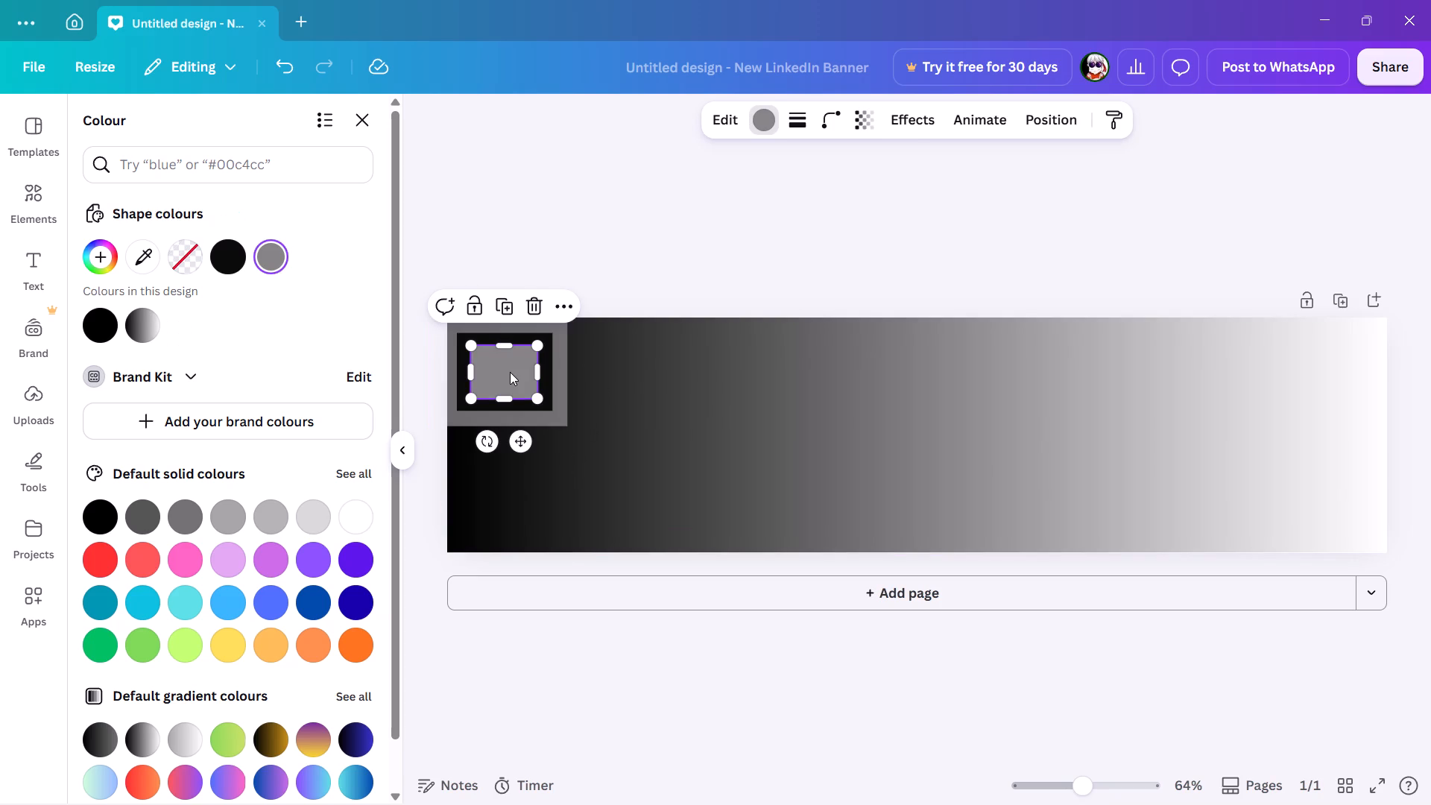
key(ctrl+c)
click(510, 372)
key(ctrl+v)
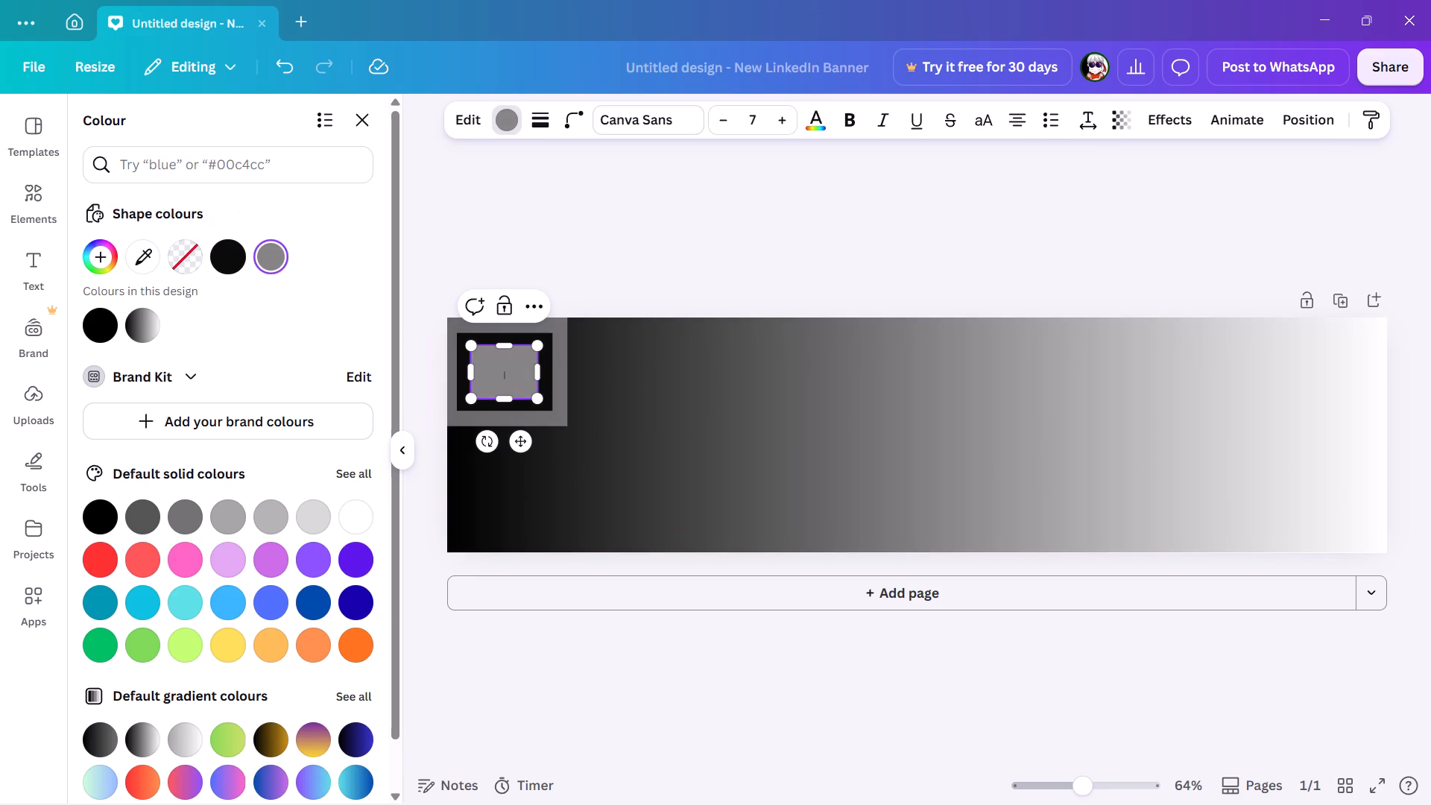
drag(510, 372, 567, 374)
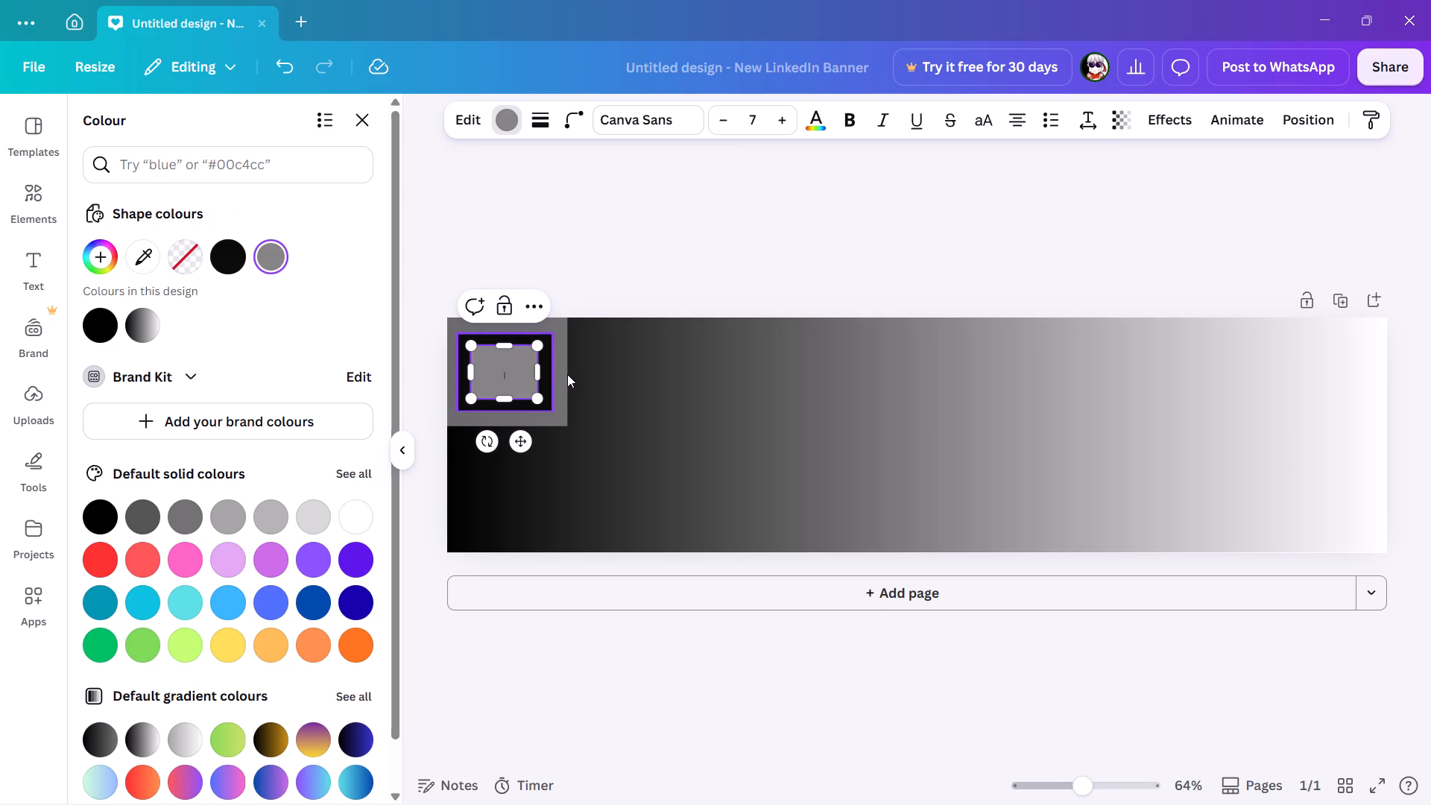
drag(567, 374, 518, 373)
drag(517, 372, 510, 357)
click(510, 354)
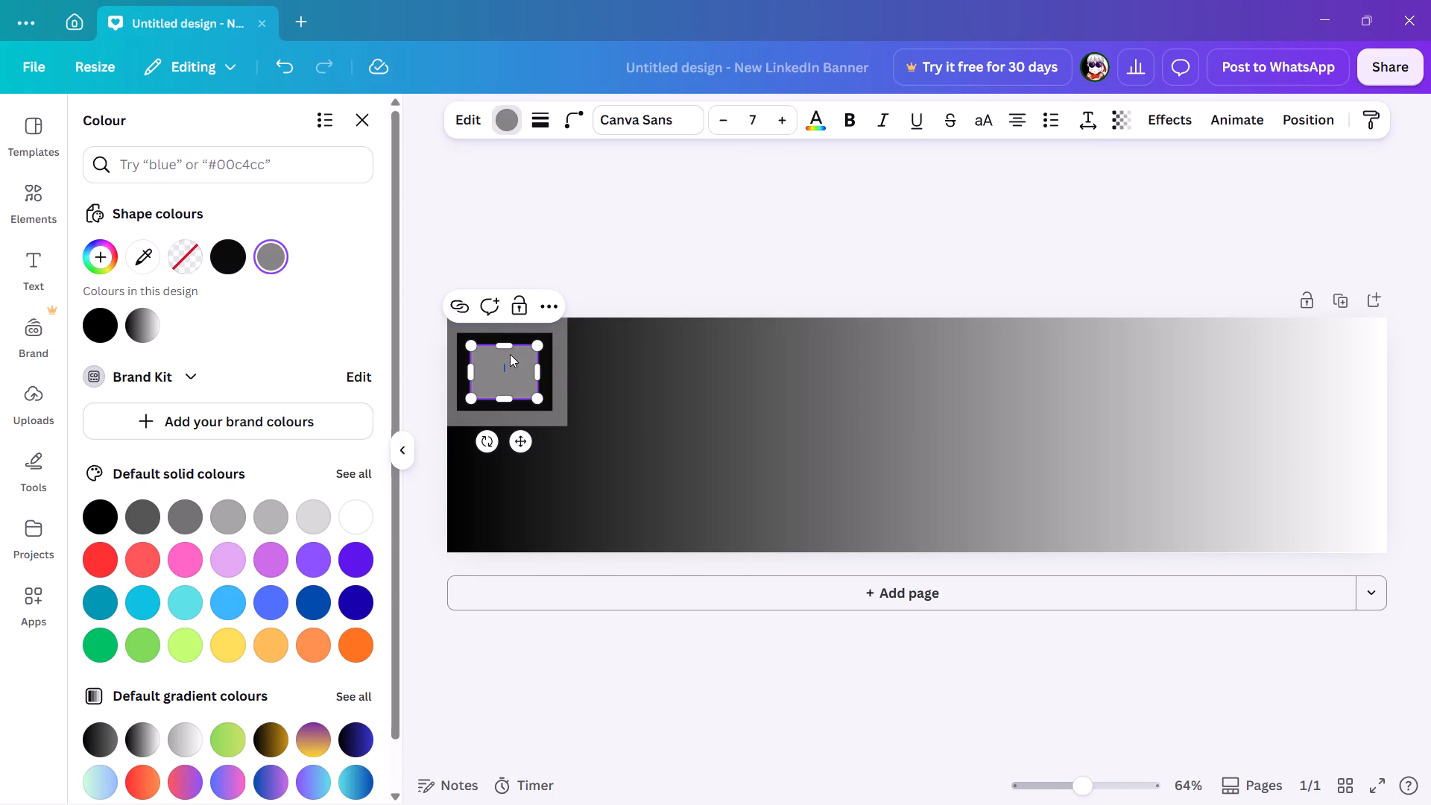
key(ctrl+v)
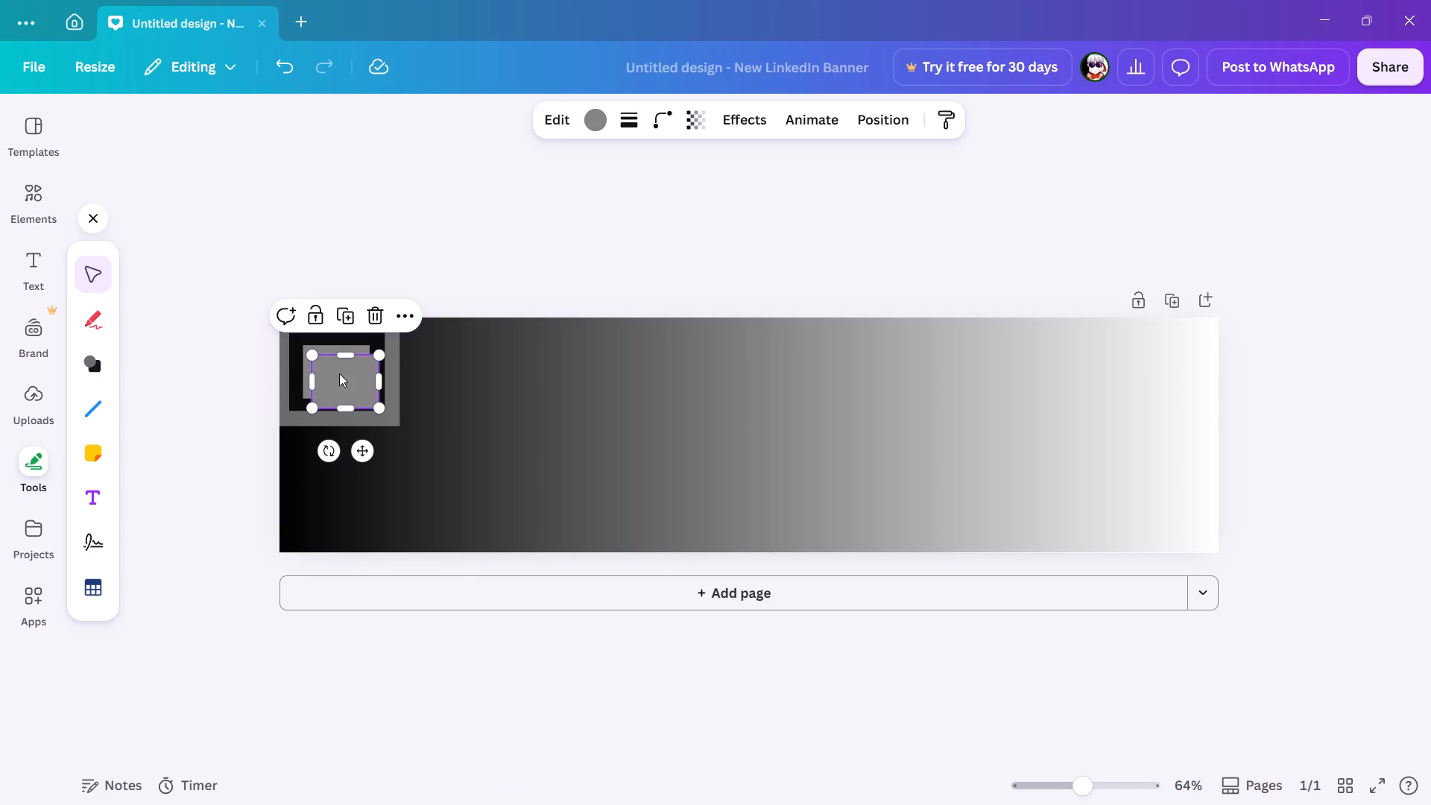
Shrink the grey copy to about 71 × 44 and centre it inside the inner grey rectangle.
drag(311, 357, 336, 368)
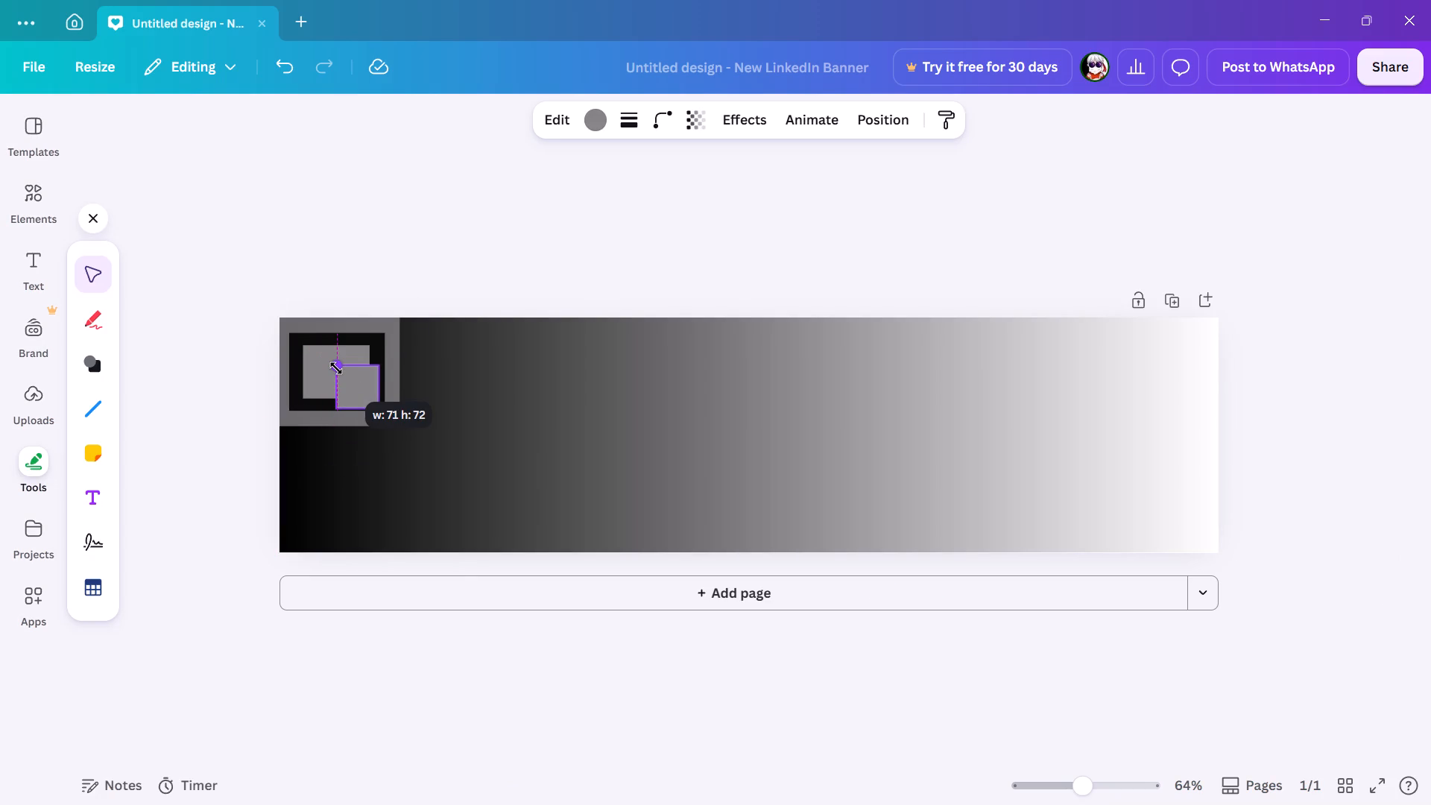
drag(336, 368, 335, 385)
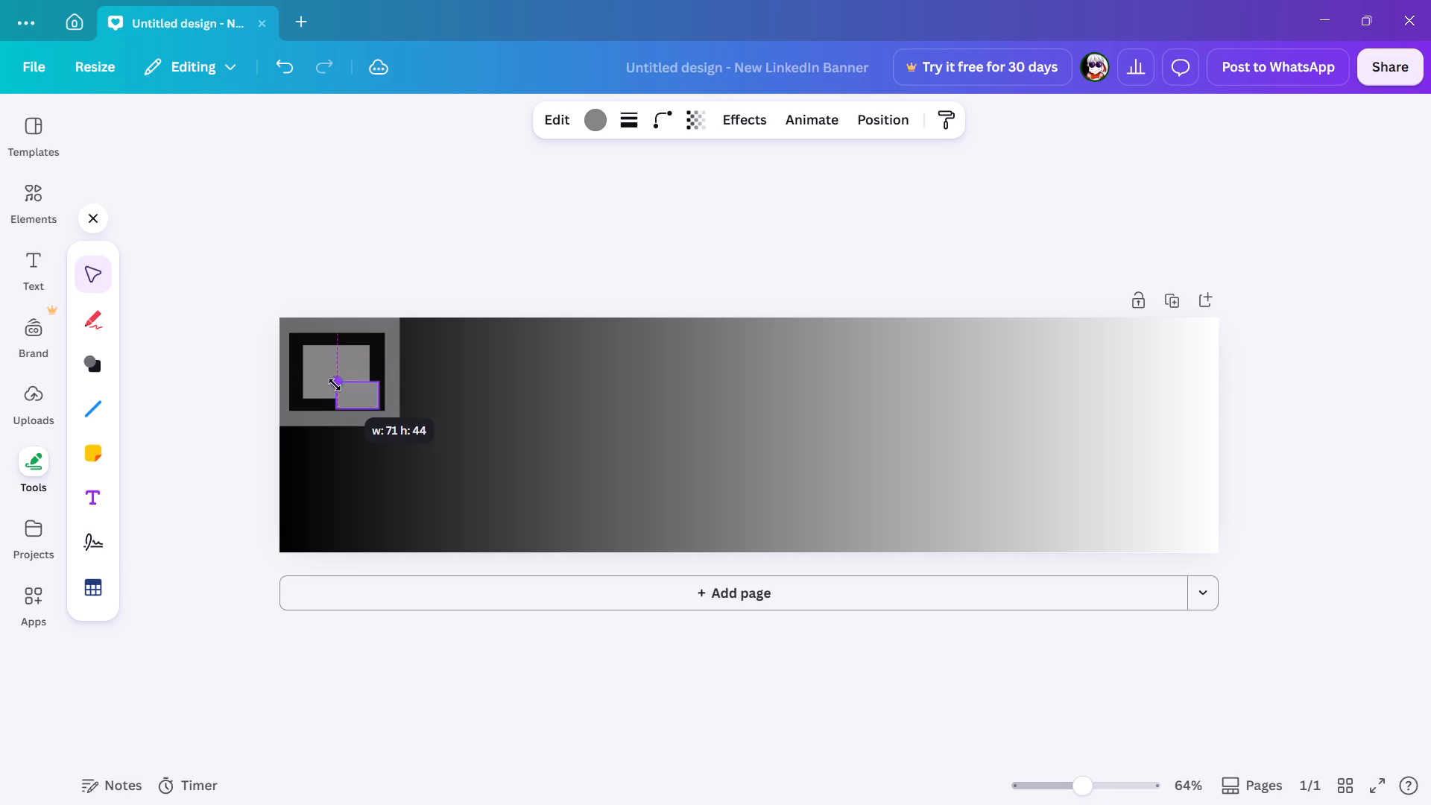
drag(335, 385, 335, 383)
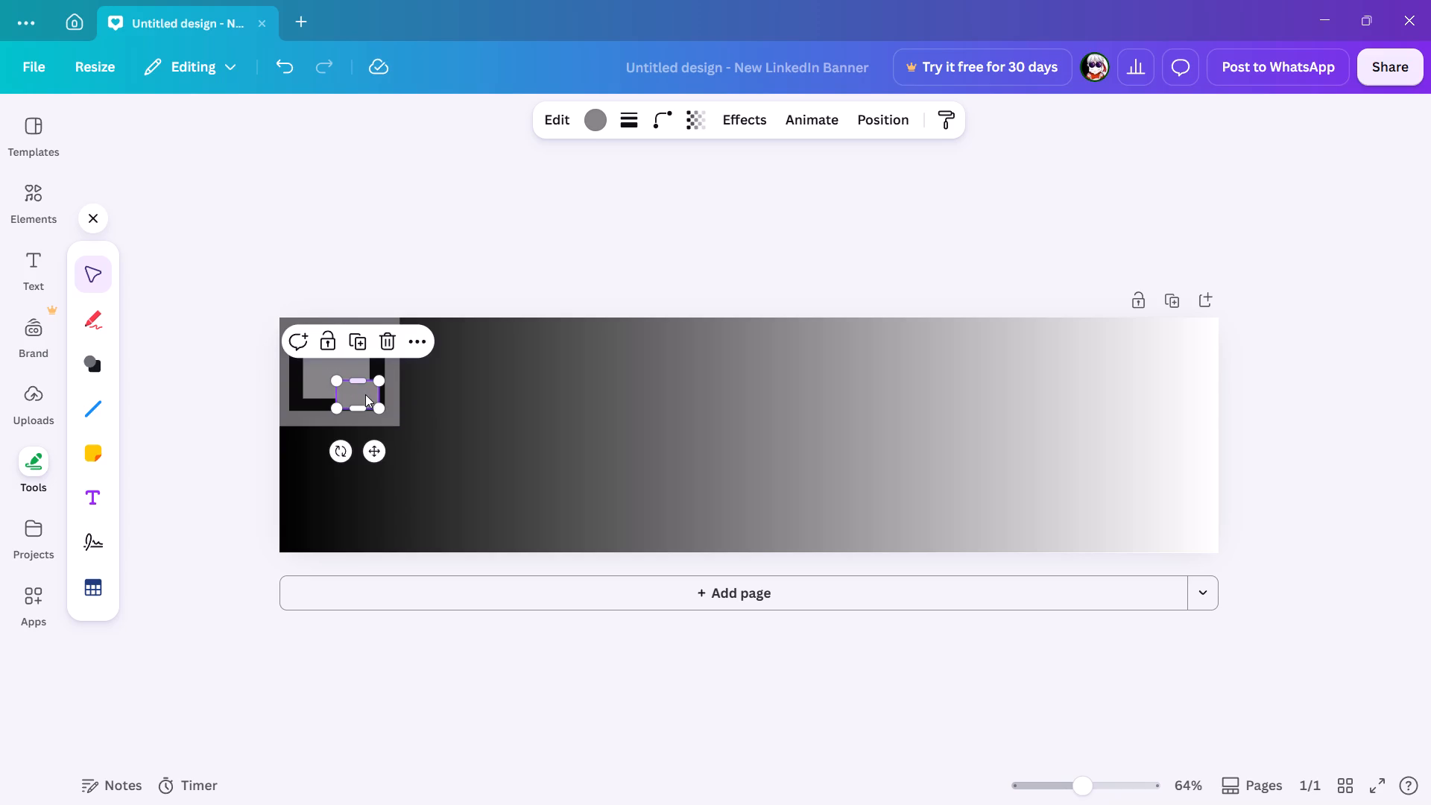
drag(364, 395, 344, 372)
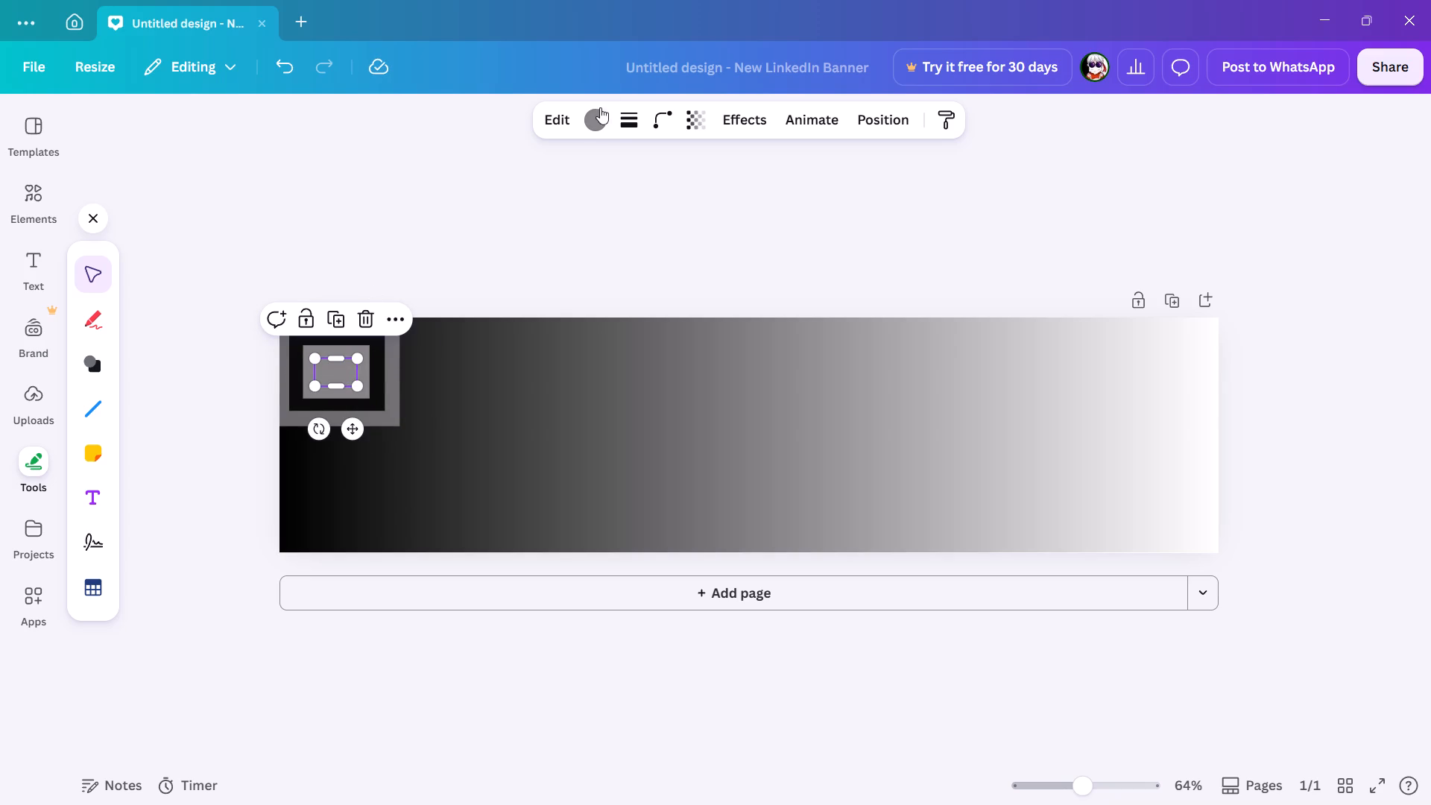
Recolour the smallest centred rectangle dark grey #0b0b0b.
click(598, 109)
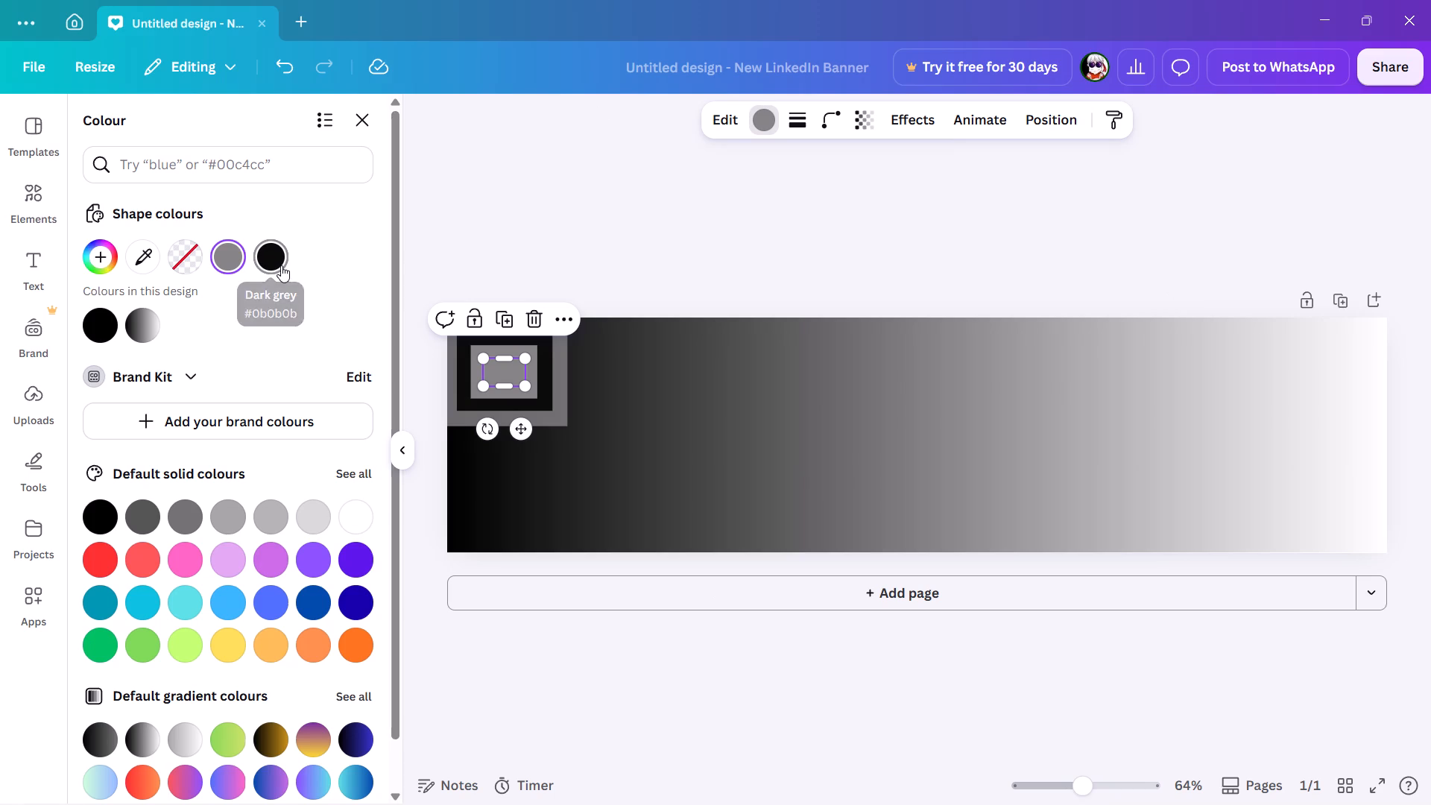
click(281, 265)
click(727, 375)
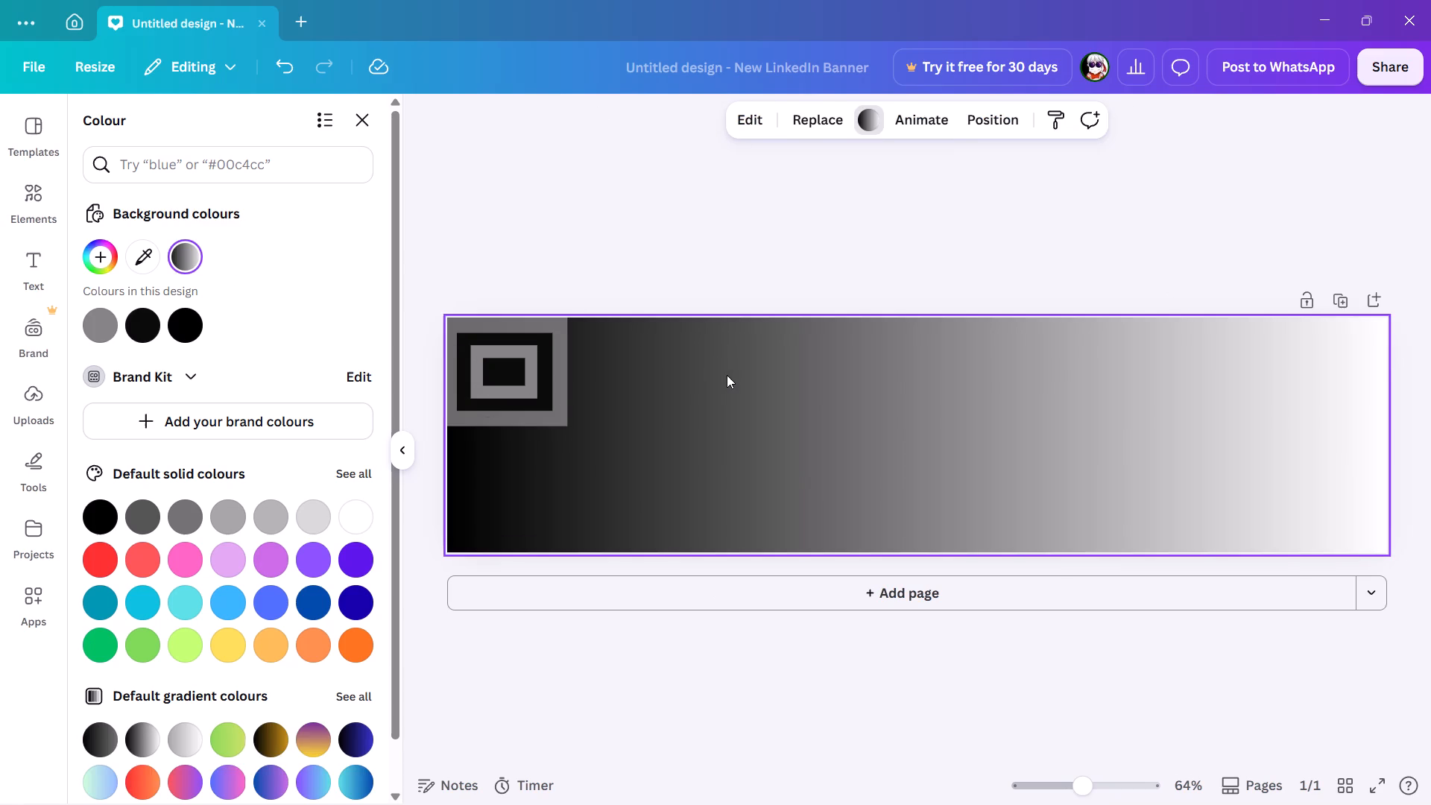
click(727, 375)
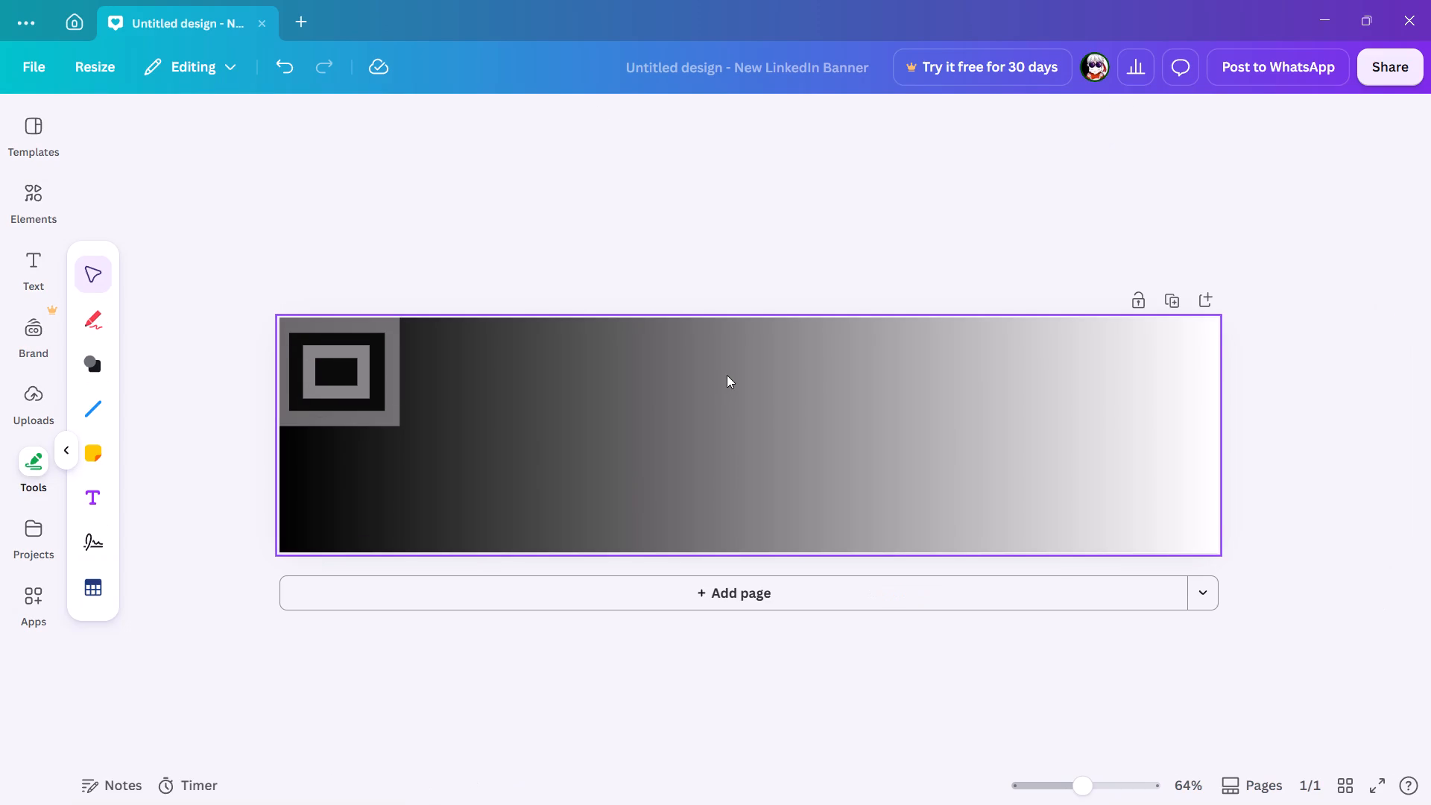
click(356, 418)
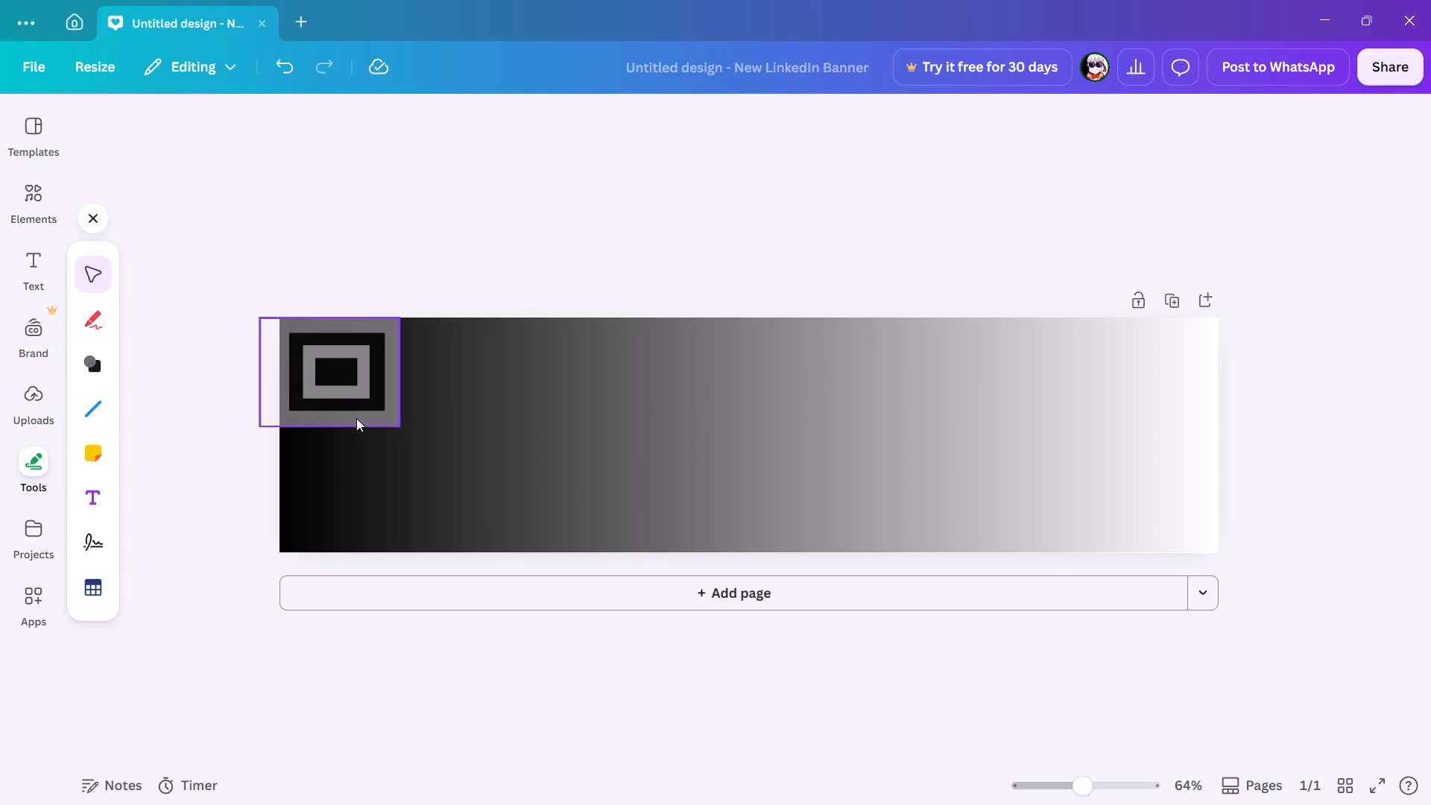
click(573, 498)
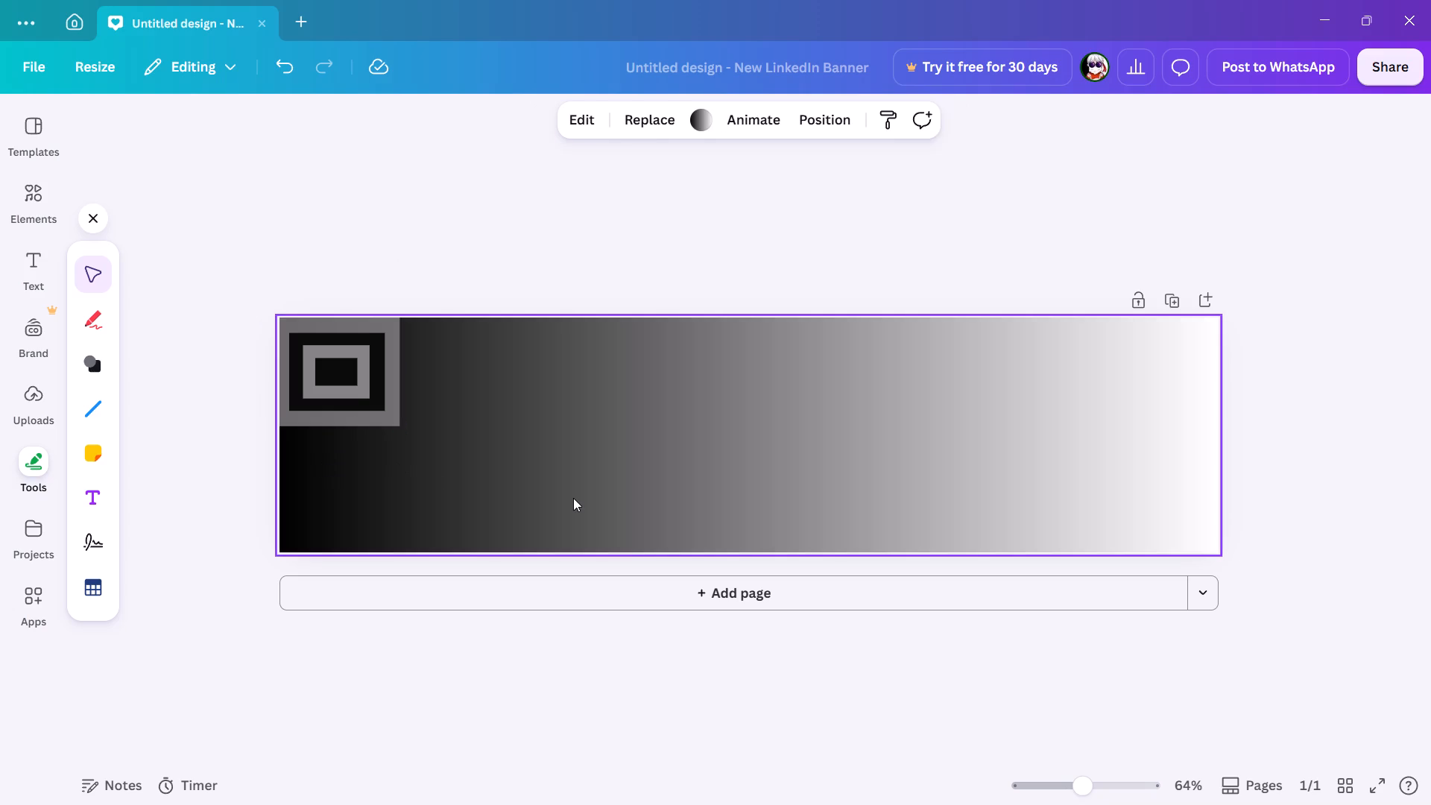
Place a grey circle at the lower-left corner of the banner.
click(112, 363)
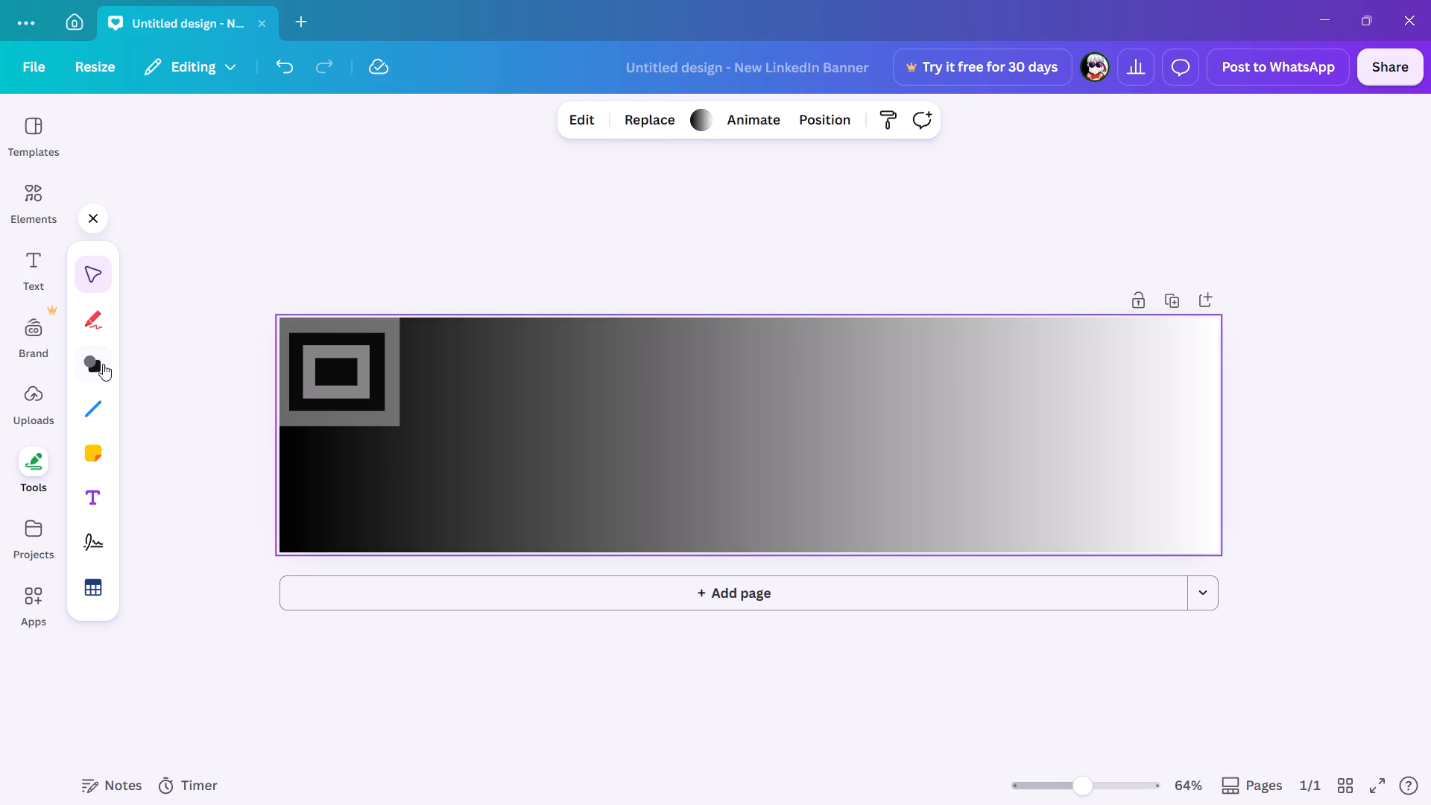
click(103, 364)
click(131, 333)
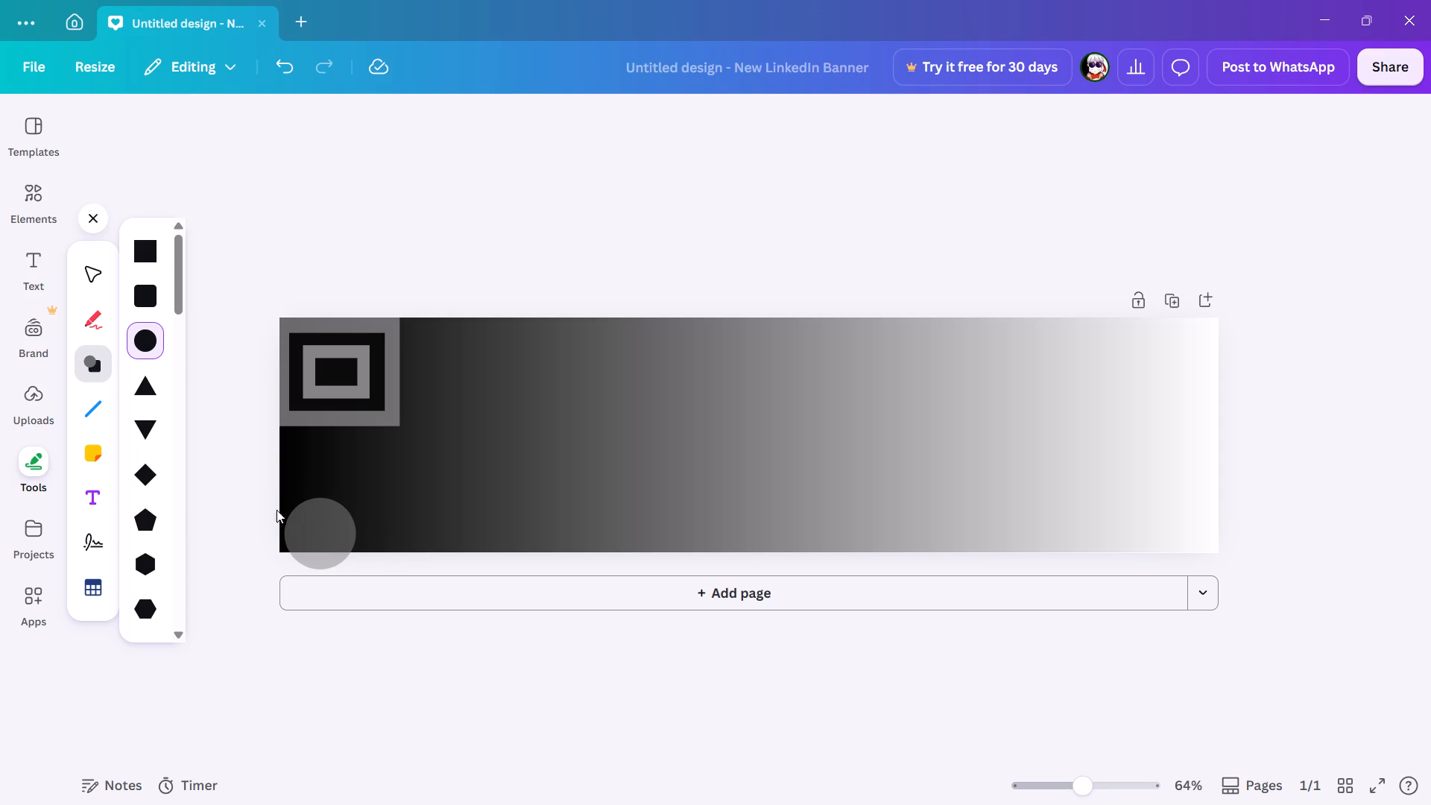
double_click(297, 511)
Stretch the circle sideways in both directions into a flat ellipse about 940 × 119, extending past the banner's left edge.
drag(377, 544, 357, 543)
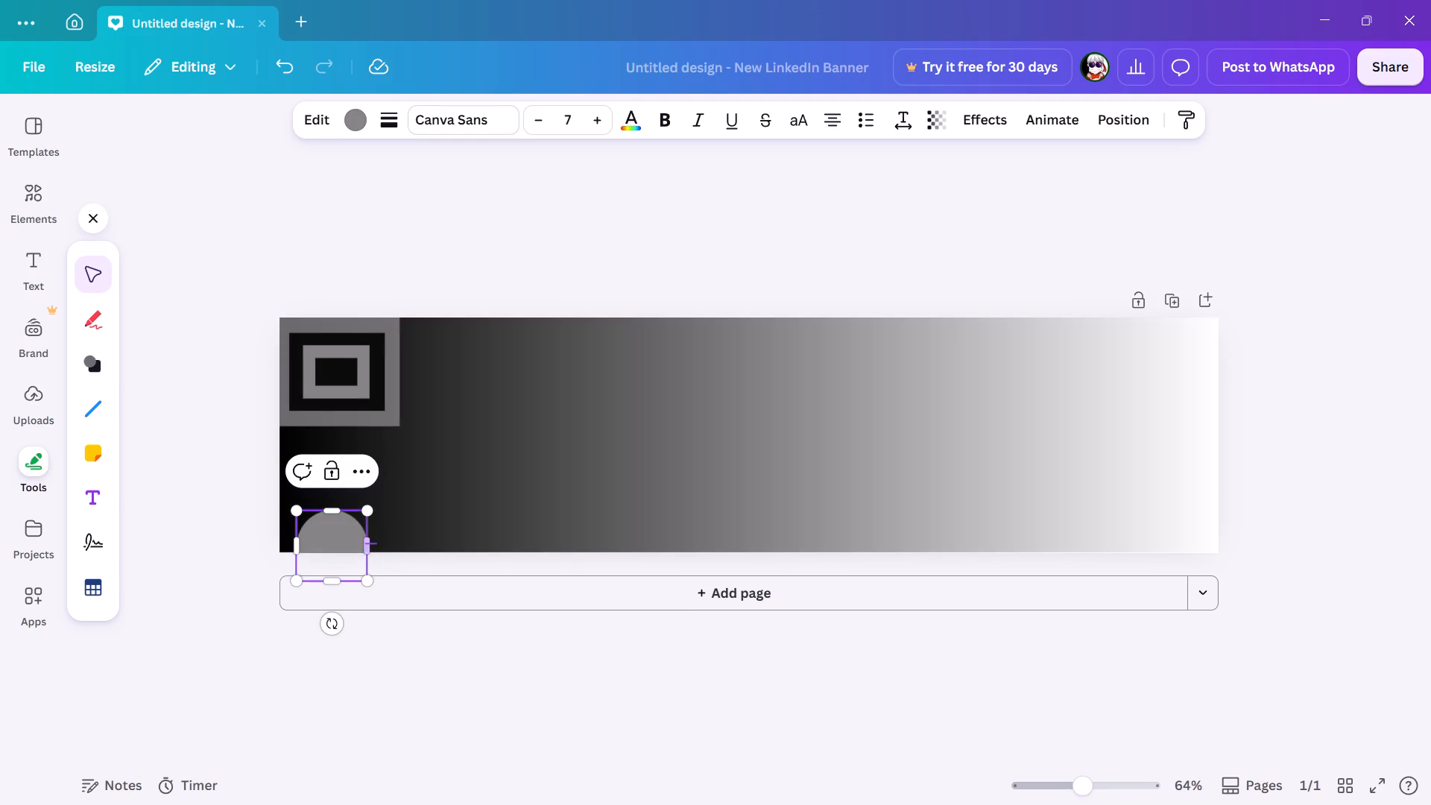
drag(357, 543, 356, 543)
drag(365, 543, 718, 477)
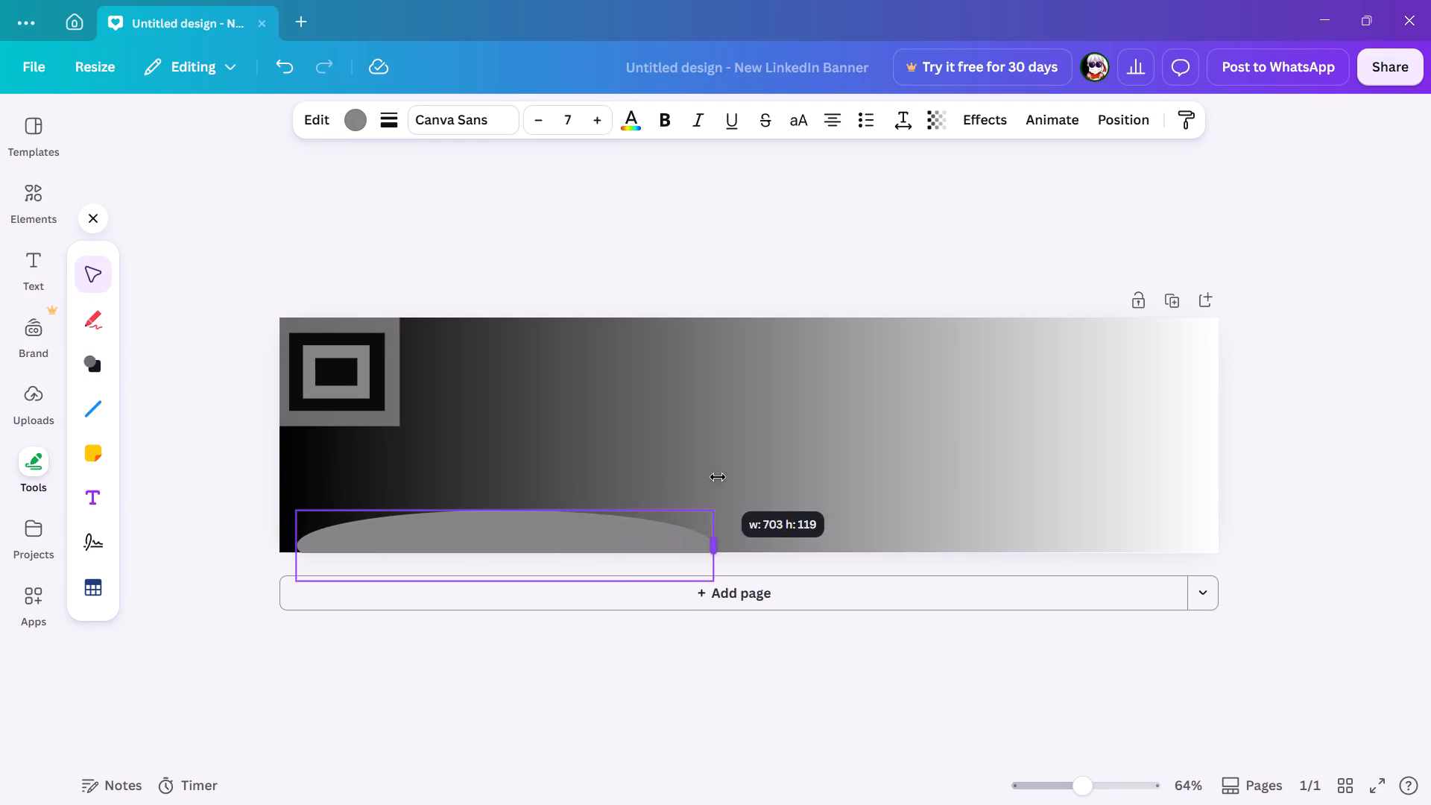
drag(718, 477, 761, 472)
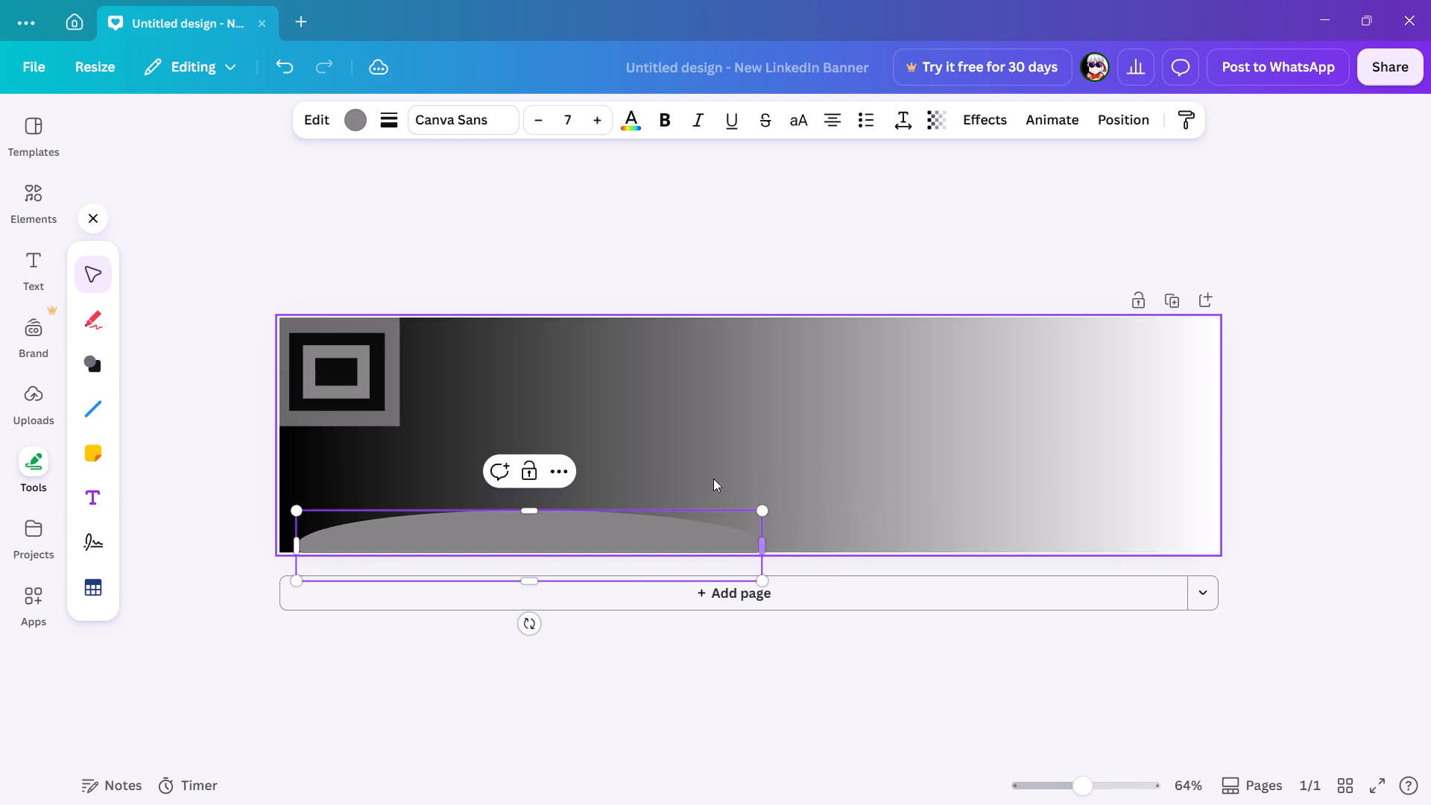
drag(293, 539, 202, 492)
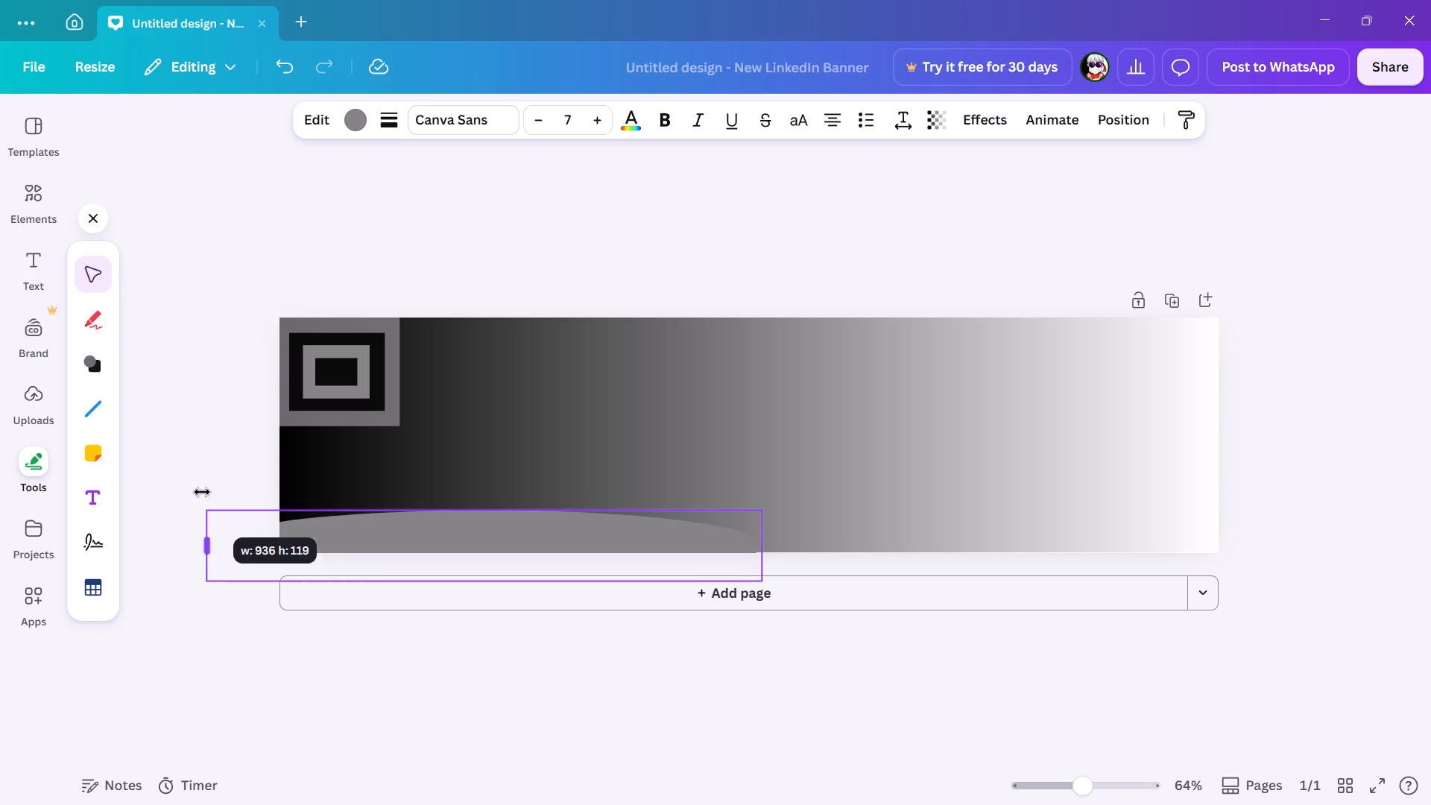
drag(202, 492, 200, 464)
Make the grey ellipse taller and slightly larger overall, shifting it further past the banner's left edge.
click(487, 500)
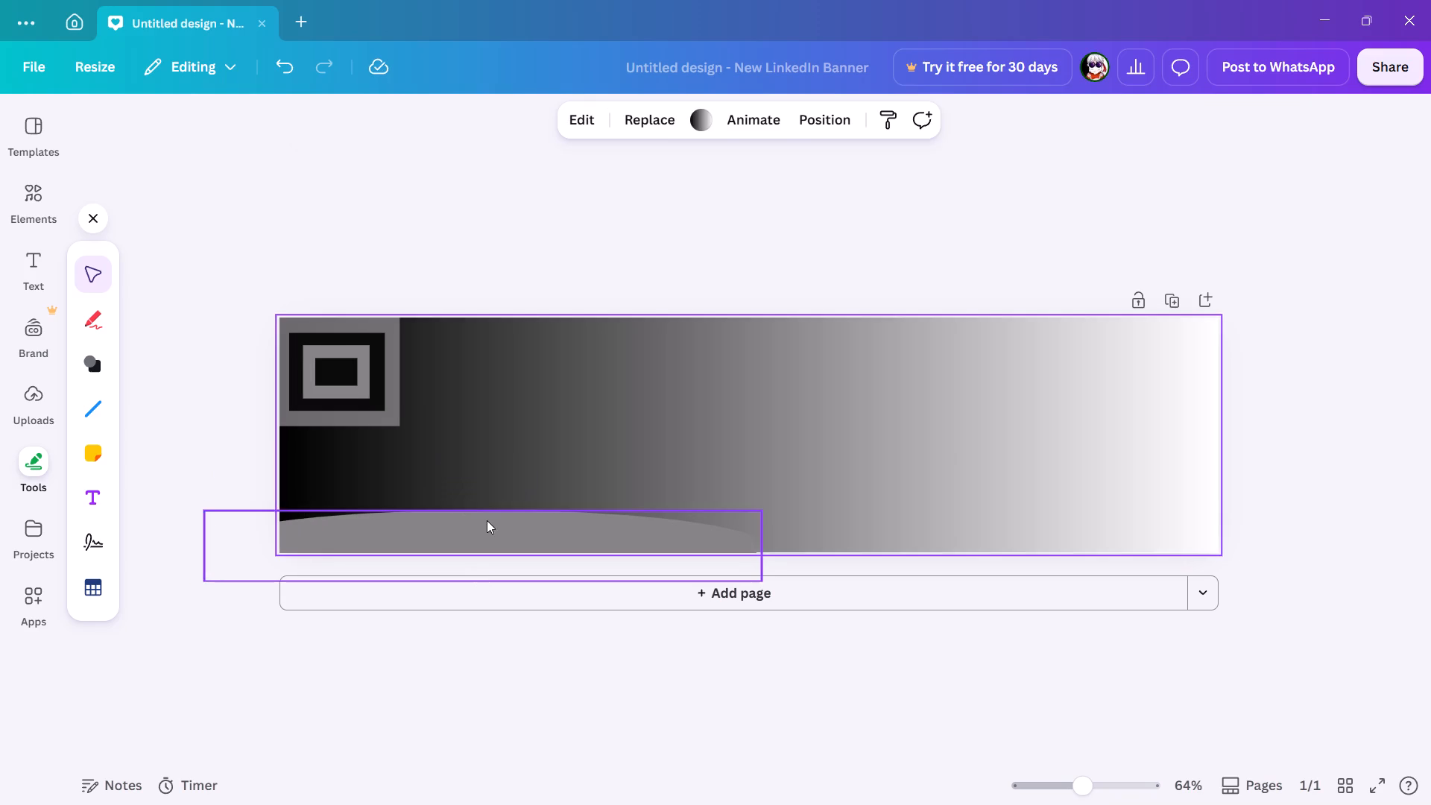
click(486, 506)
click(484, 527)
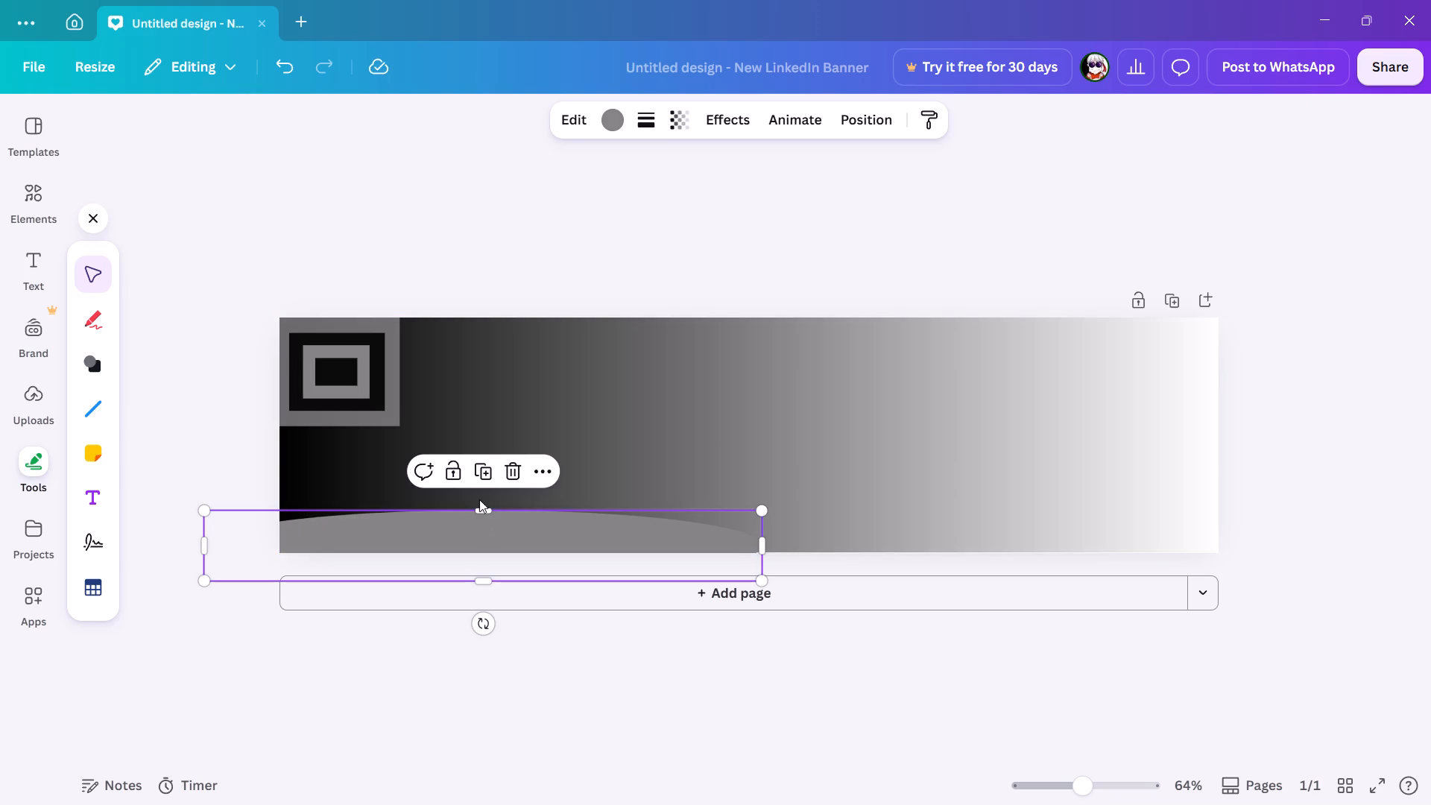
drag(479, 506, 423, 434)
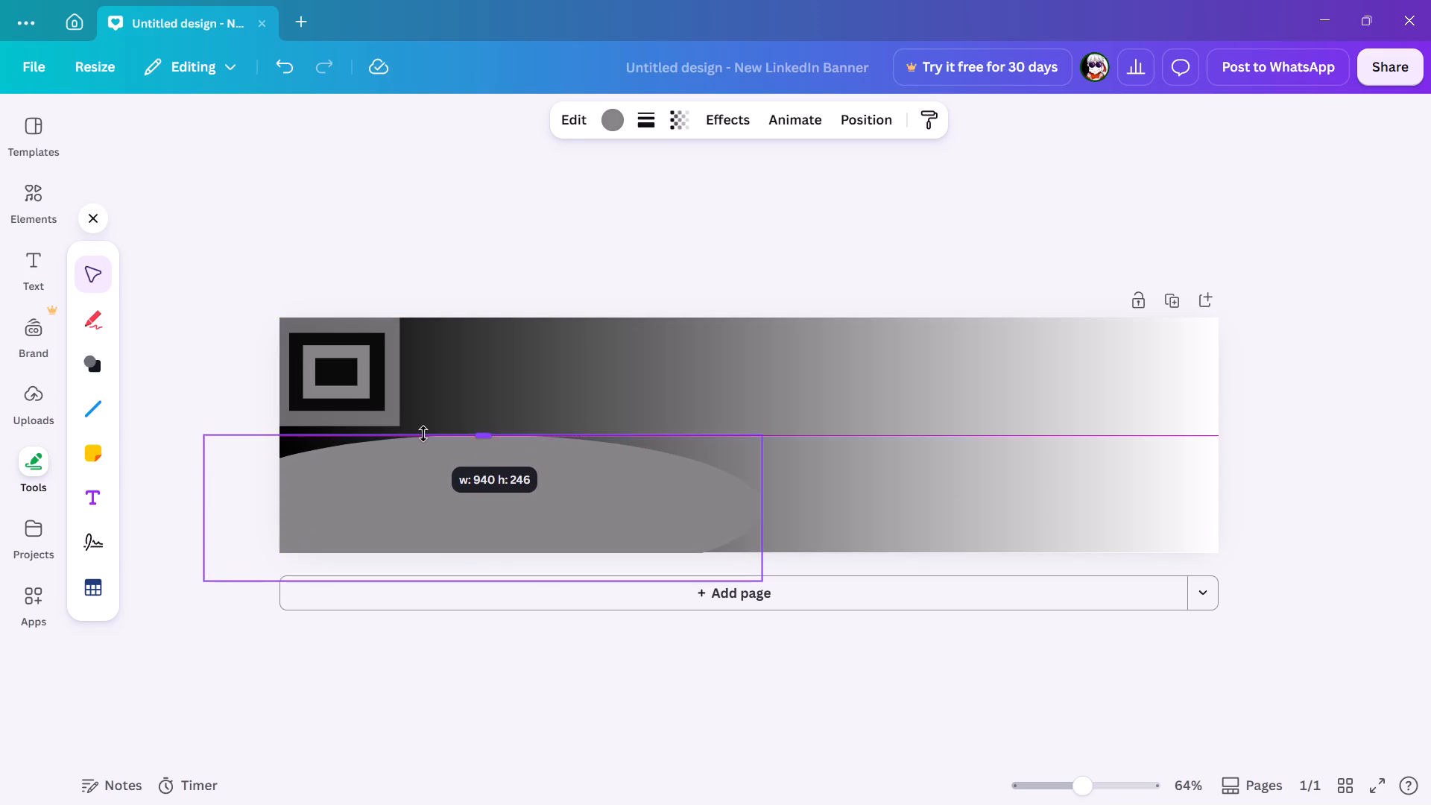
drag(423, 434, 427, 448)
drag(418, 533, 388, 535)
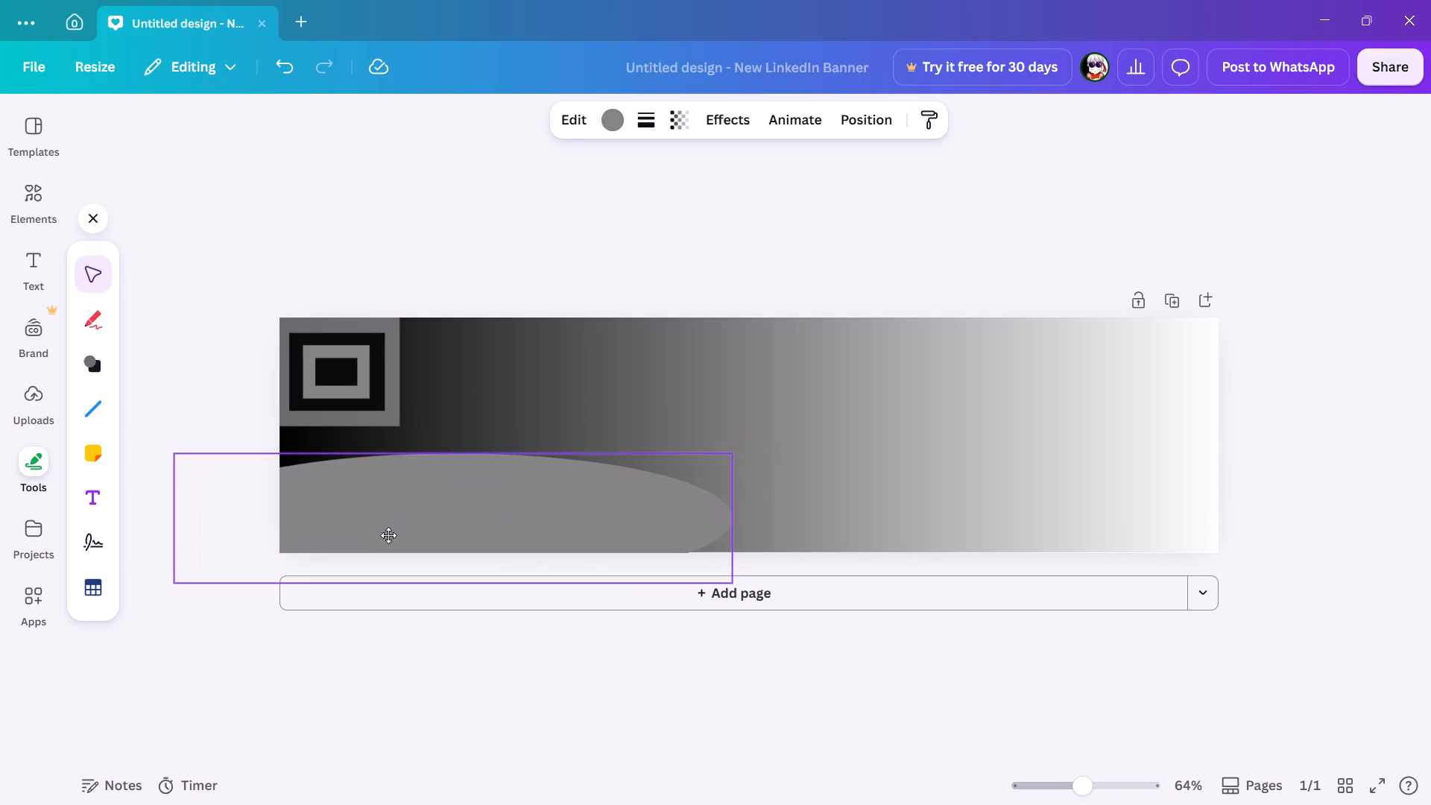
drag(388, 535, 388, 533)
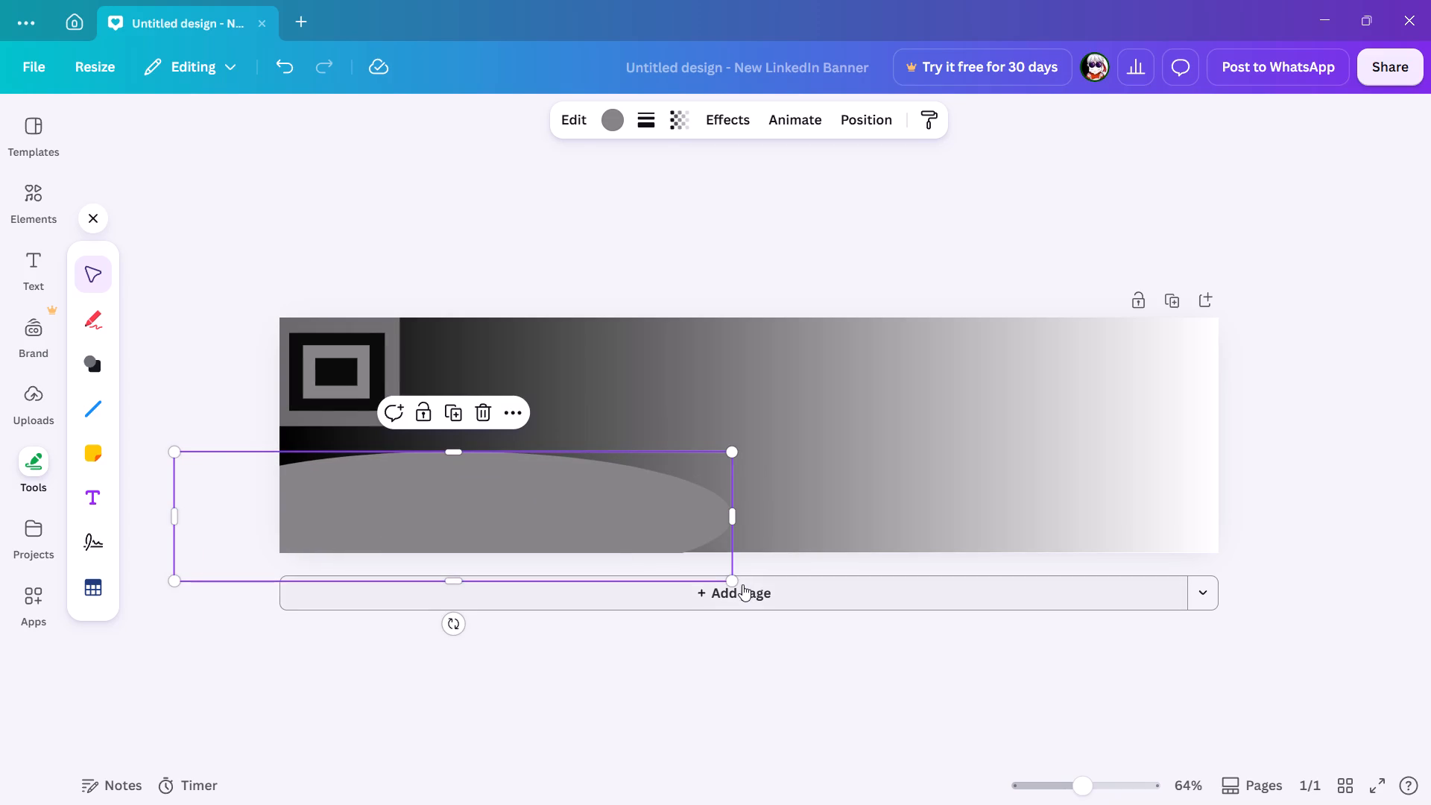
drag(726, 581, 725, 642)
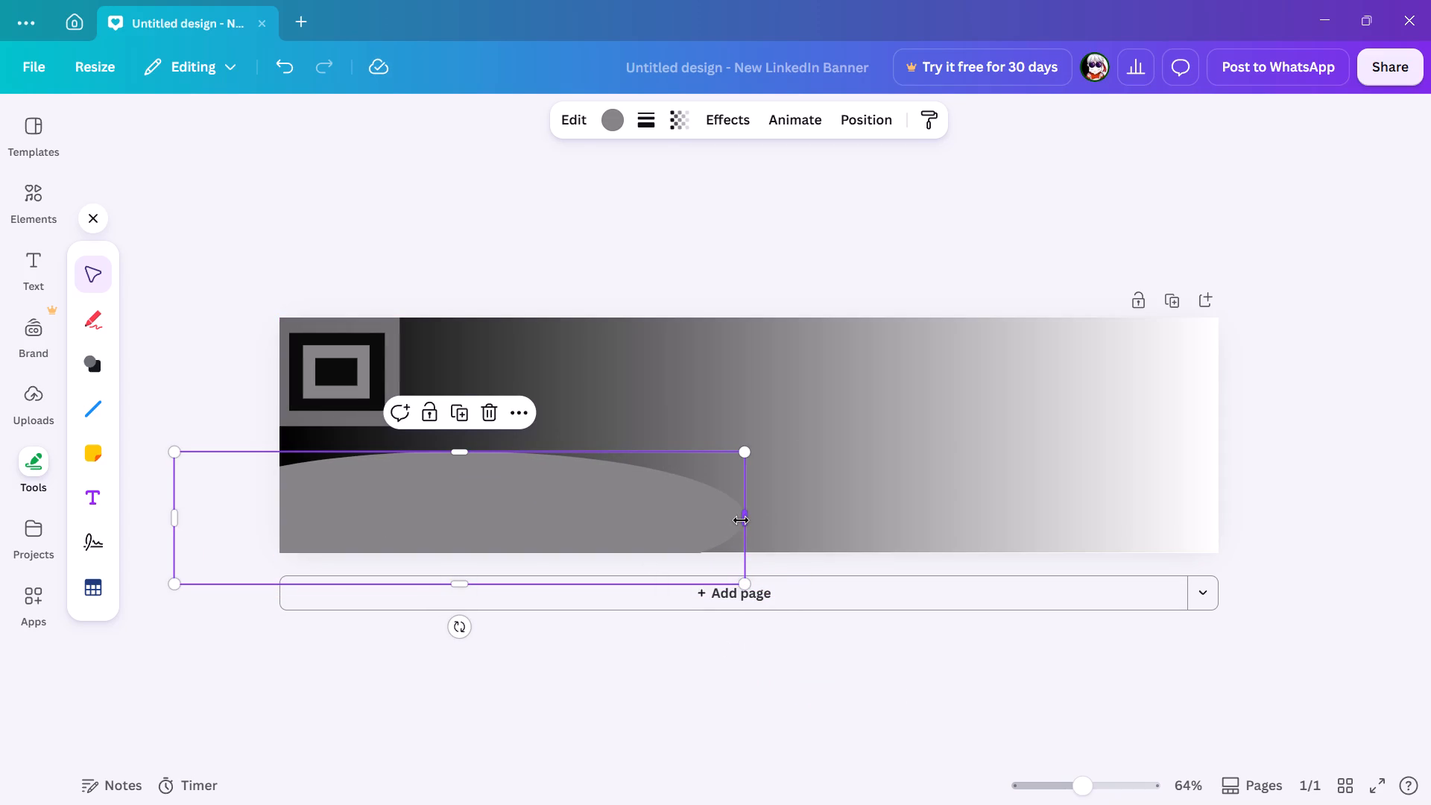
Rotate the grey ellipse about 6° clockwise and nudge it down so its arc slopes to the banner's bottom edge.
drag(460, 631, 446, 634)
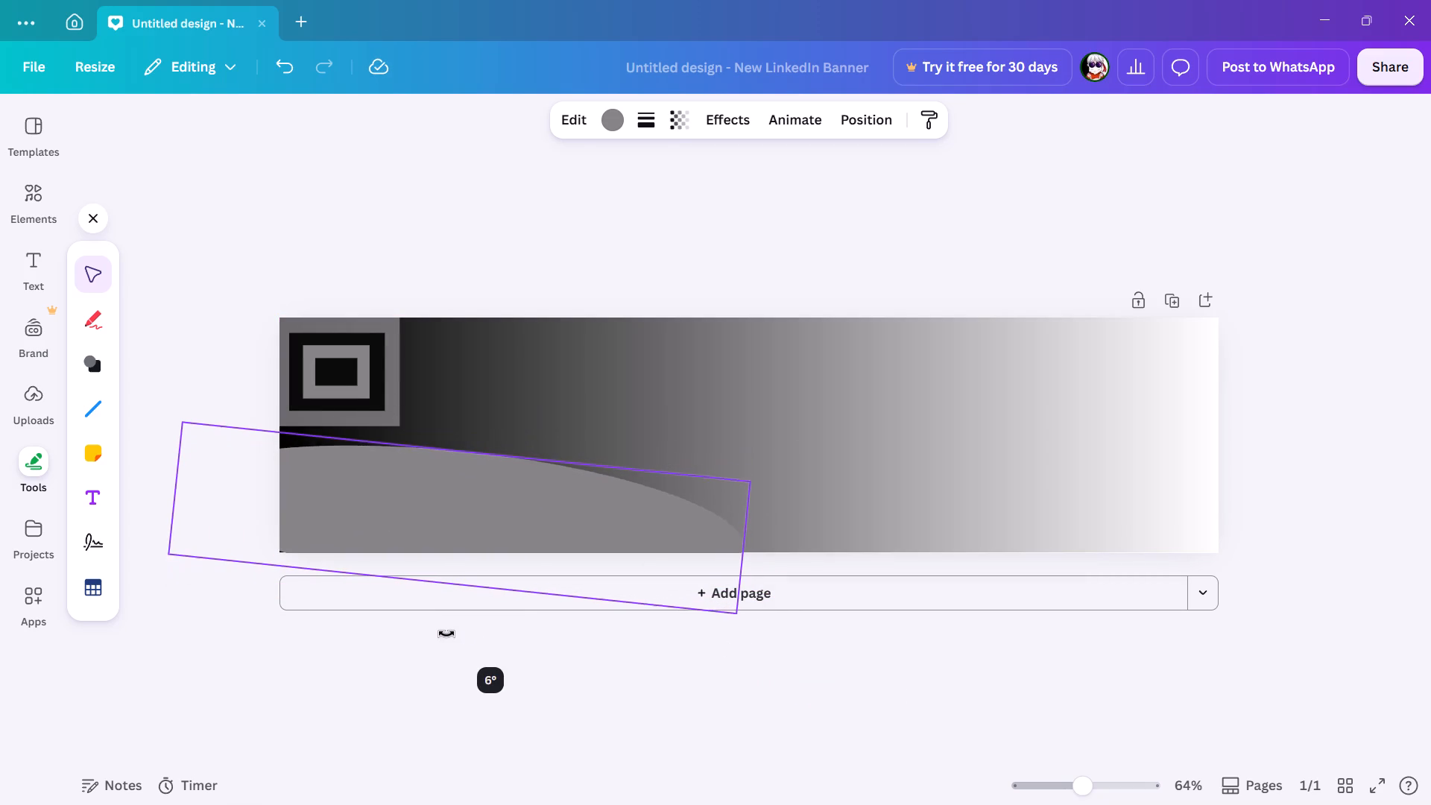
drag(446, 634, 447, 633)
click(524, 547)
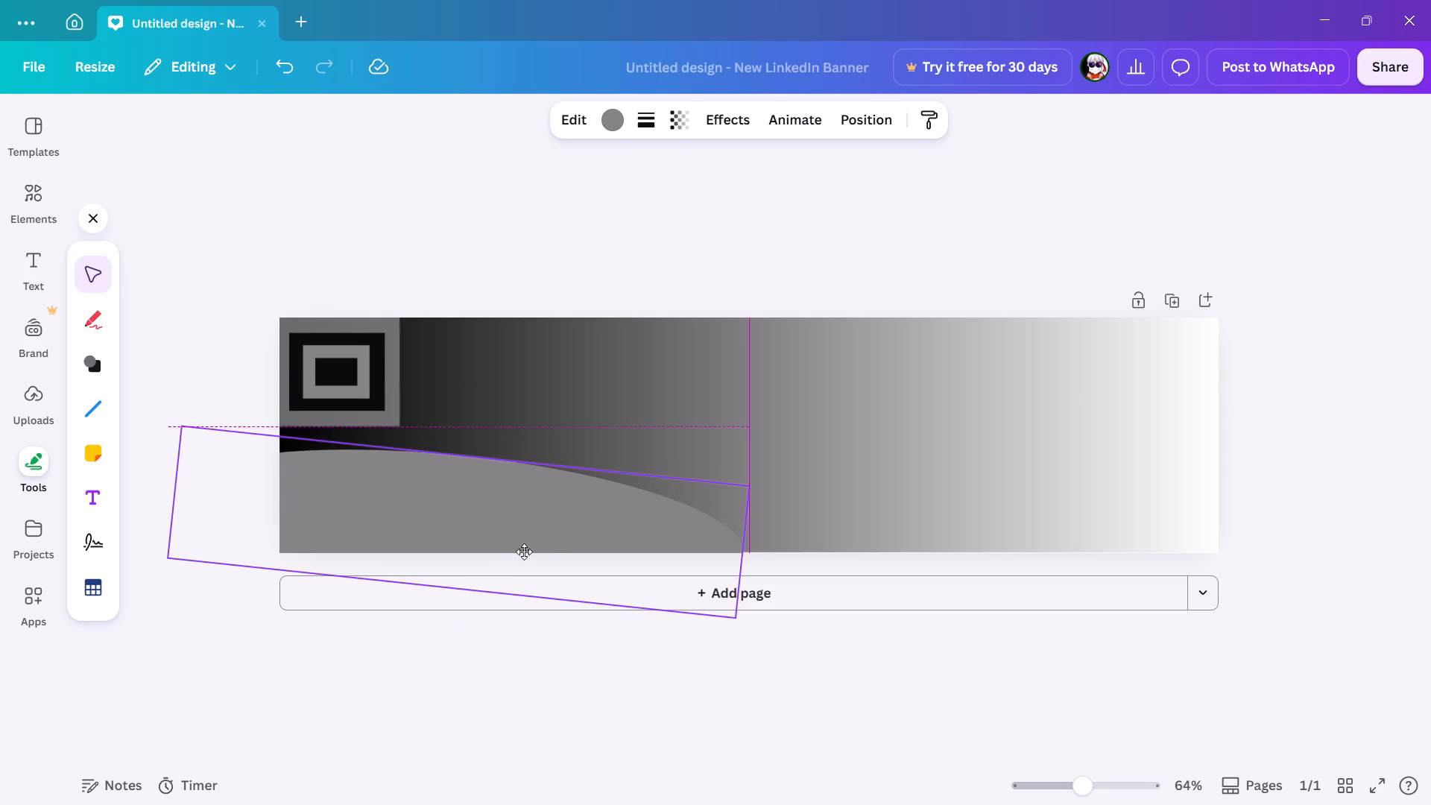
click(706, 359)
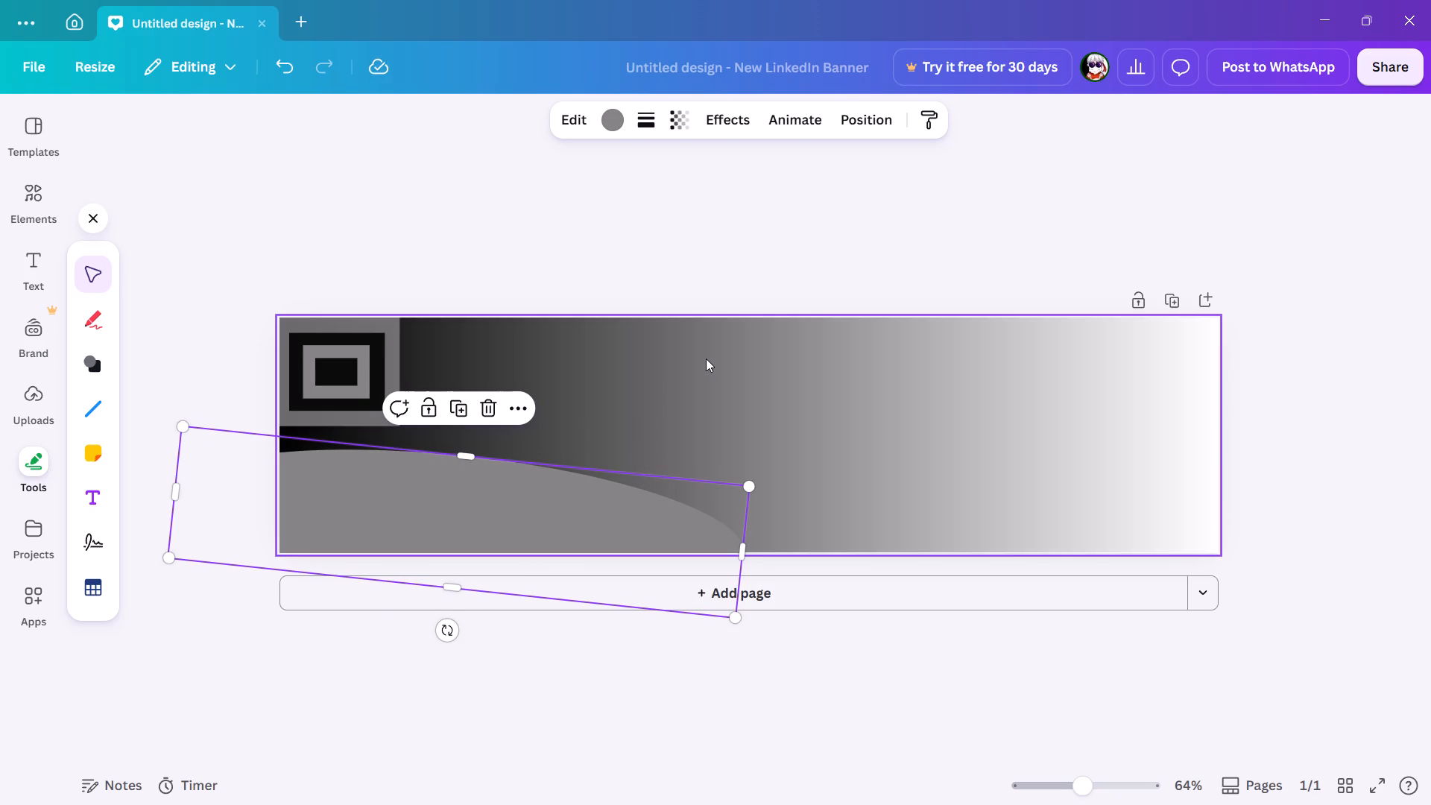
Add a near-black copy of the grey ellipse, offset down and left to leave a curved grey band along its upper edge.
click(512, 488)
key(ctrl+c)
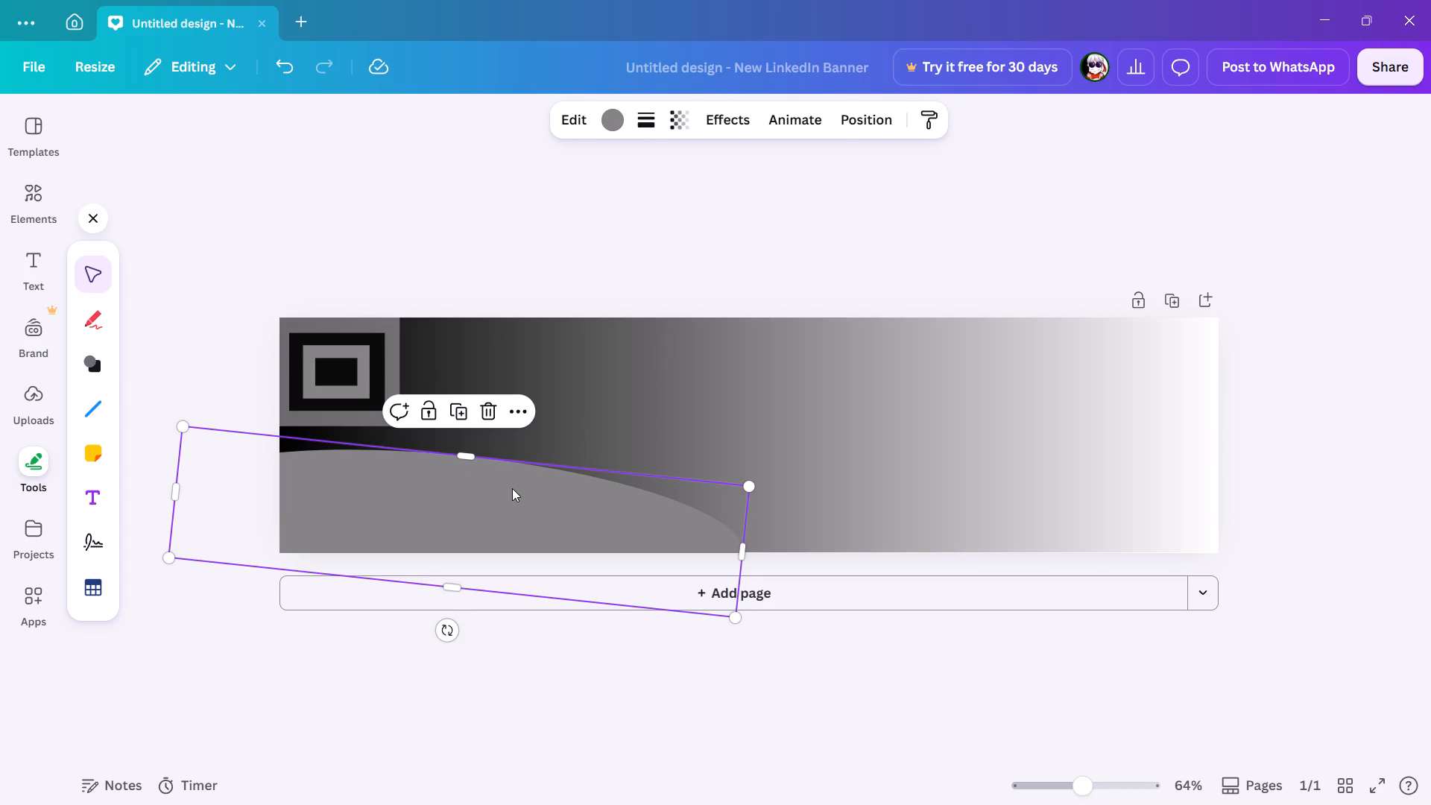
key(ctrl+v)
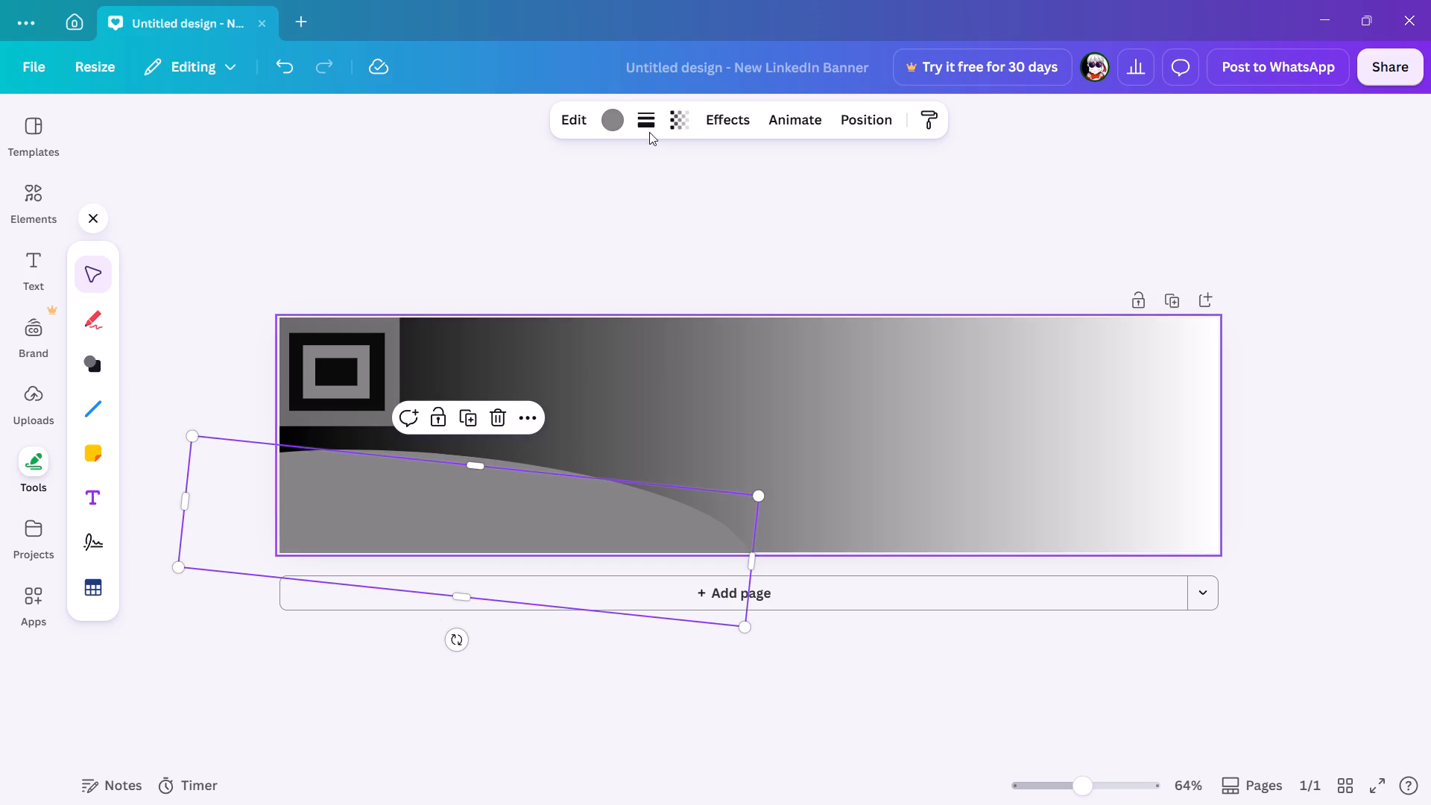
click(610, 118)
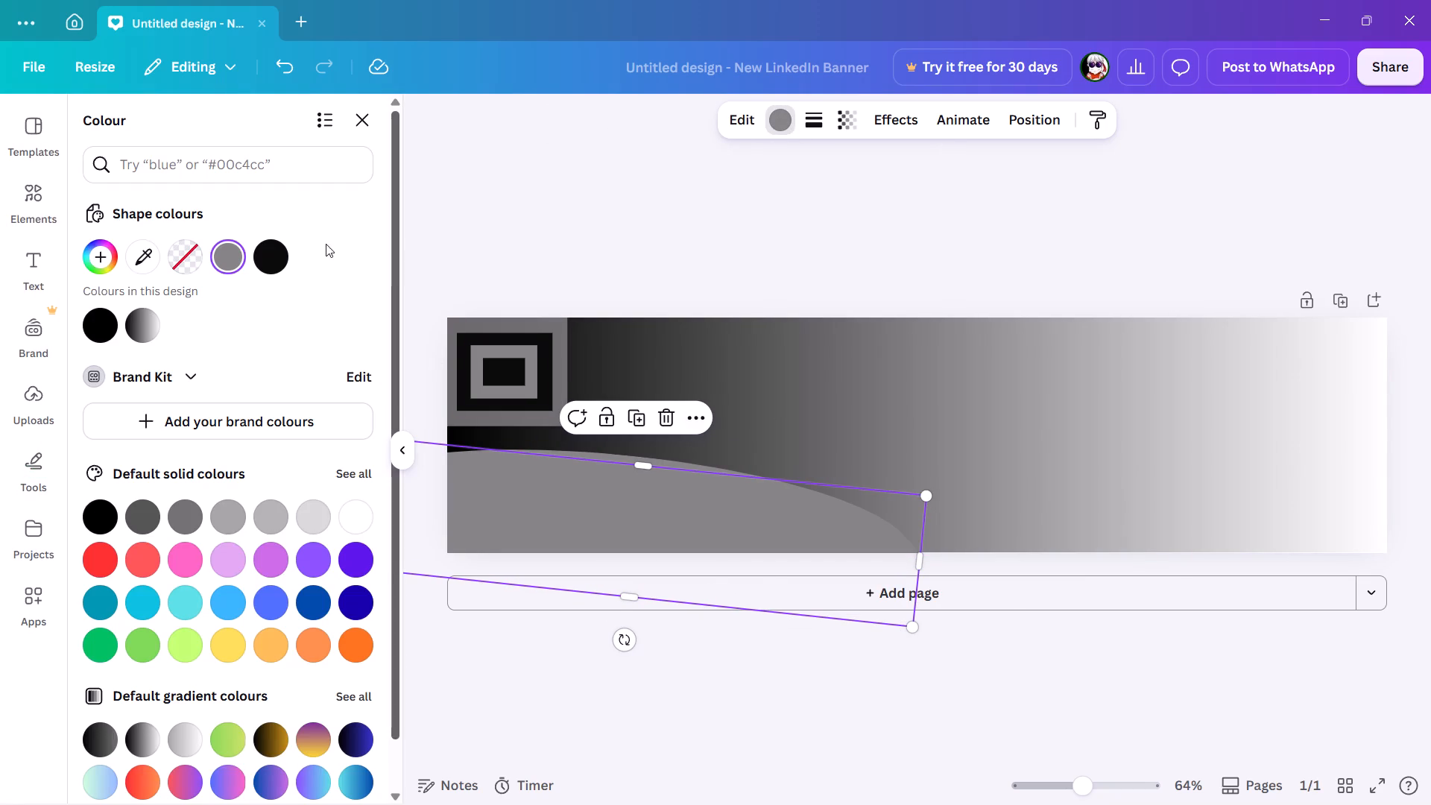
click(272, 253)
drag(616, 503, 570, 517)
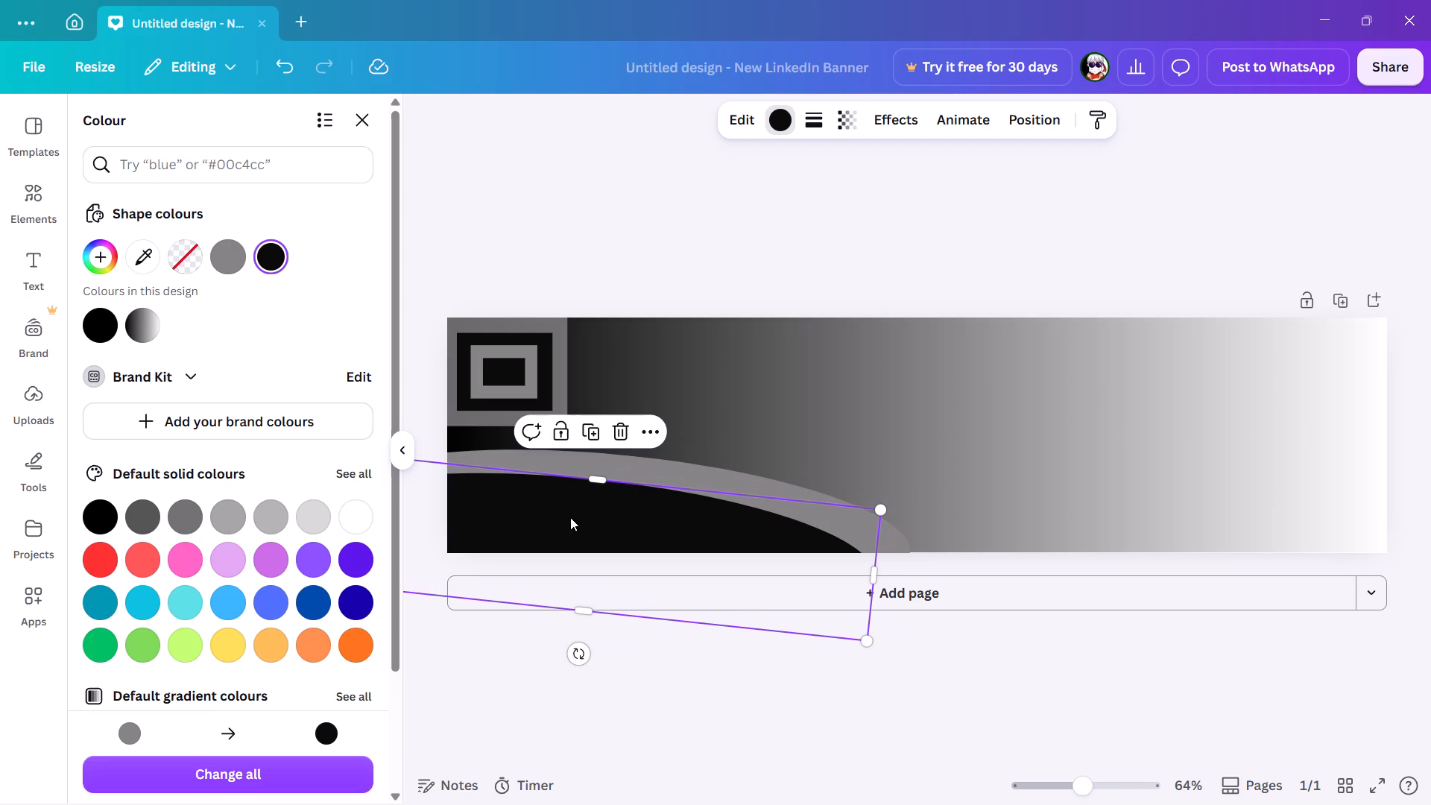
Add a grey copy of the near-black ellipse, offset down and left to leave a curved near-black band.
key(ctrl+c)
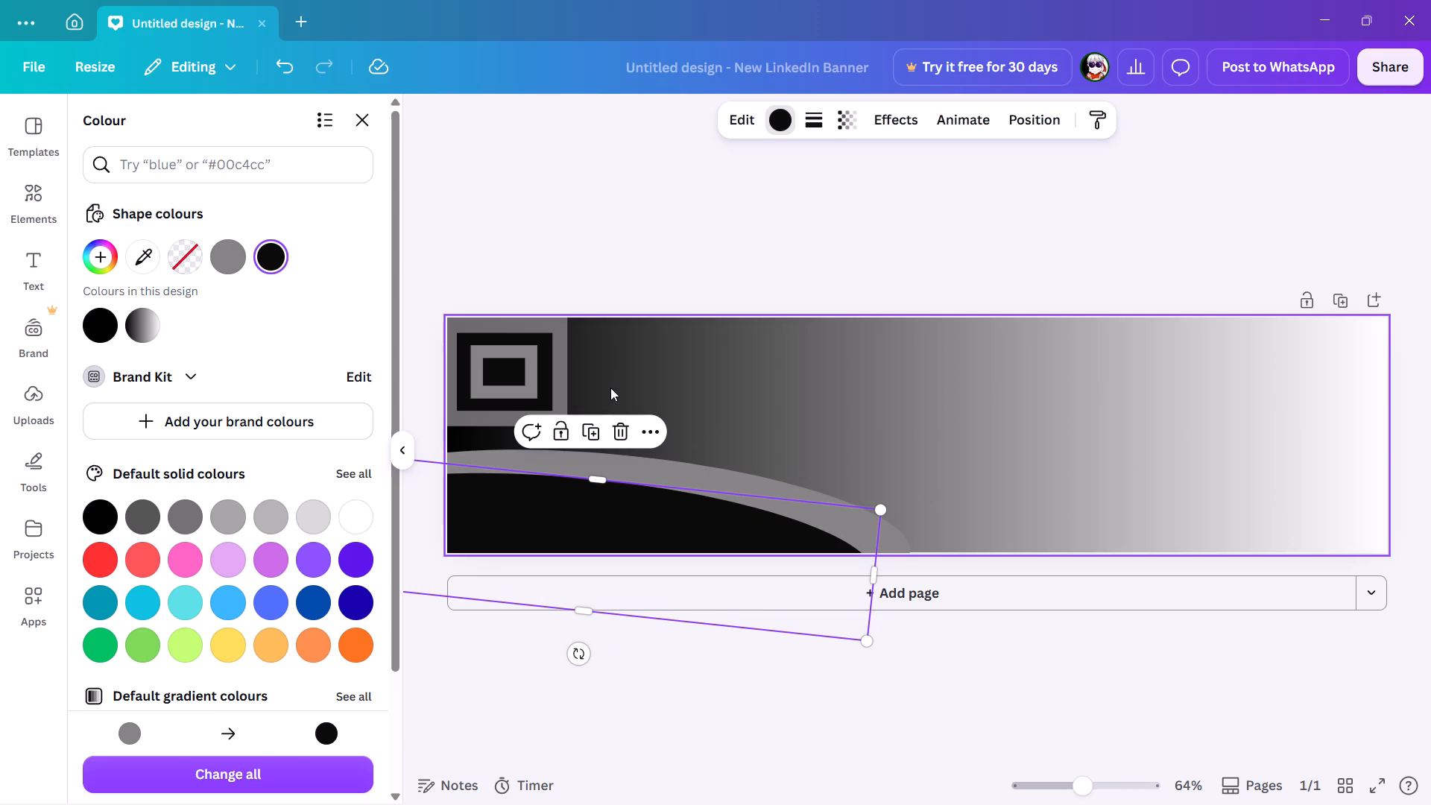
key(ctrl+v)
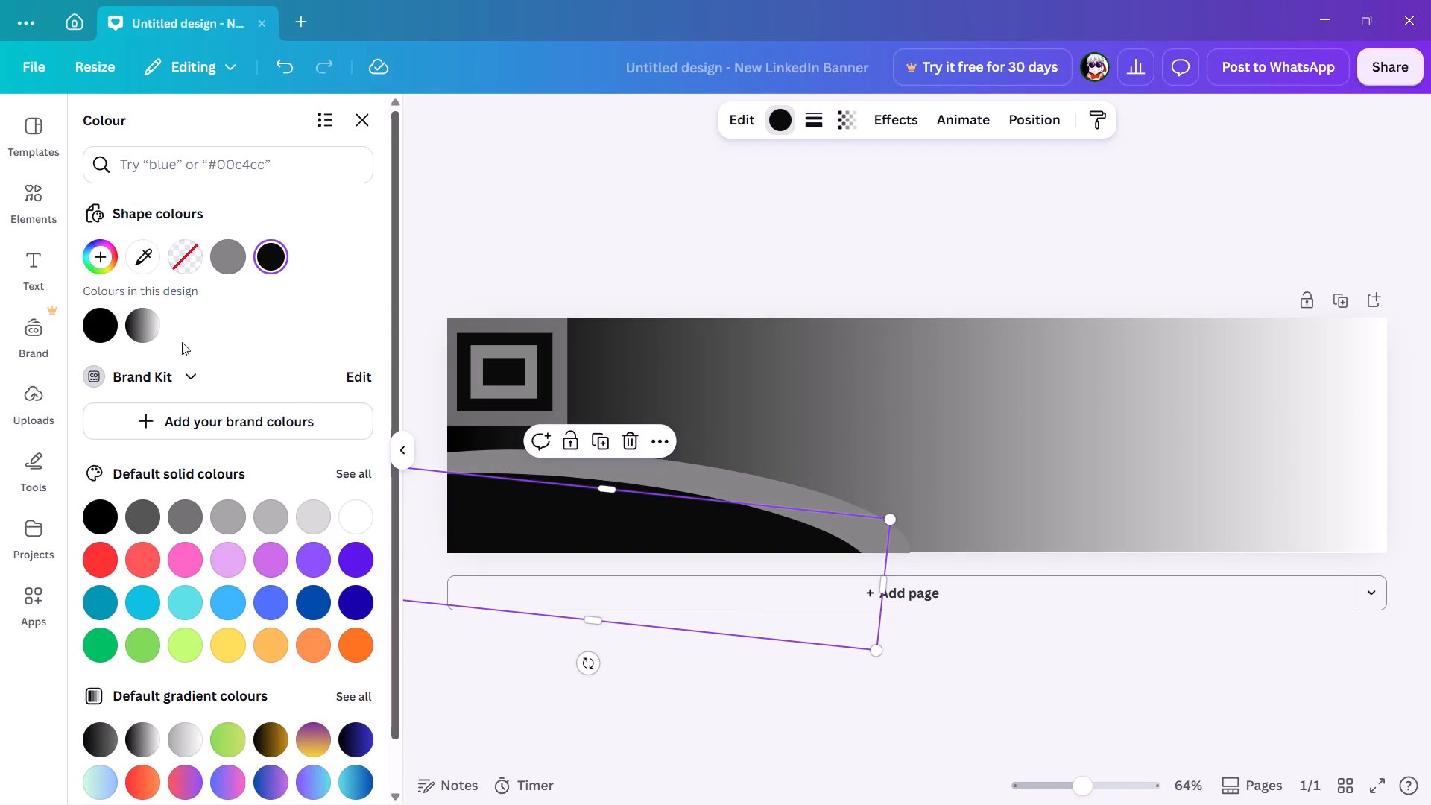
click(232, 253)
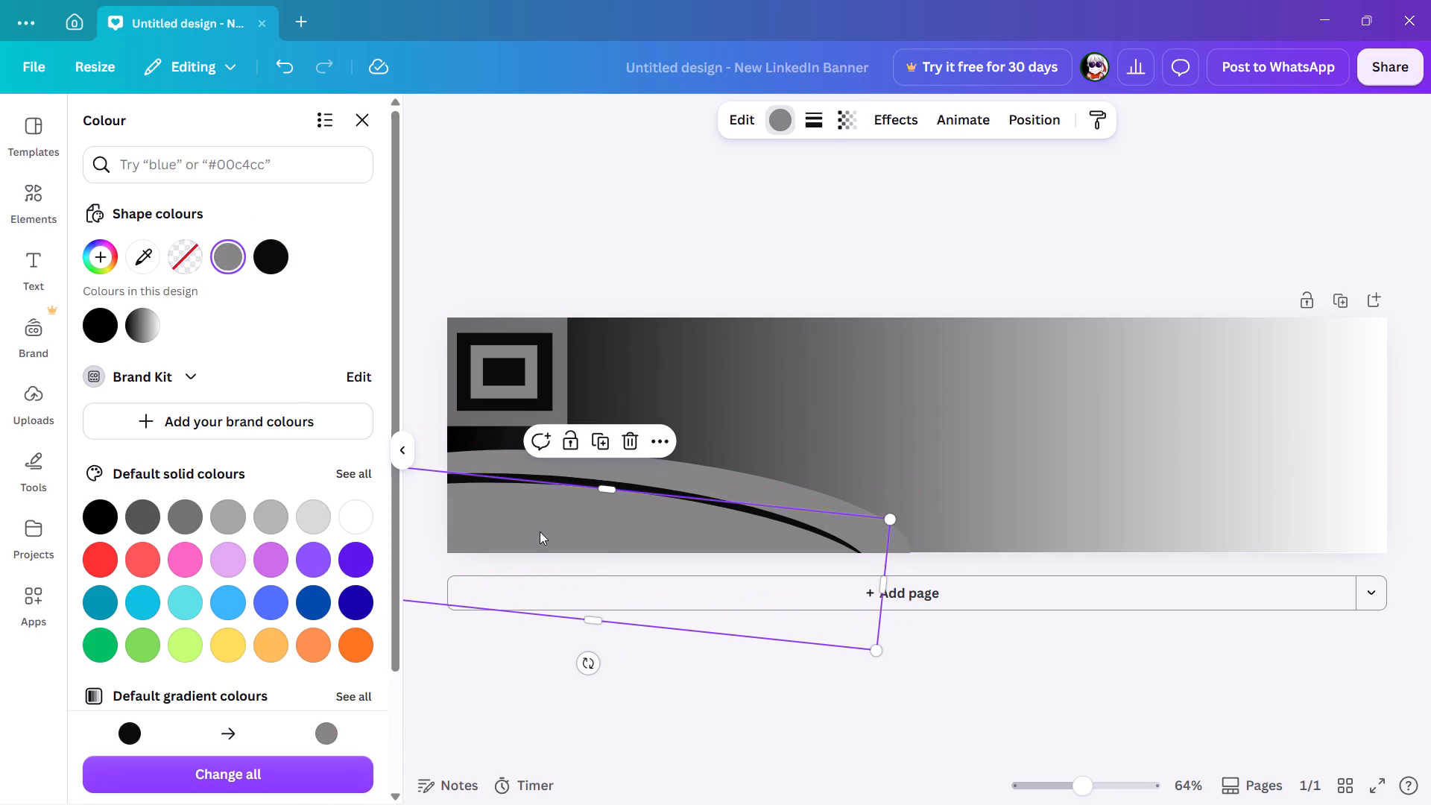
drag(543, 537, 514, 556)
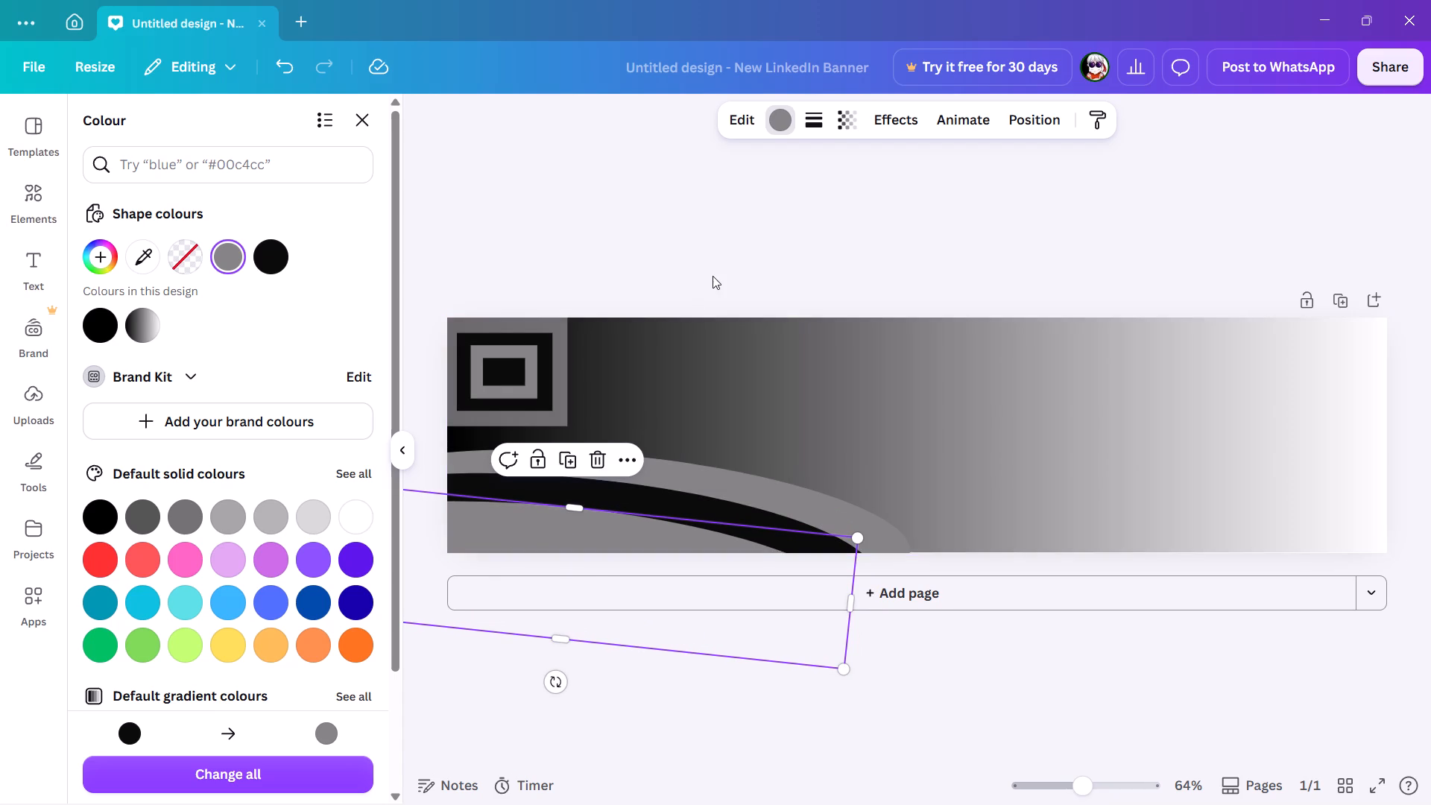
Add a near-black copy of the innermost grey ellipse, offset down and left to leave a second curved grey band.
key(ctrl+c)
key(ctrl+v)
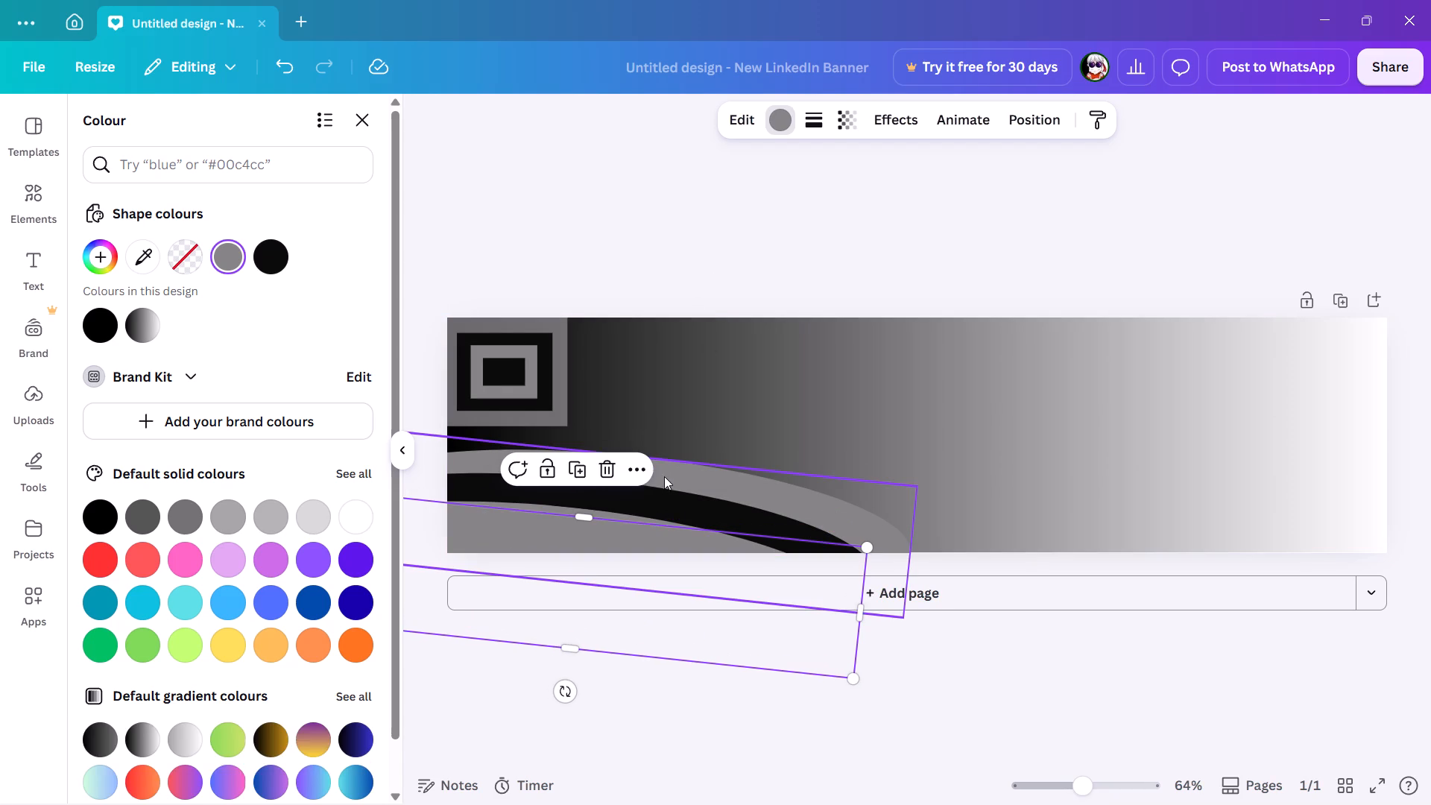
click(272, 254)
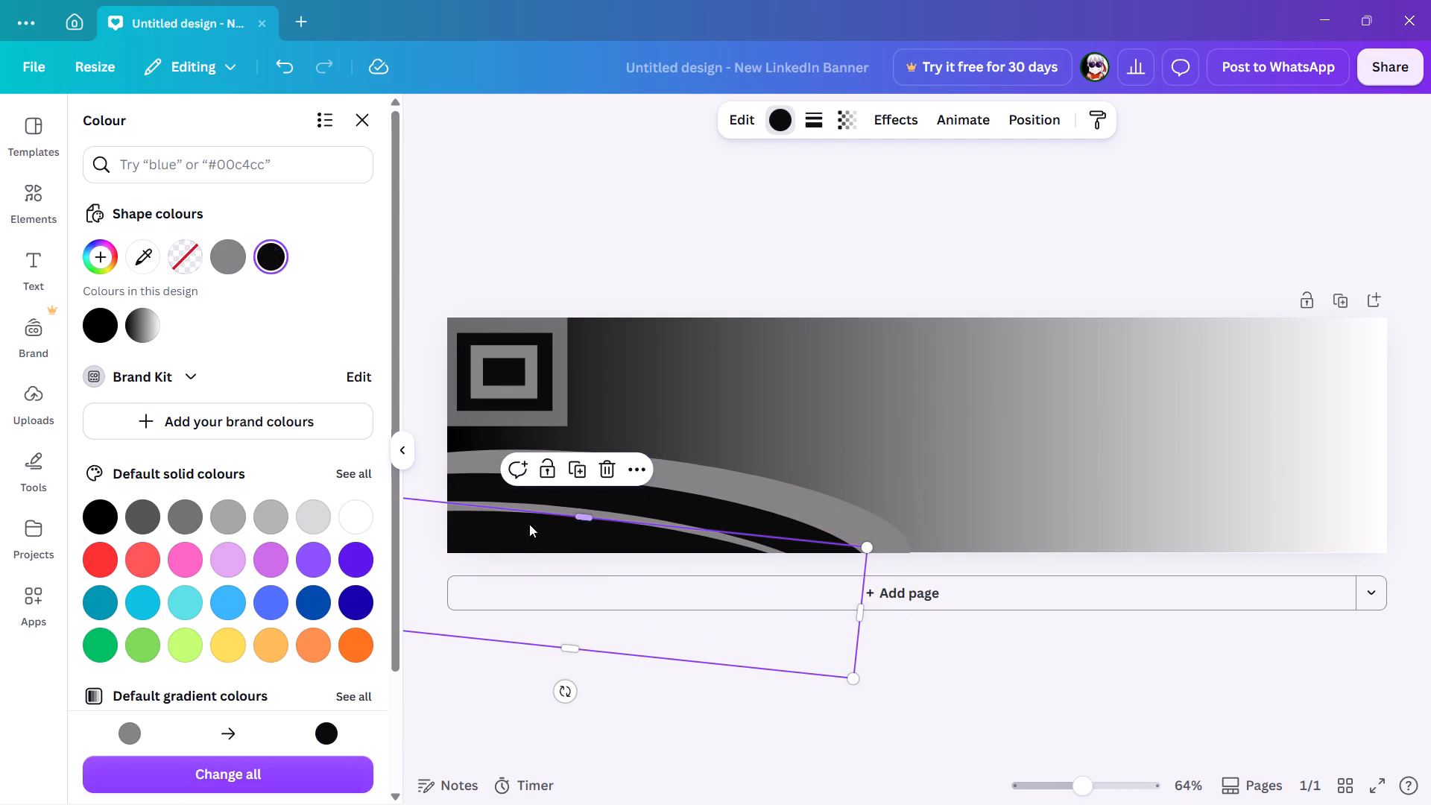
click(543, 555)
drag(543, 555, 529, 563)
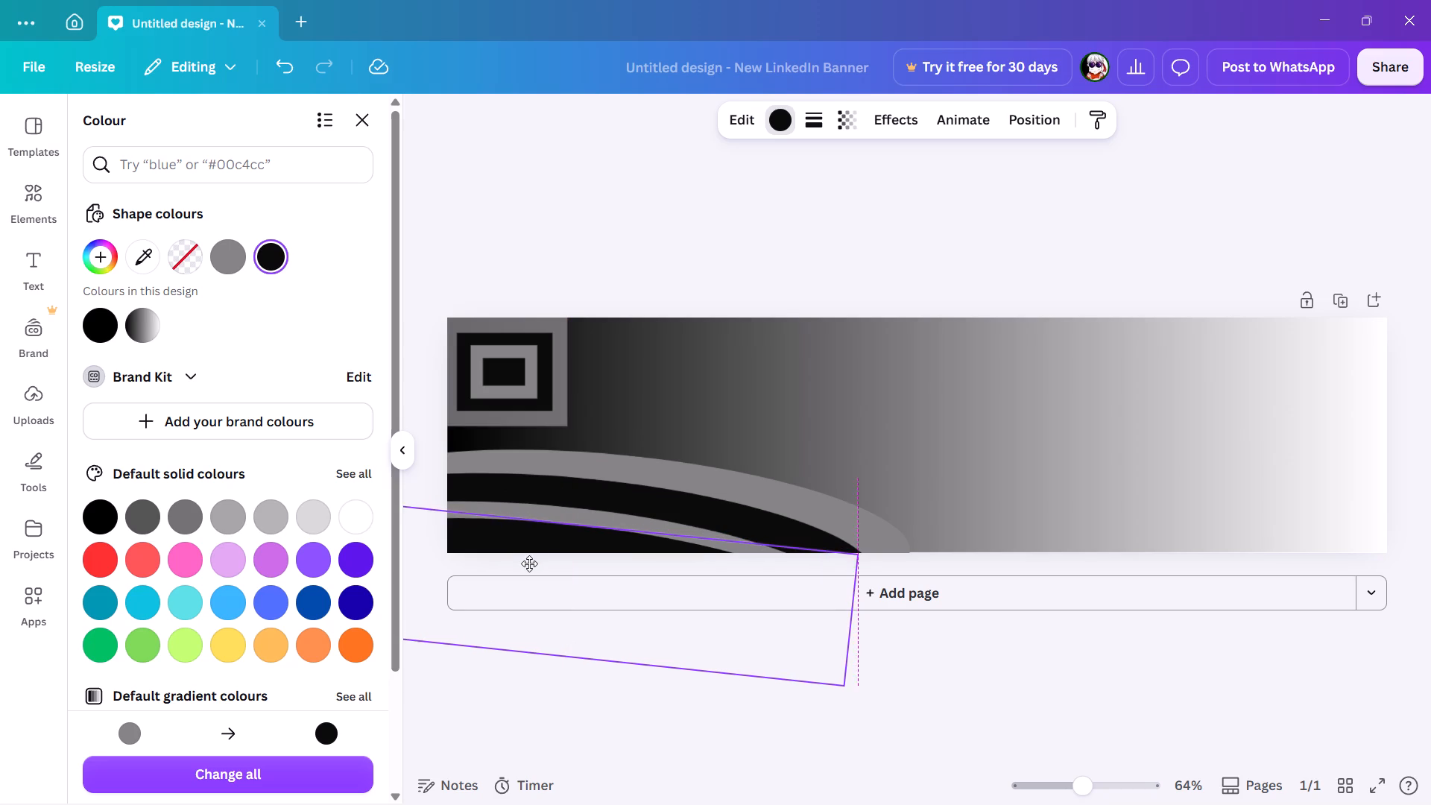
drag(529, 563, 517, 568)
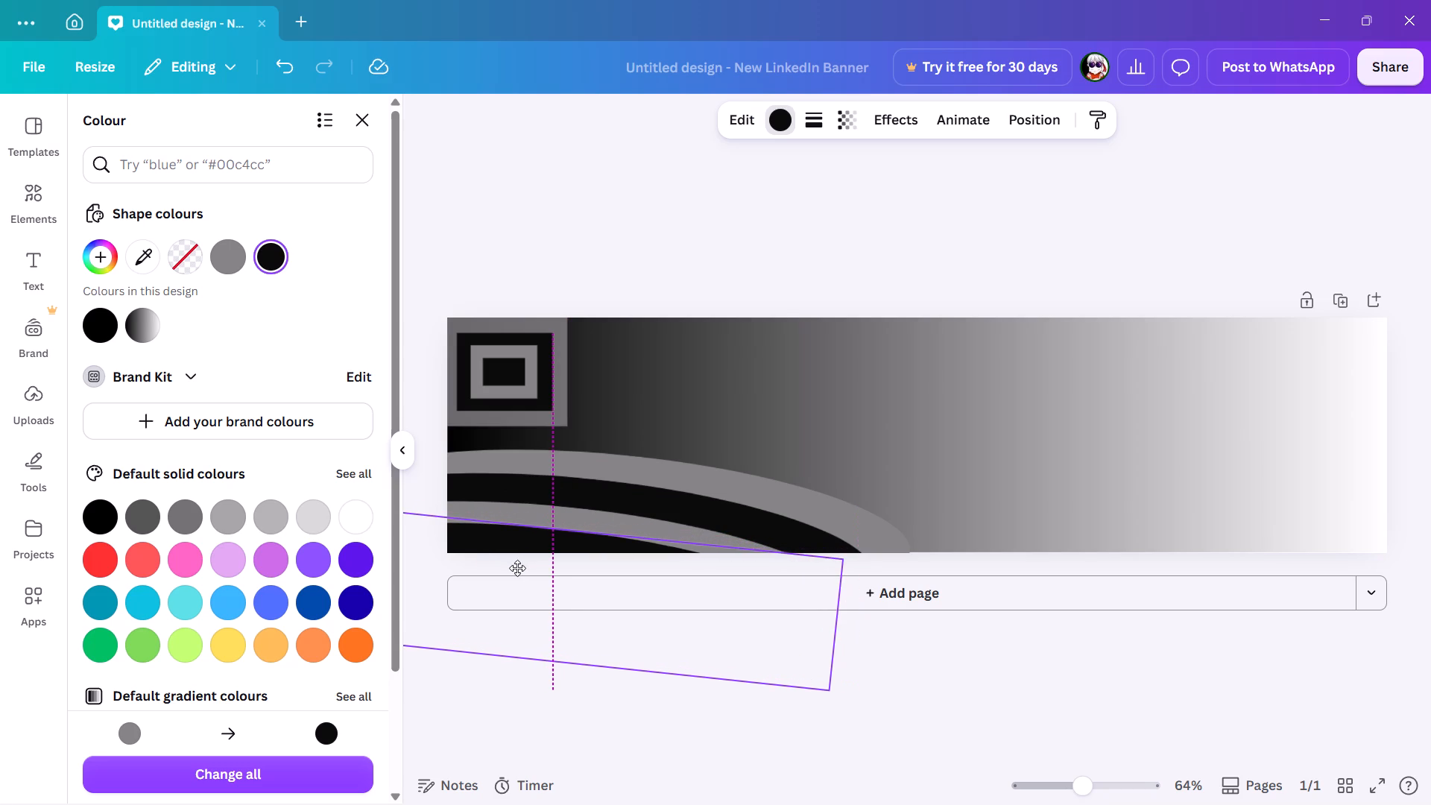
drag(517, 568, 518, 565)
click(733, 358)
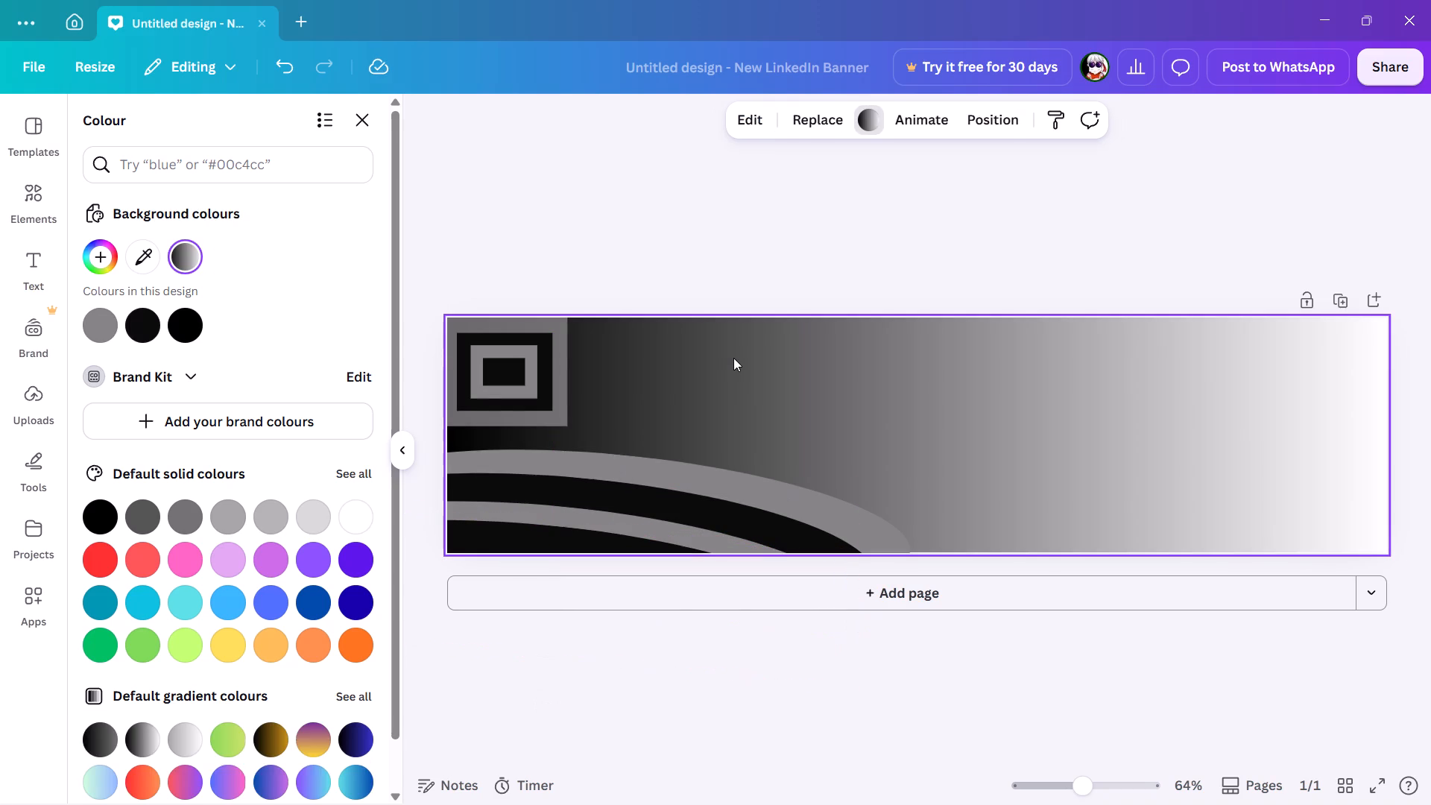
Set the transparency of the outermost grey rectangle in the top-left corner to 71.
click(540, 324)
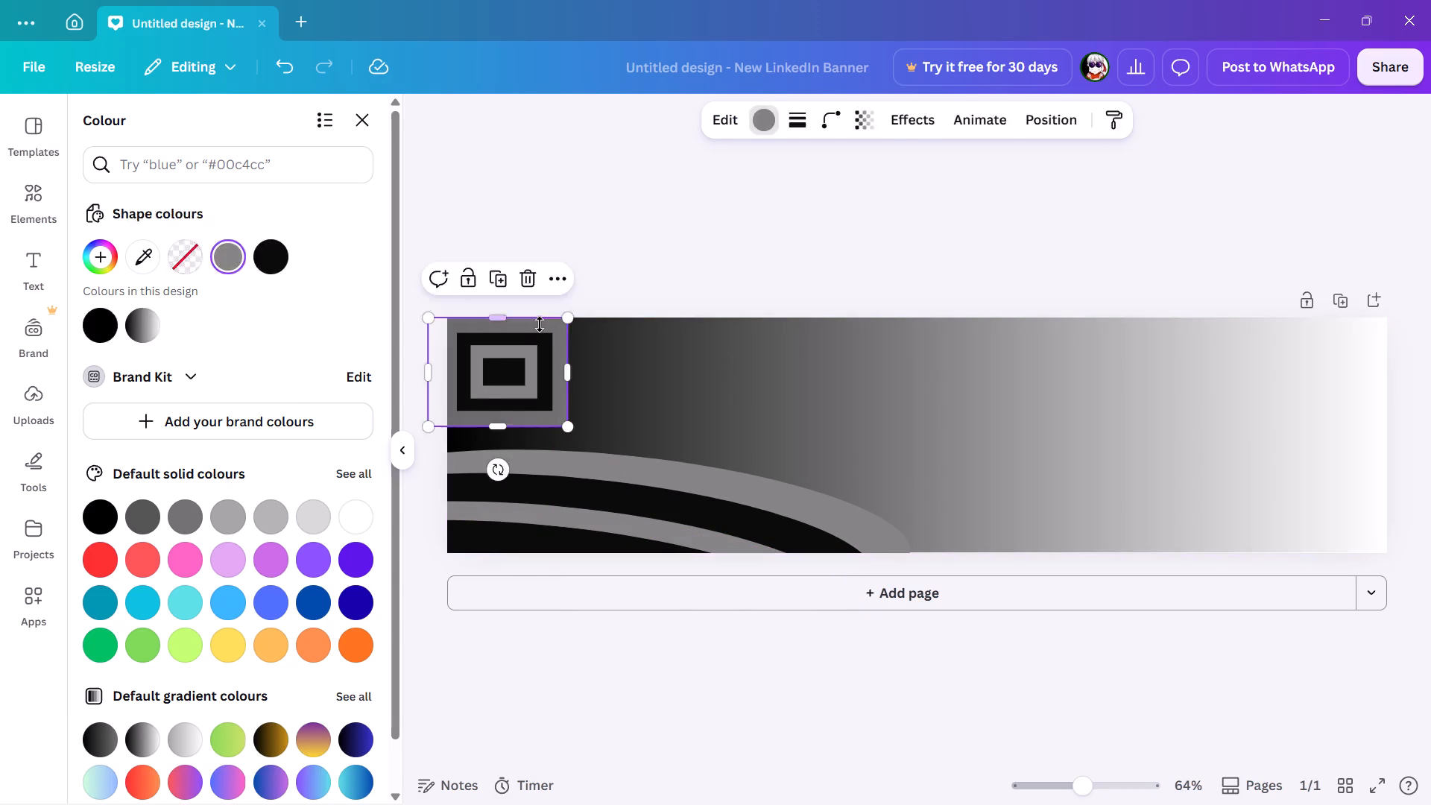
click(850, 124)
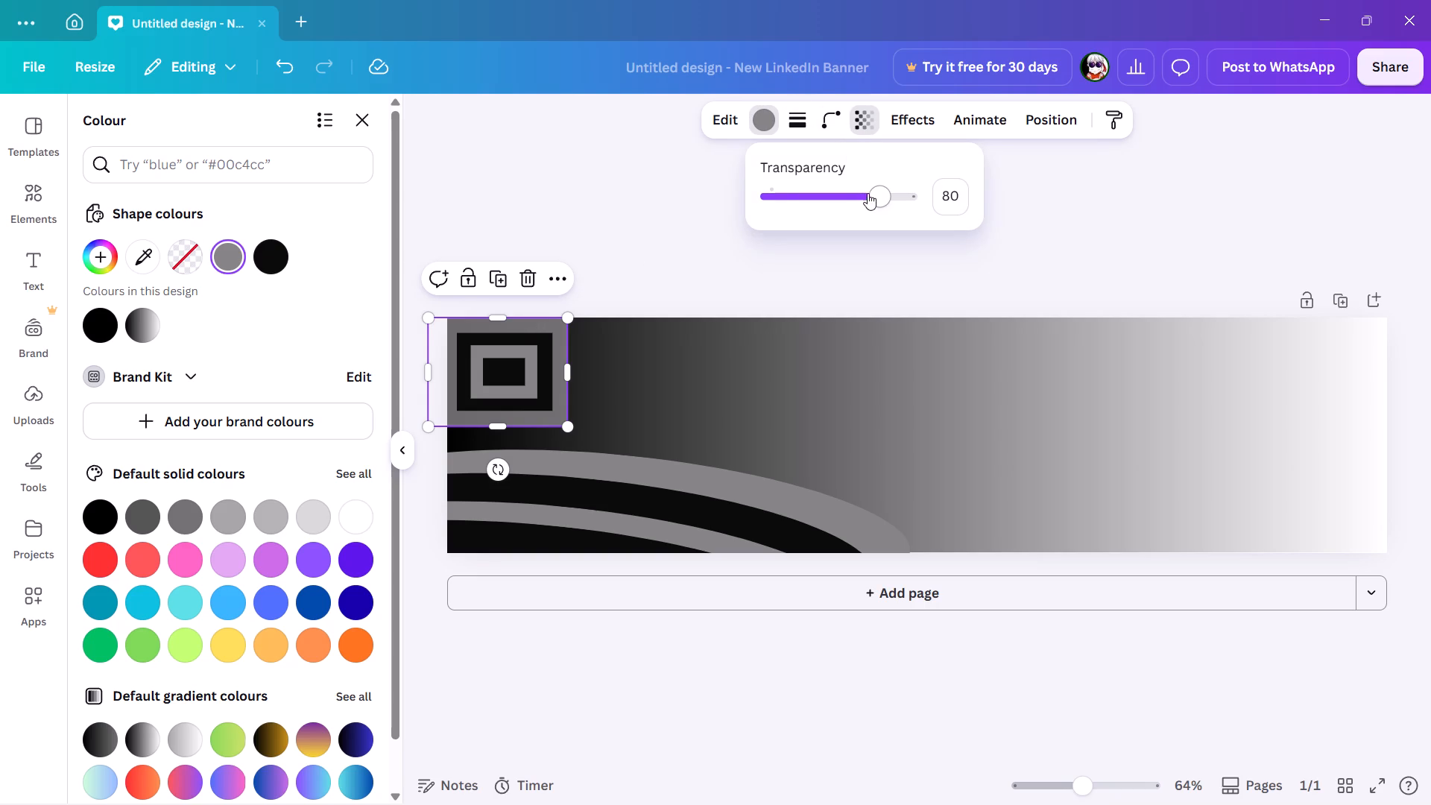
drag(879, 206, 863, 209)
drag(863, 209, 869, 213)
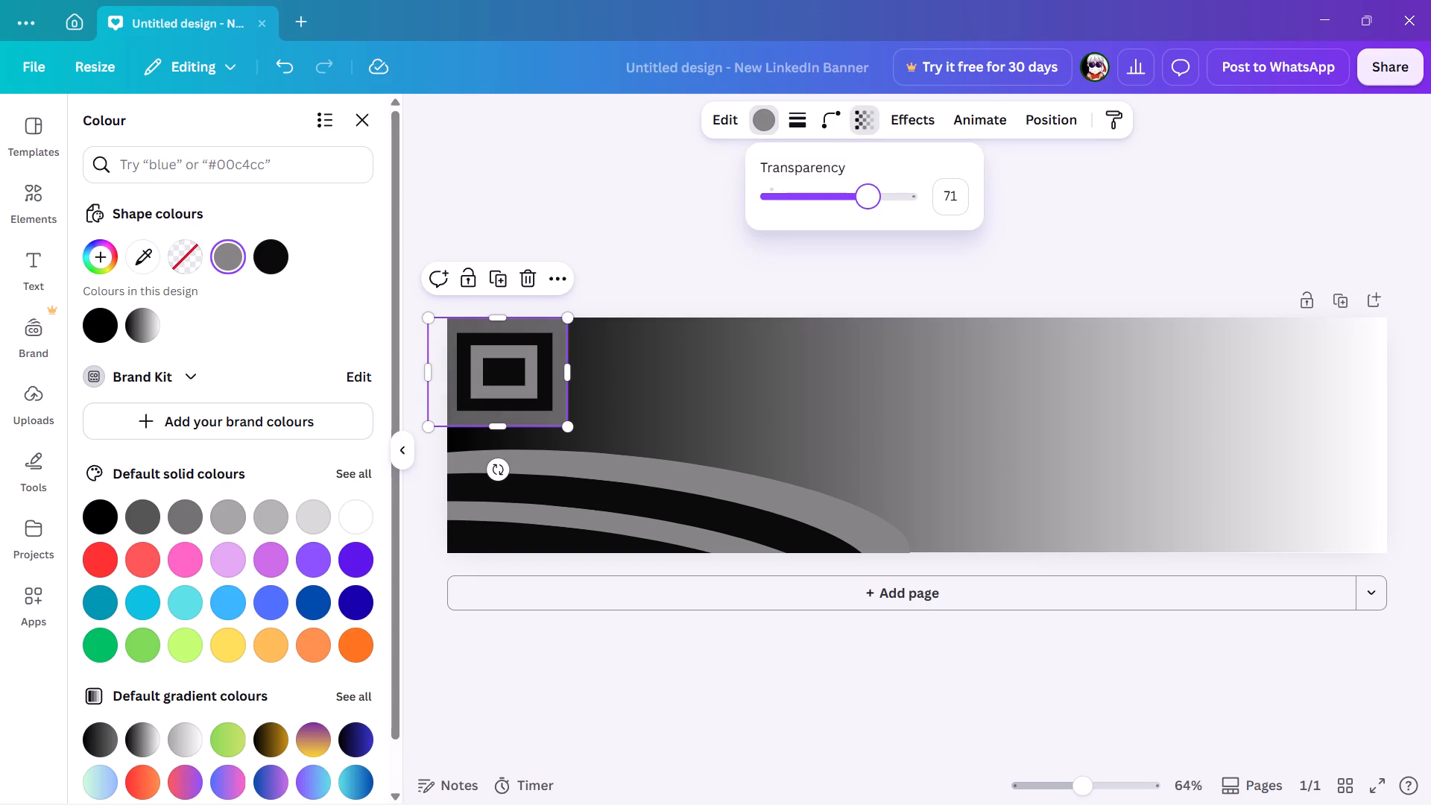
click(806, 382)
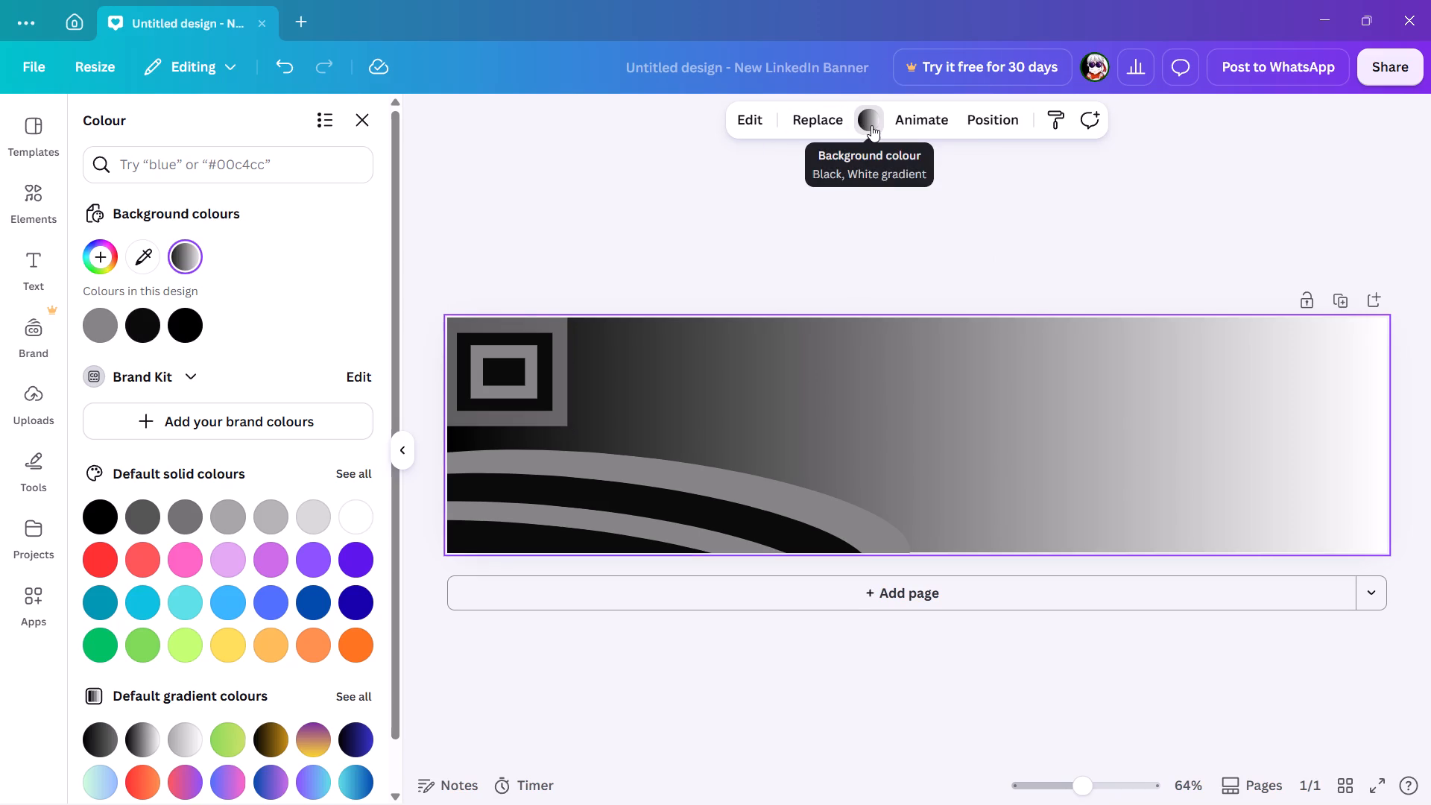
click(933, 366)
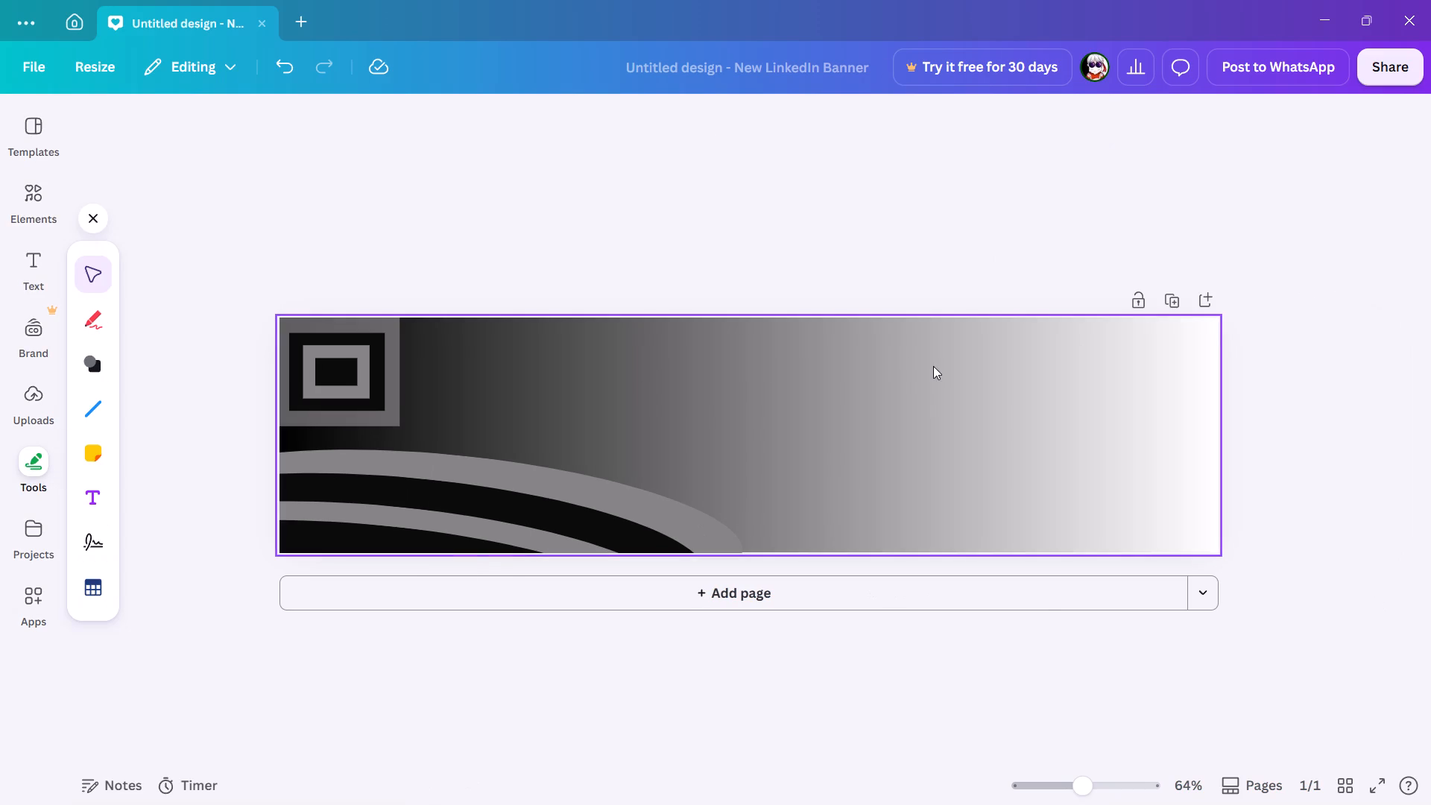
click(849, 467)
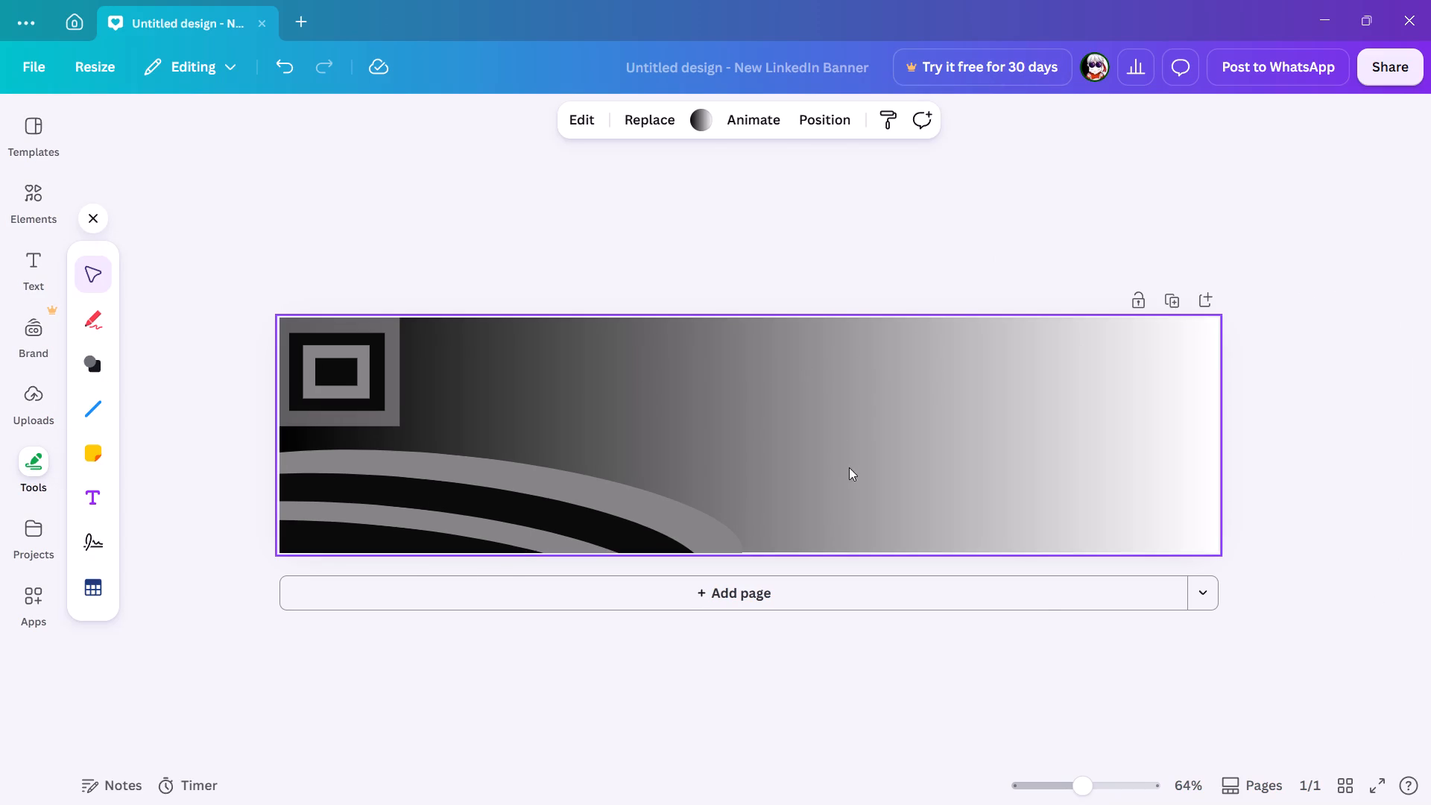
Set the transparency of the outer grey ellipse in the bottom-left corner to 72.
click(584, 118)
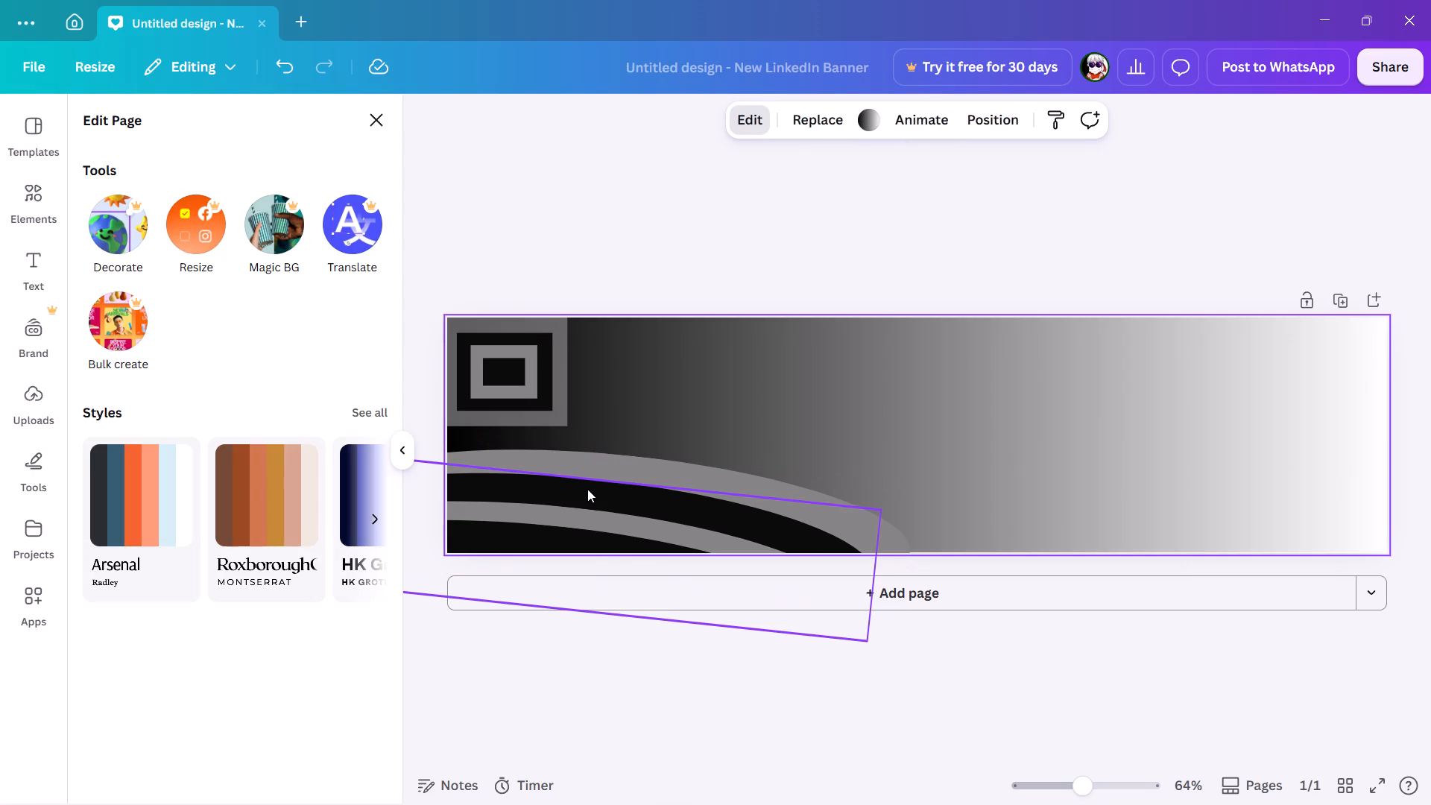
click(618, 470)
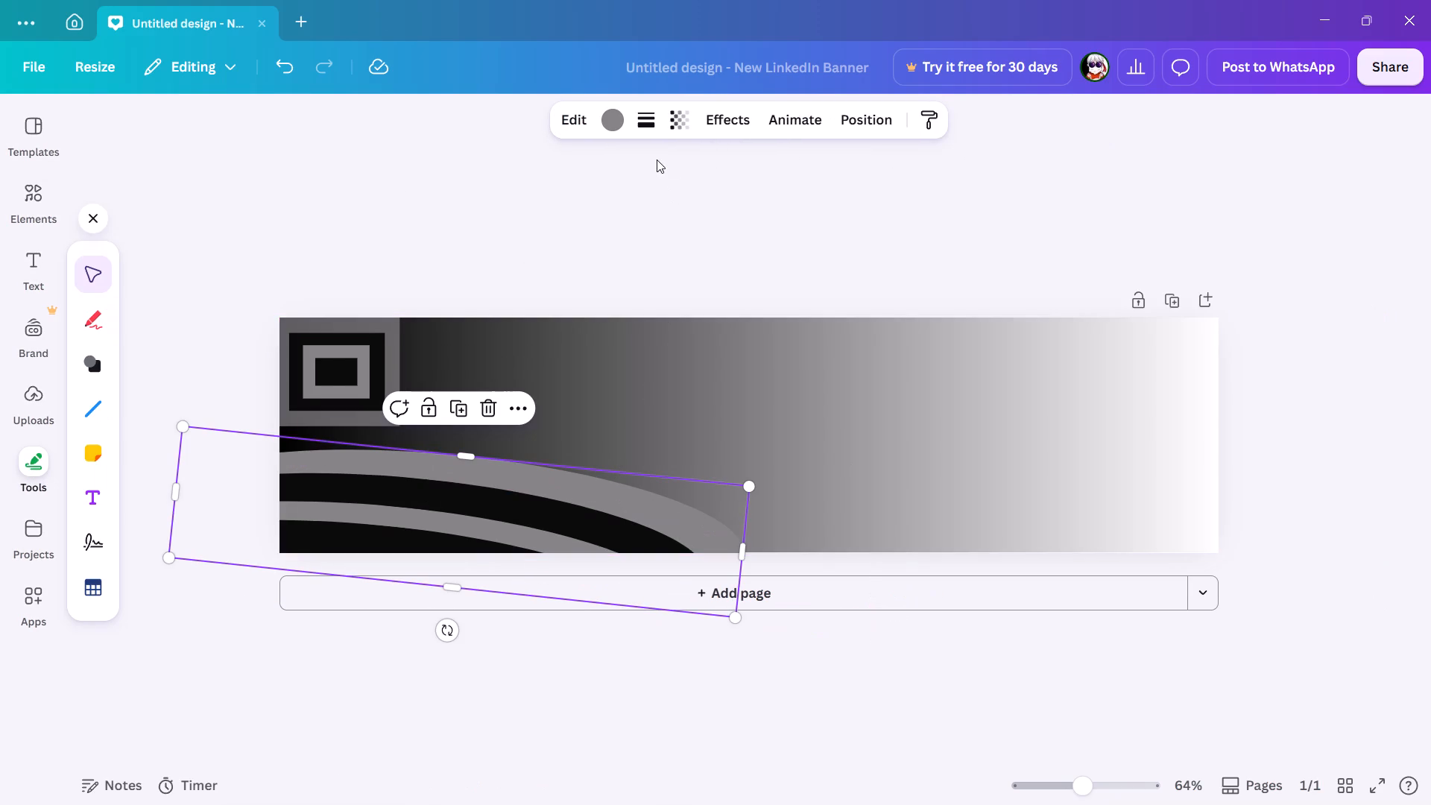
click(675, 127)
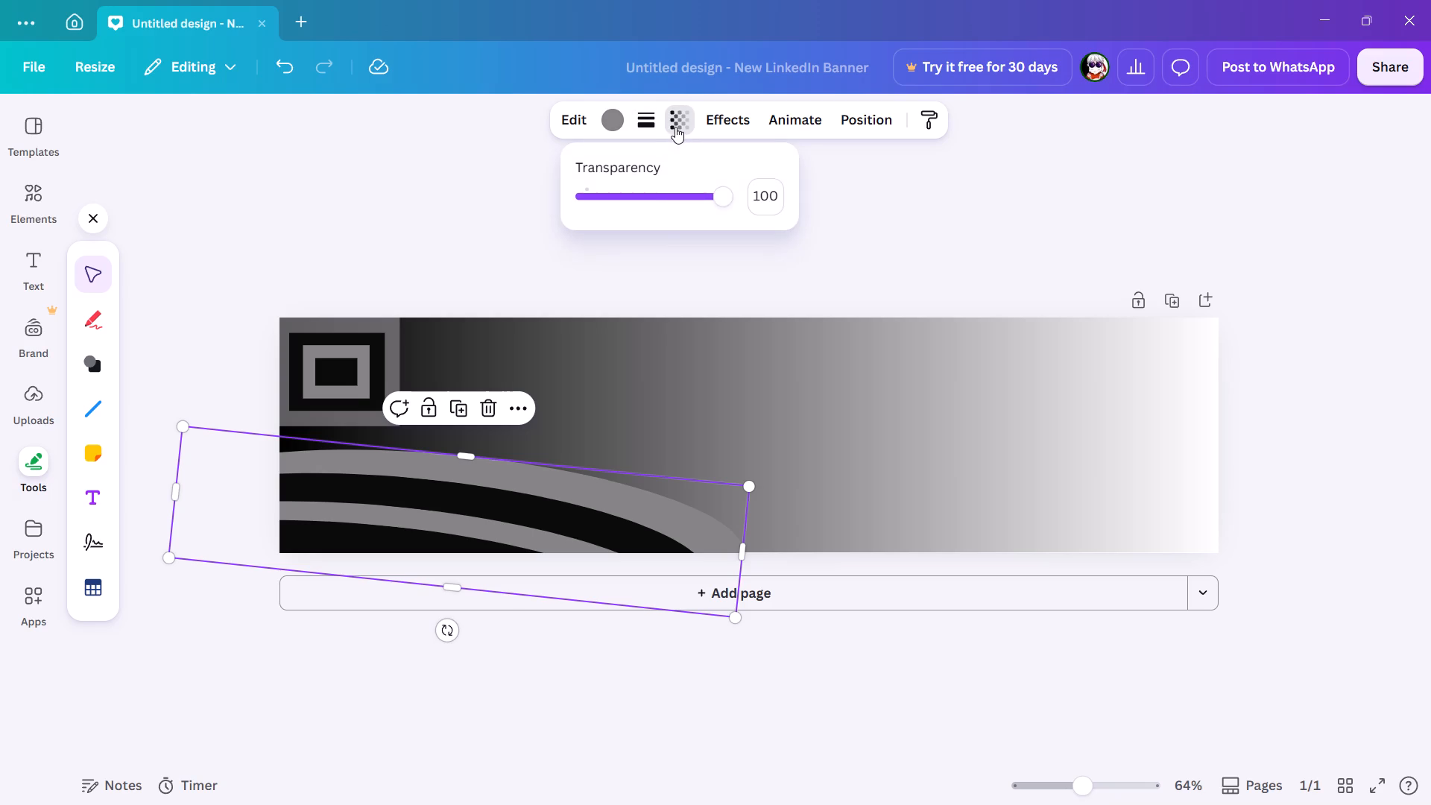
drag(713, 195, 719, 199)
drag(719, 199, 685, 201)
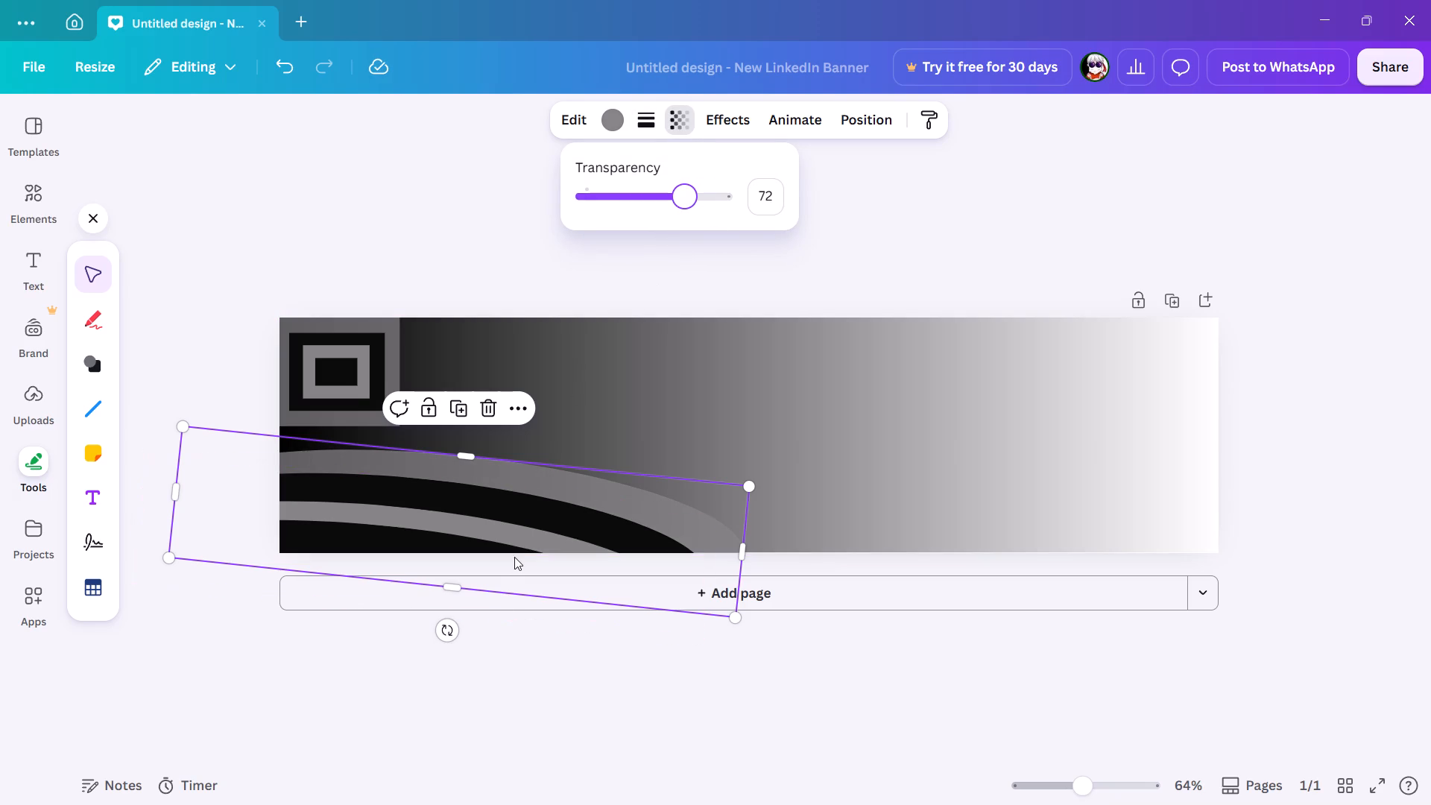
Set the transparency of the inner grey ellipse in the bottom-left corner to 72.
click(508, 530)
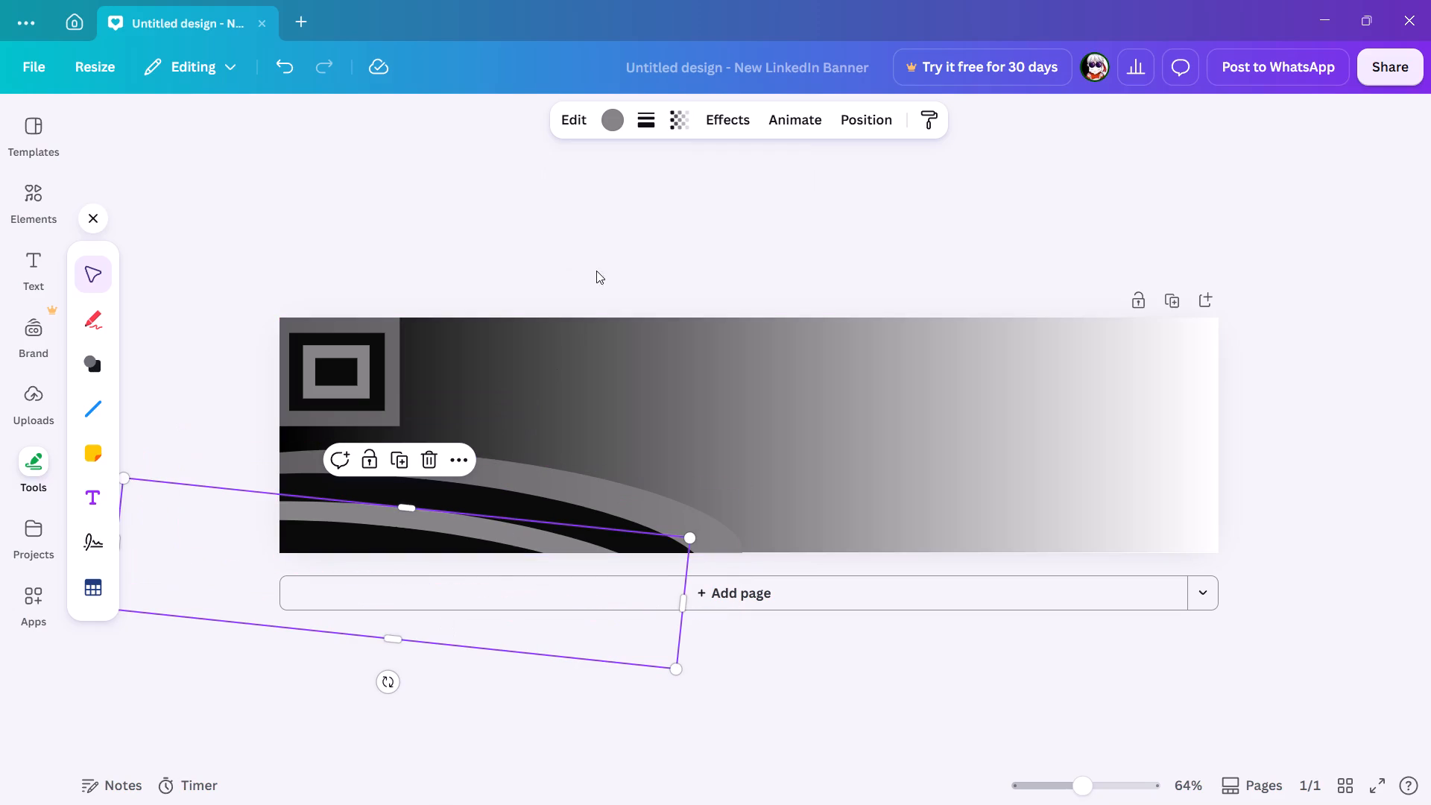
click(648, 130)
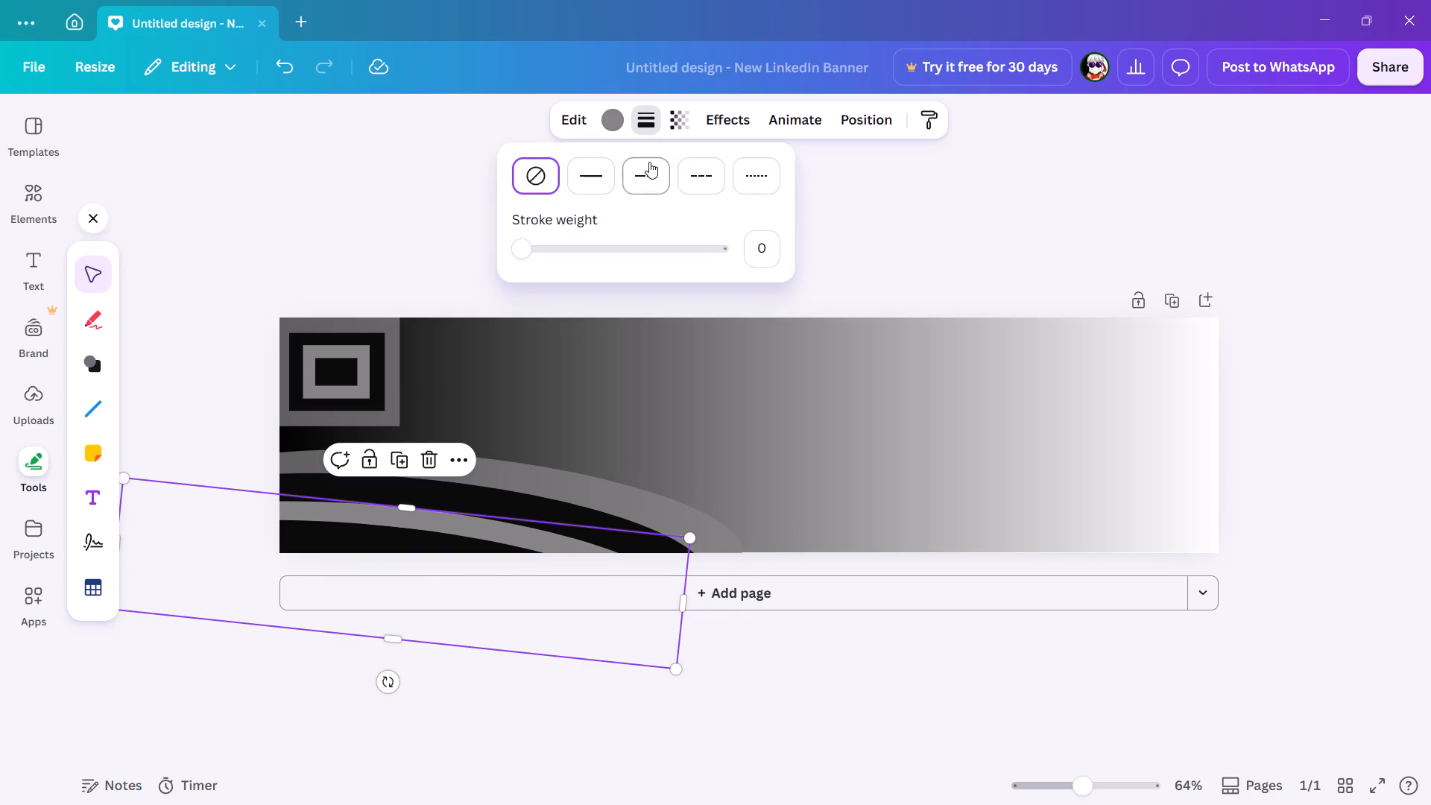
click(678, 124)
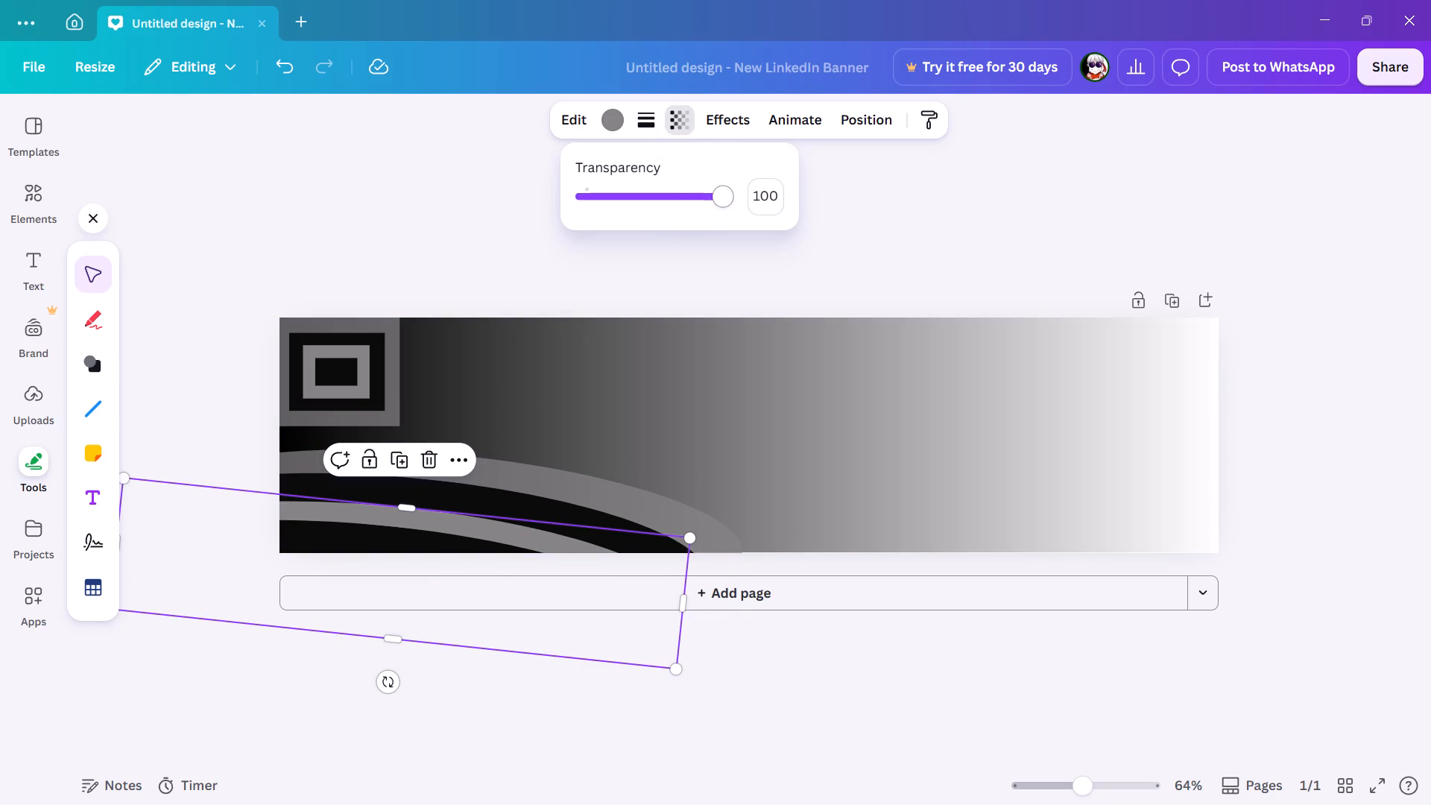
drag(728, 192, 712, 198)
drag(712, 198, 693, 204)
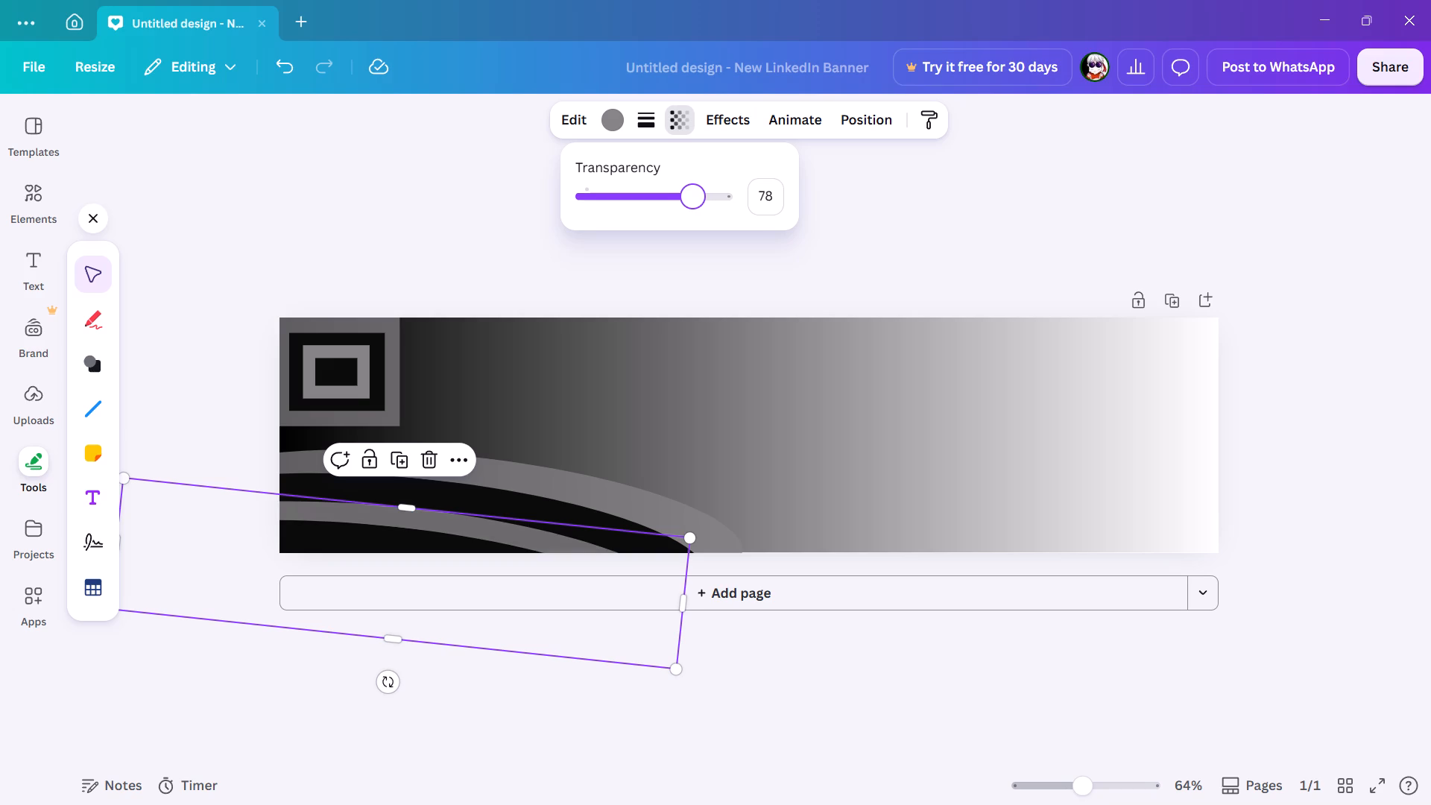
drag(693, 204, 686, 207)
drag(686, 207, 685, 208)
click(694, 363)
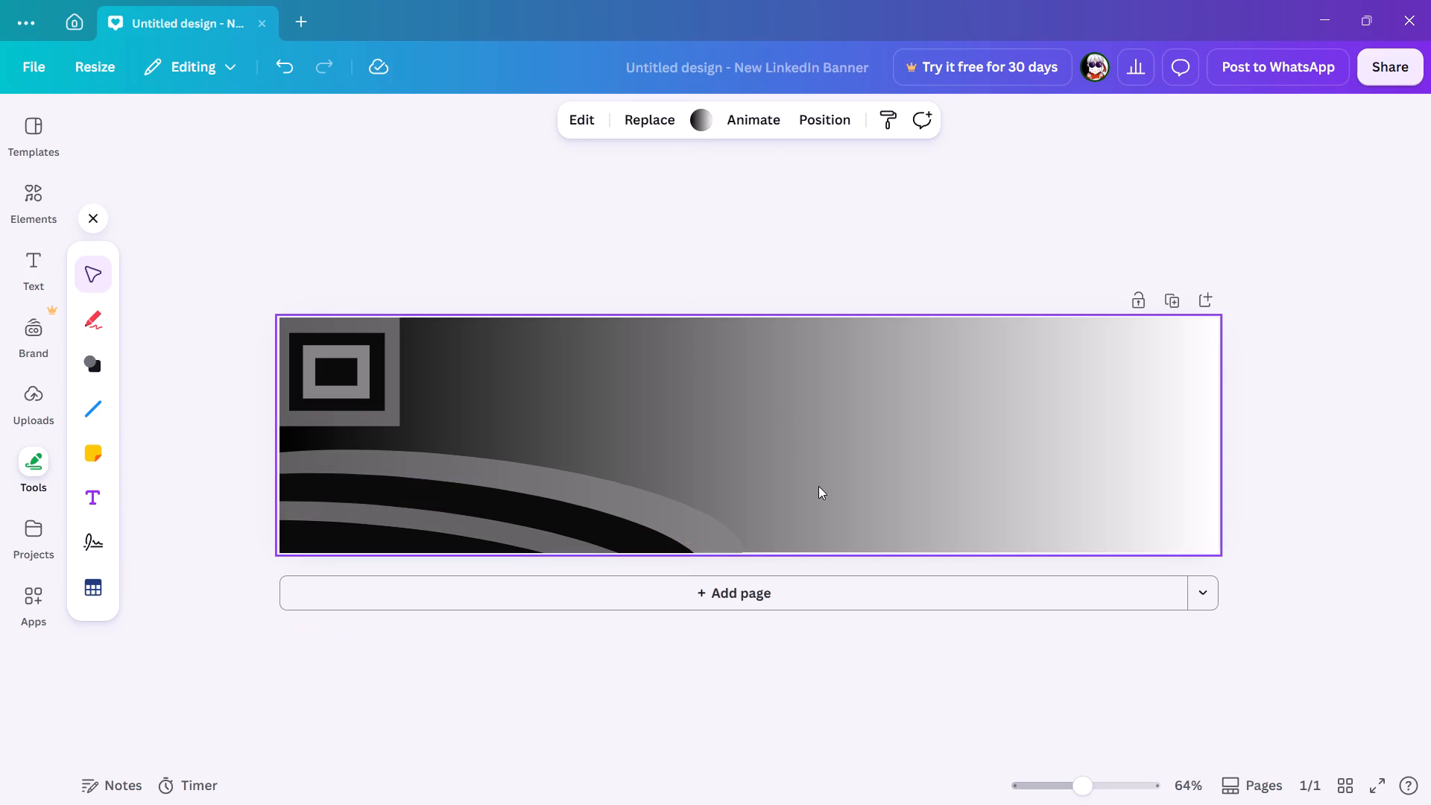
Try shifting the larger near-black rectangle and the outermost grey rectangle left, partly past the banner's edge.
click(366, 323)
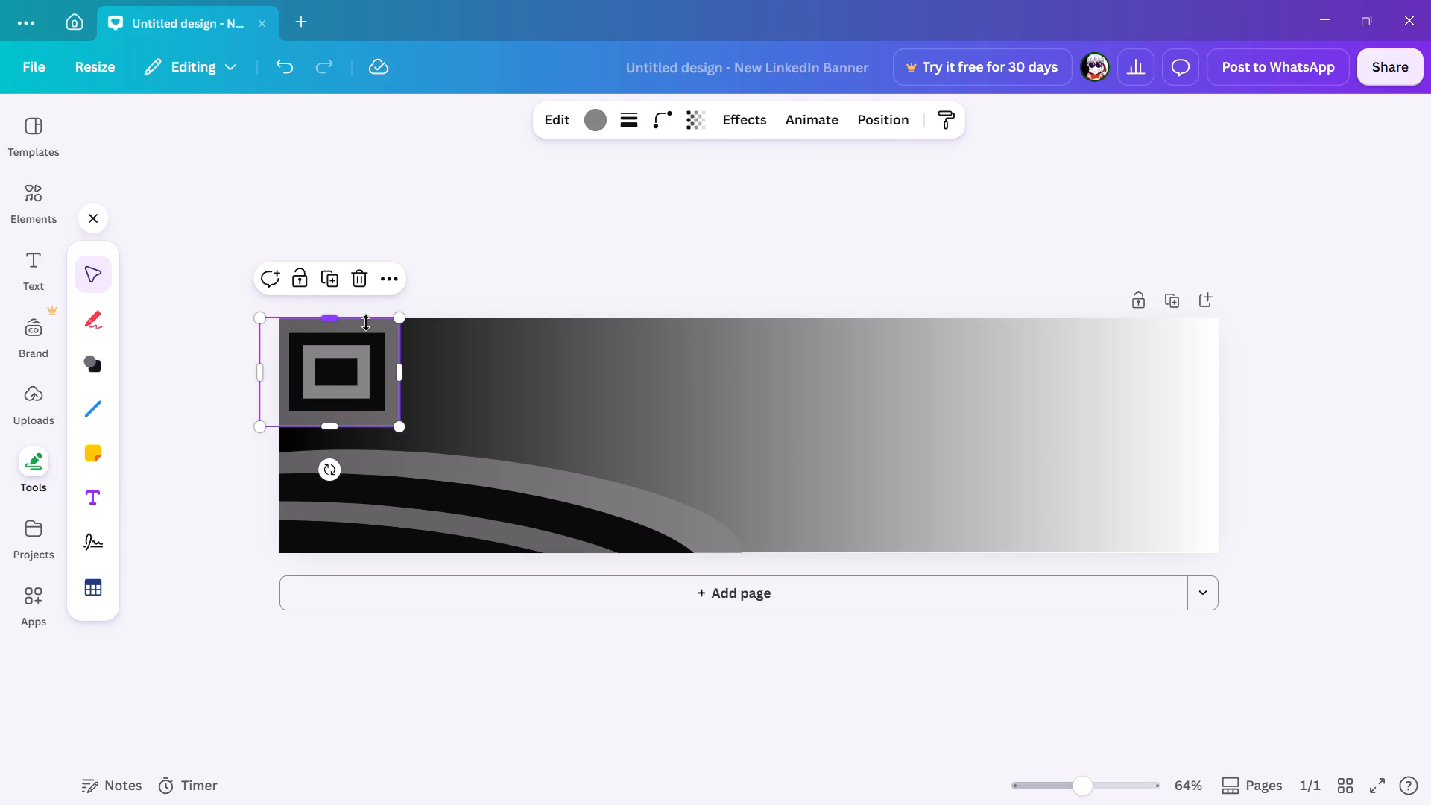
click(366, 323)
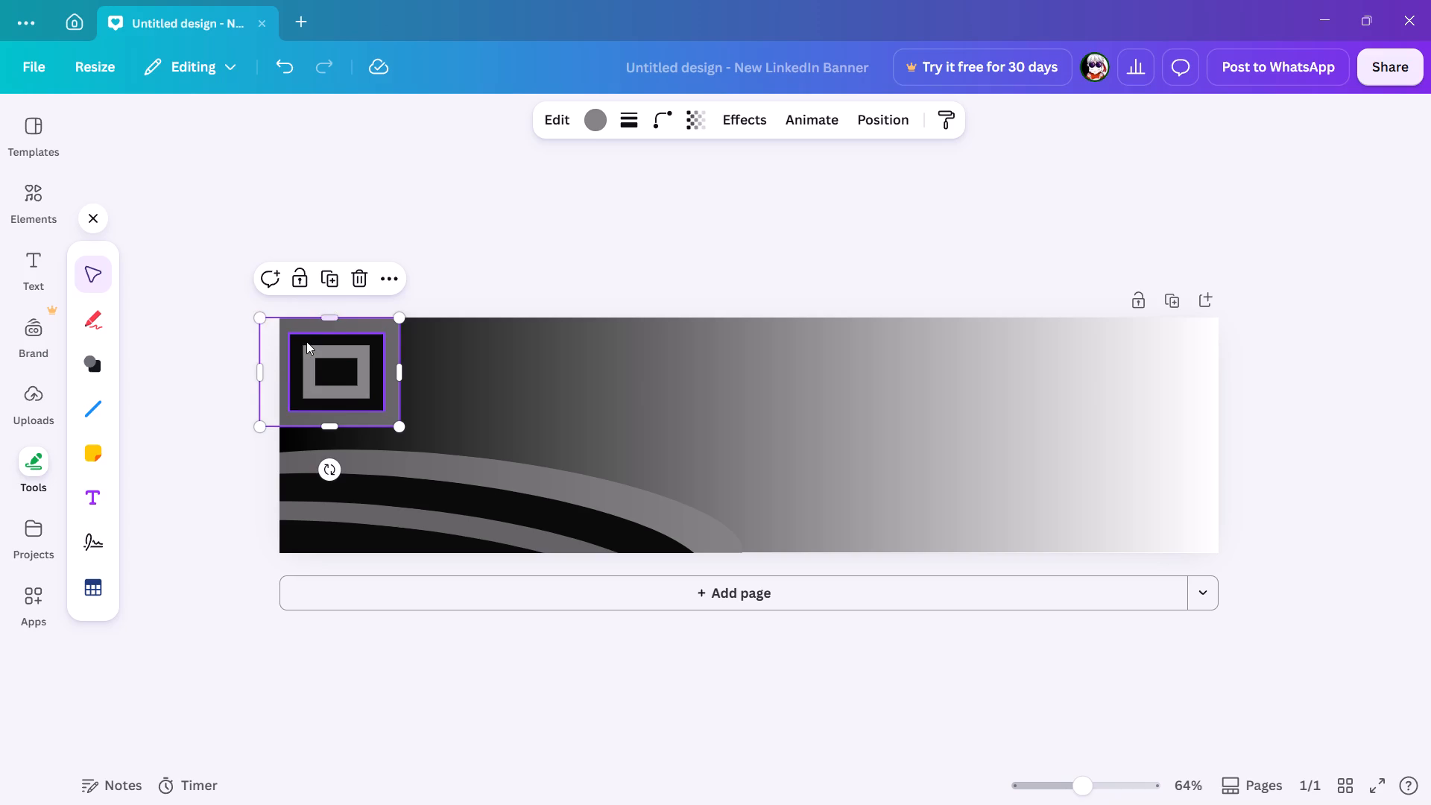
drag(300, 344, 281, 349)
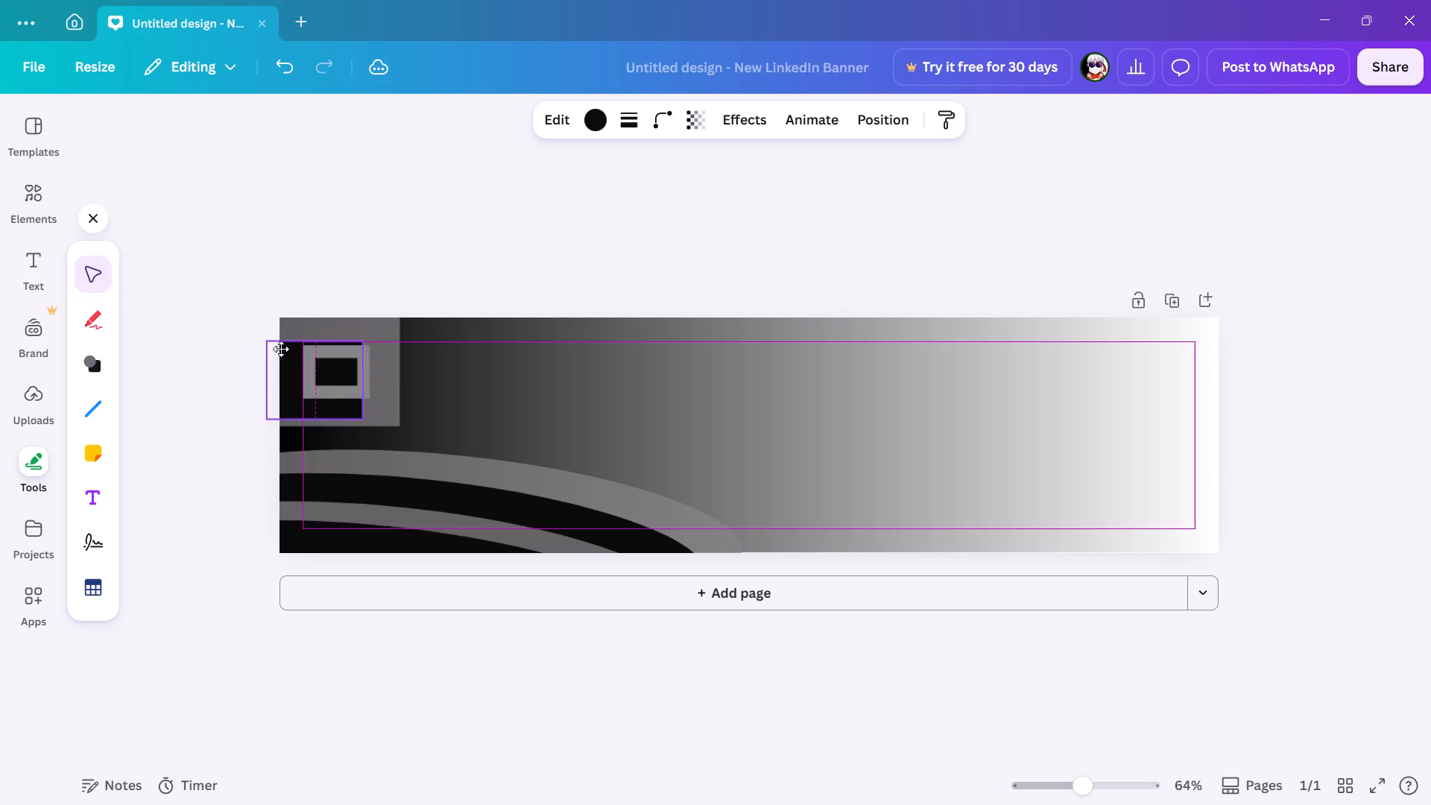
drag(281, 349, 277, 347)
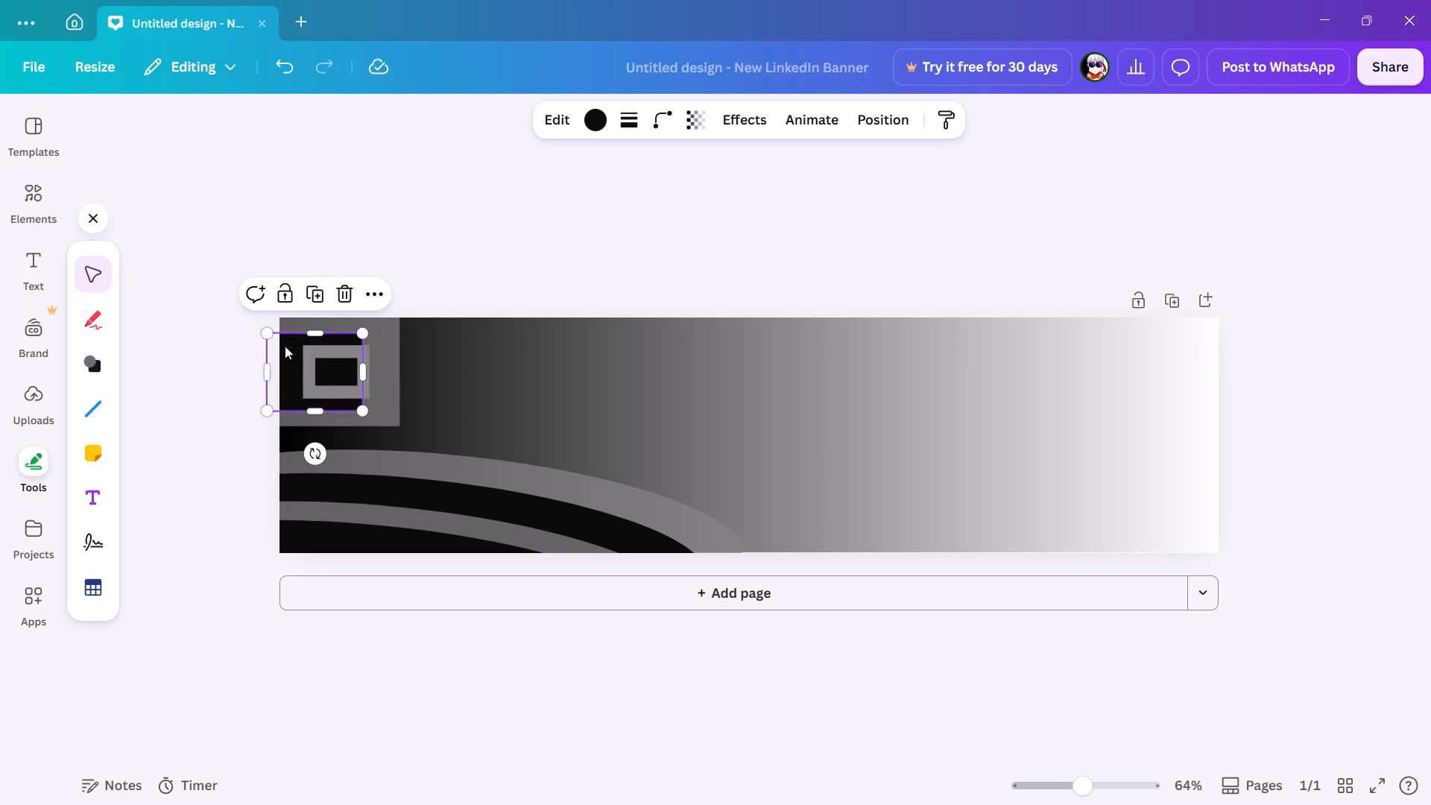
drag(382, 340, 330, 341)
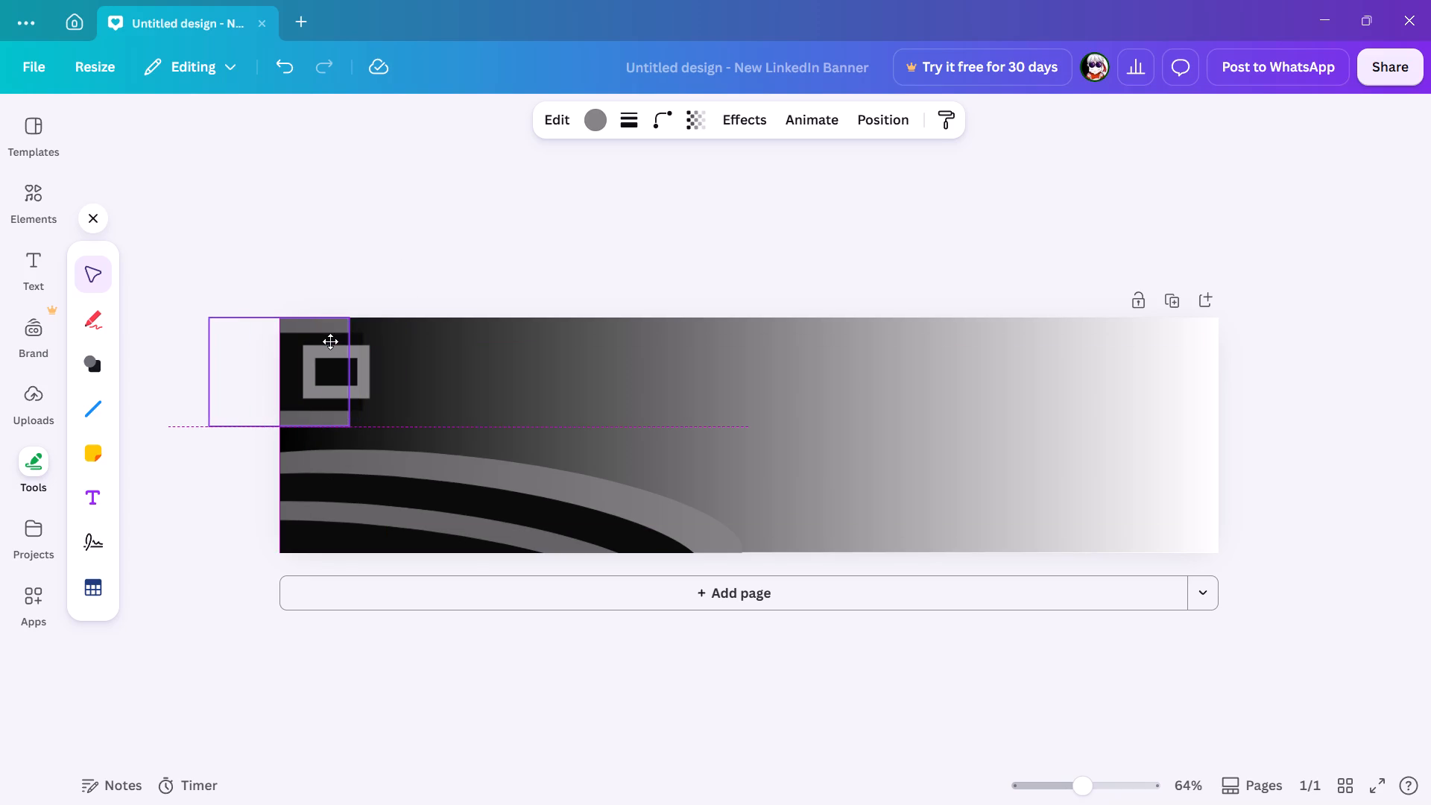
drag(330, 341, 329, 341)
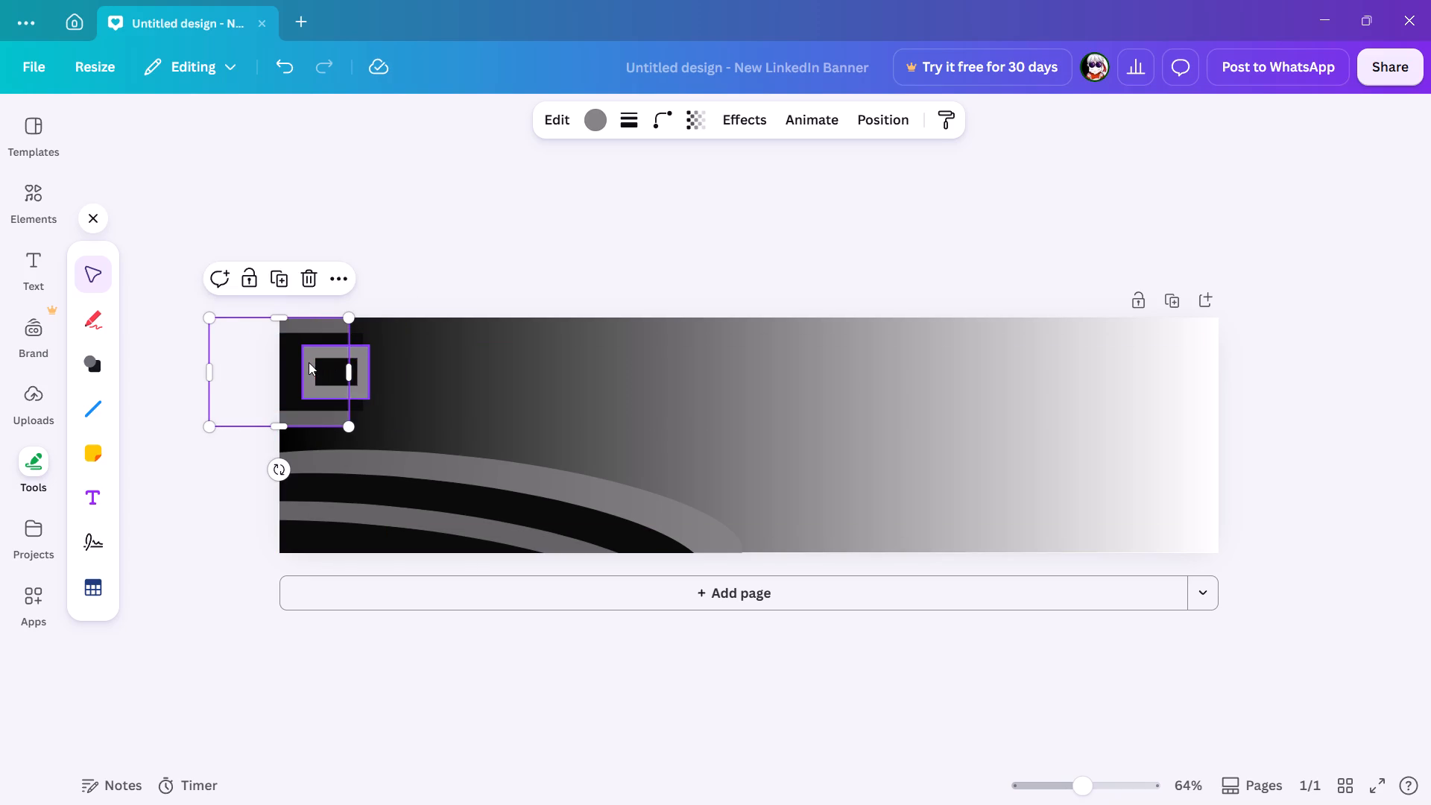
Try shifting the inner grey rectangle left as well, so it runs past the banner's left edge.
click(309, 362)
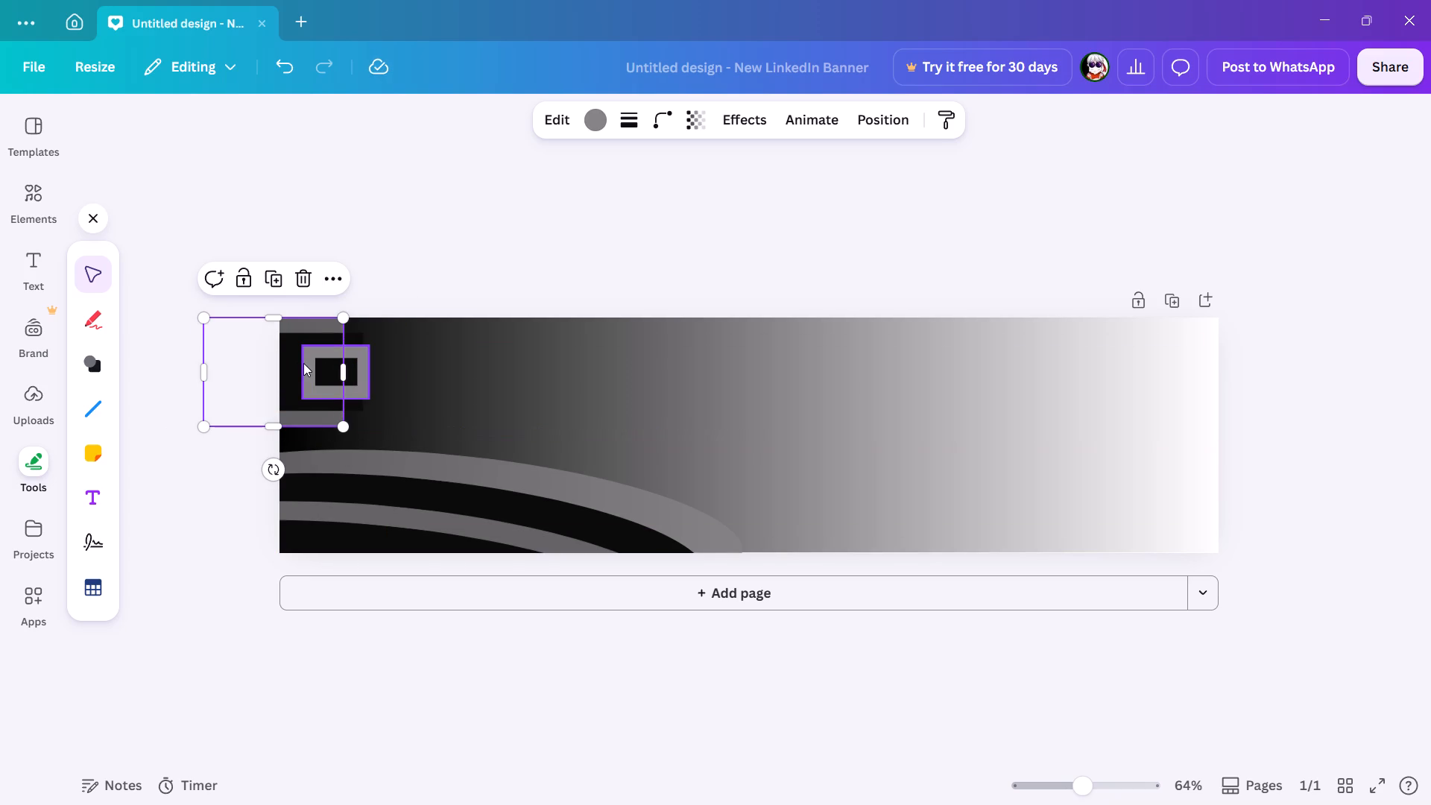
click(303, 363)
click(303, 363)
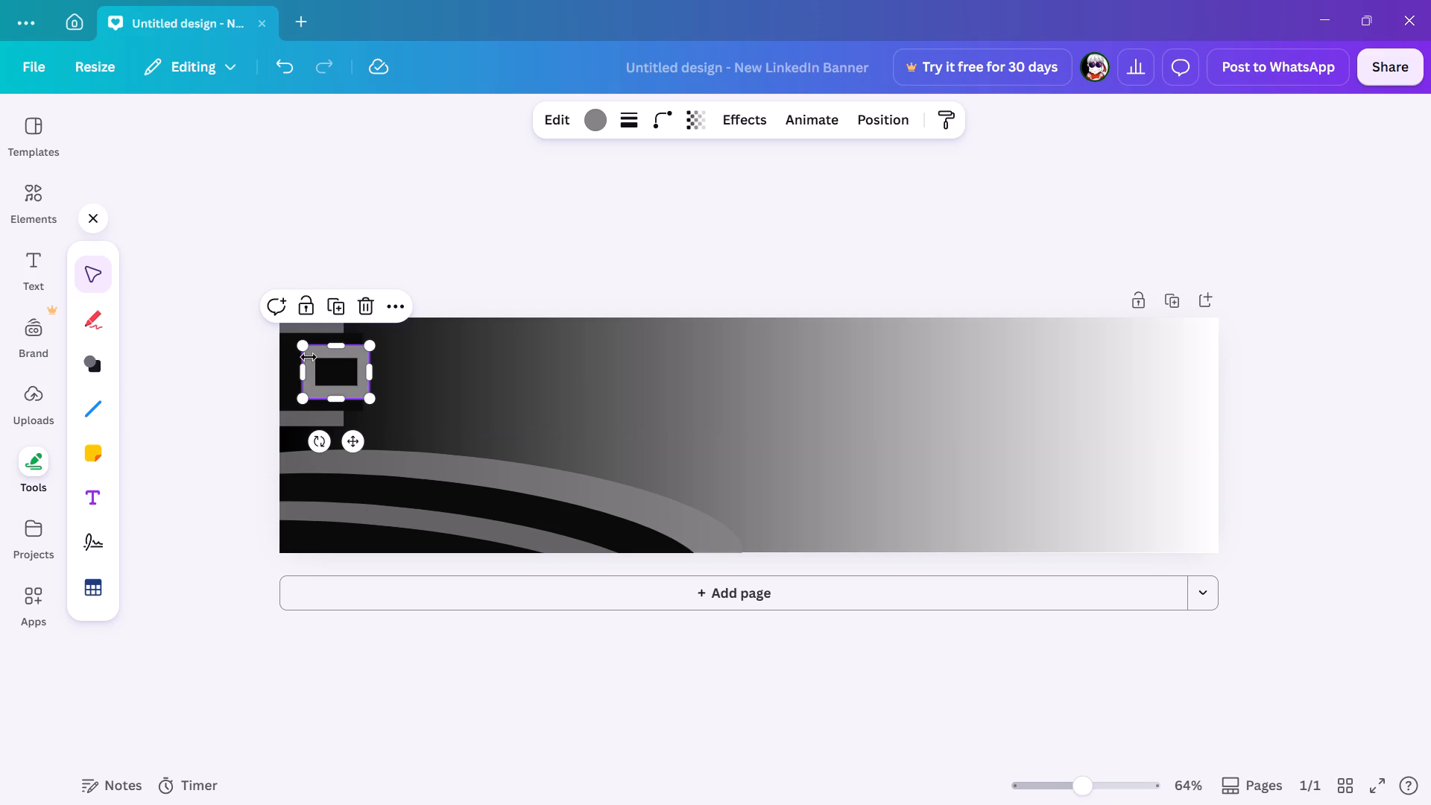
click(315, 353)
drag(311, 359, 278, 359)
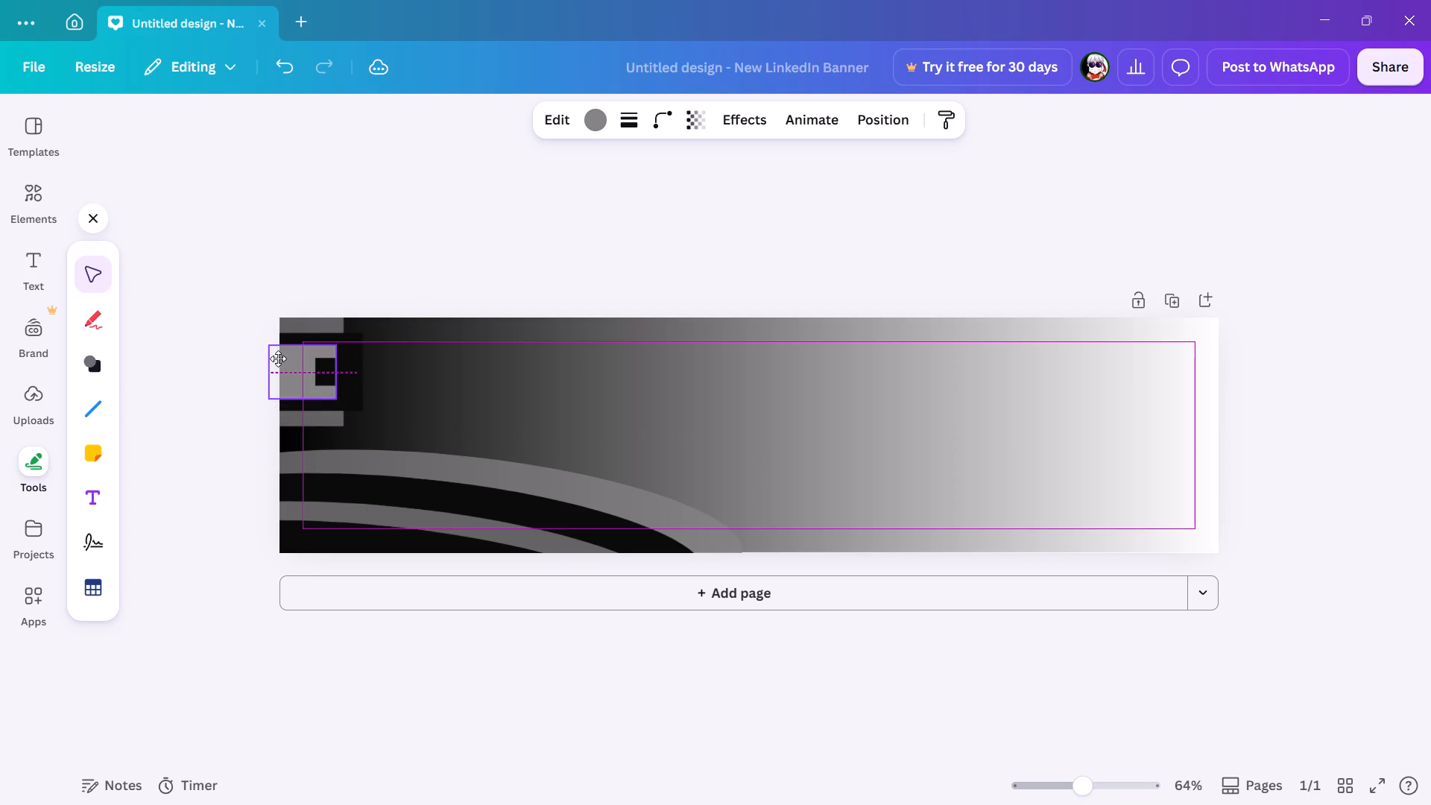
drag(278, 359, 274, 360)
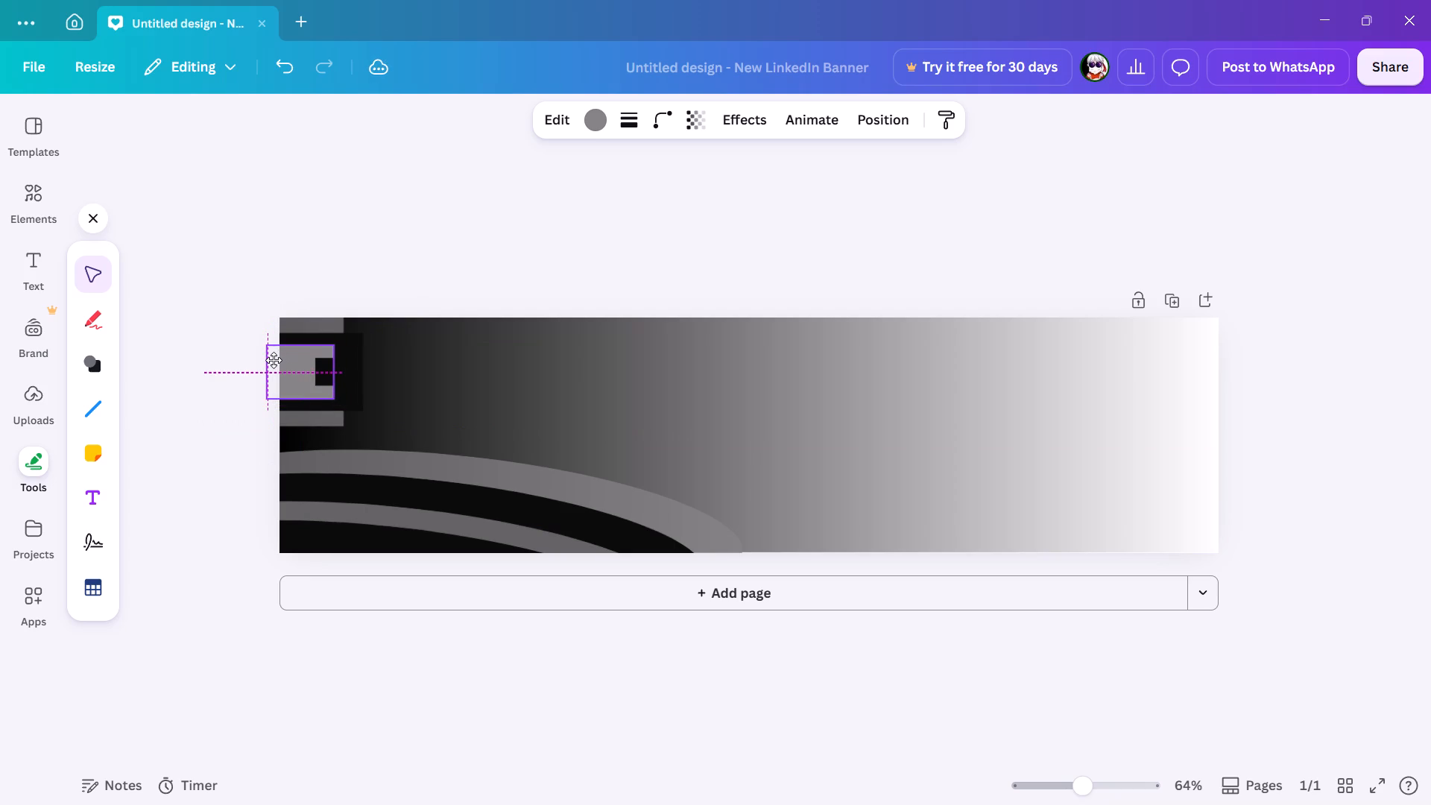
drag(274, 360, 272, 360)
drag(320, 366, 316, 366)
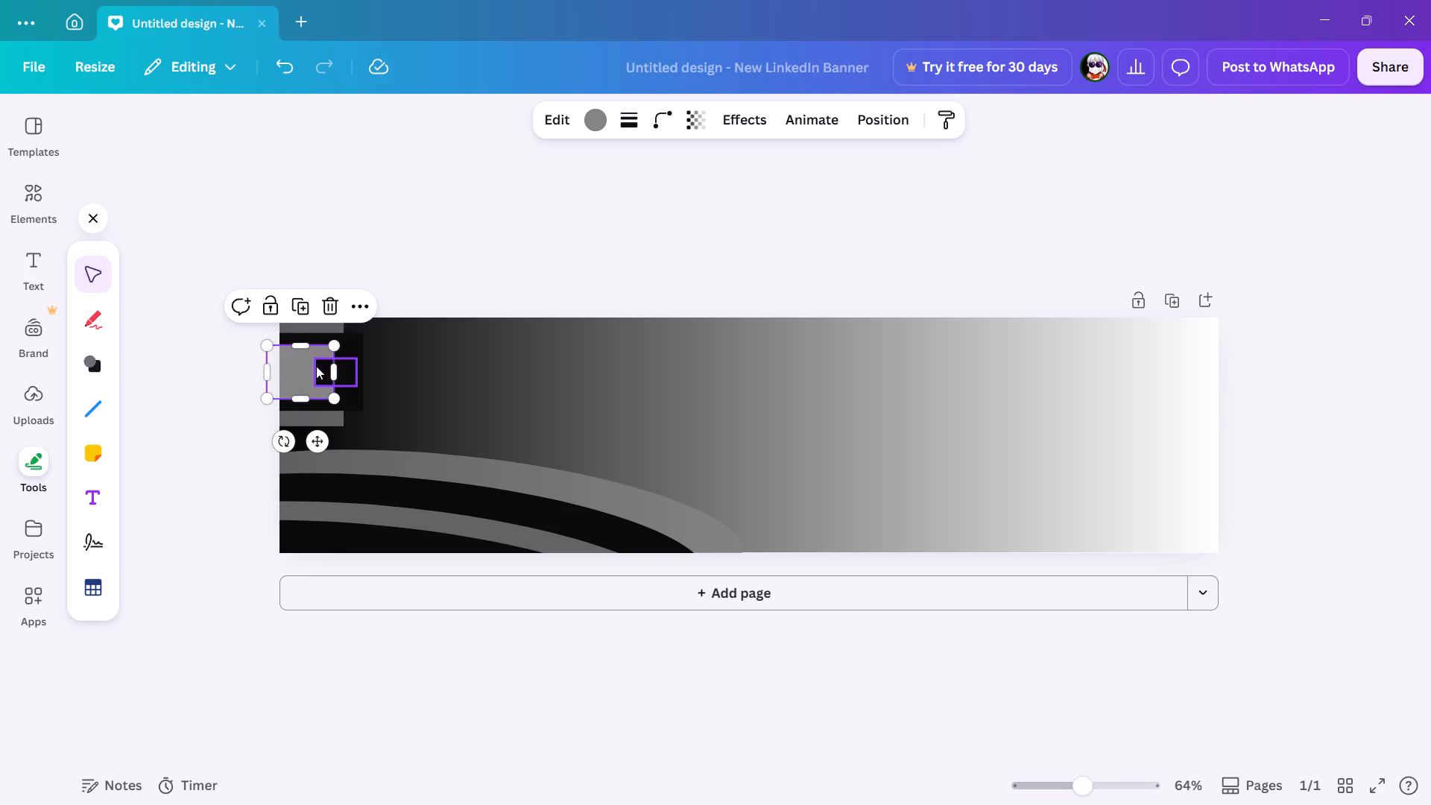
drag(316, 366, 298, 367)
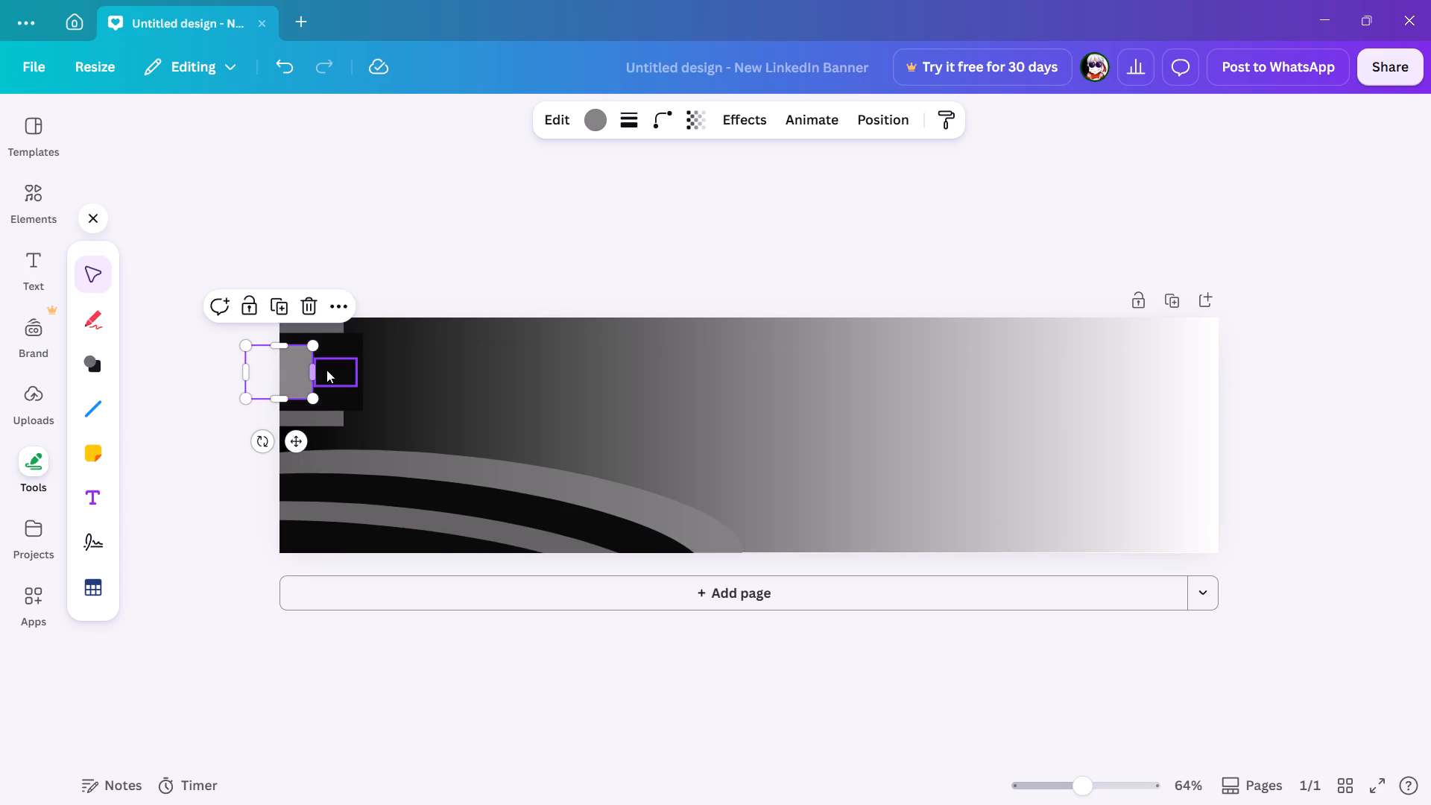
Delete all four grey and near-black rectangles from the banner's top-left corner.
click(327, 370)
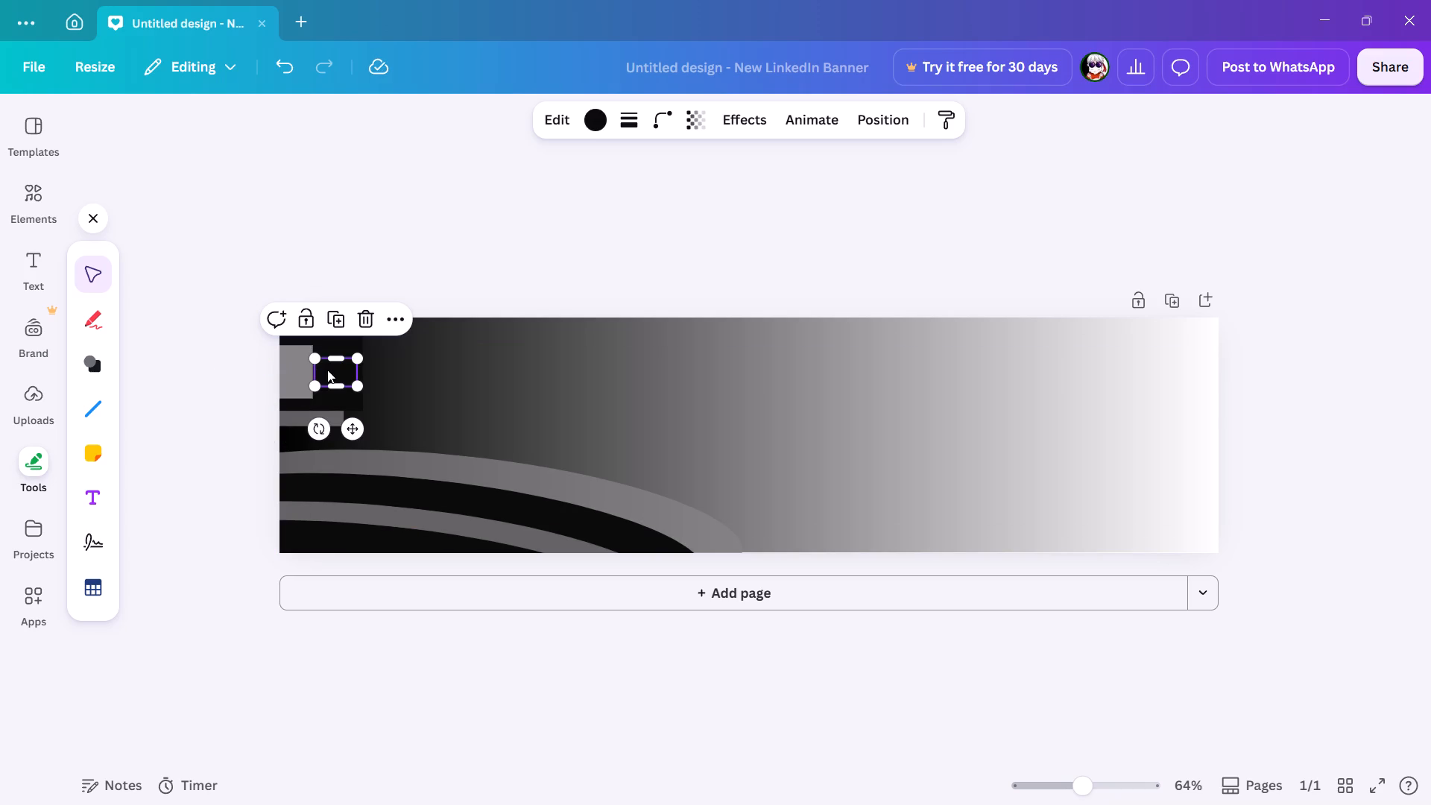
key(Delete)
click(300, 380)
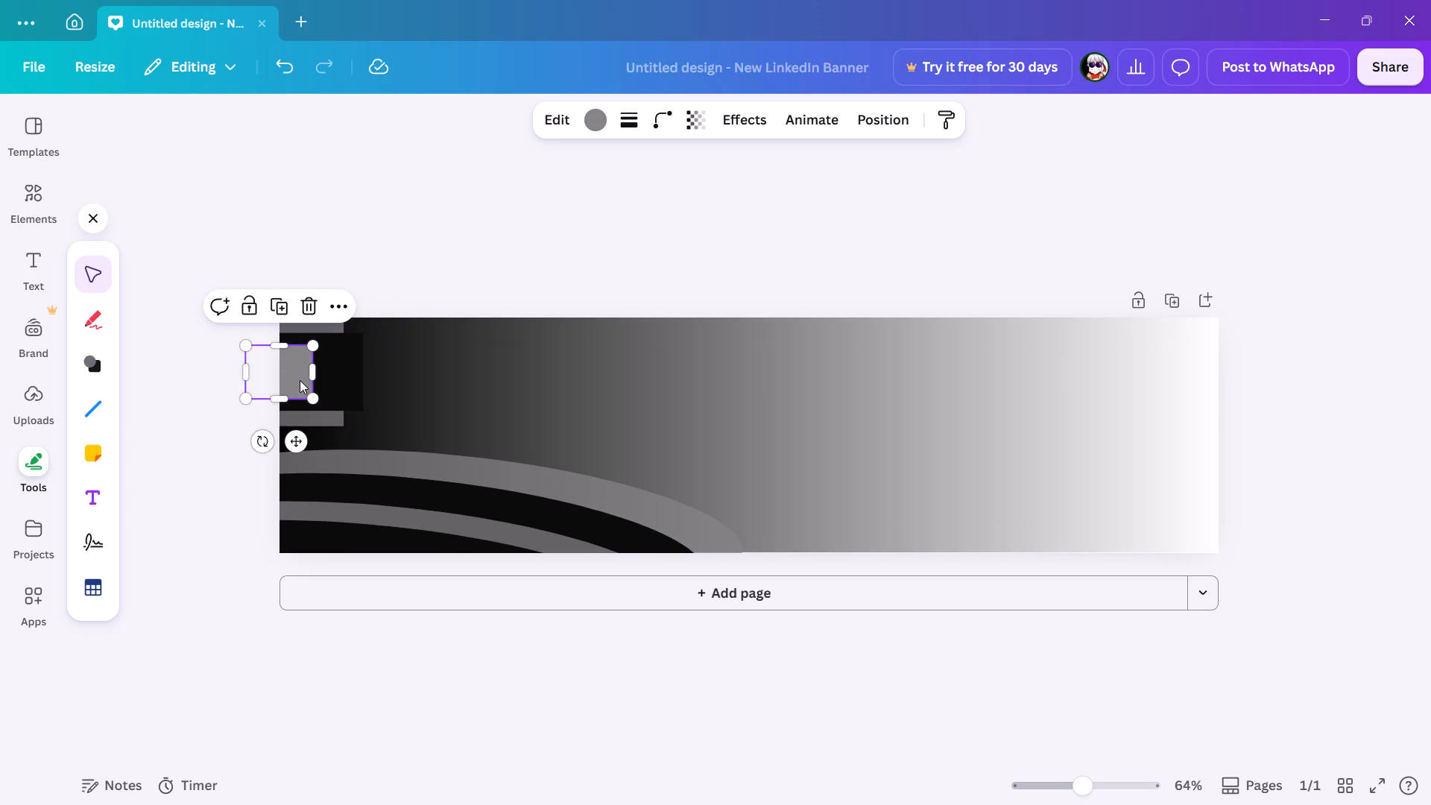
key(Delete)
click(326, 379)
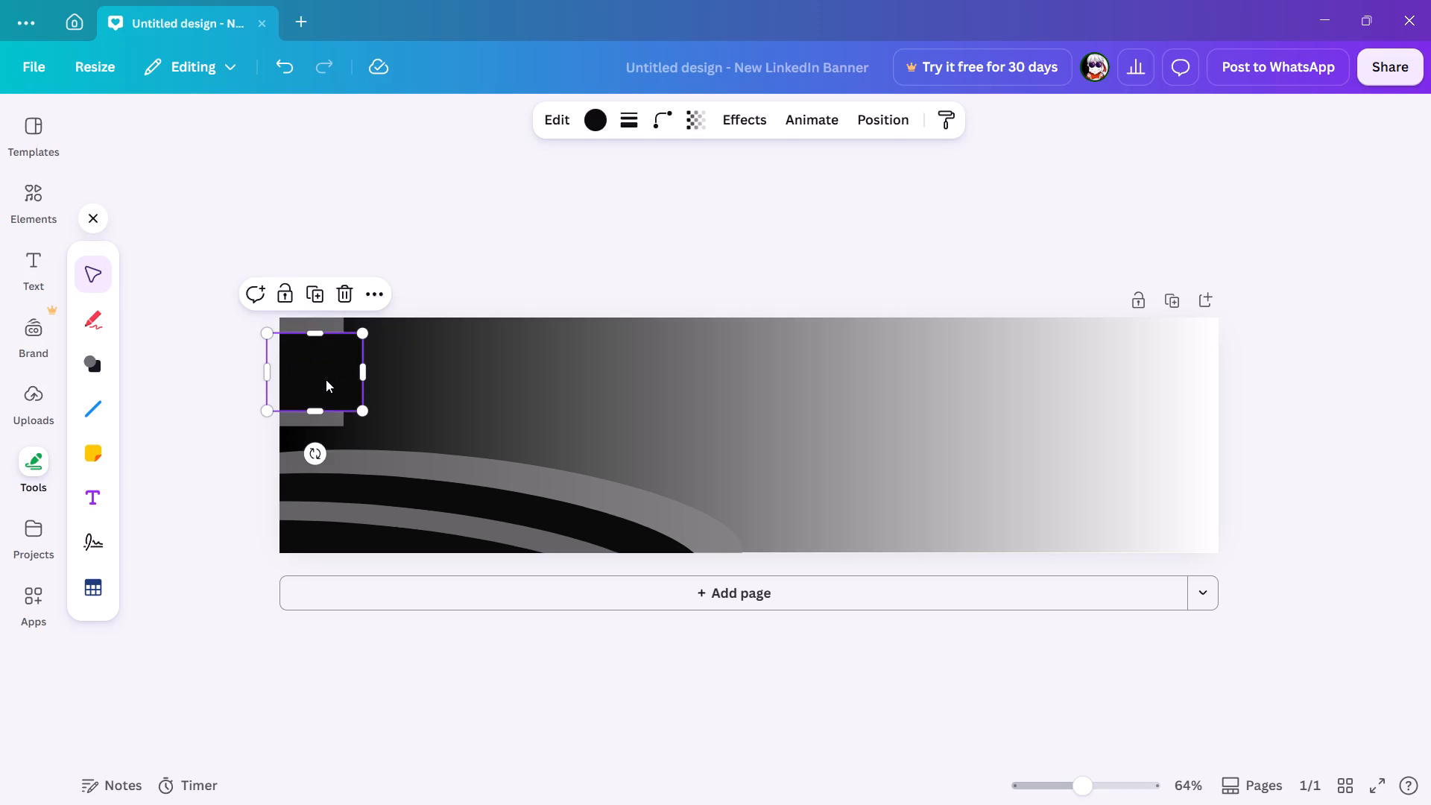
key(Delete)
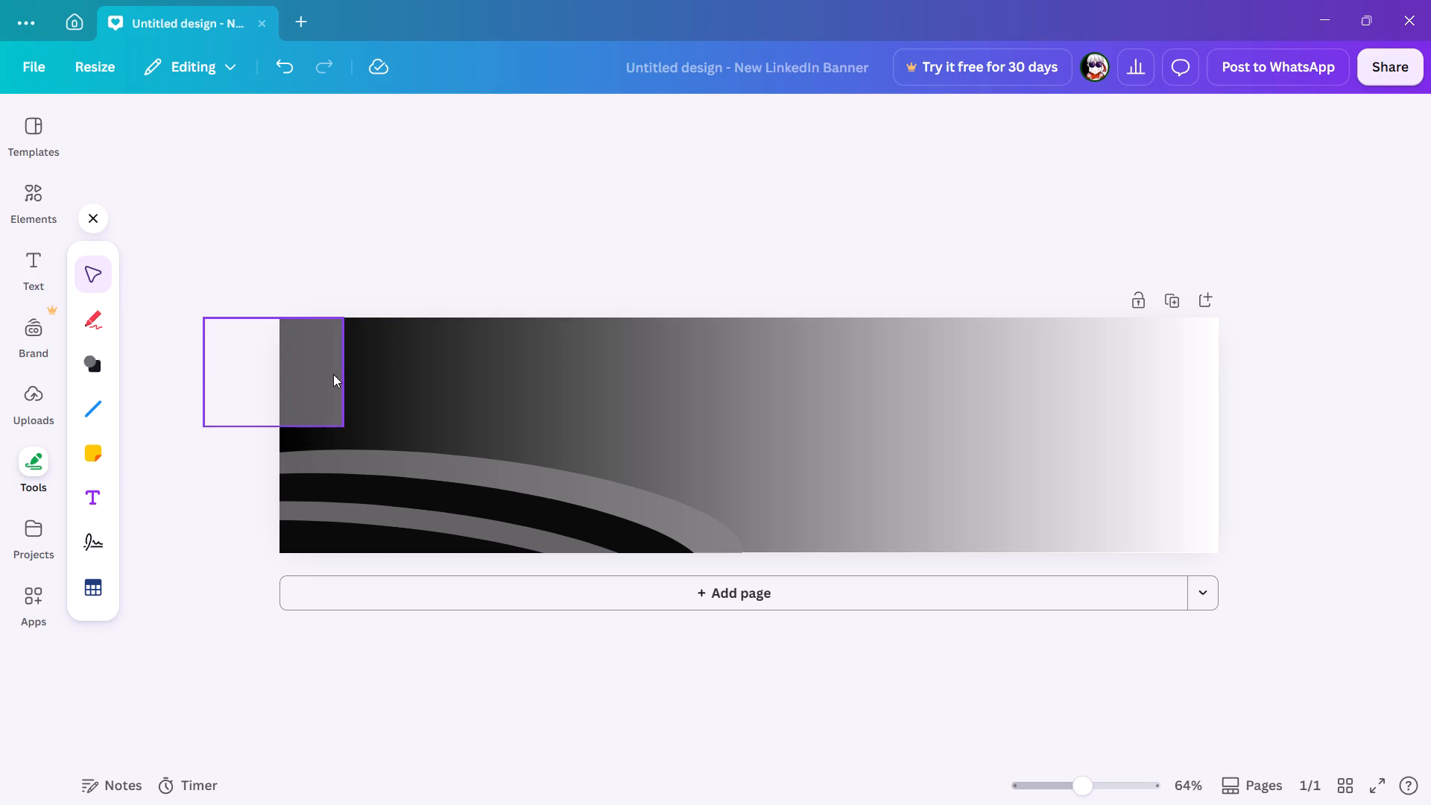
click(333, 374)
key(Delete)
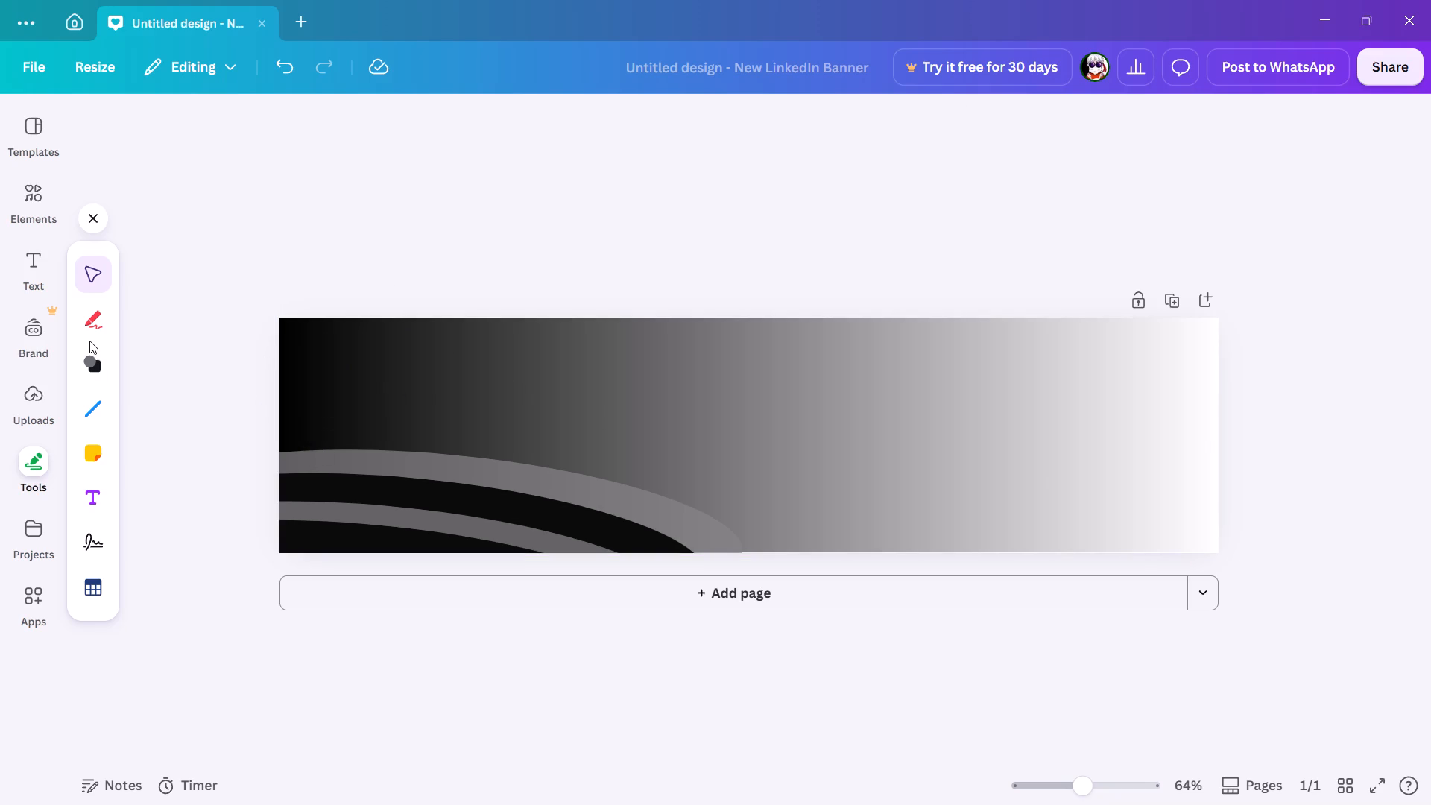
Insert a grey right-leaning parallelogram shape in the upper-left area of the banner.
click(89, 359)
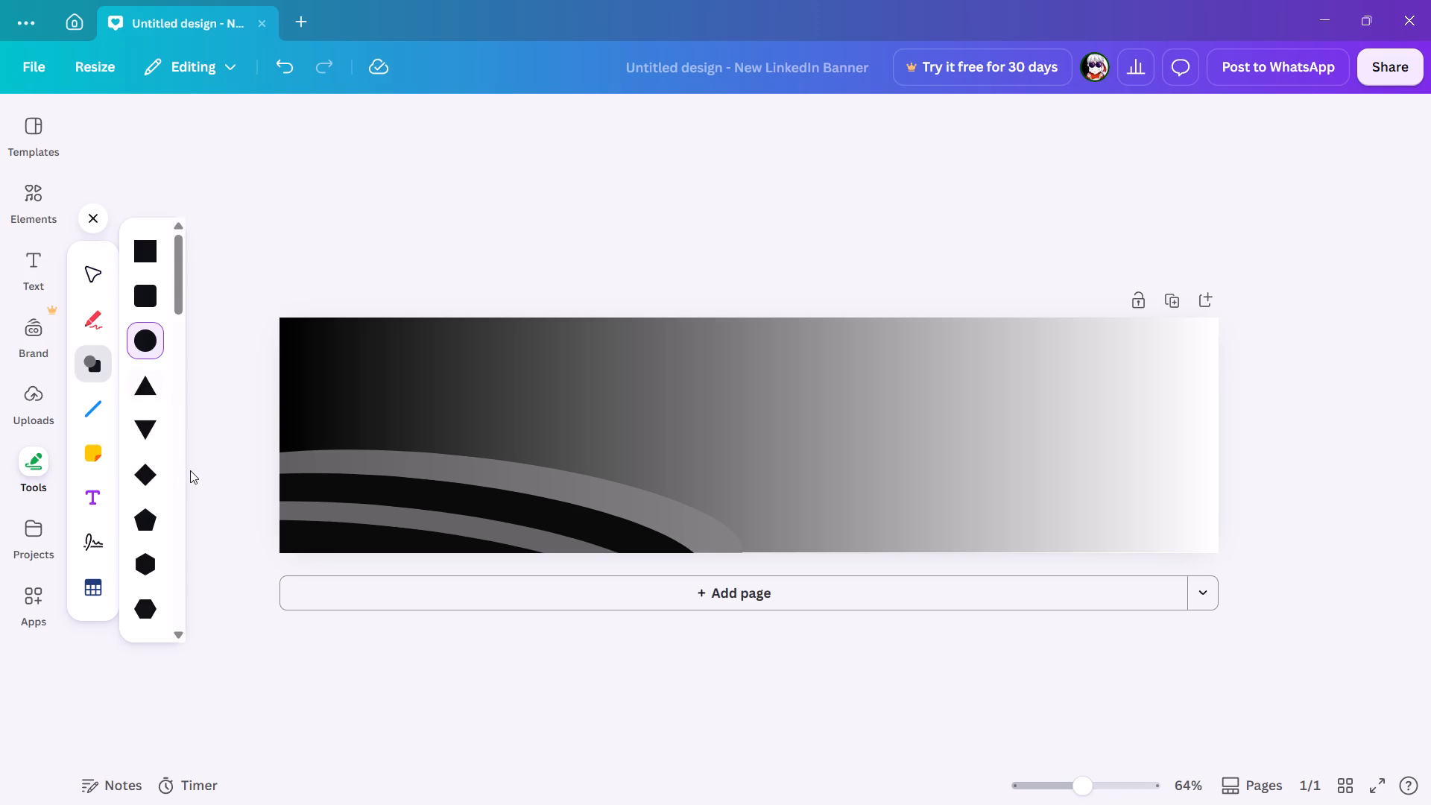
scroll(151, 514, down, 1)
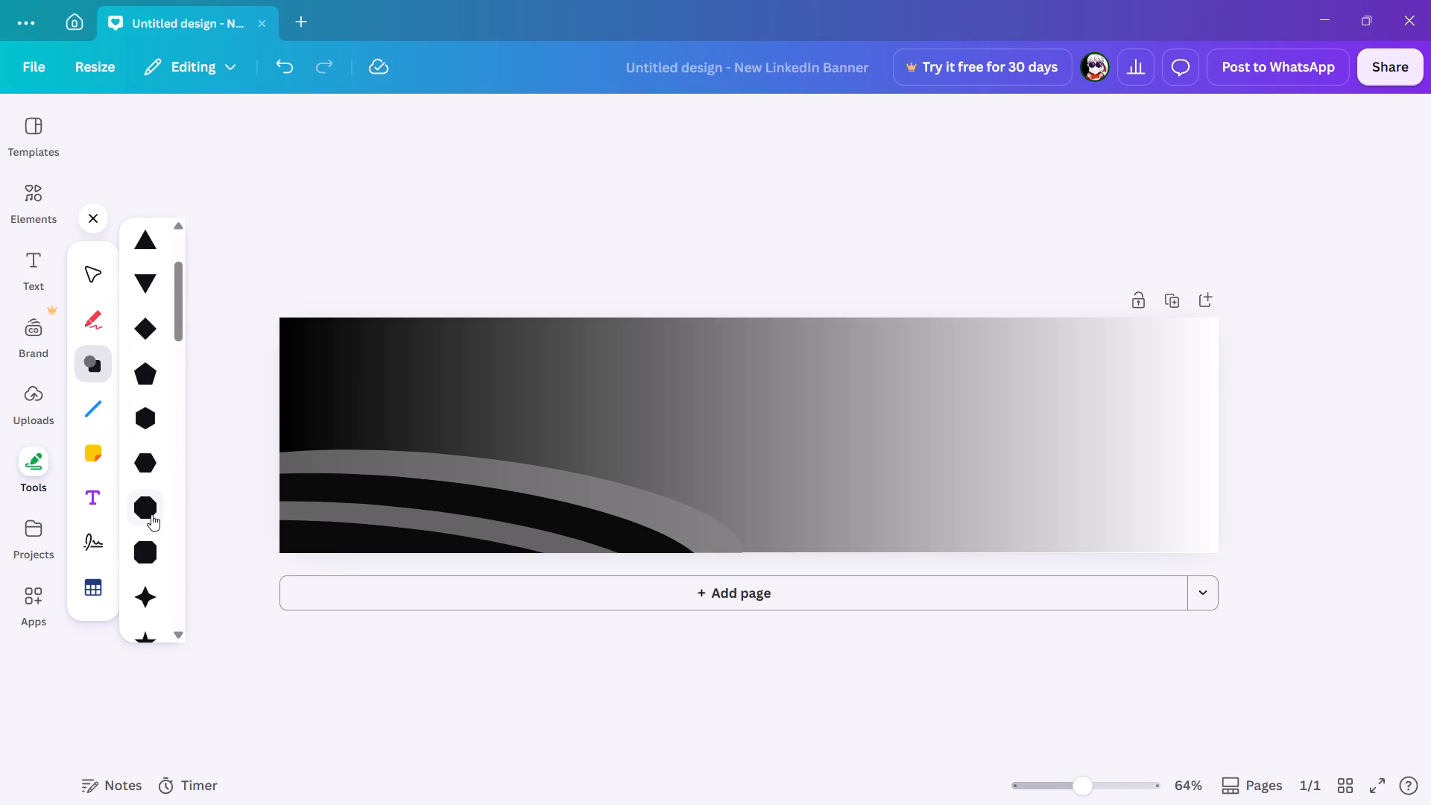
scroll(151, 514, down, 6)
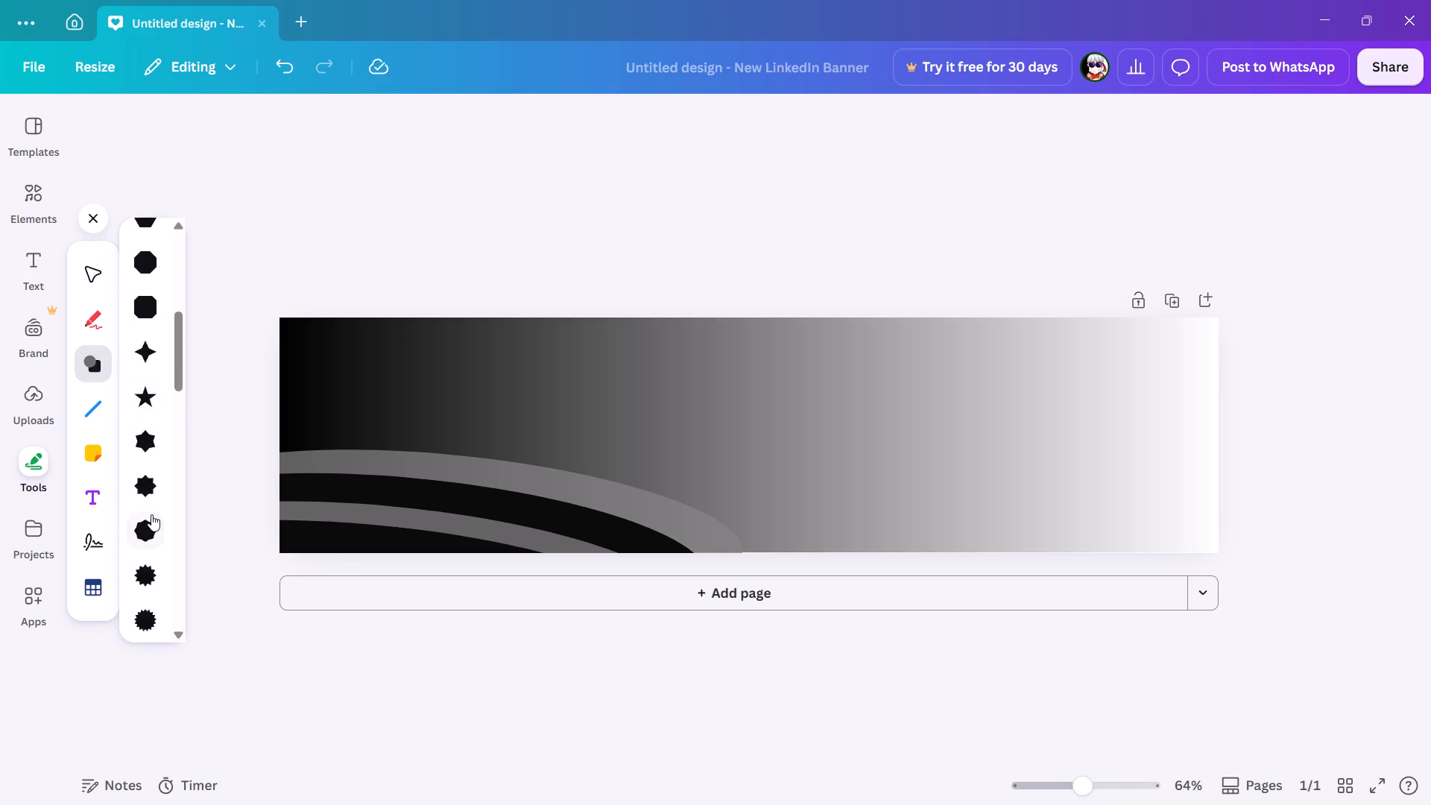
scroll(151, 514, down, 3)
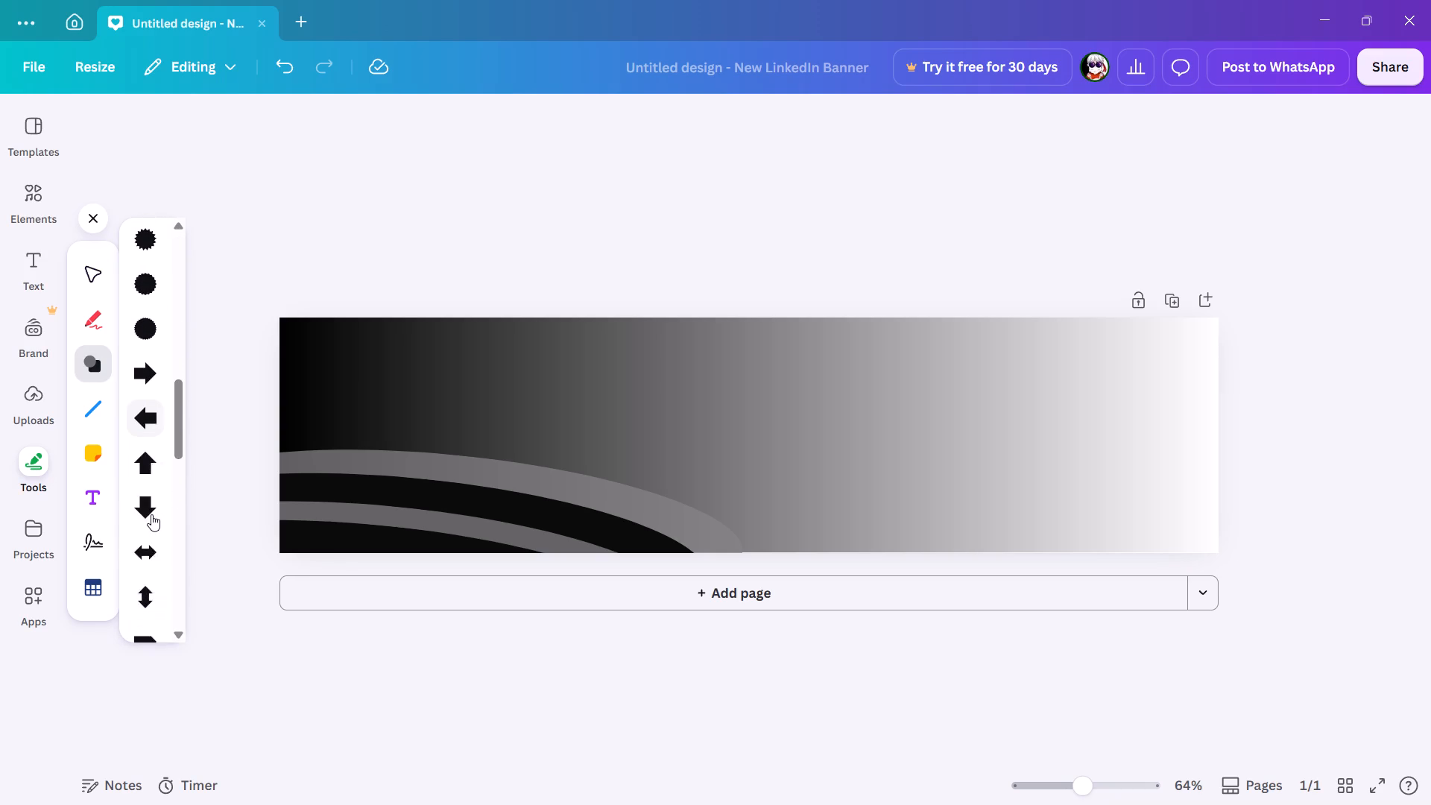
scroll(151, 514, down, 5)
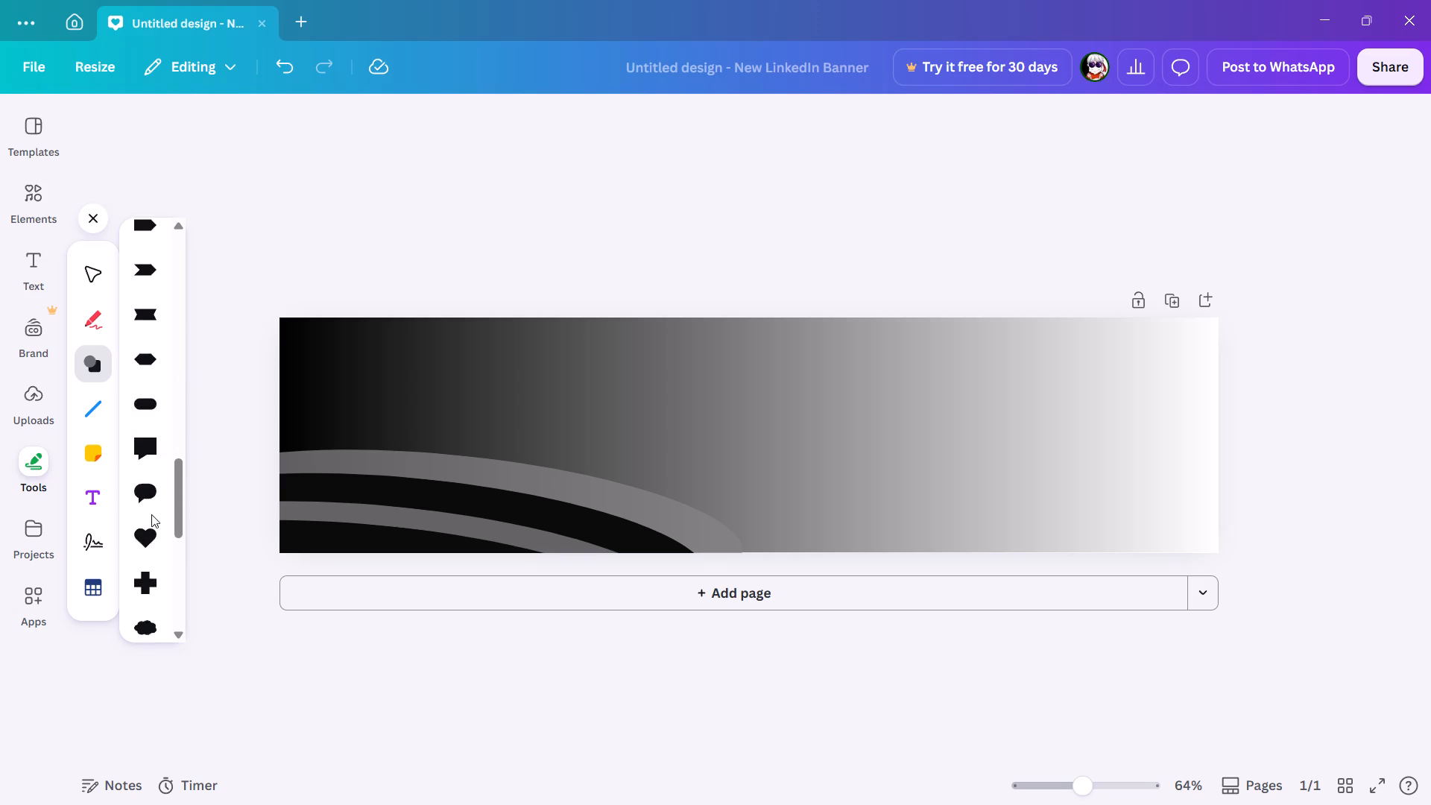
scroll(151, 514, down, 6)
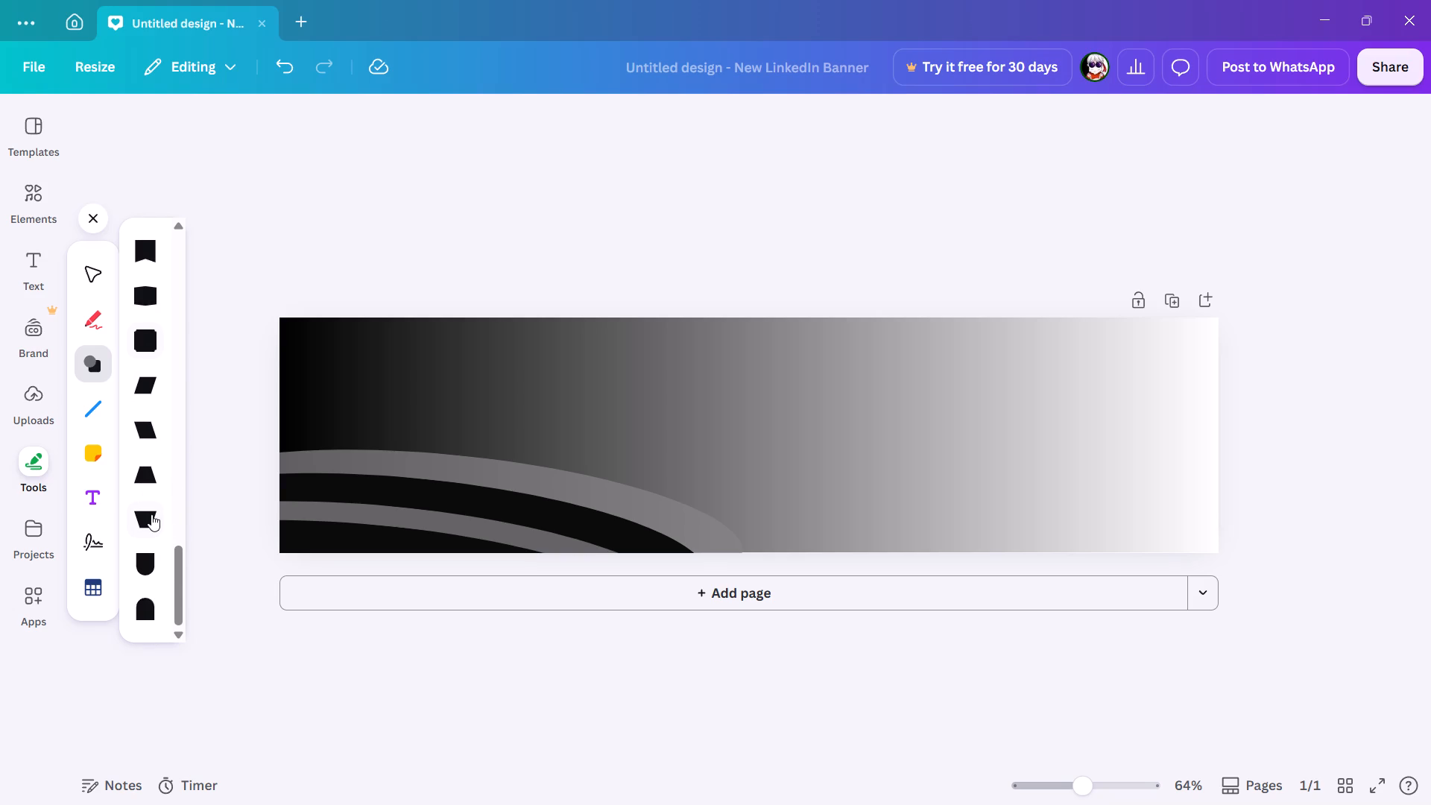
scroll(151, 514, down, 1)
scroll(159, 546, up, 2)
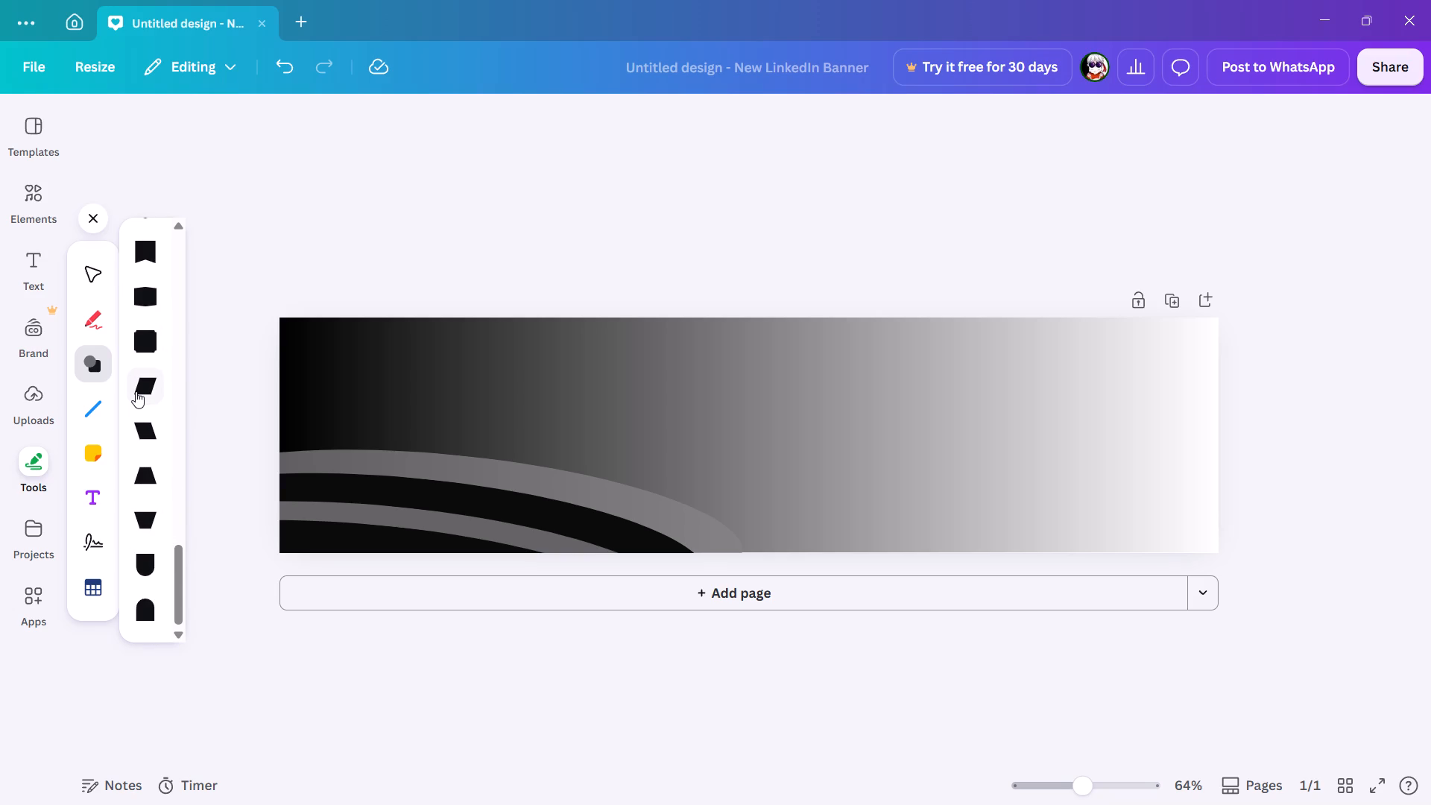
click(136, 391)
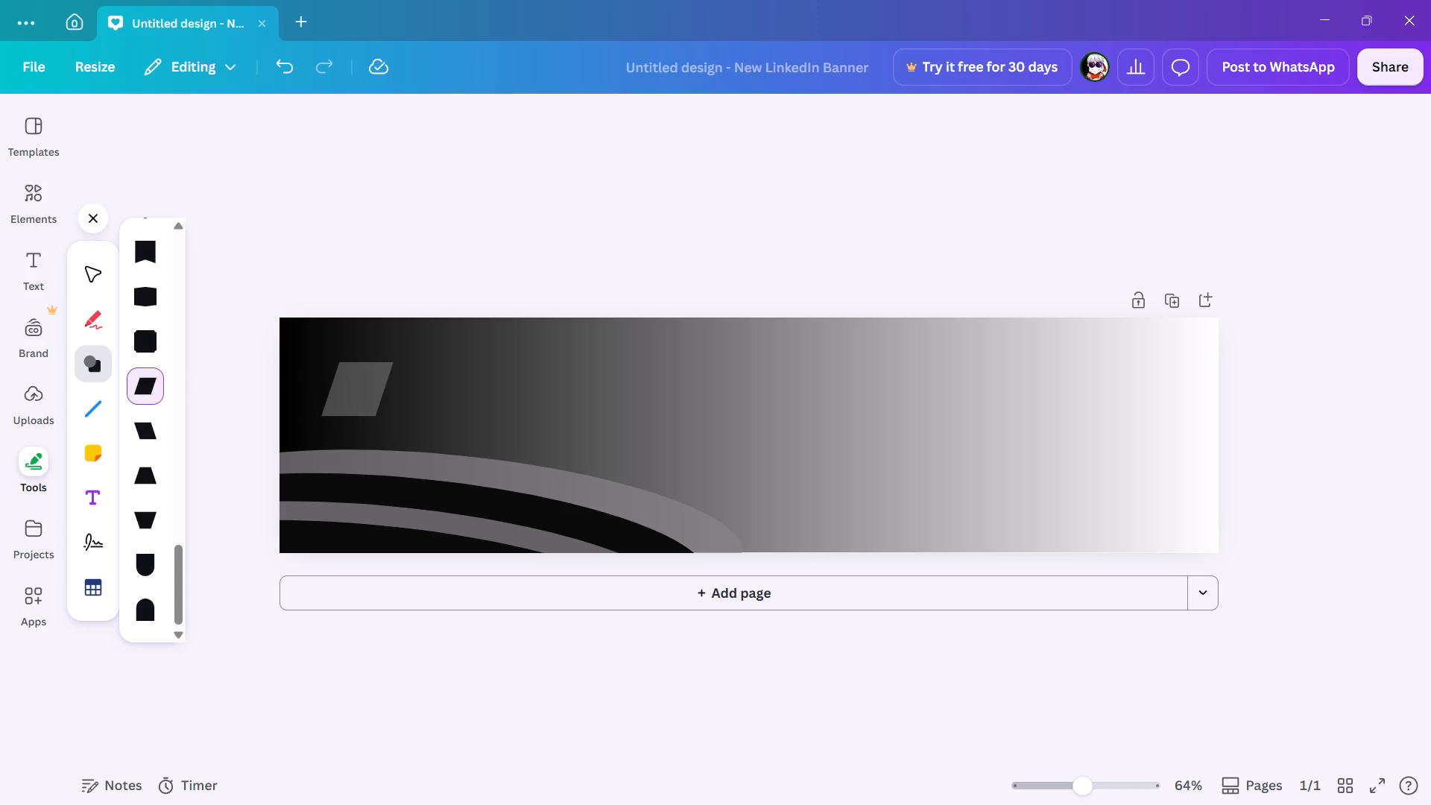
click(322, 363)
Shrink the parallelogram to a small mark and place it flush in the banner's top-left corner.
drag(353, 373, 326, 338)
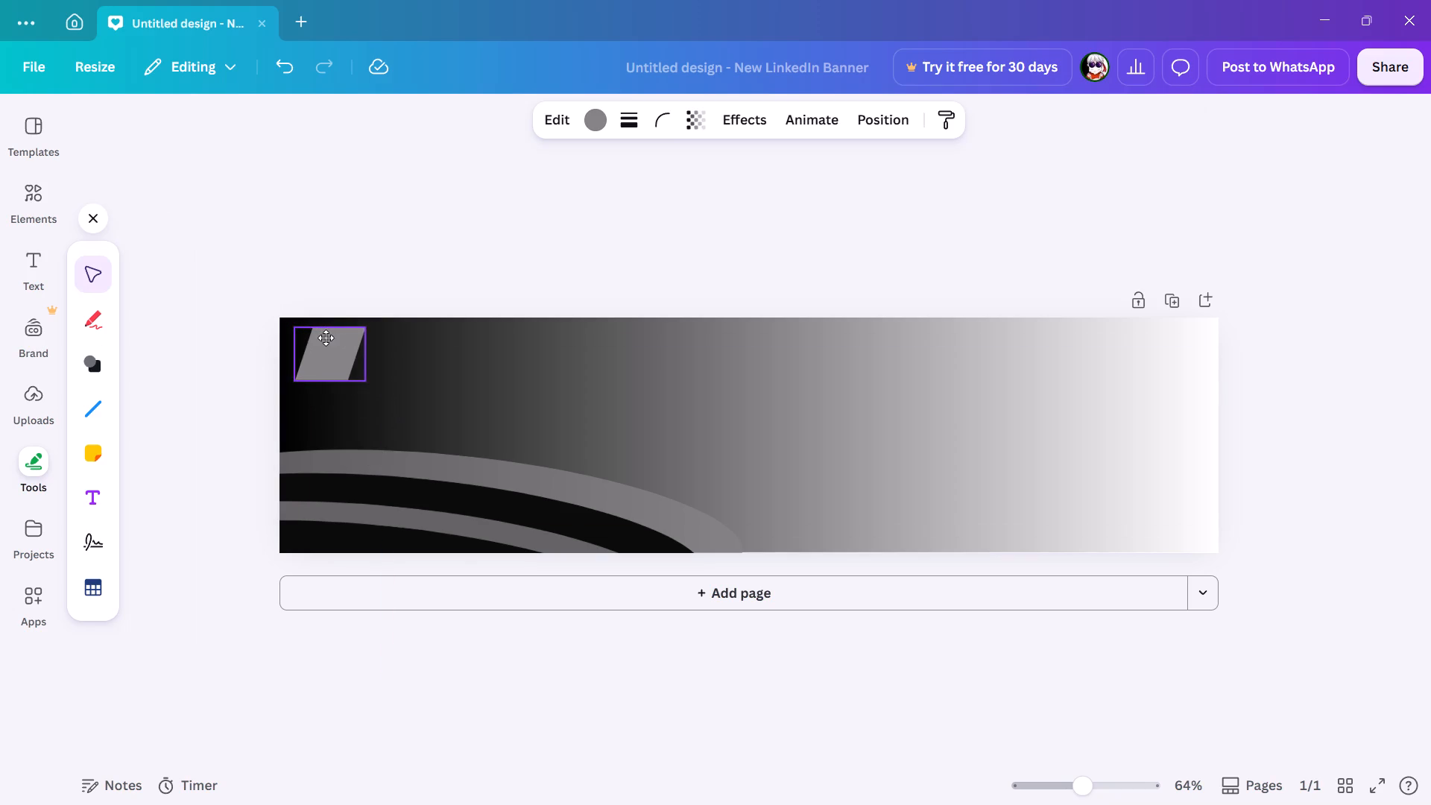
drag(326, 338, 322, 338)
drag(289, 329, 310, 344)
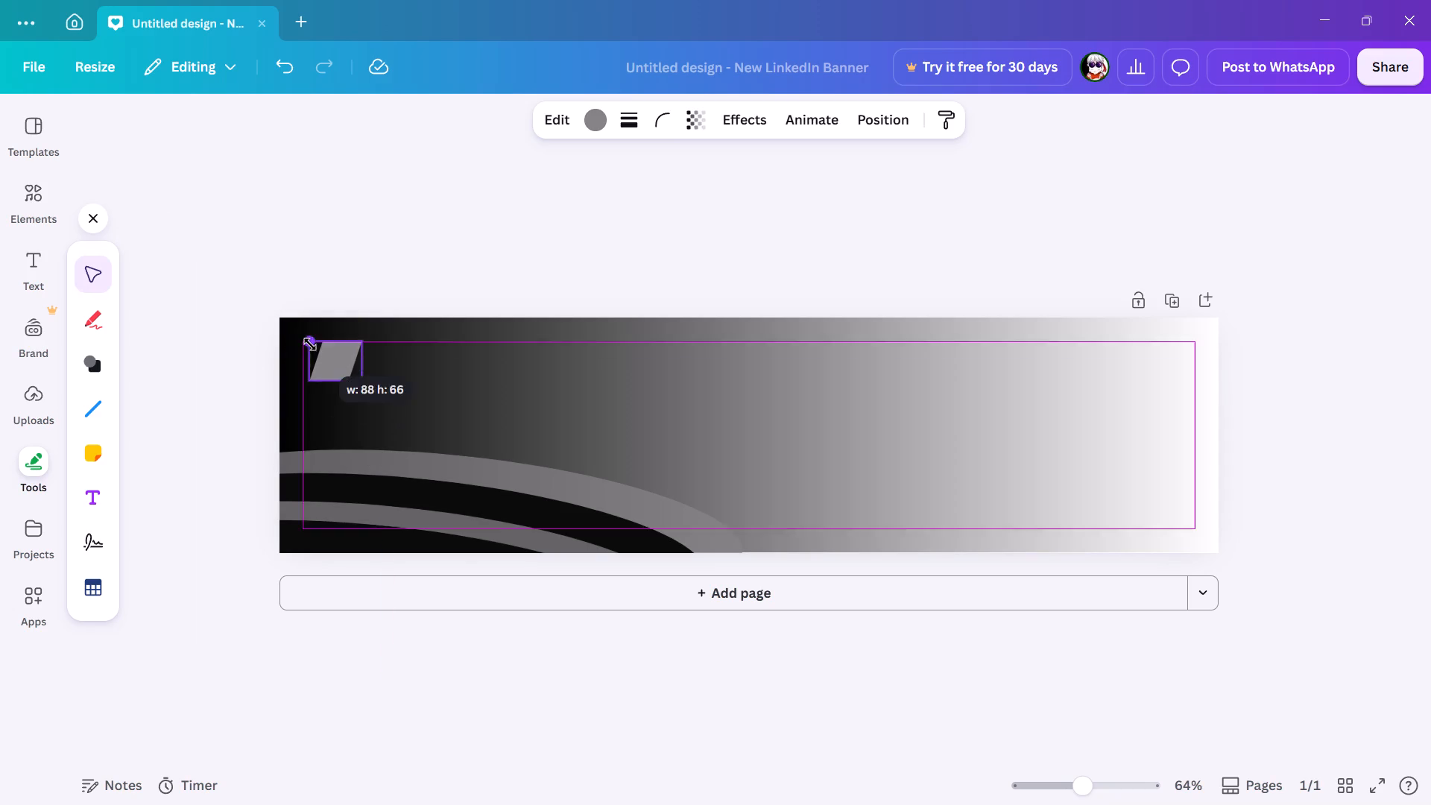
drag(310, 344, 338, 366)
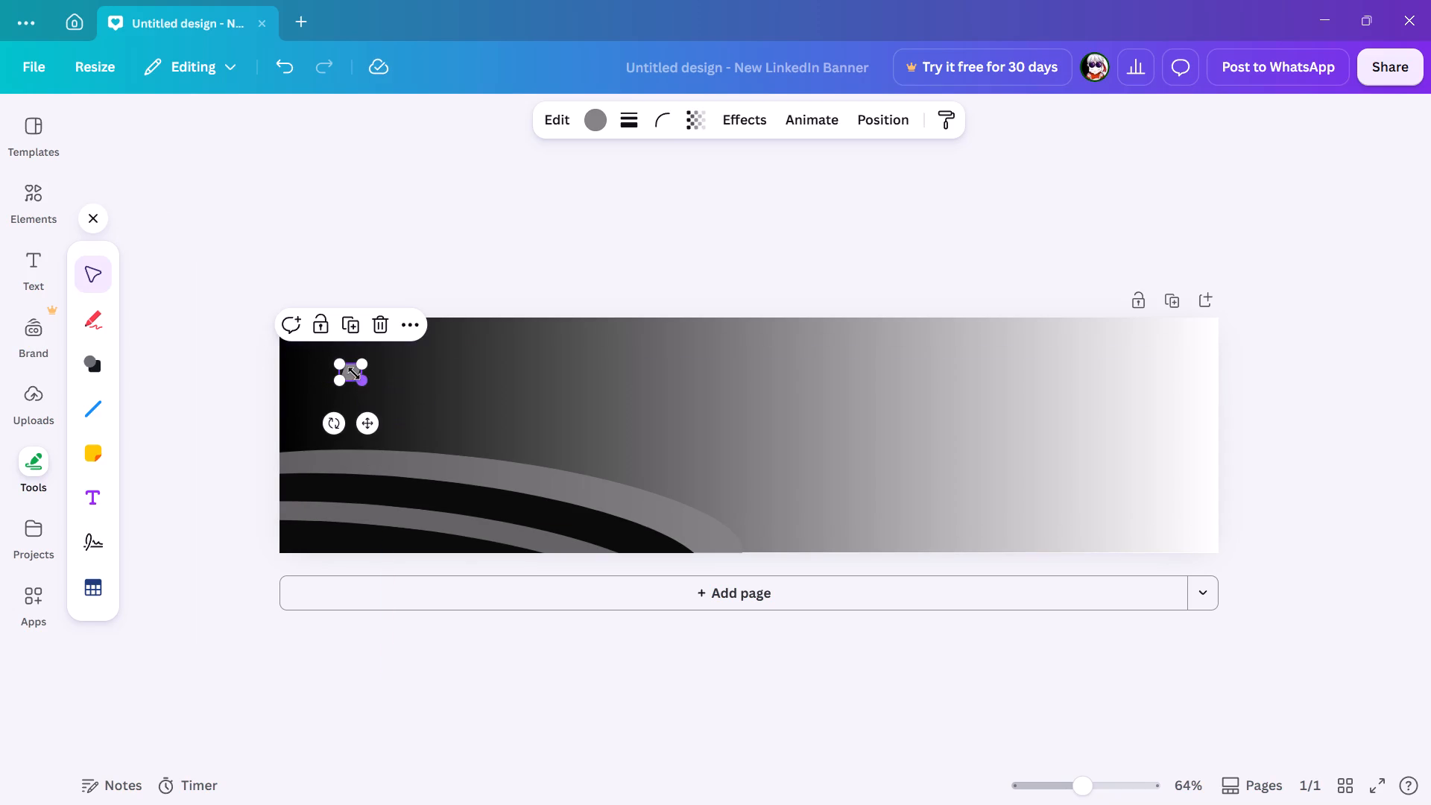
drag(348, 373, 313, 350)
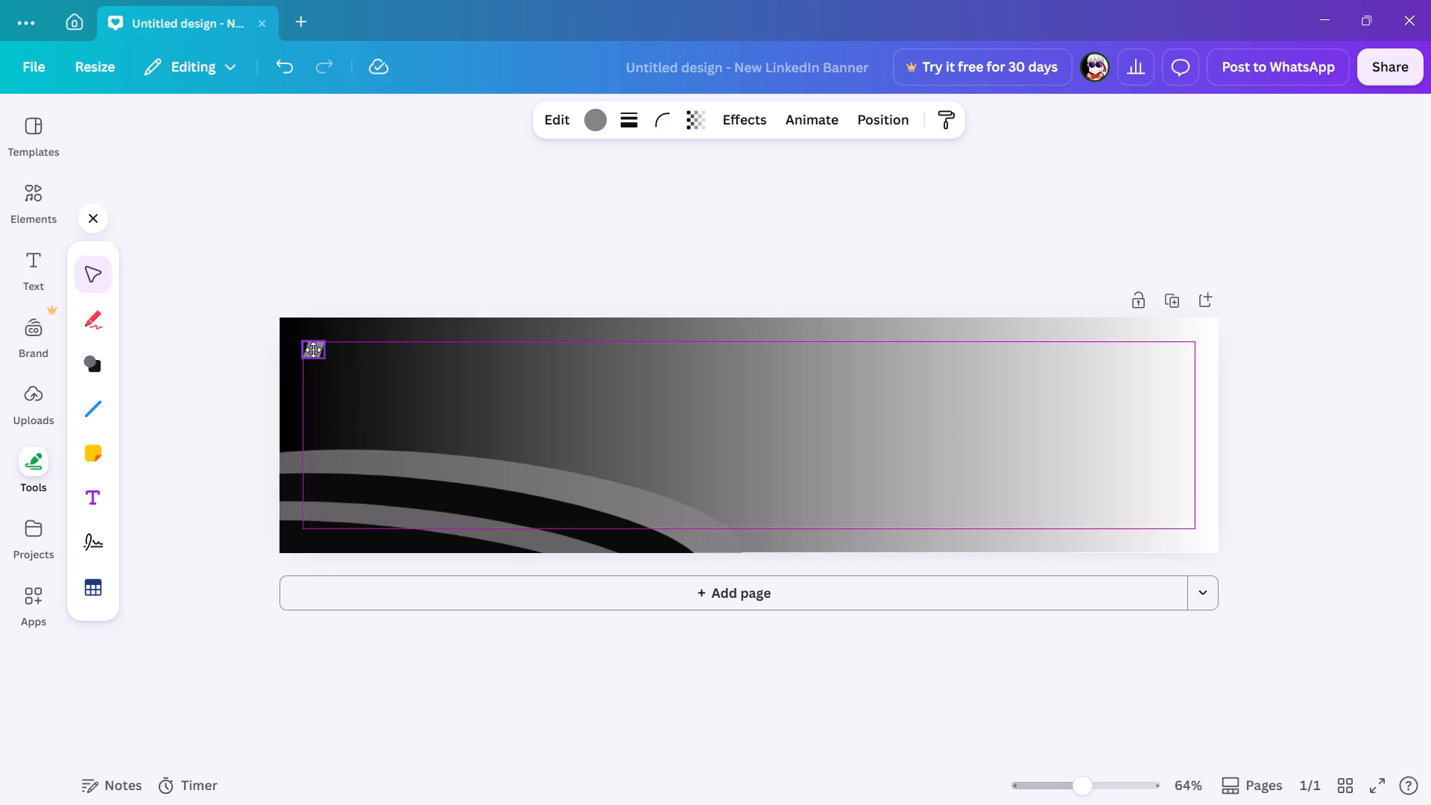
drag(313, 350, 286, 332)
drag(286, 332, 286, 328)
Duplicate the small parallelogram and place the copy directly to its right along the banner's top edge.
key(ctrl+c)
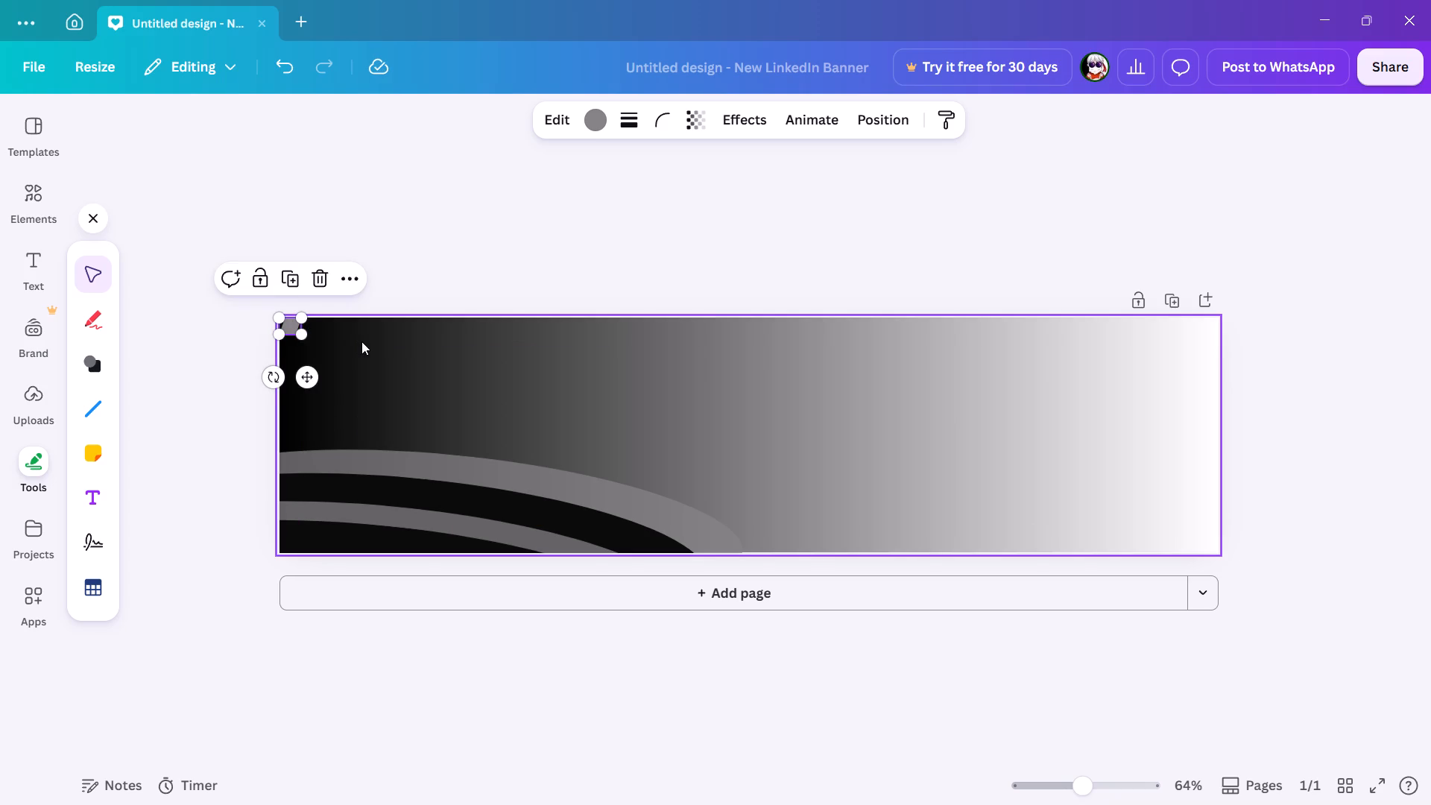
key(ctrl+v)
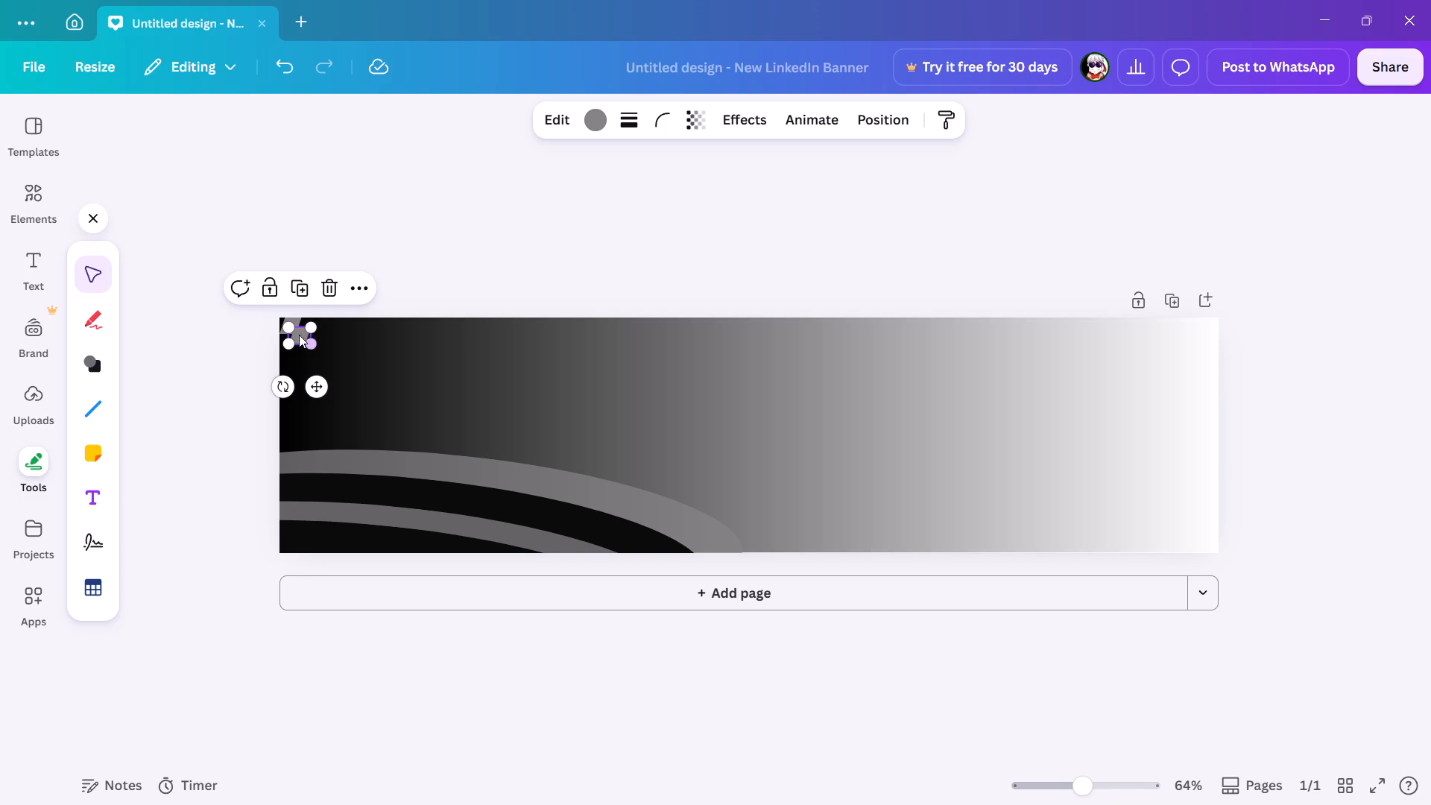
click(298, 334)
drag(297, 336, 306, 328)
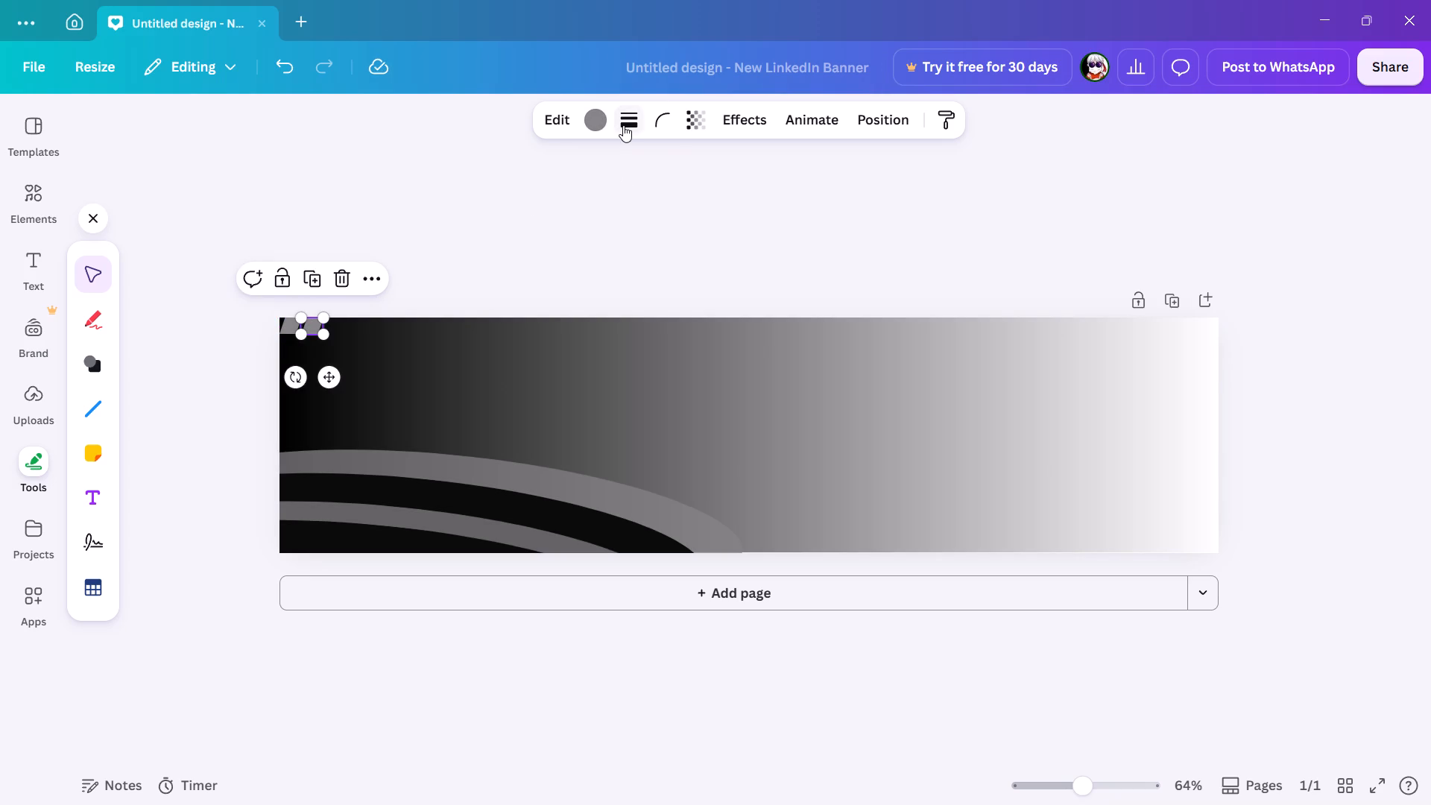
Set the transparency of the second small parallelogram to 43.
click(691, 119)
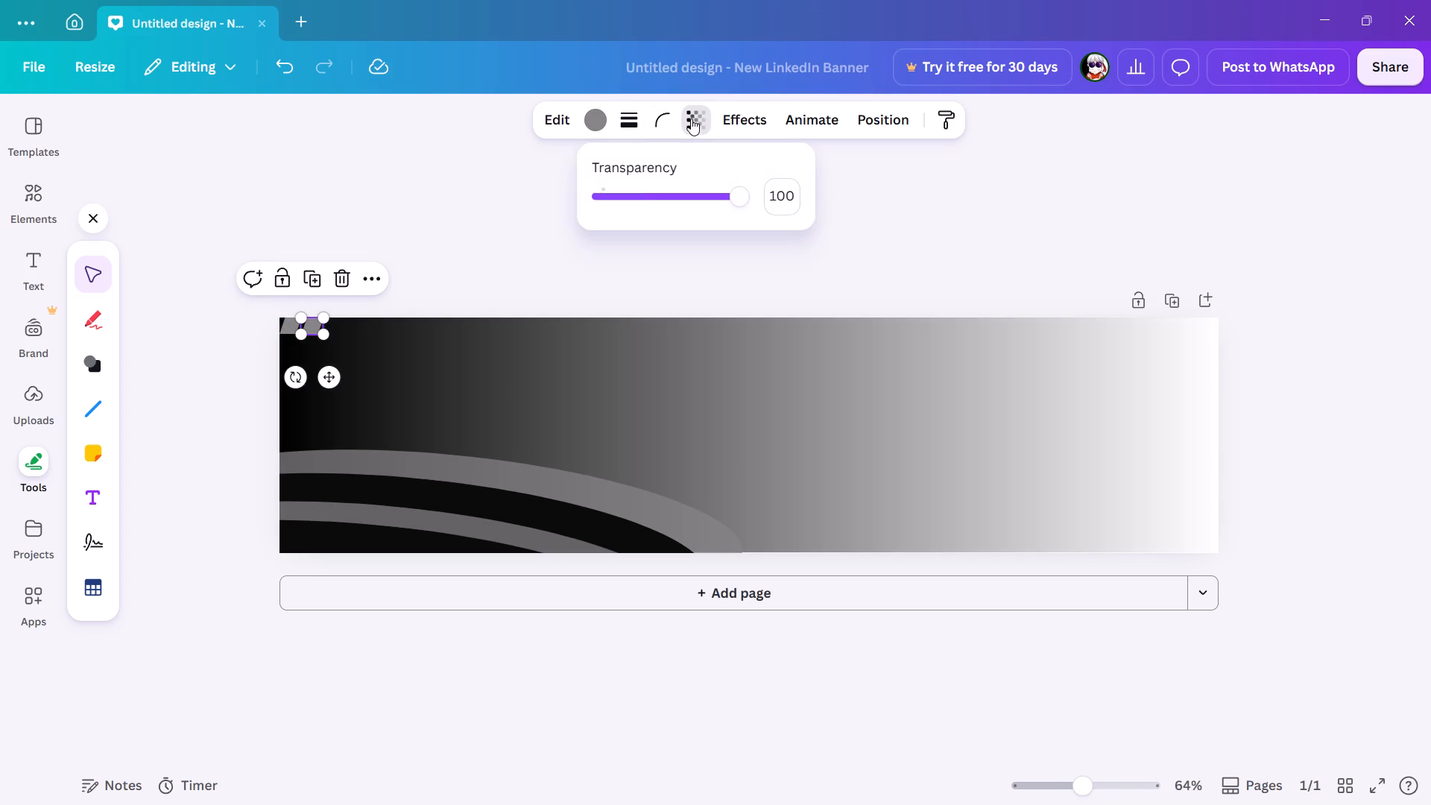
click(678, 193)
click(672, 194)
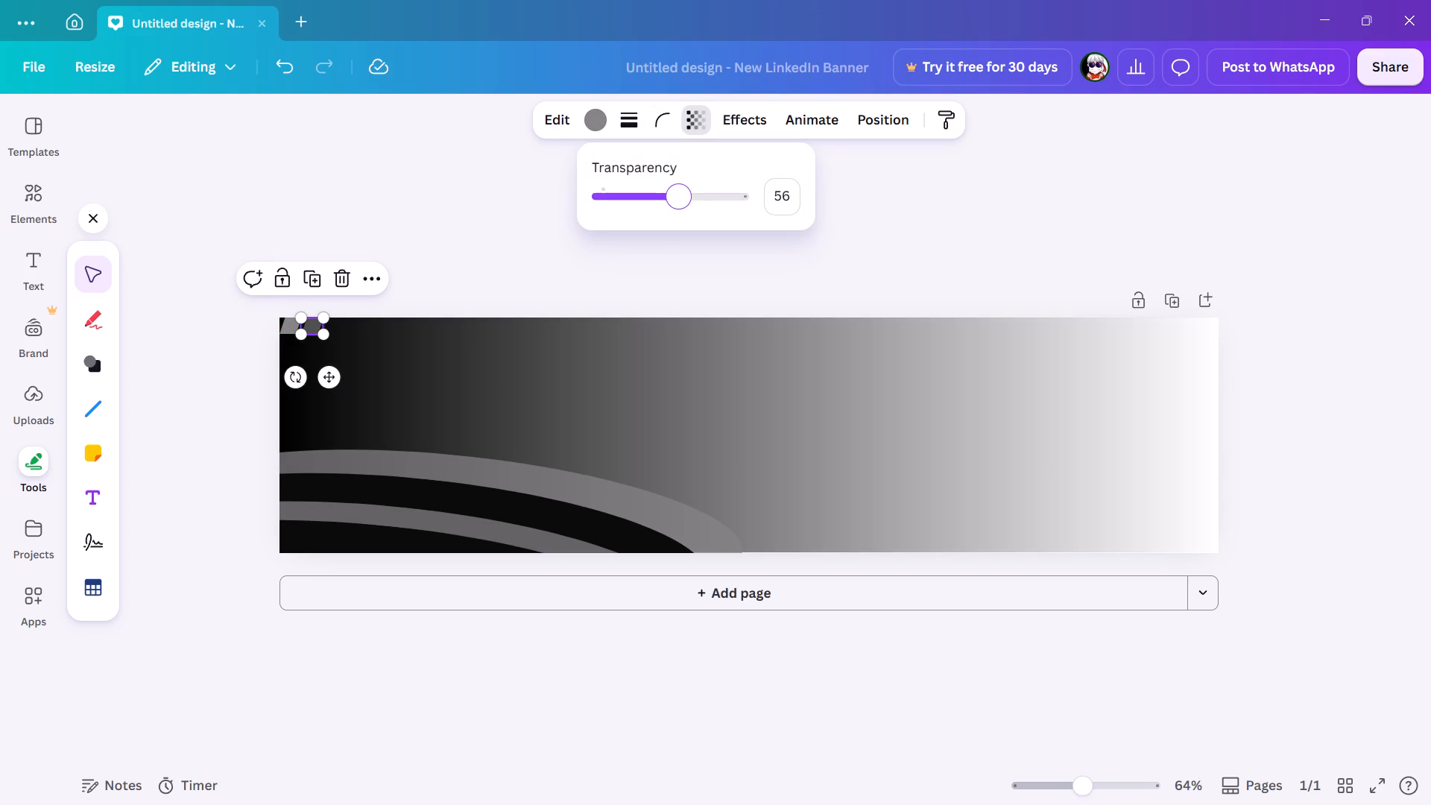
drag(694, 207, 657, 220)
drag(657, 220, 660, 220)
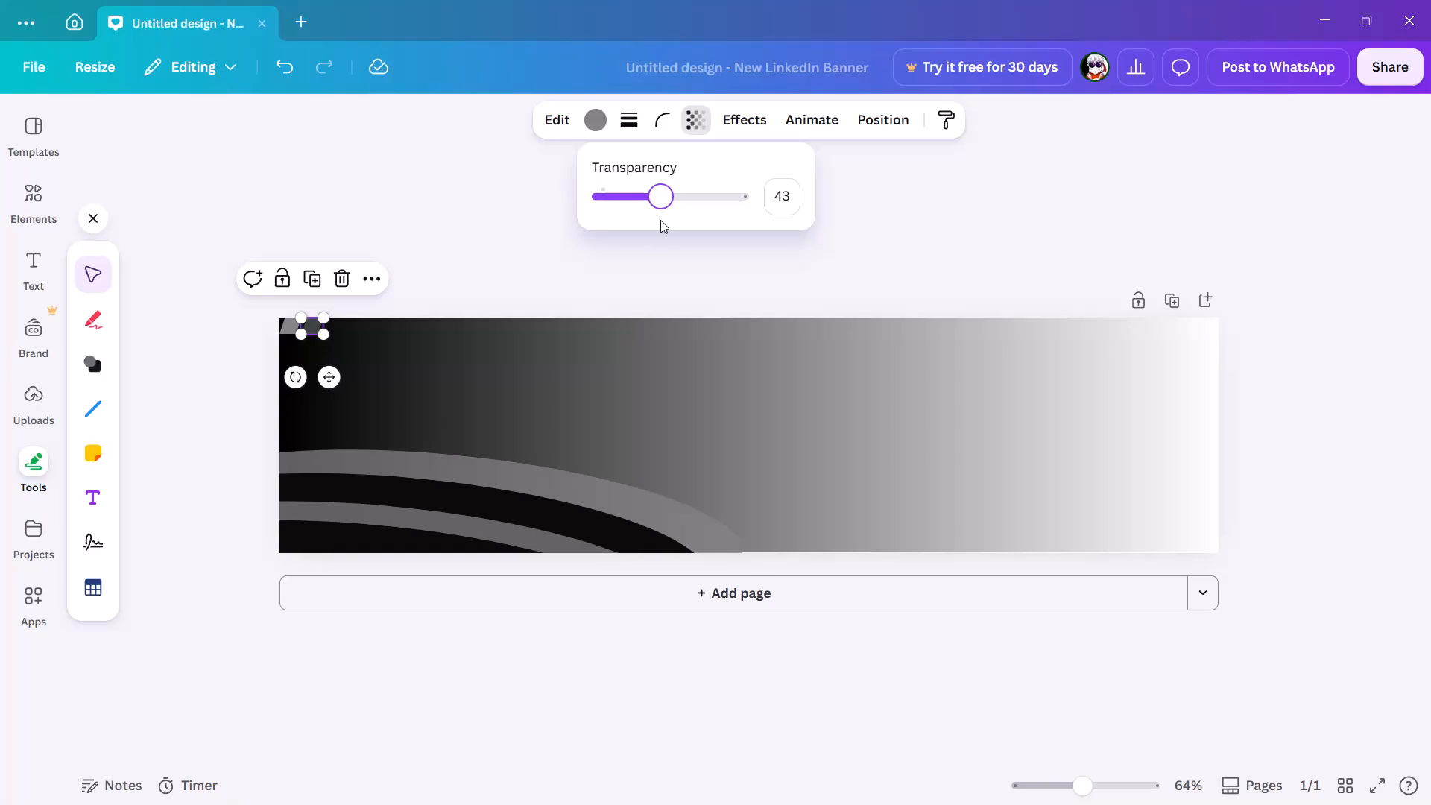
click(648, 232)
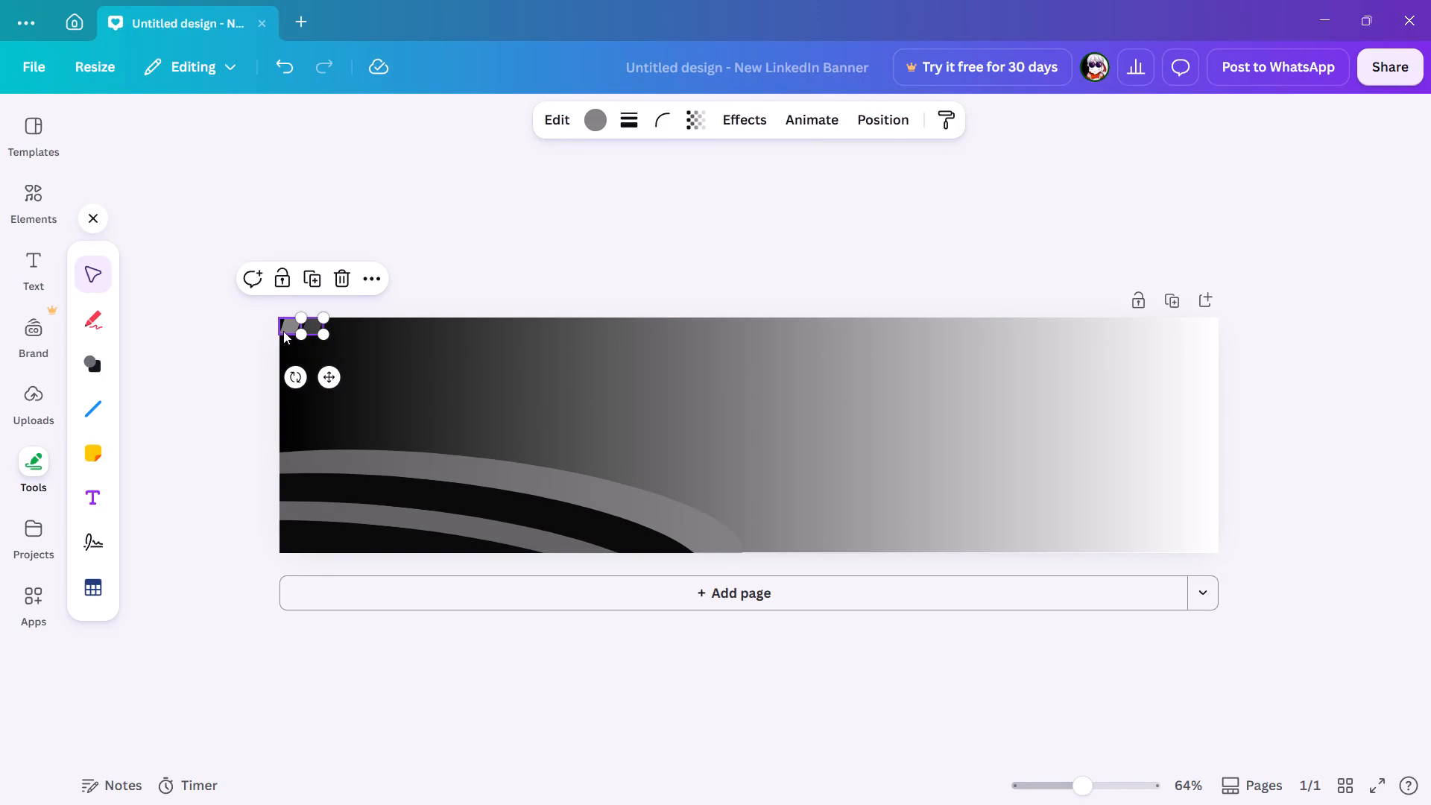
Set the transparency of the first parallelogram, in the banner's top-left corner, to 44.
click(281, 330)
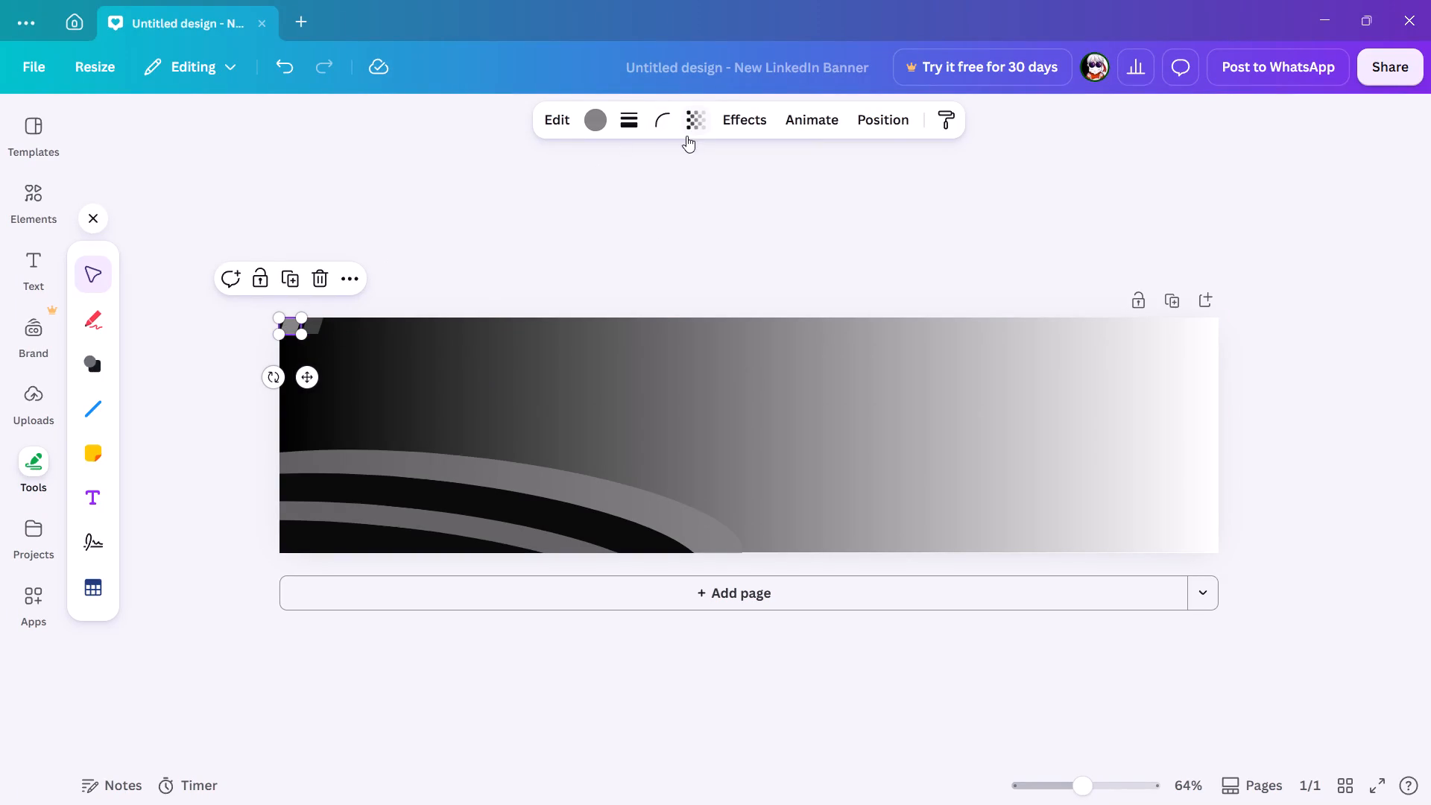
click(686, 136)
click(690, 134)
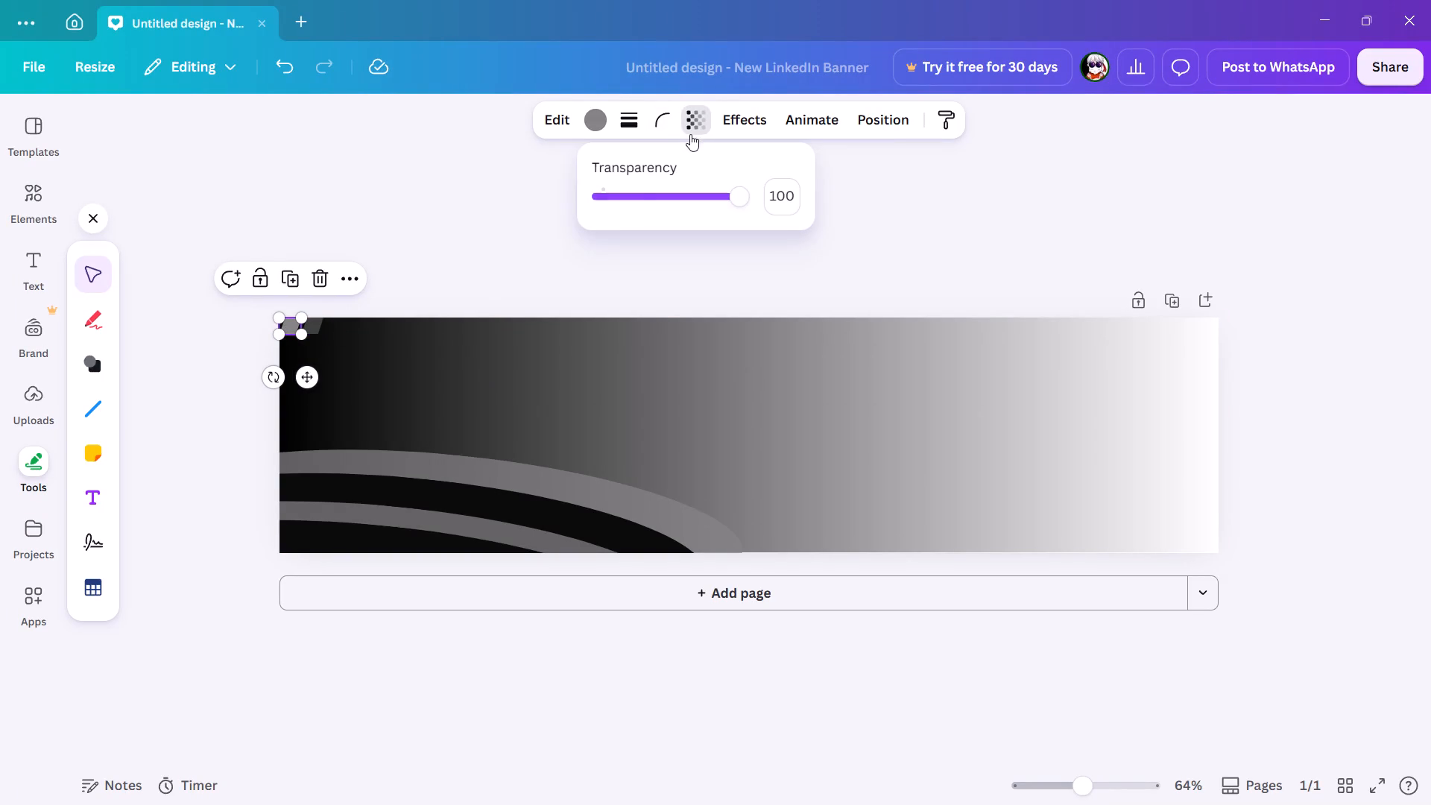
click(642, 200)
drag(643, 198, 663, 198)
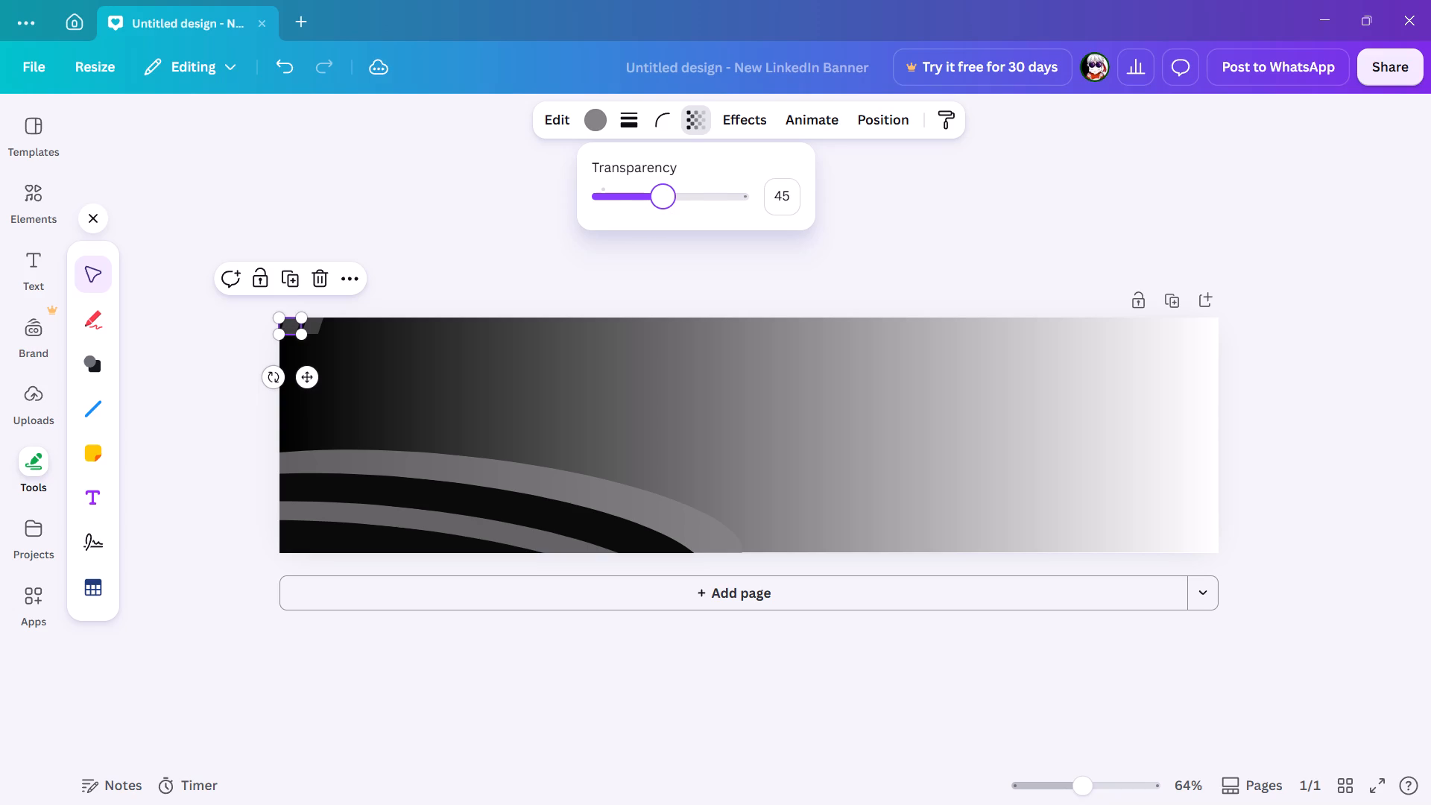
drag(663, 198, 661, 197)
click(552, 354)
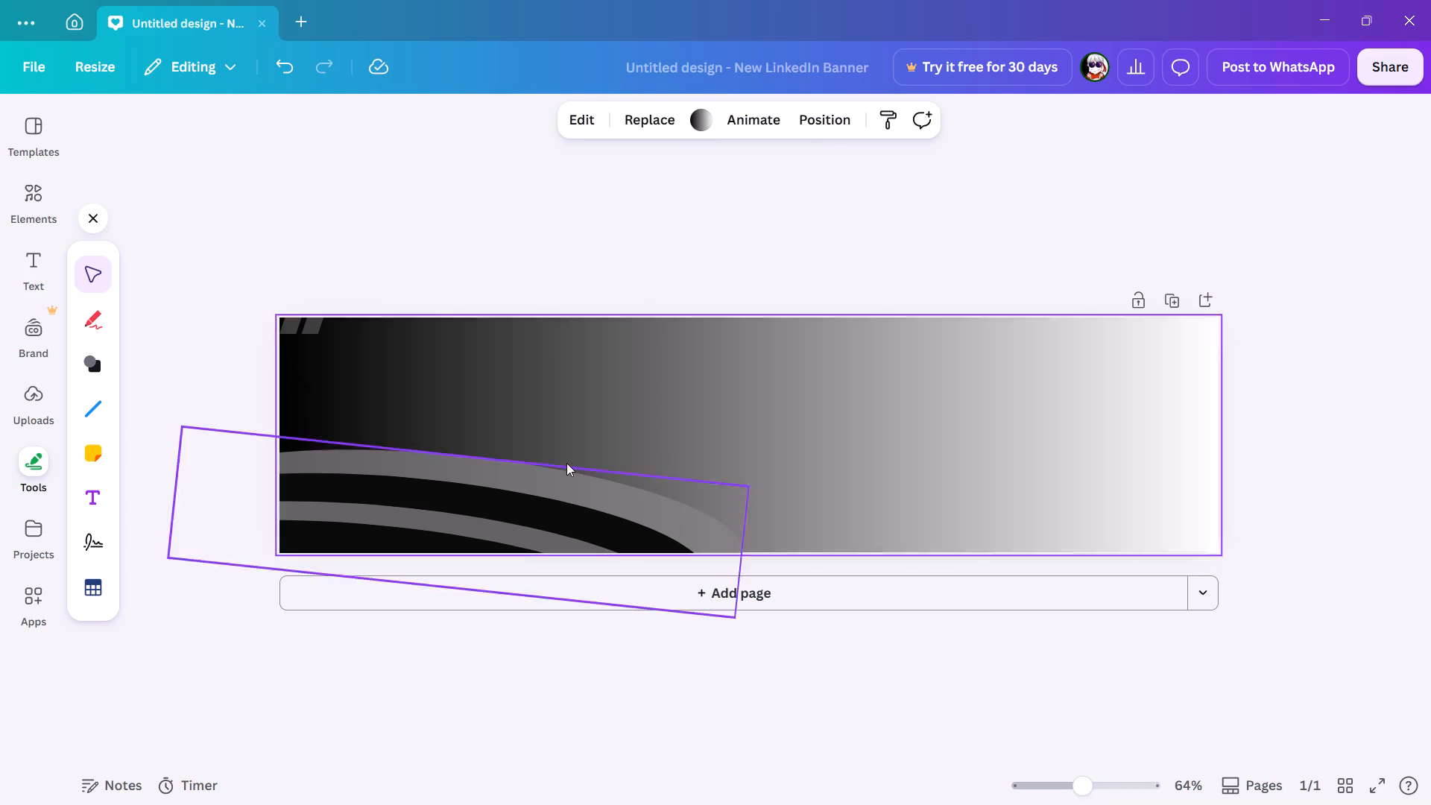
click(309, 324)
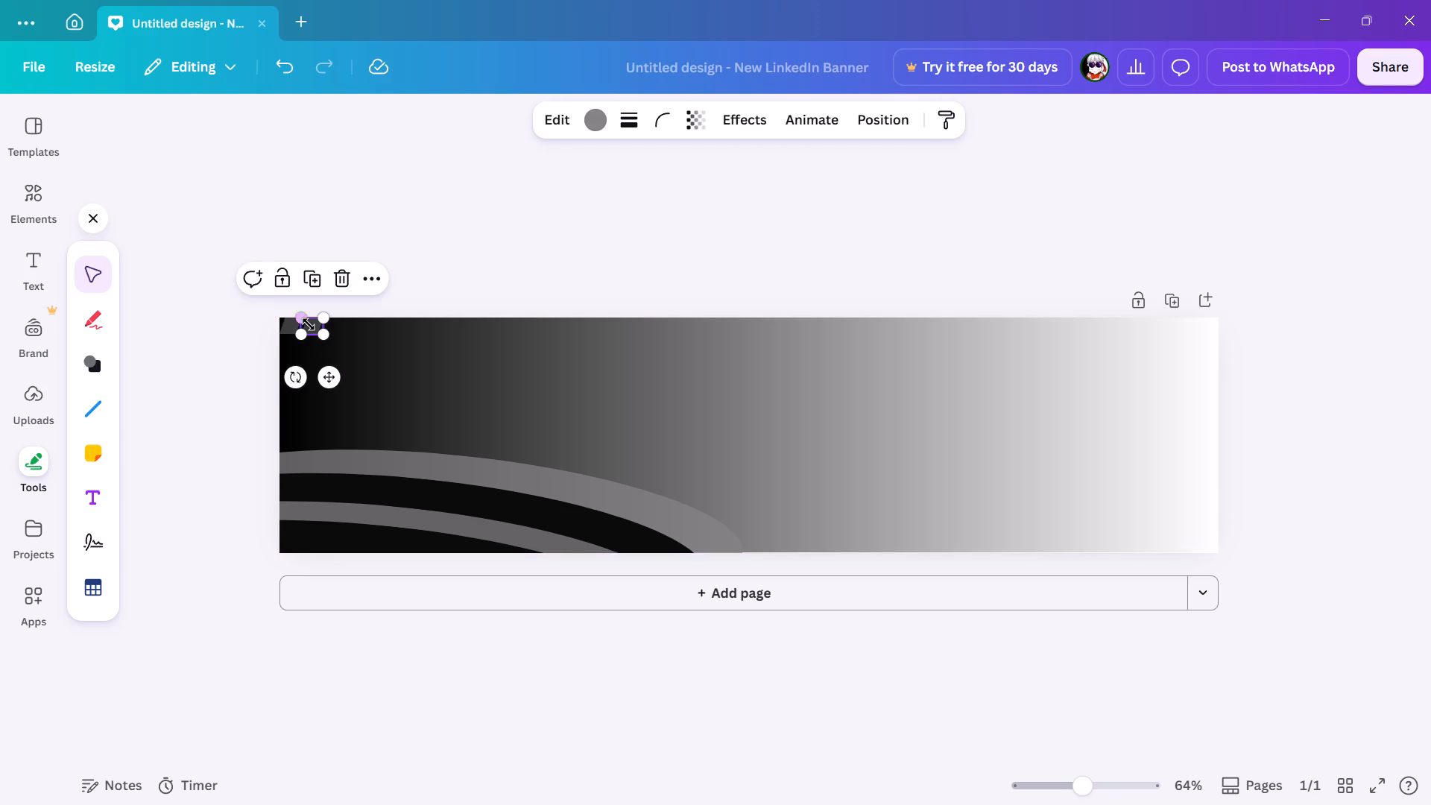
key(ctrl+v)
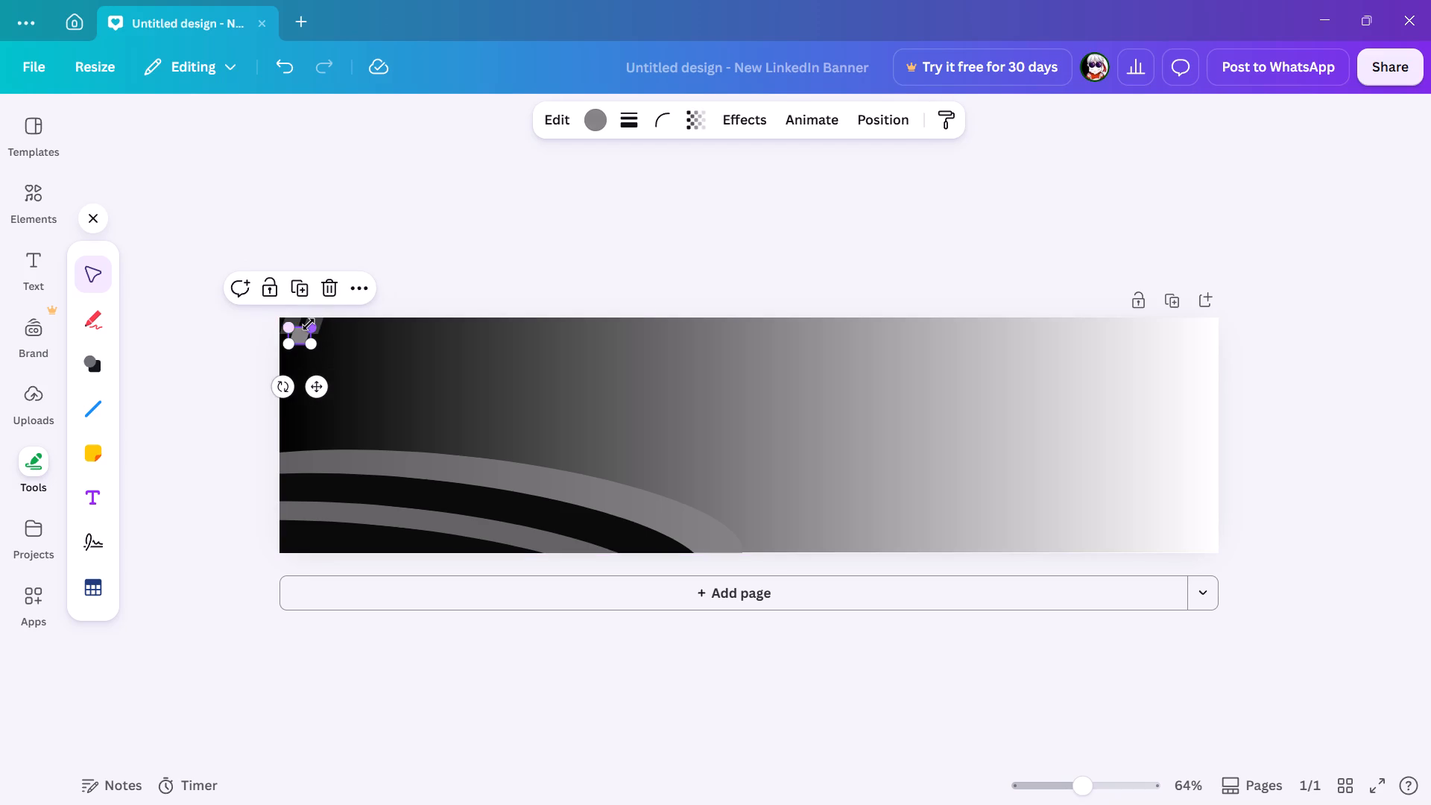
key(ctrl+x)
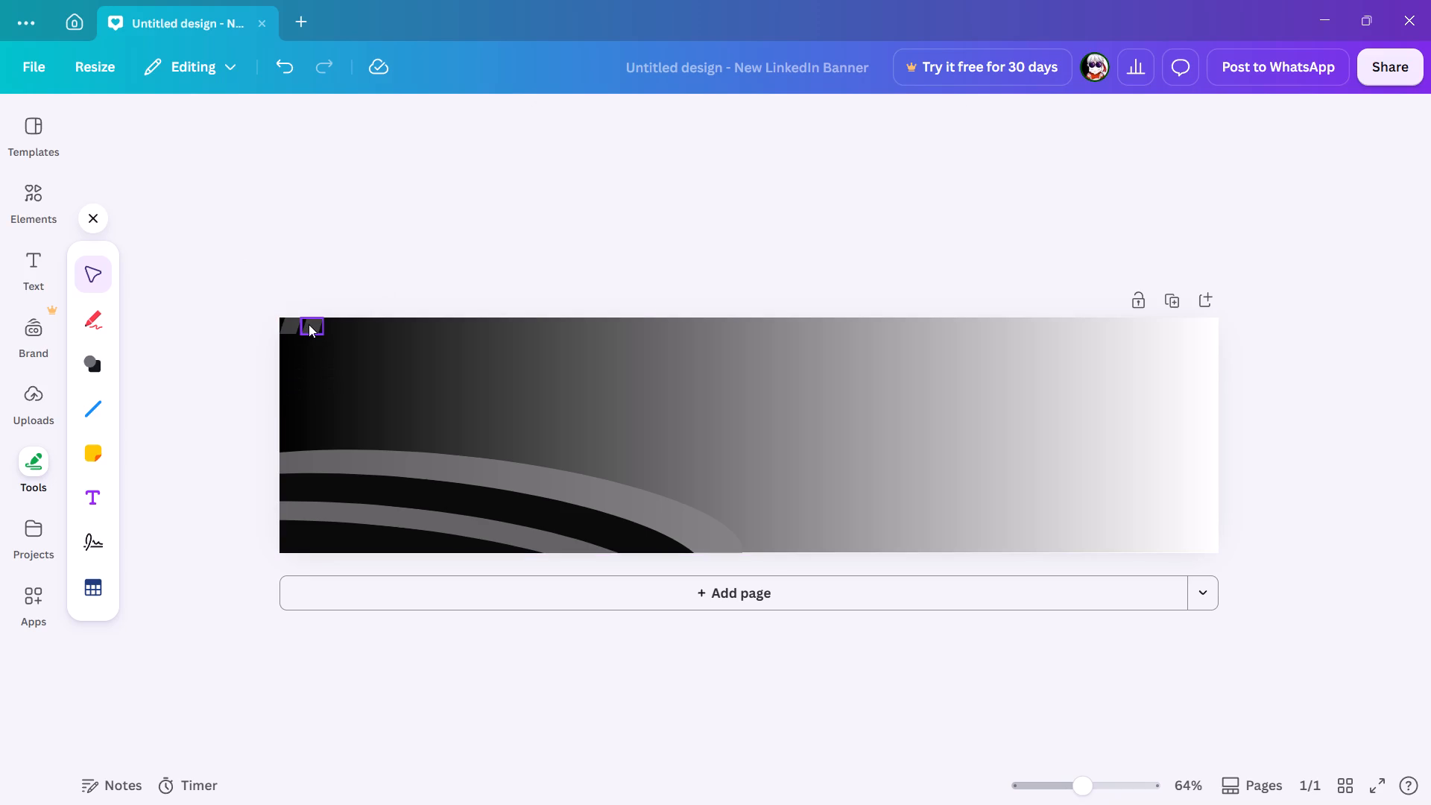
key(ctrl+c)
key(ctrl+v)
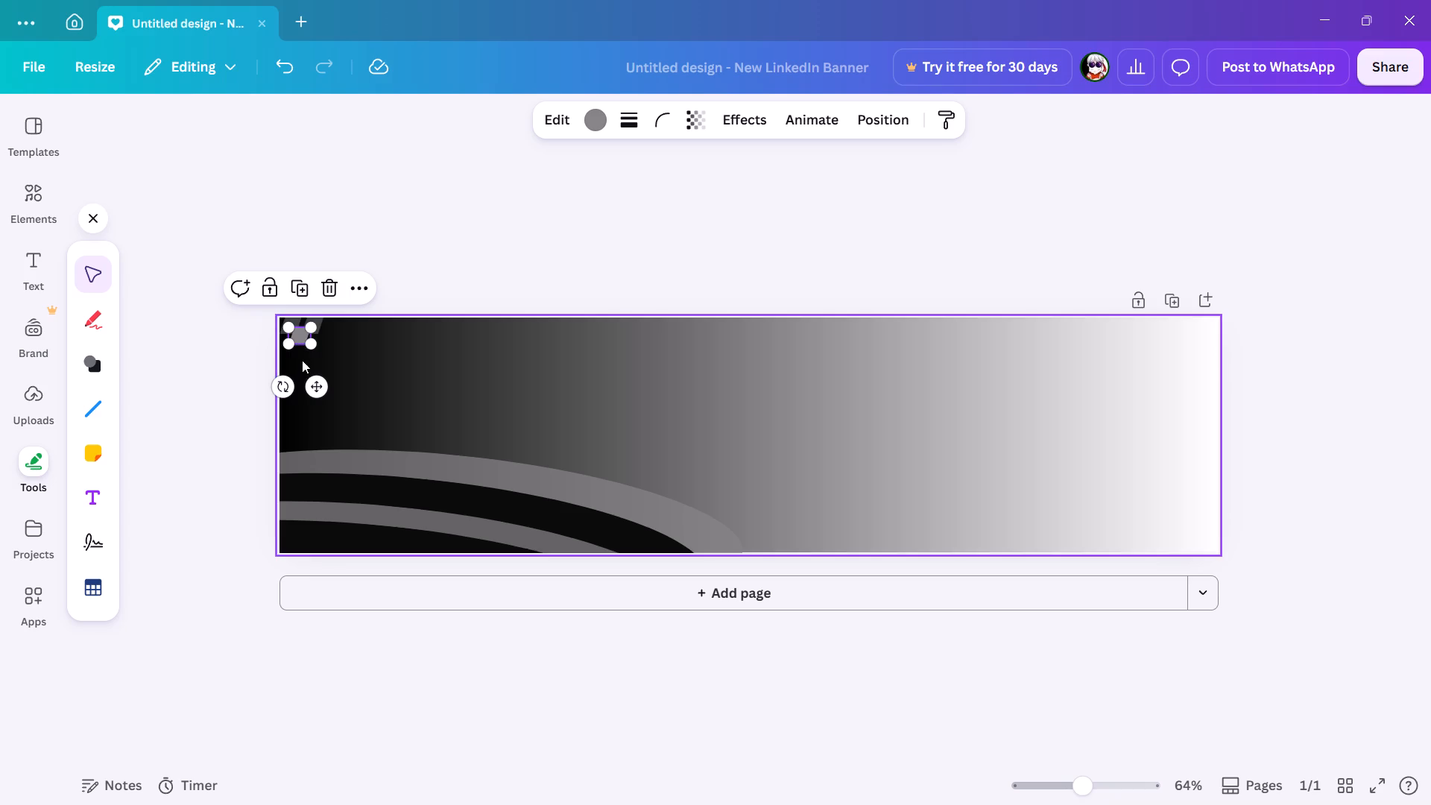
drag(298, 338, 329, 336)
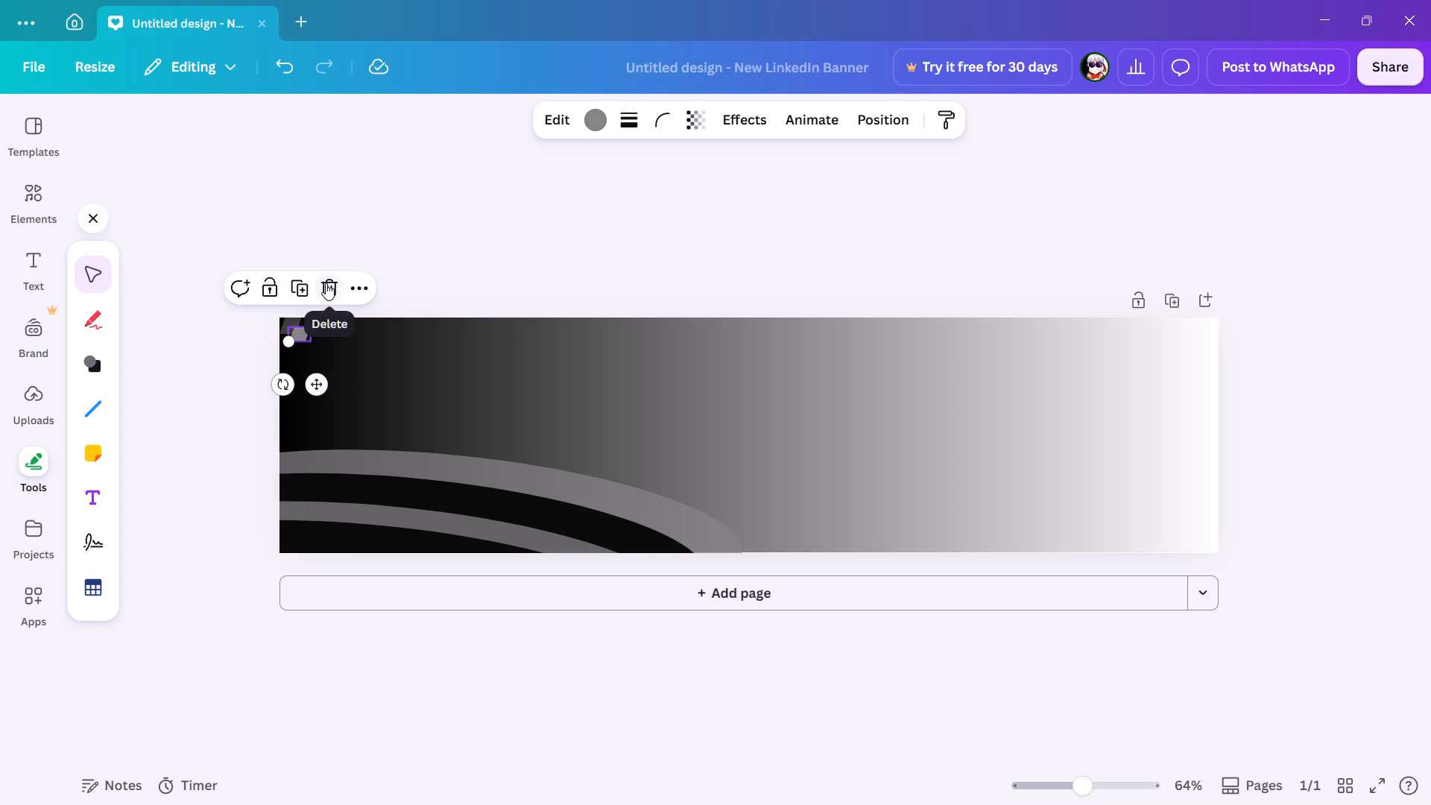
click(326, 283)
Duplicate the second small parallelogram and place the copy directly to its right along the banner's top edge.
click(312, 330)
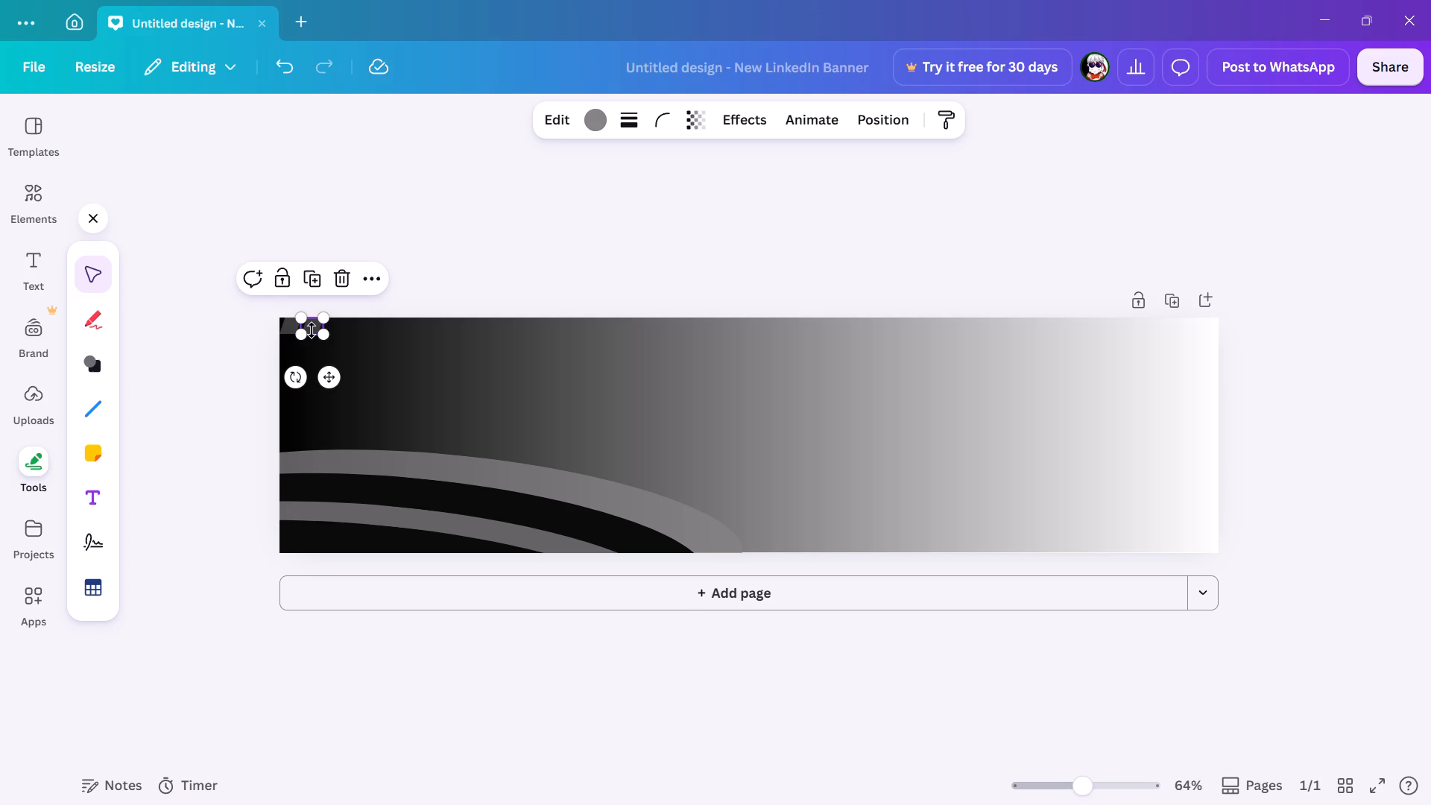
key(ctrl+c)
key(ctrl+v)
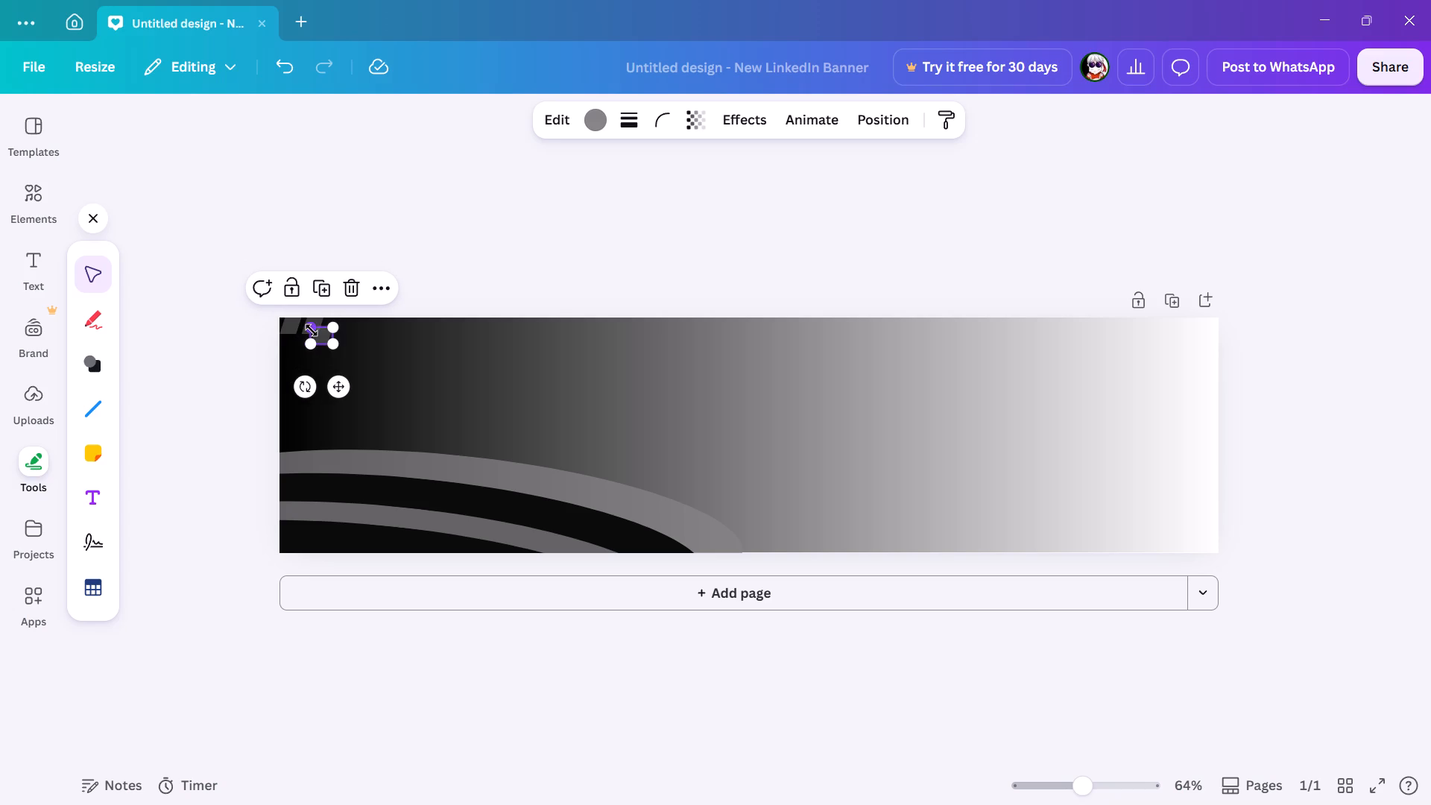
click(318, 335)
drag(322, 336, 334, 323)
click(424, 339)
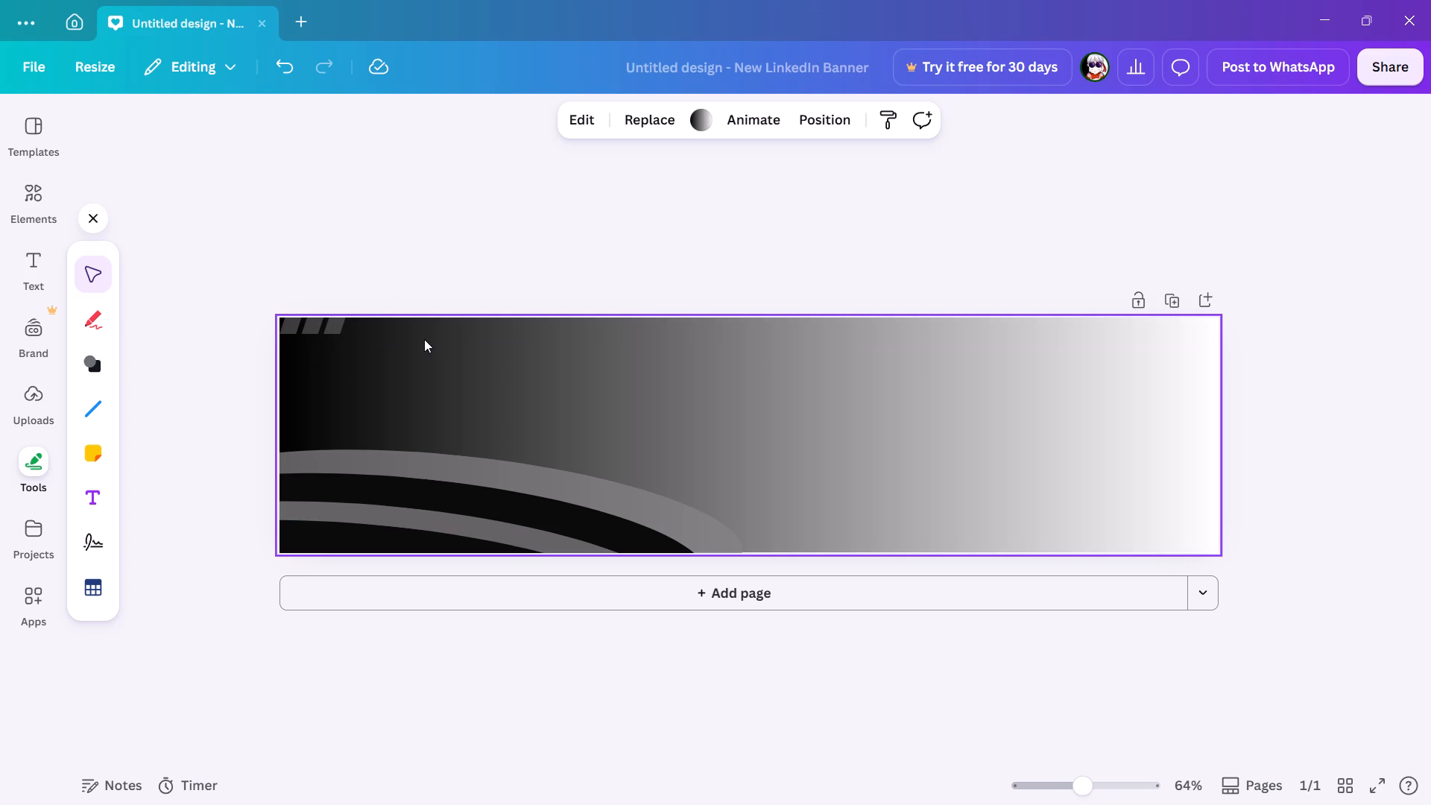
click(424, 339)
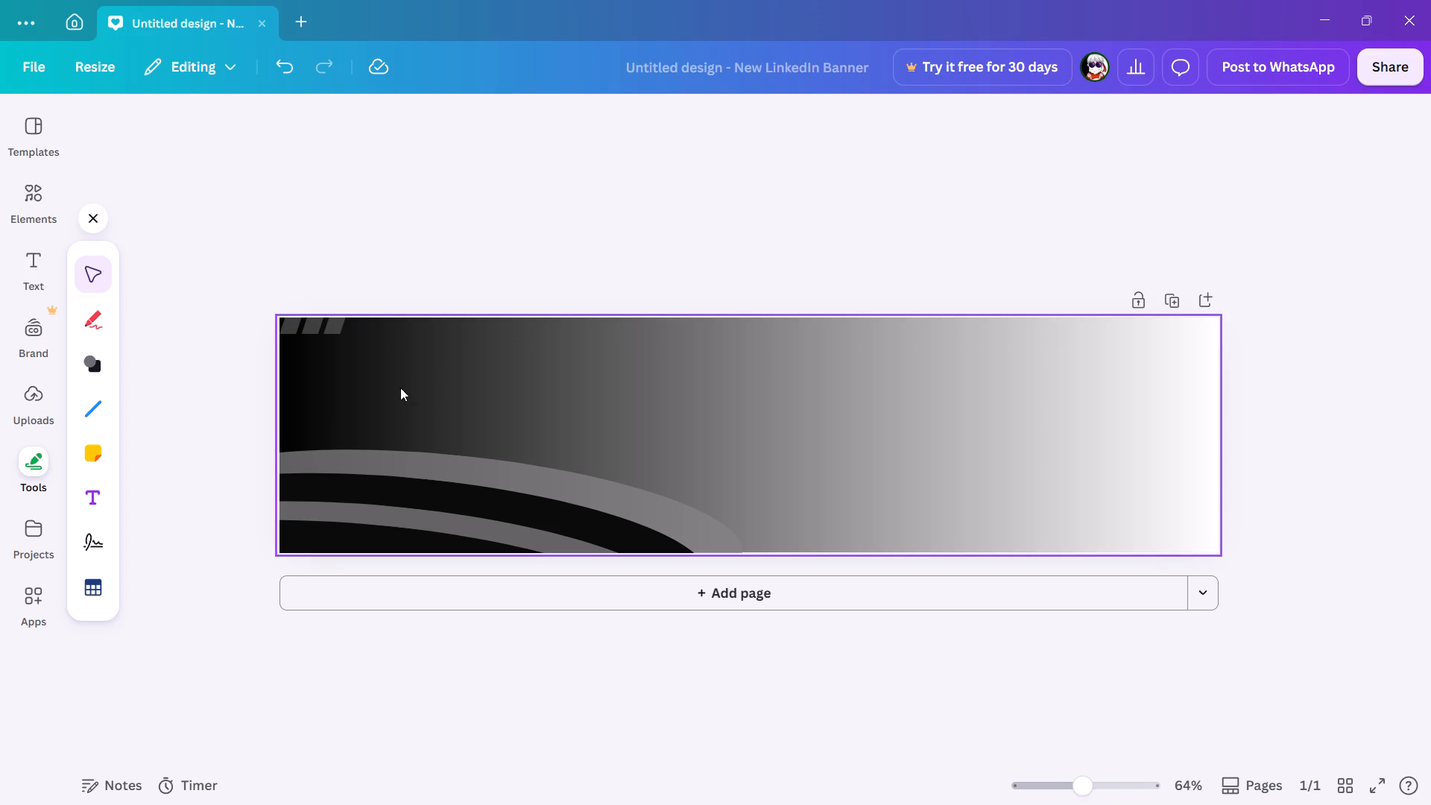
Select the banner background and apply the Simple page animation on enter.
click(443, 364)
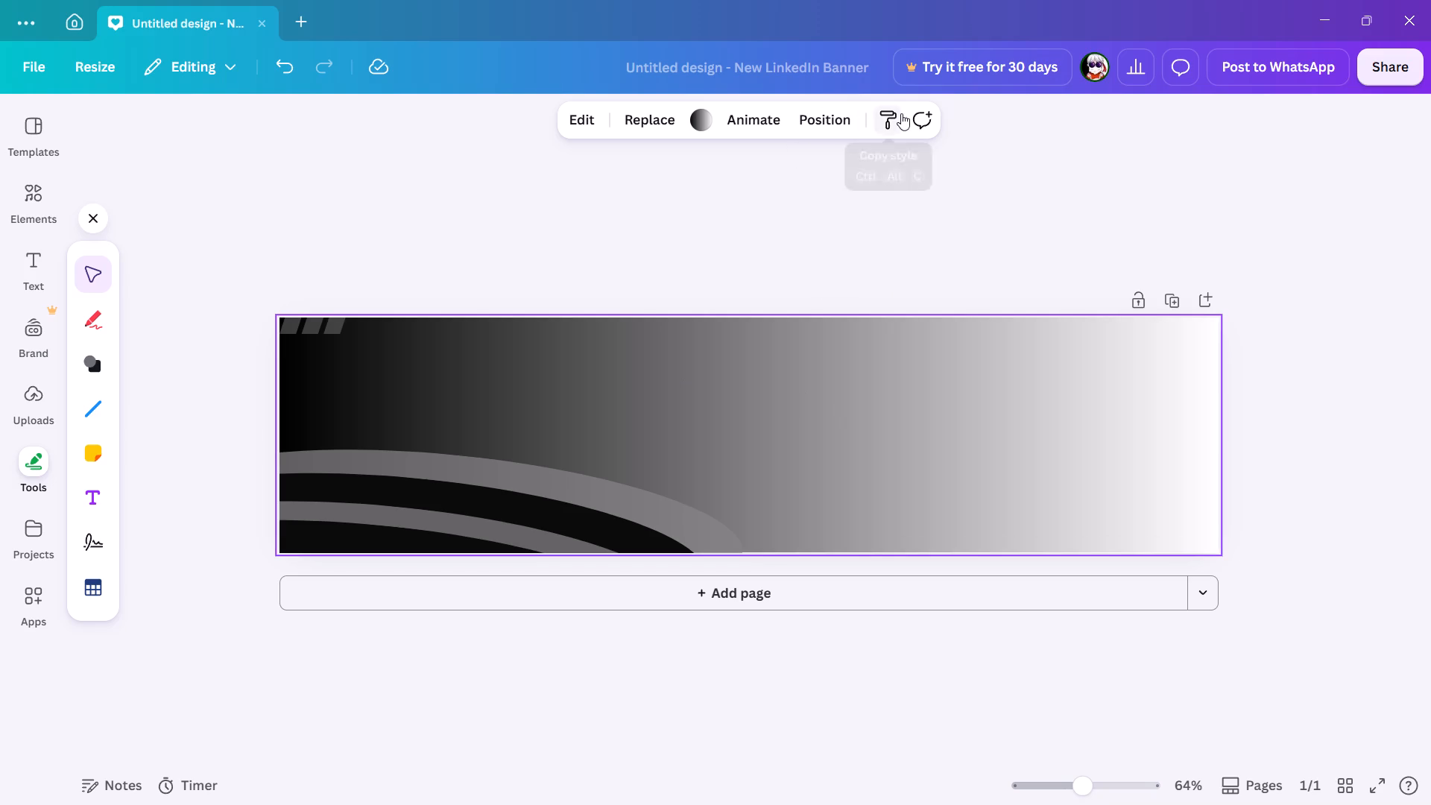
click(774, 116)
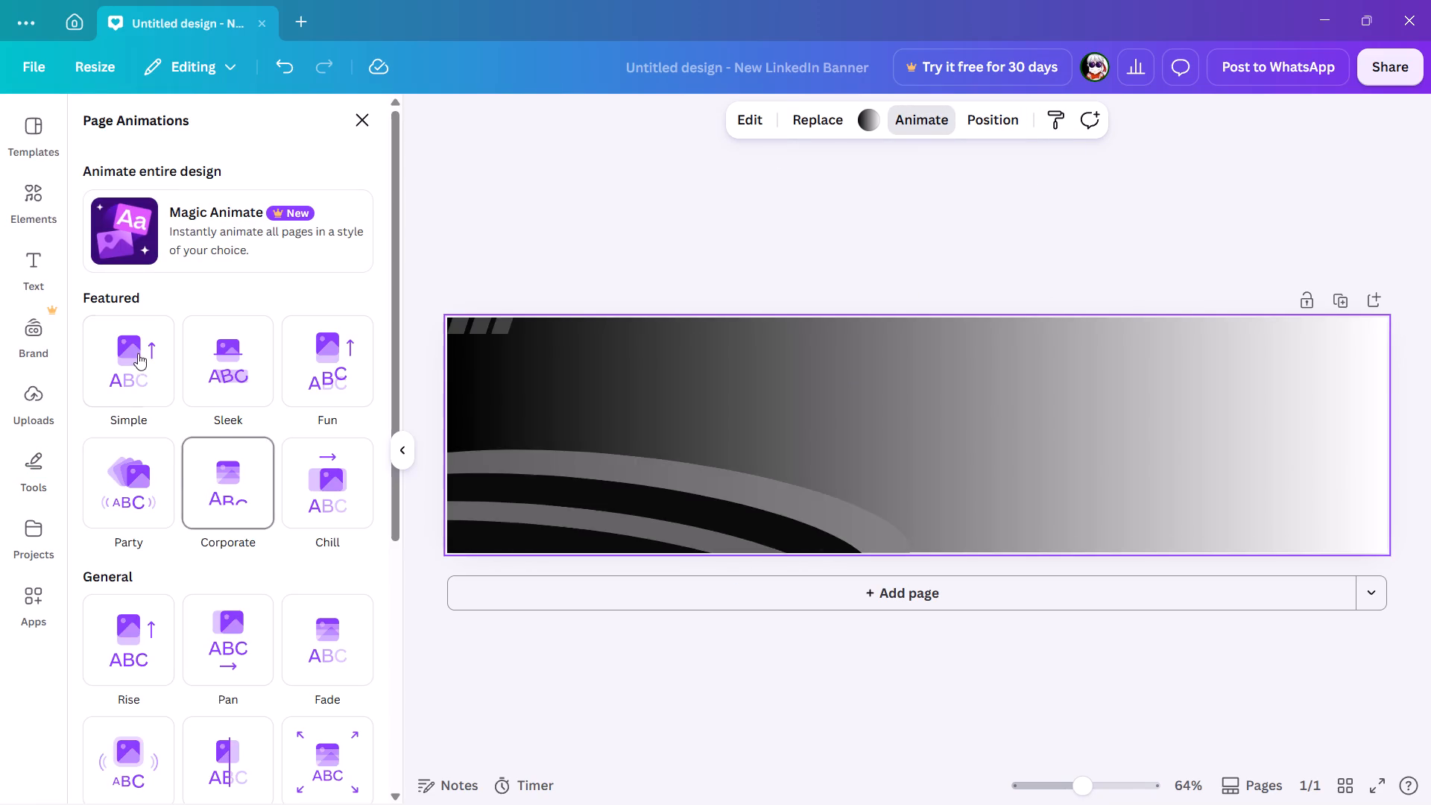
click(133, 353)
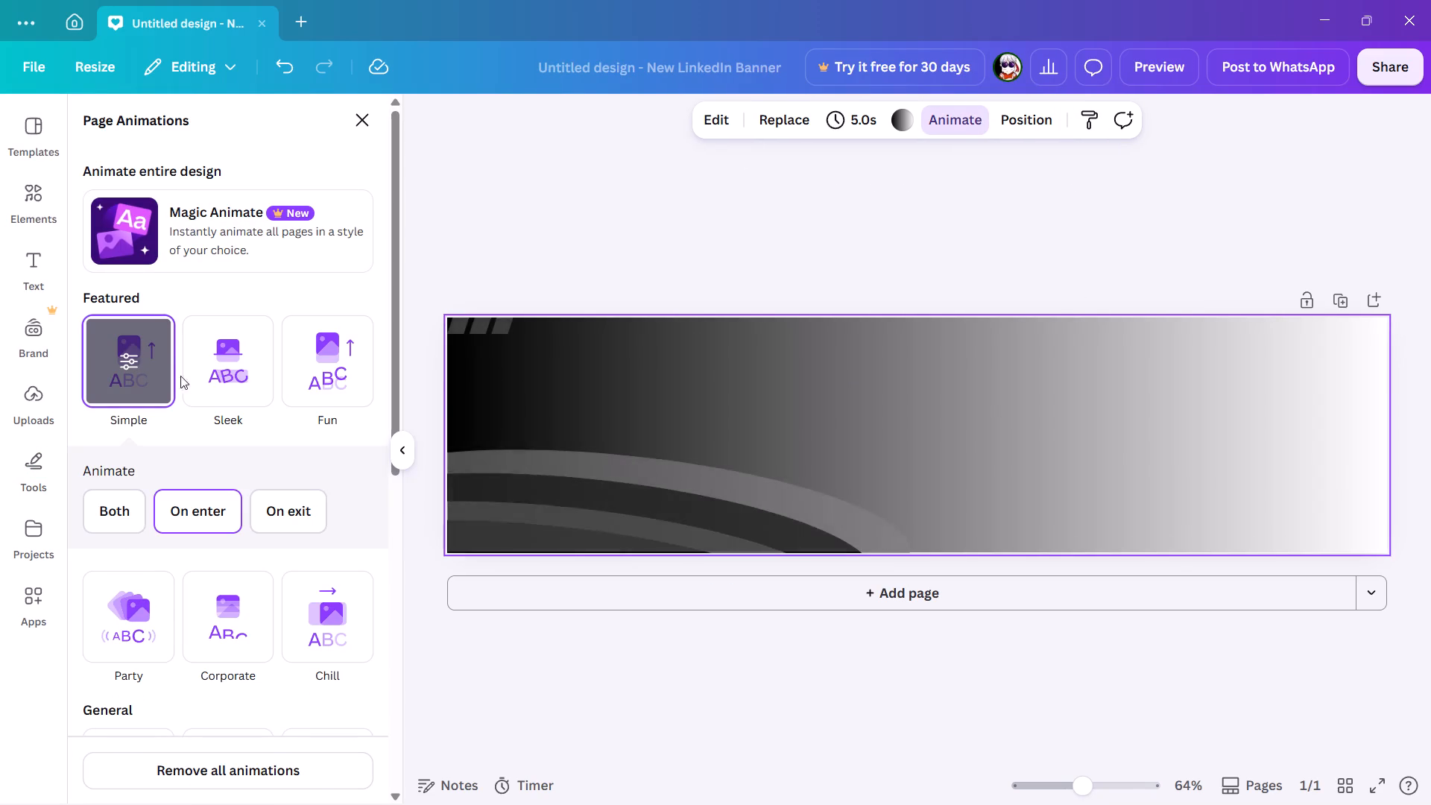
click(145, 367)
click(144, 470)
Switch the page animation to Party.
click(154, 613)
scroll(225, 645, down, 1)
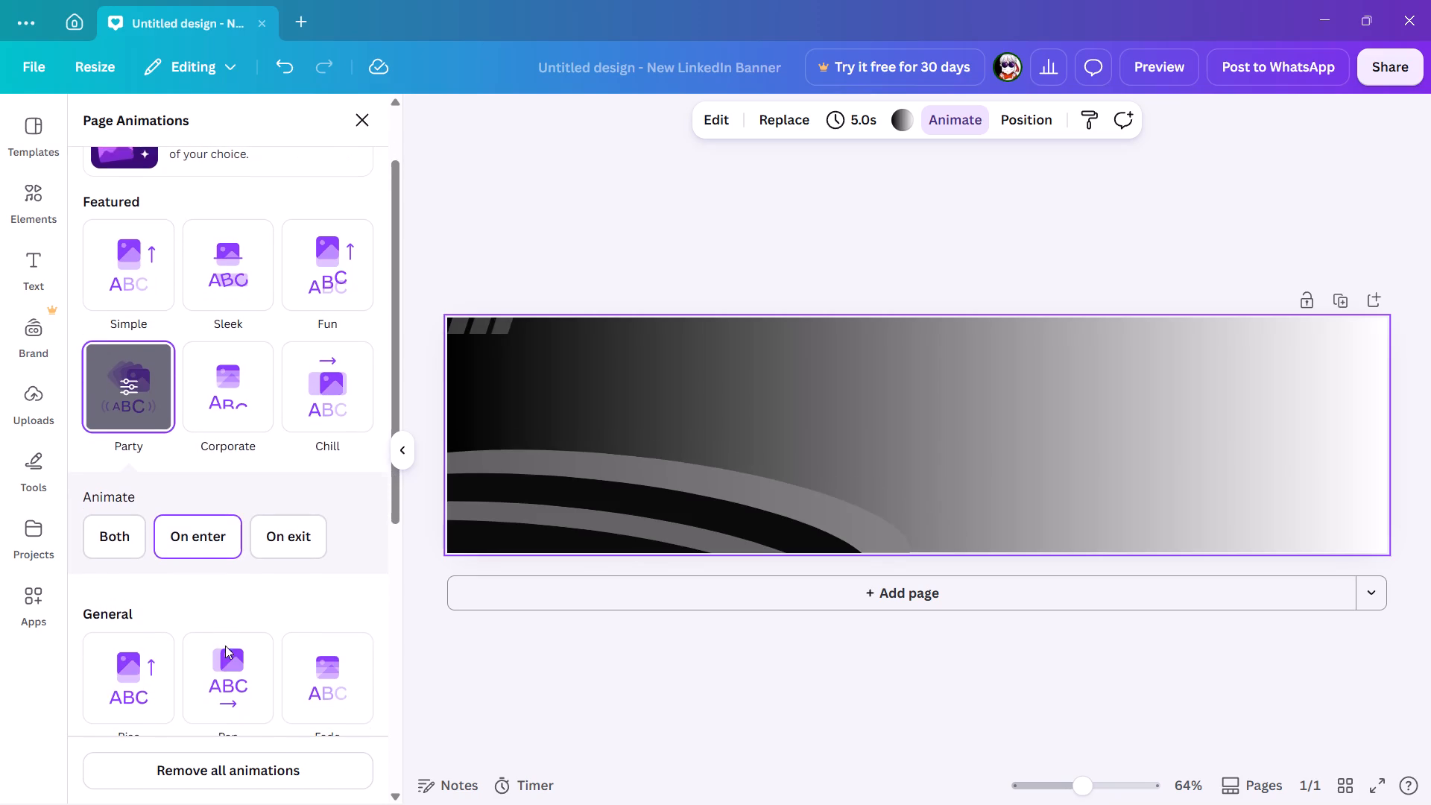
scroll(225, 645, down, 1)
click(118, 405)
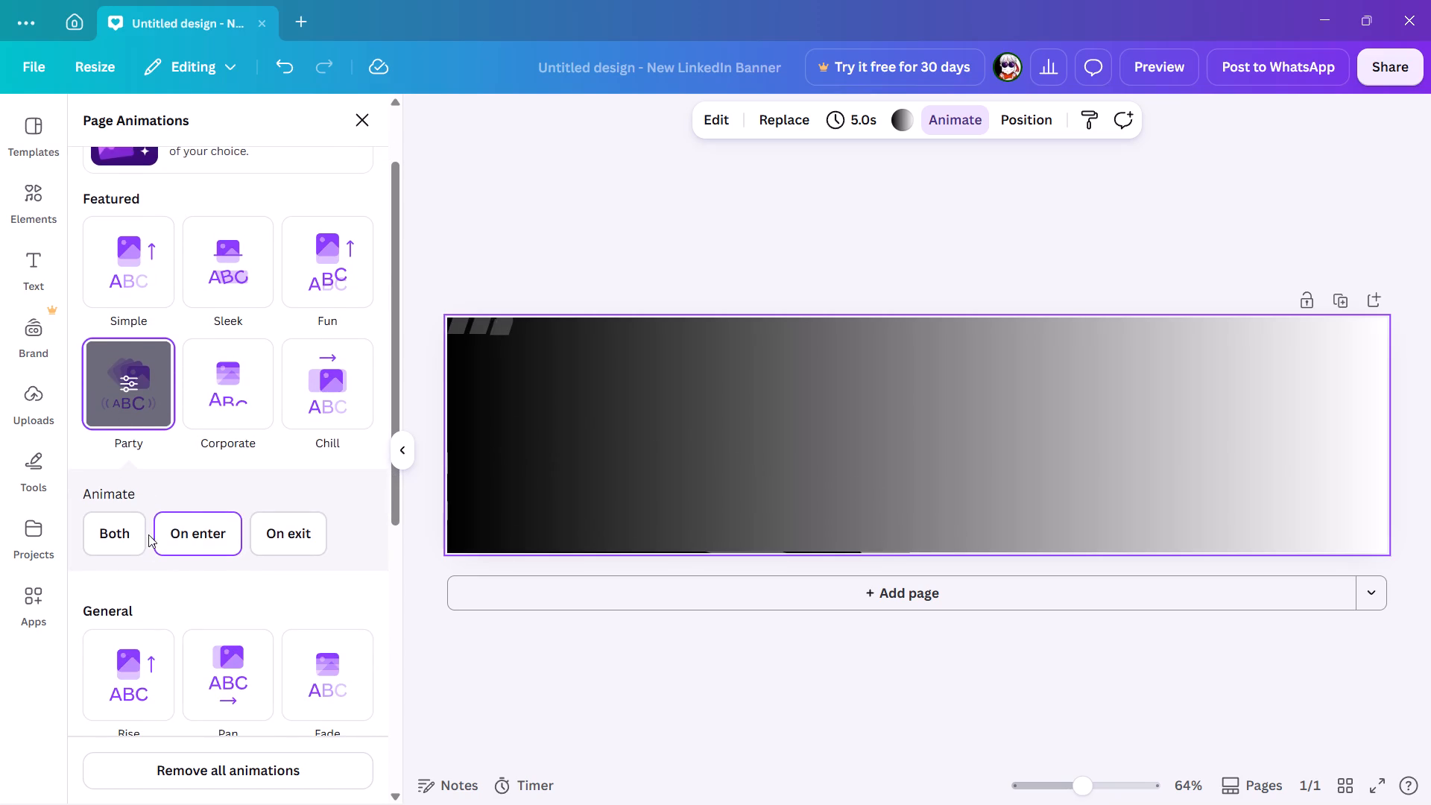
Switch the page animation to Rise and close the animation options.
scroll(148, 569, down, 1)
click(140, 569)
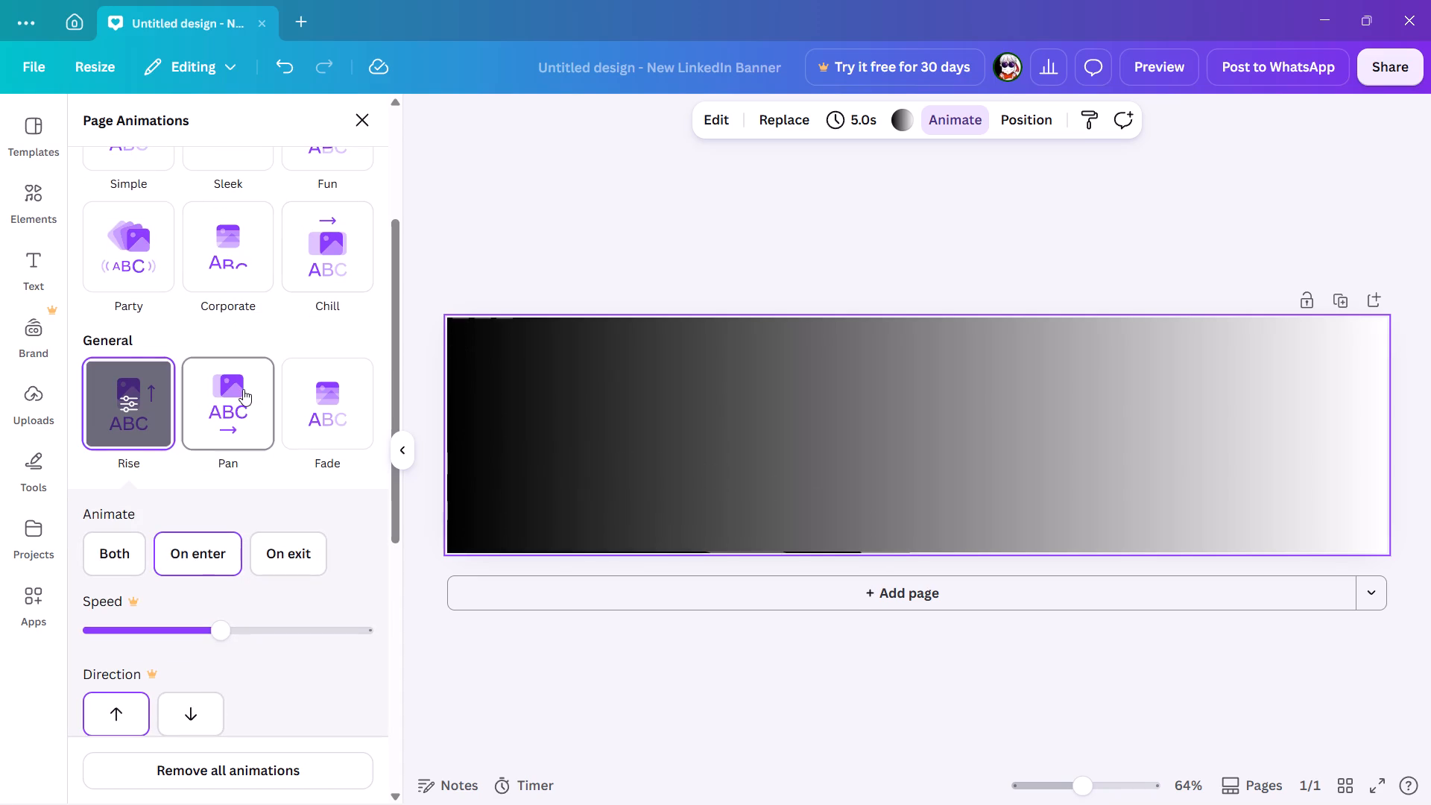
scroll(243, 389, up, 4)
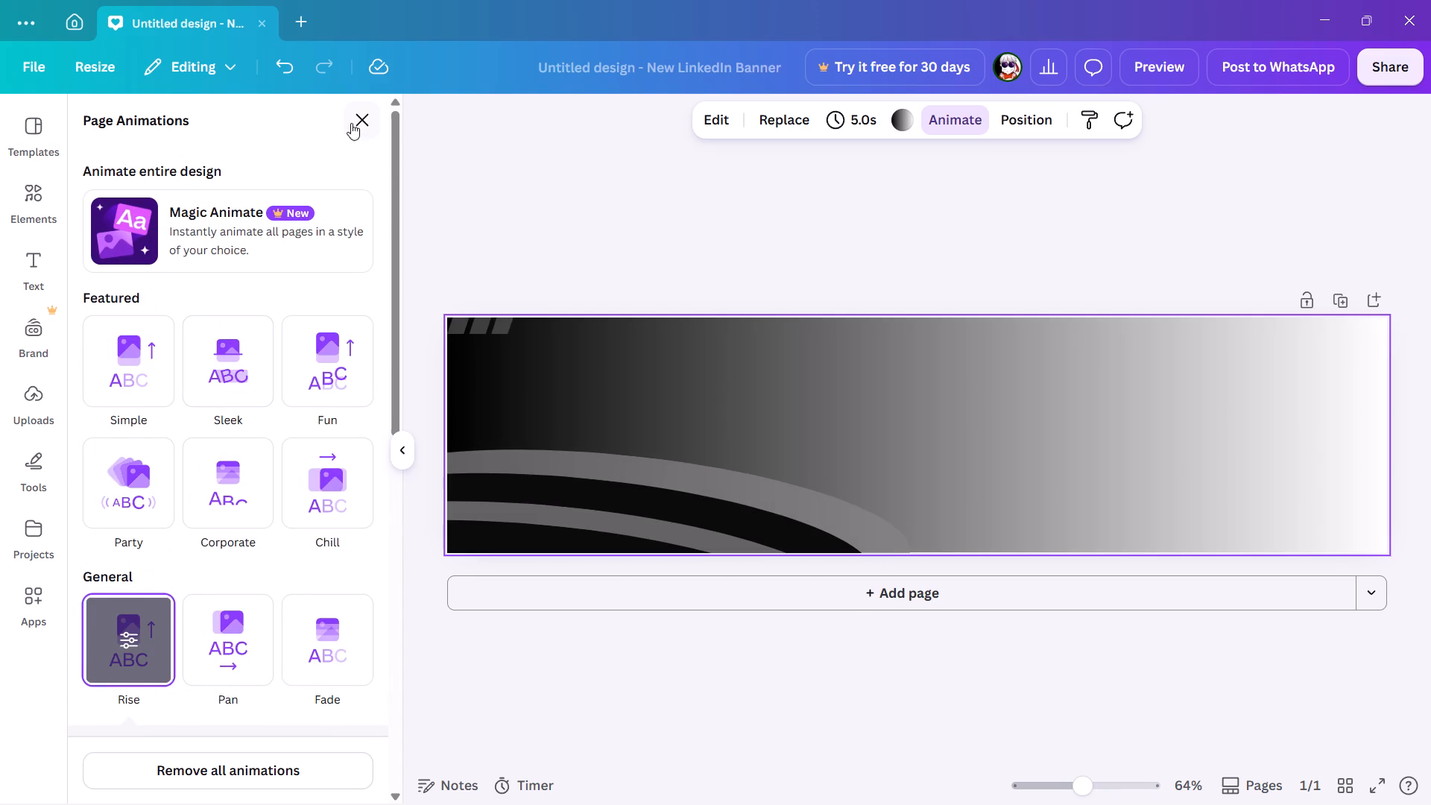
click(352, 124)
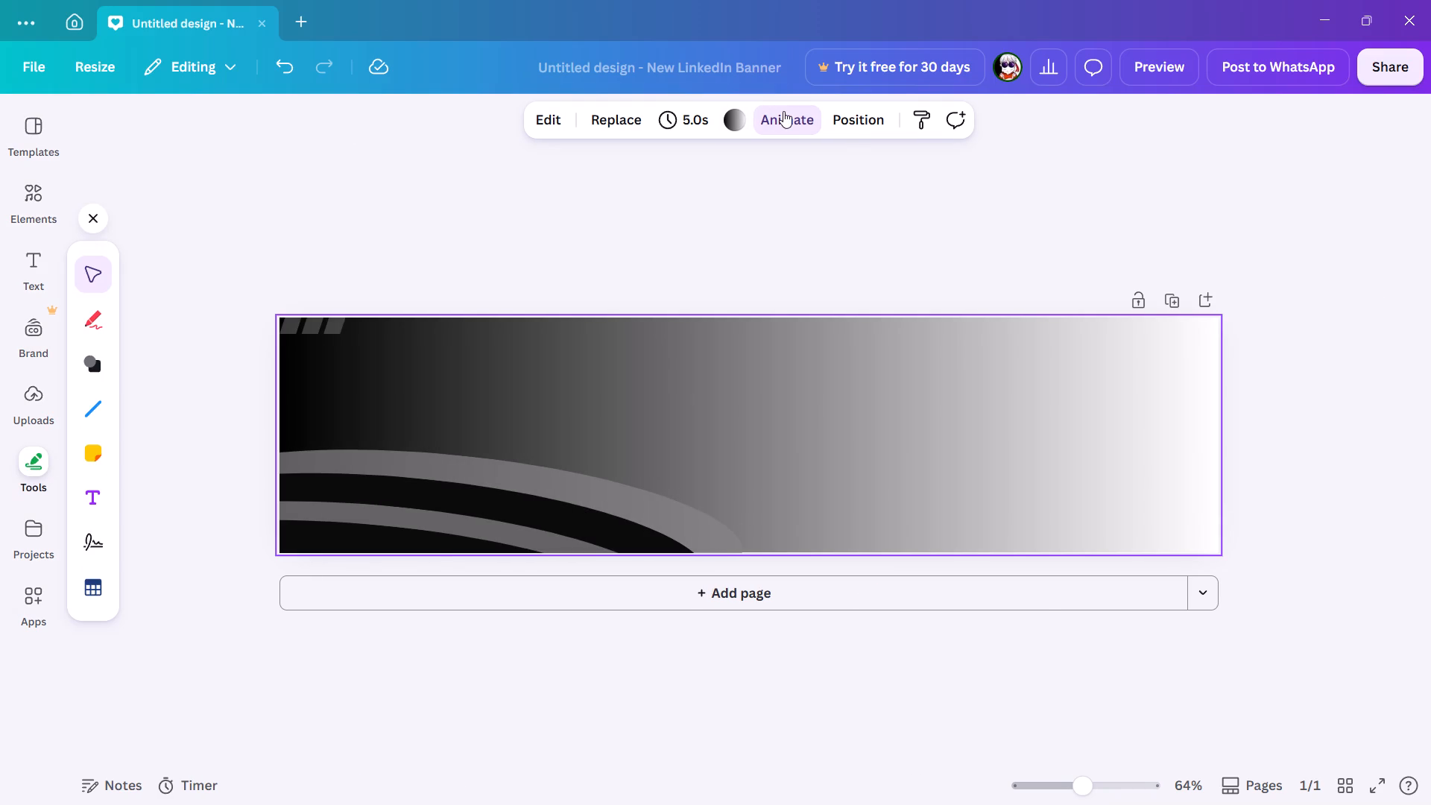
Reopen the page animations, replay Rise and look through the available animation styles.
click(783, 111)
click(157, 496)
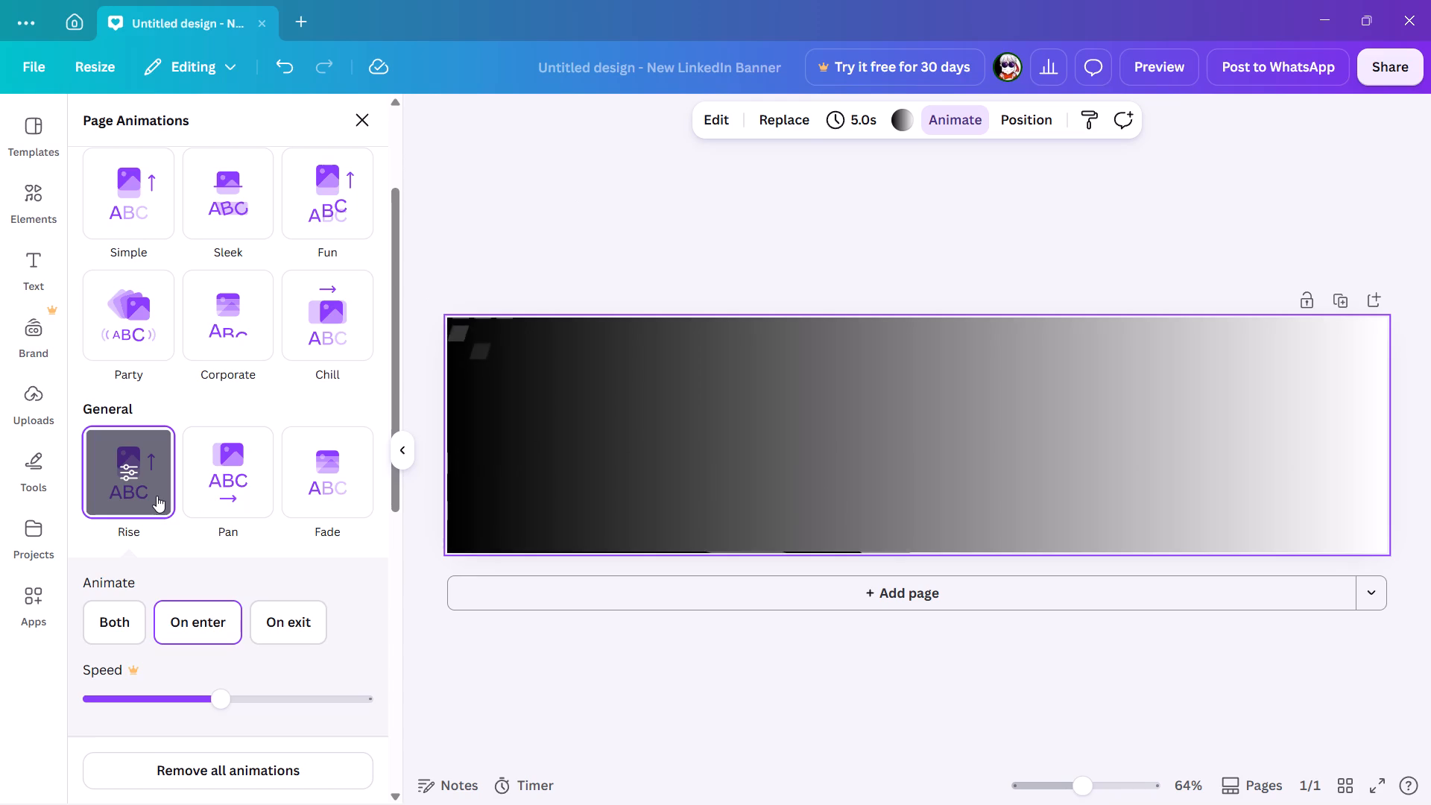
right_click(157, 496)
scroll(203, 372, up, 4)
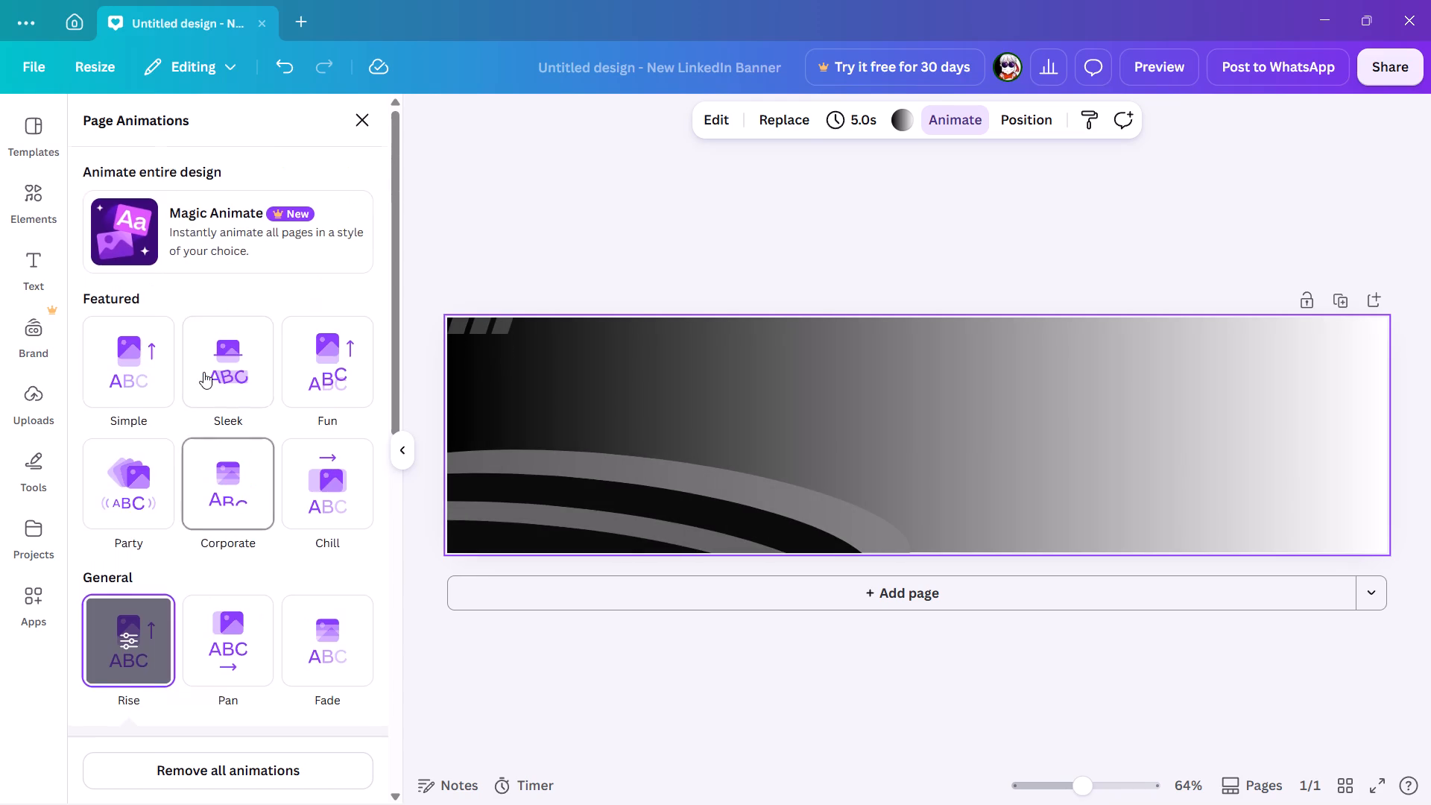
scroll(203, 372, up, 2)
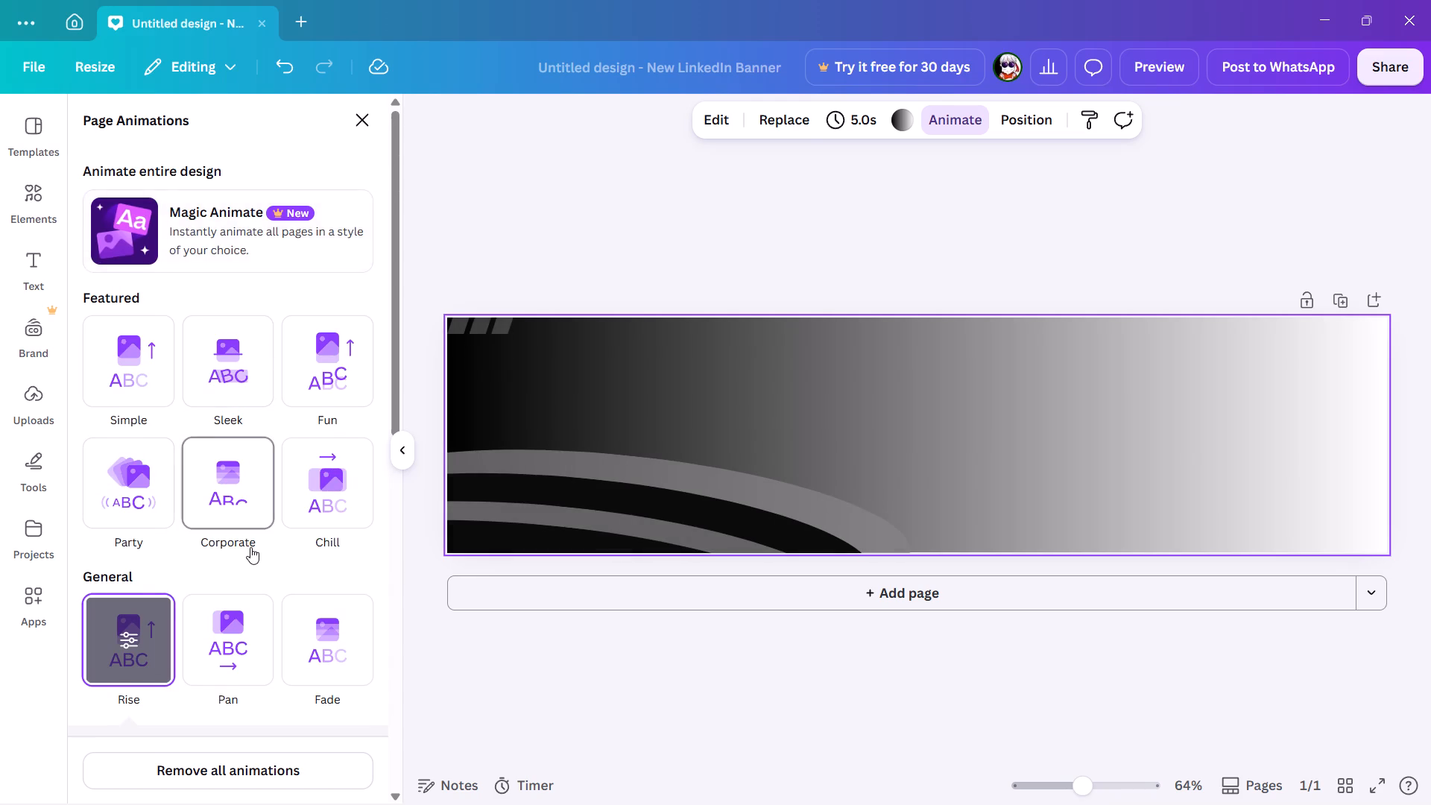
scroll(250, 547, down, 6)
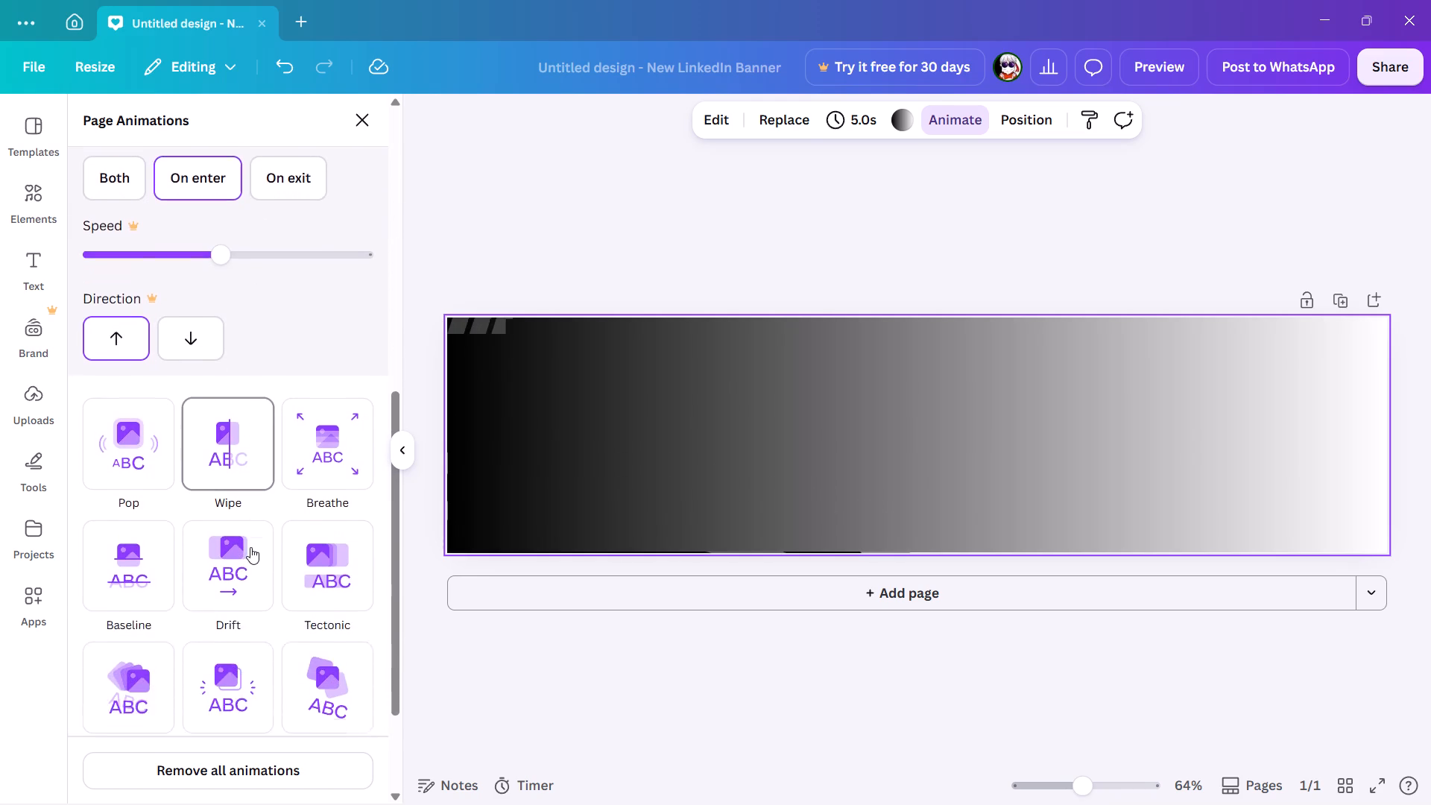
scroll(250, 547, down, 5)
scroll(250, 547, up, 10)
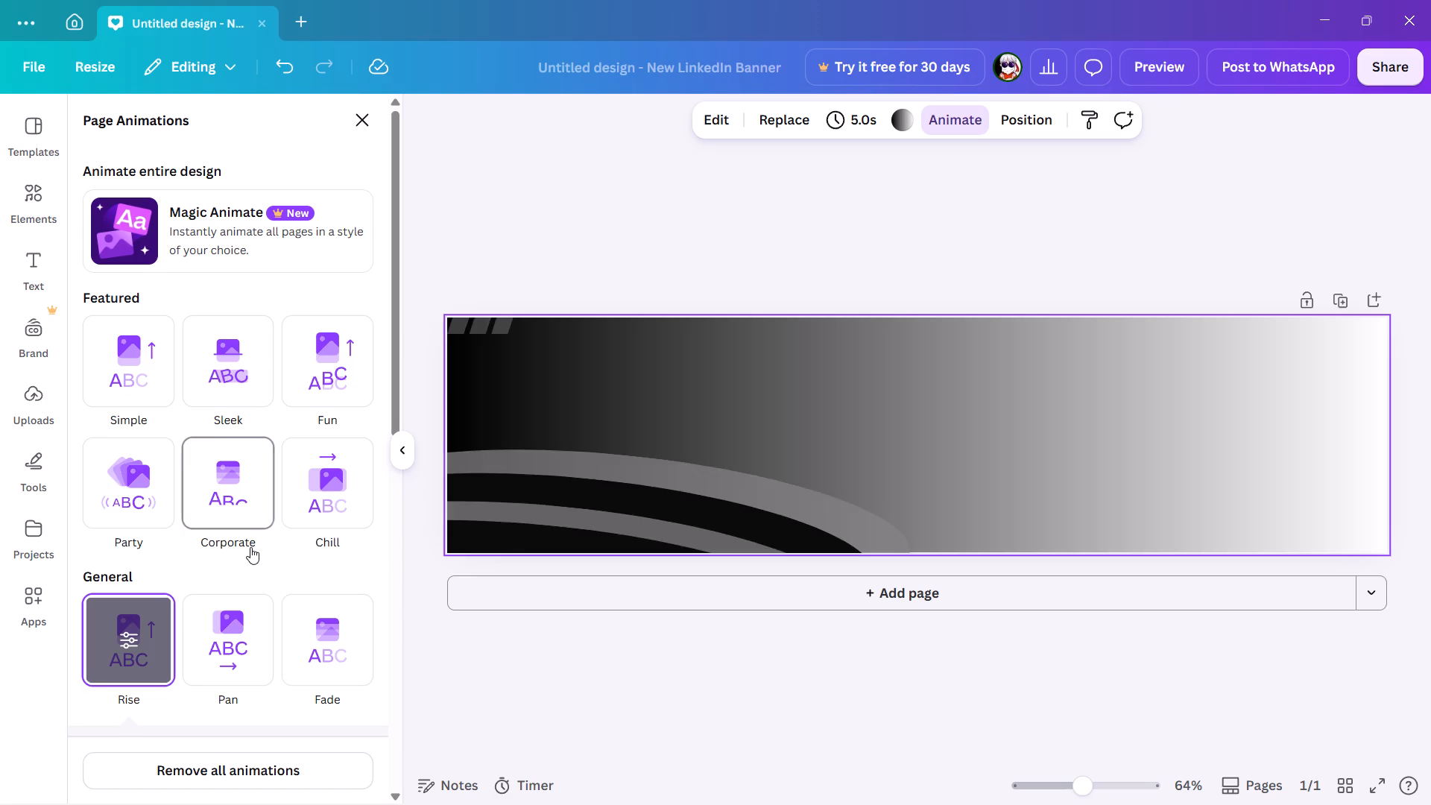
scroll(250, 547, up, 1)
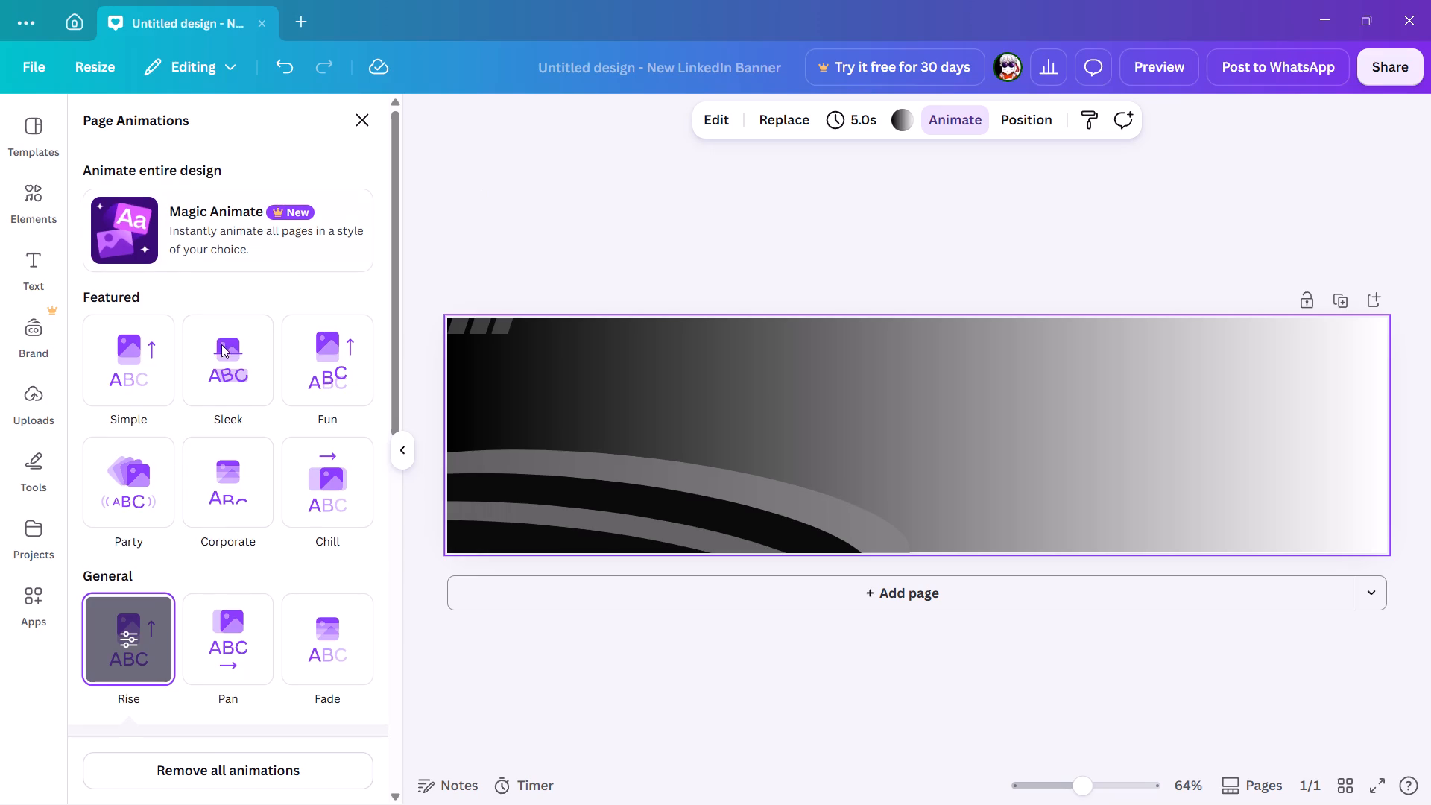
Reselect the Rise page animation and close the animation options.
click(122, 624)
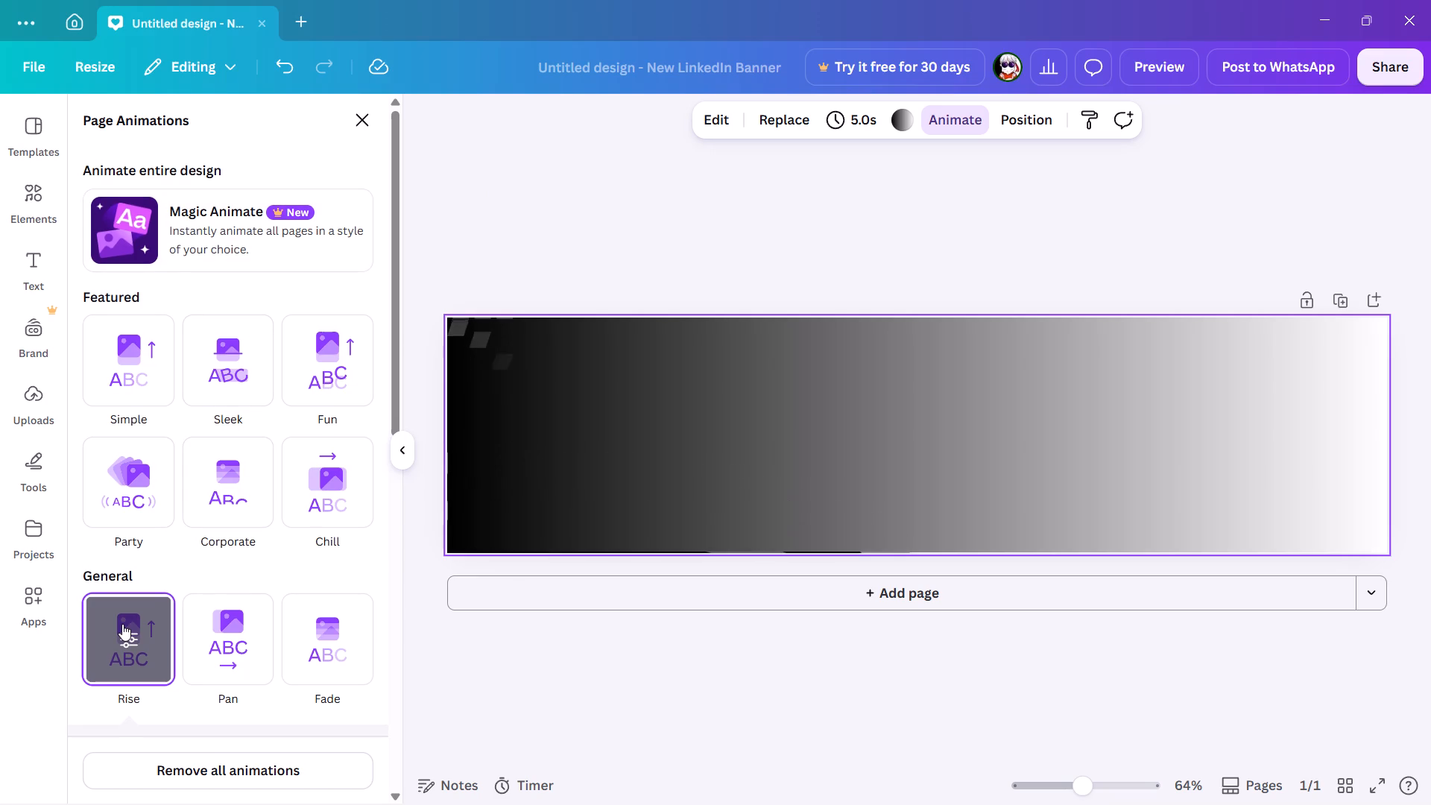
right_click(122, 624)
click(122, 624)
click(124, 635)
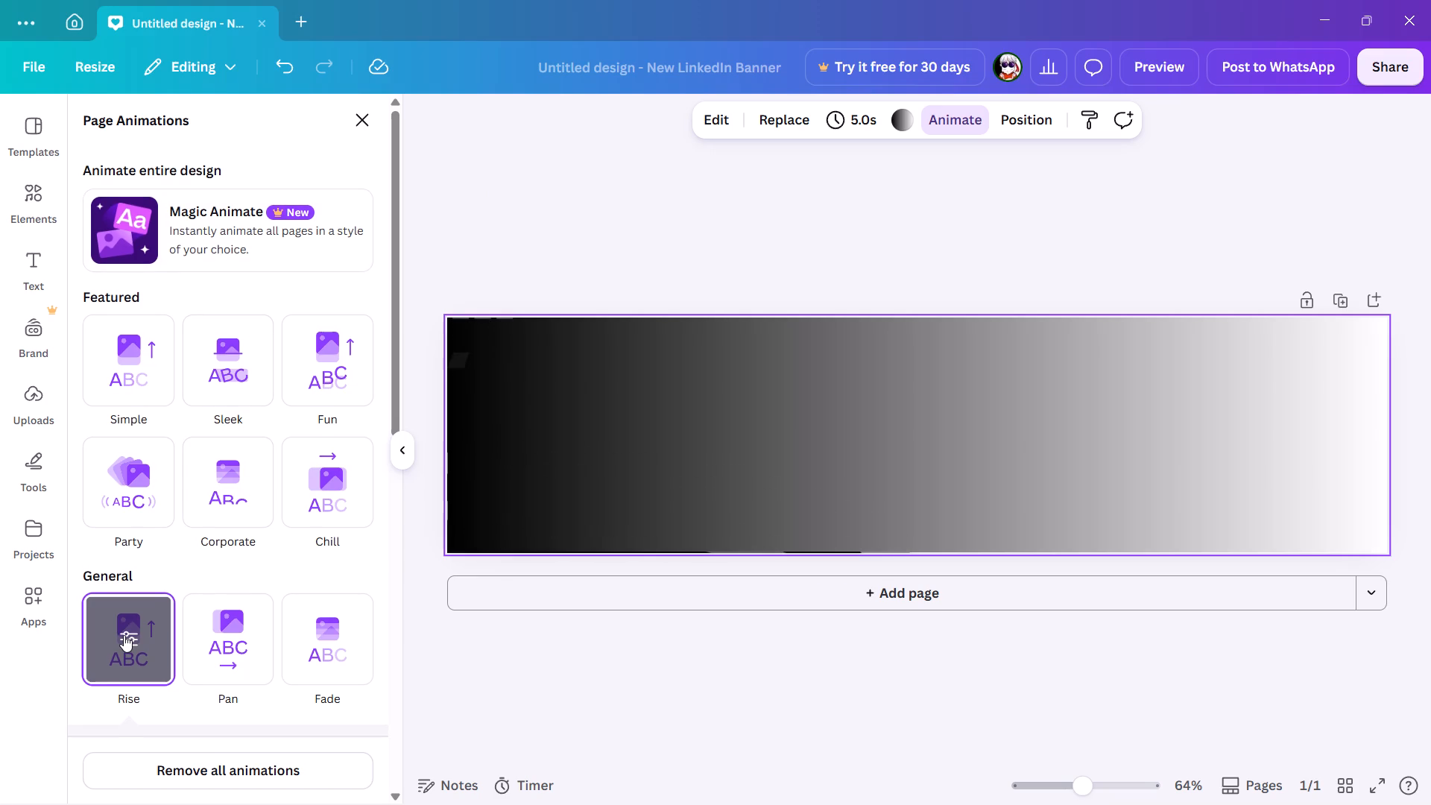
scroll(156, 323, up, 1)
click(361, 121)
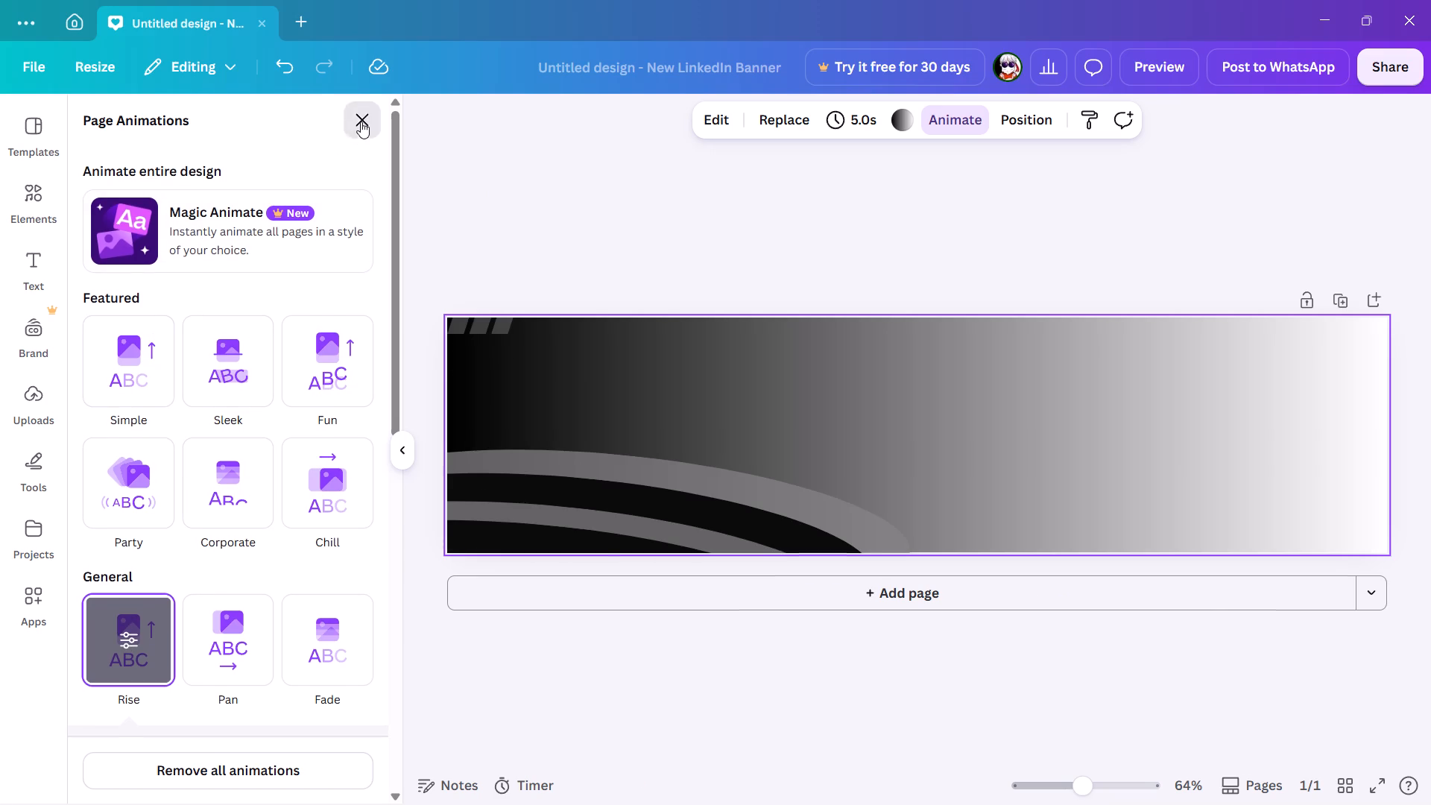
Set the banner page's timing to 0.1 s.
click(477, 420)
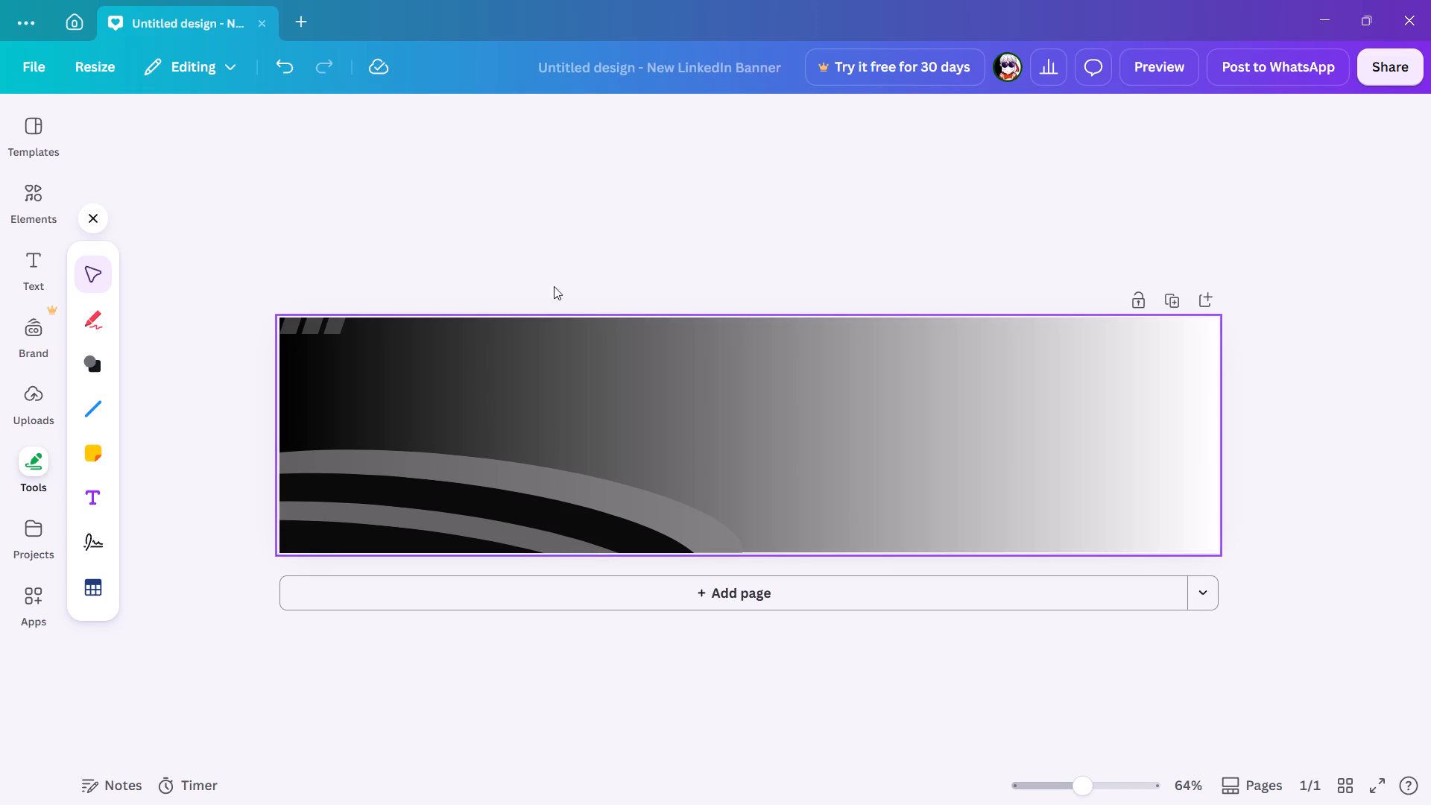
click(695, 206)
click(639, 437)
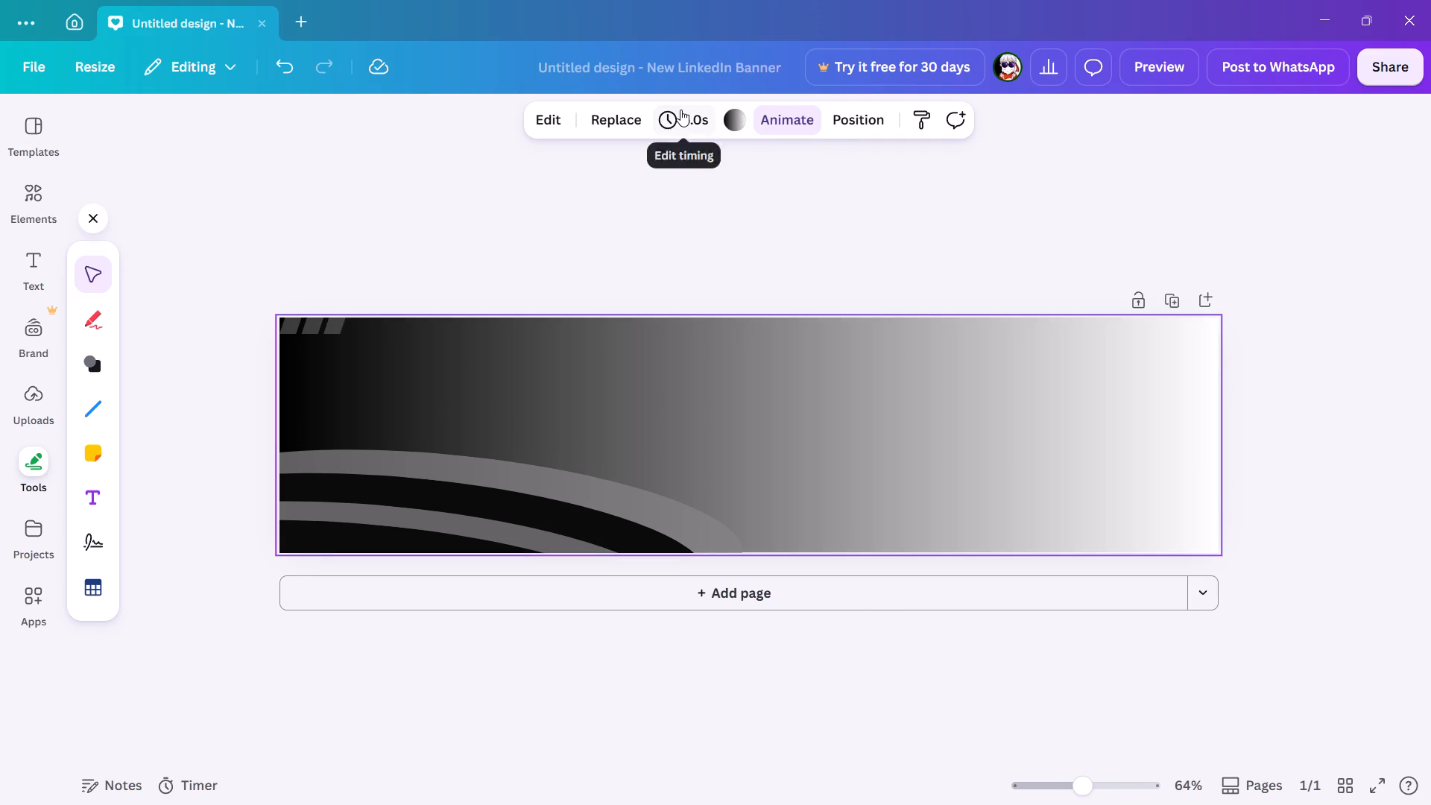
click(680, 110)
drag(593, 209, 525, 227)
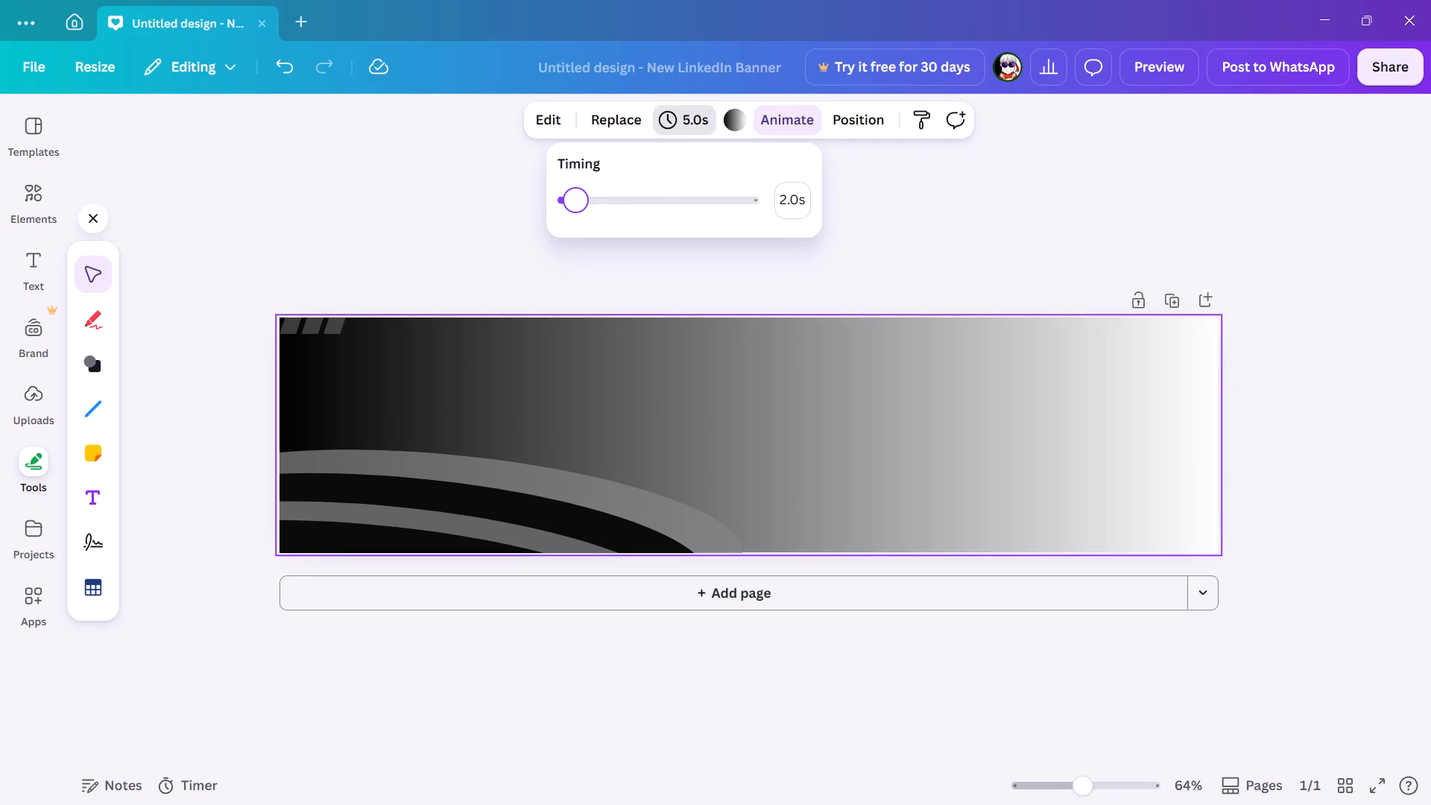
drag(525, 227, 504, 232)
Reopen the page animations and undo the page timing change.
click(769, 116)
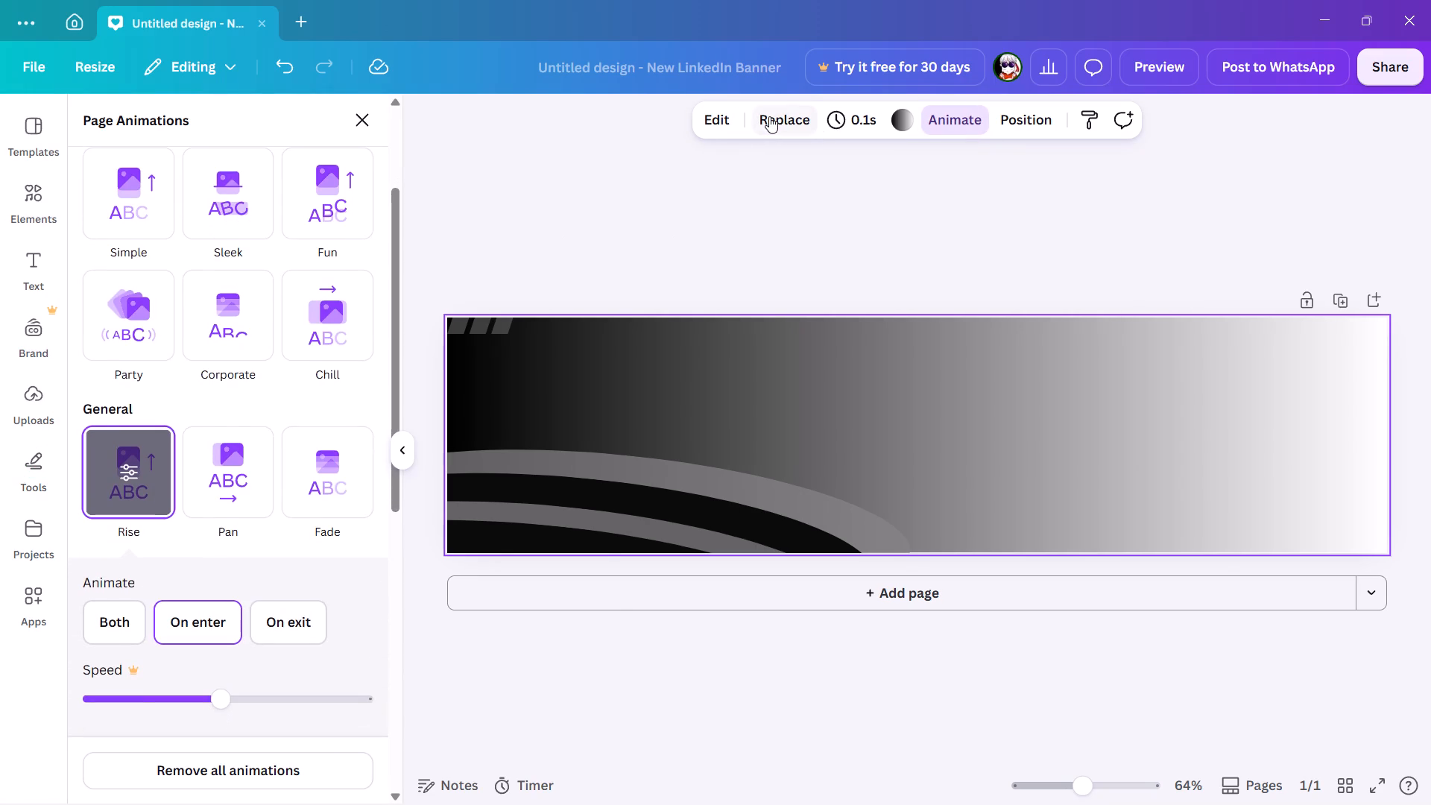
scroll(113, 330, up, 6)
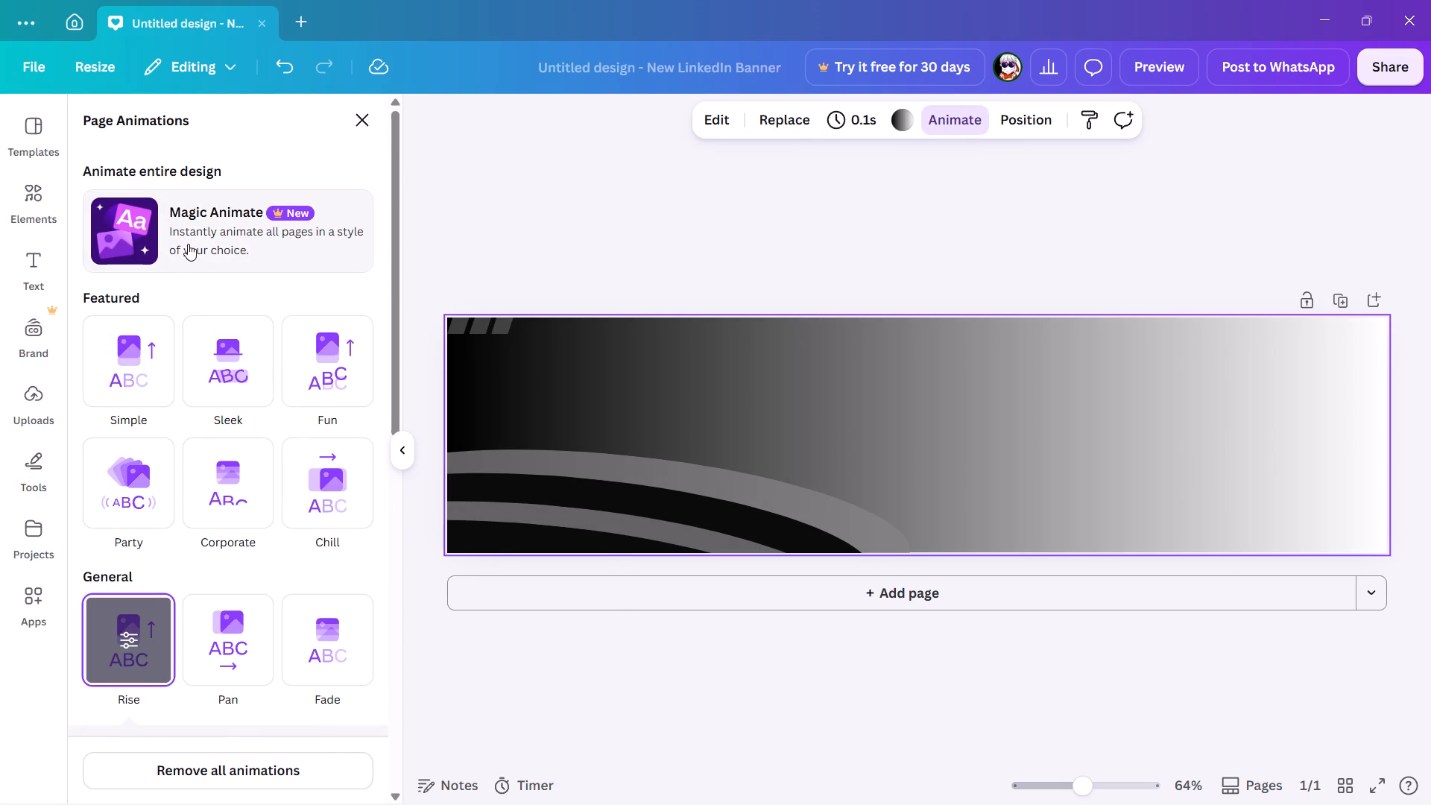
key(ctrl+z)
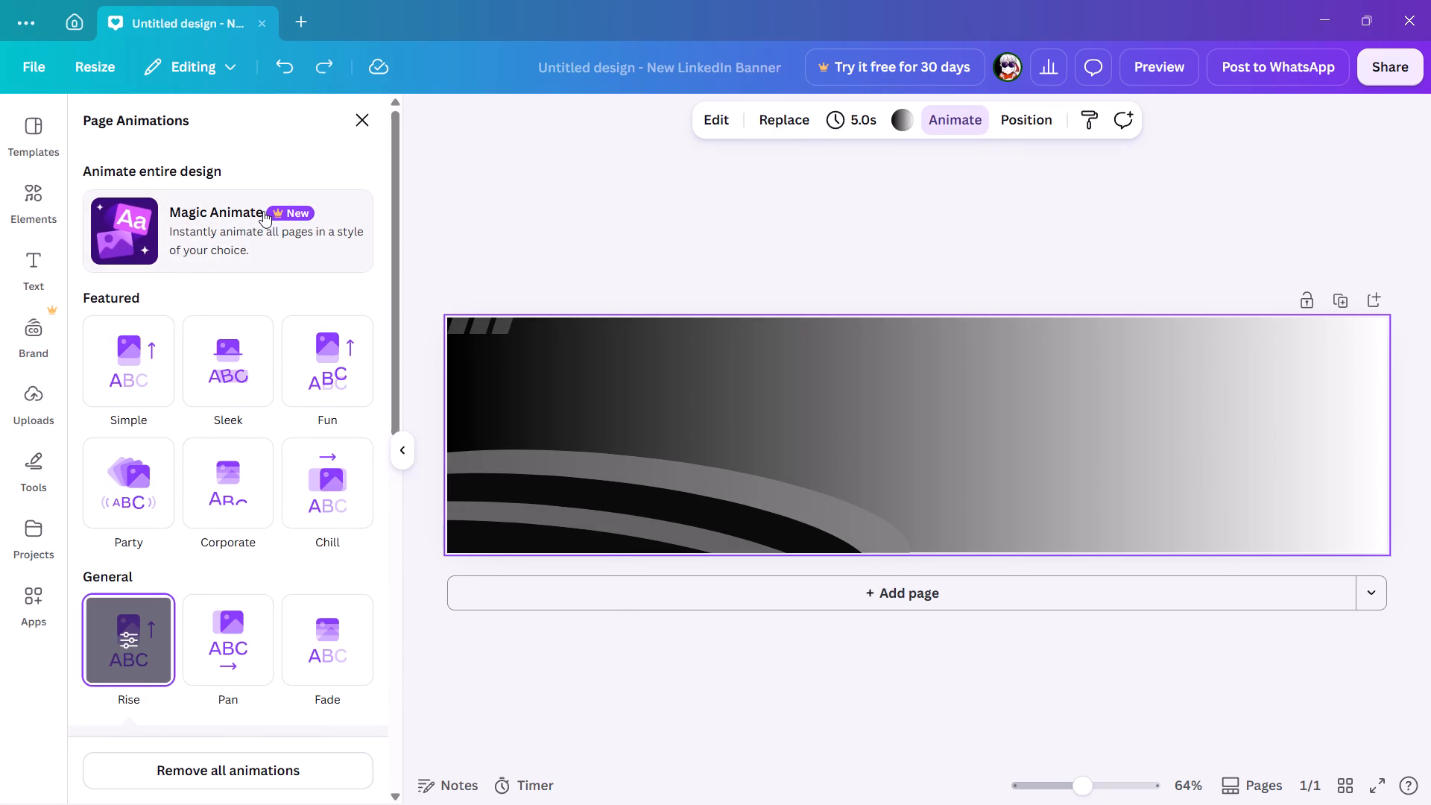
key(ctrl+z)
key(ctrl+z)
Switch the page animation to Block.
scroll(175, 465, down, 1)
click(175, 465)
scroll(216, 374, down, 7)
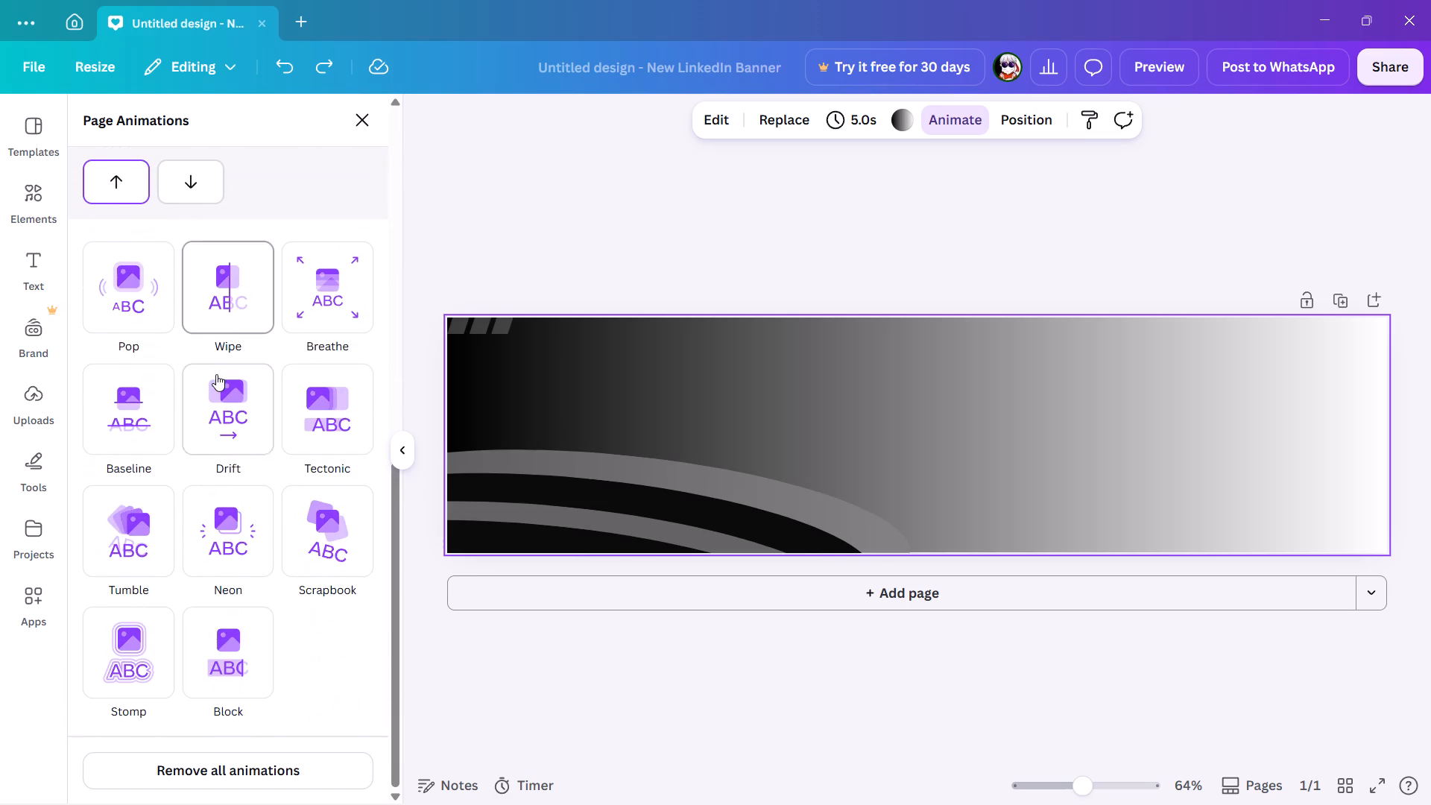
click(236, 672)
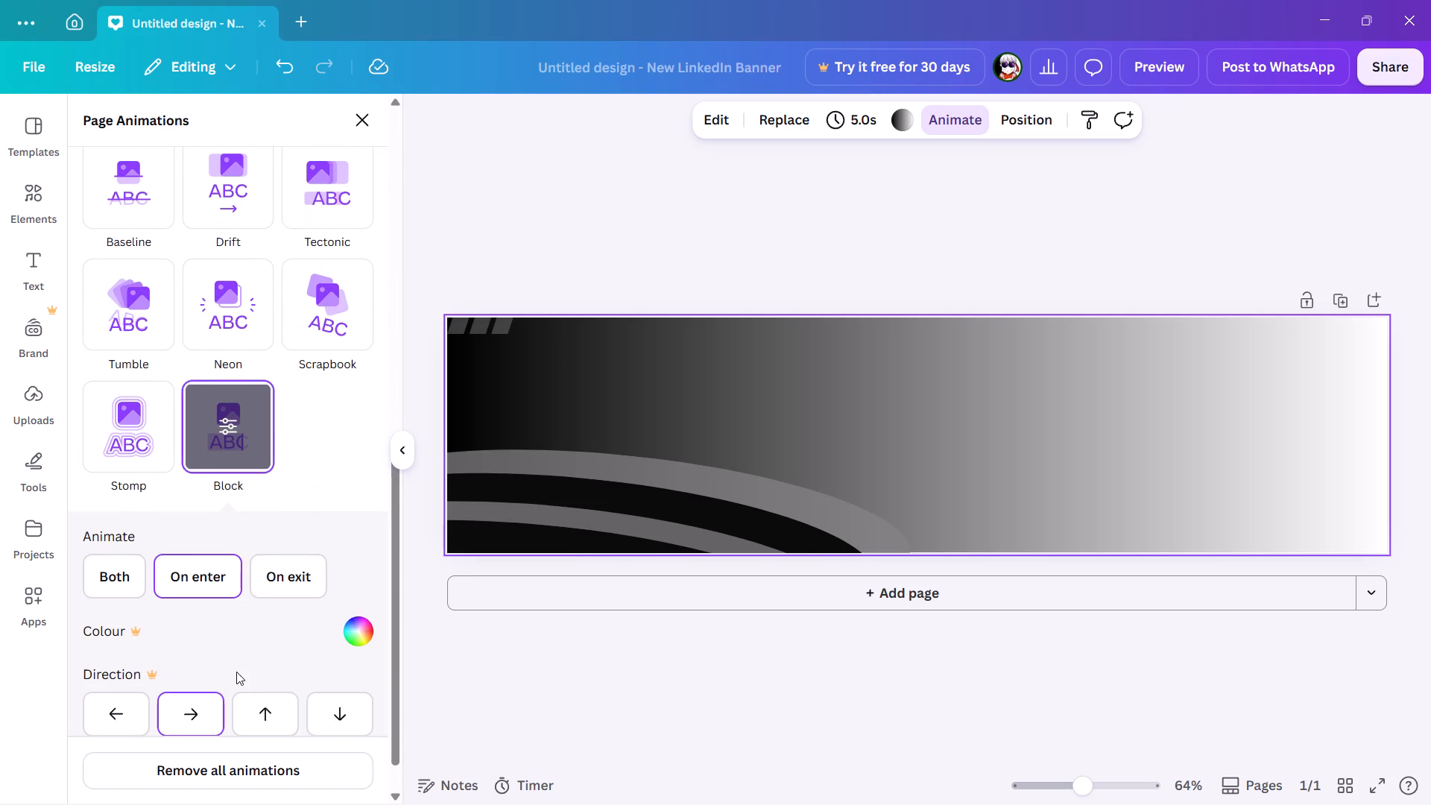
Switch the page animation to Stomp.
click(143, 438)
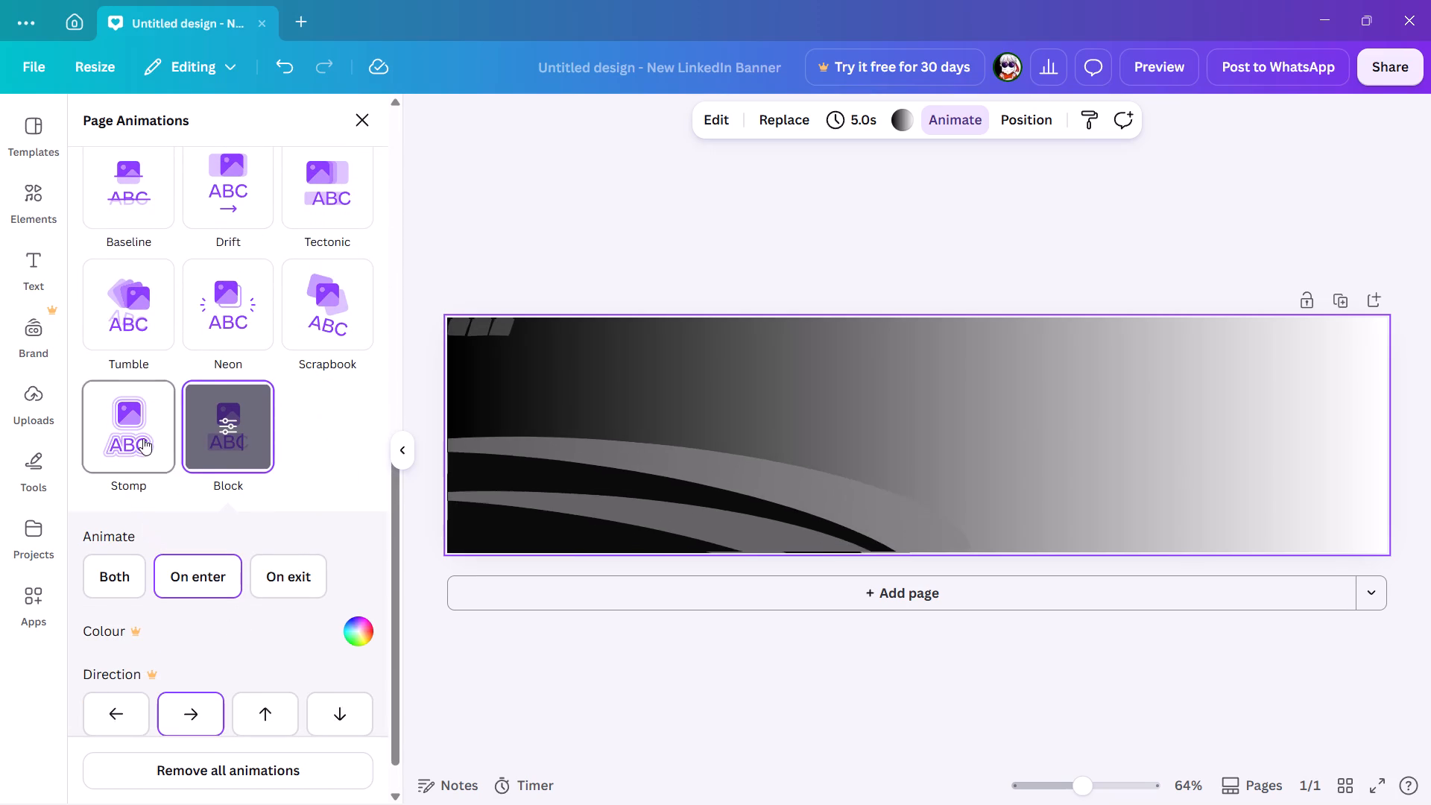
click(227, 527)
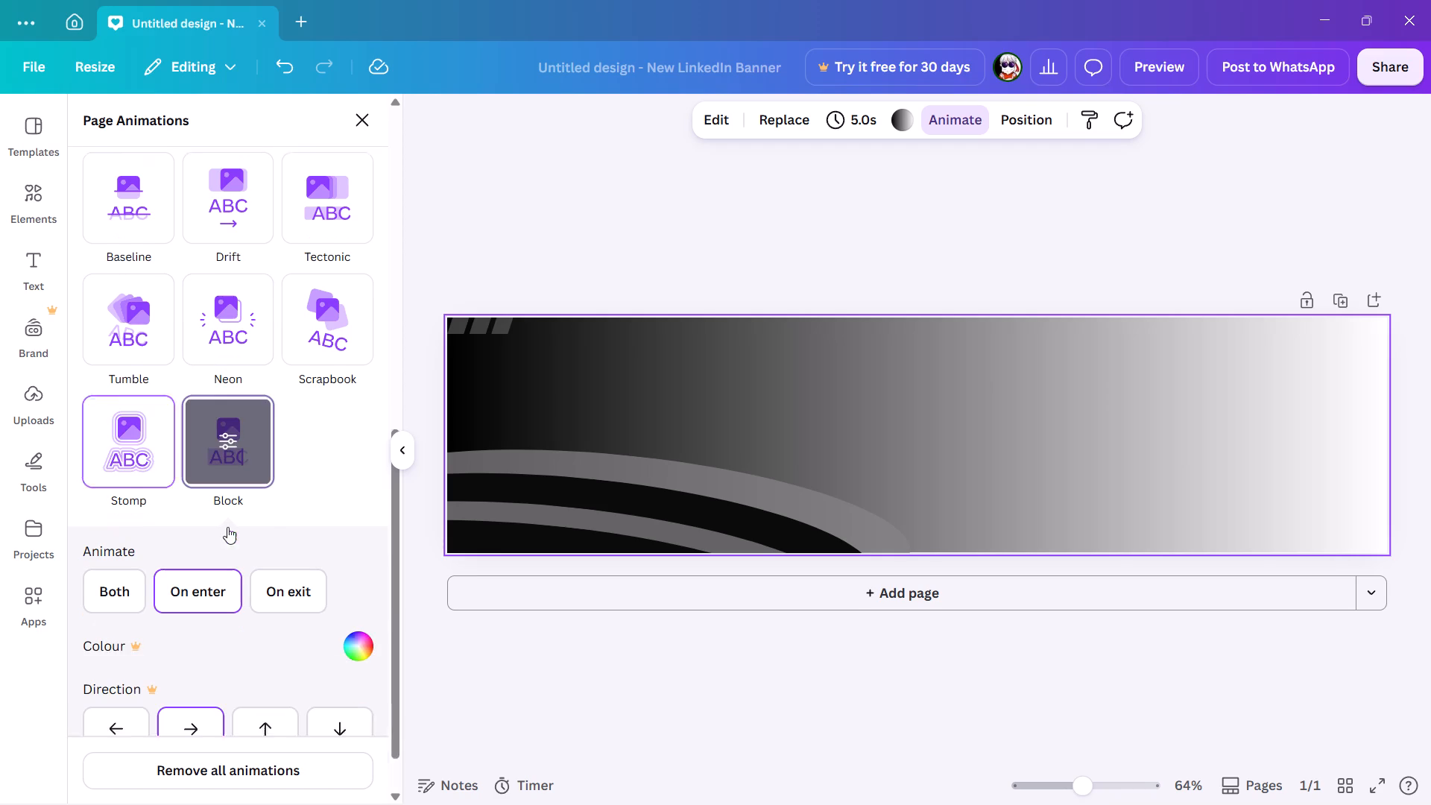
scroll(279, 543, down, 3)
scroll(279, 543, up, 7)
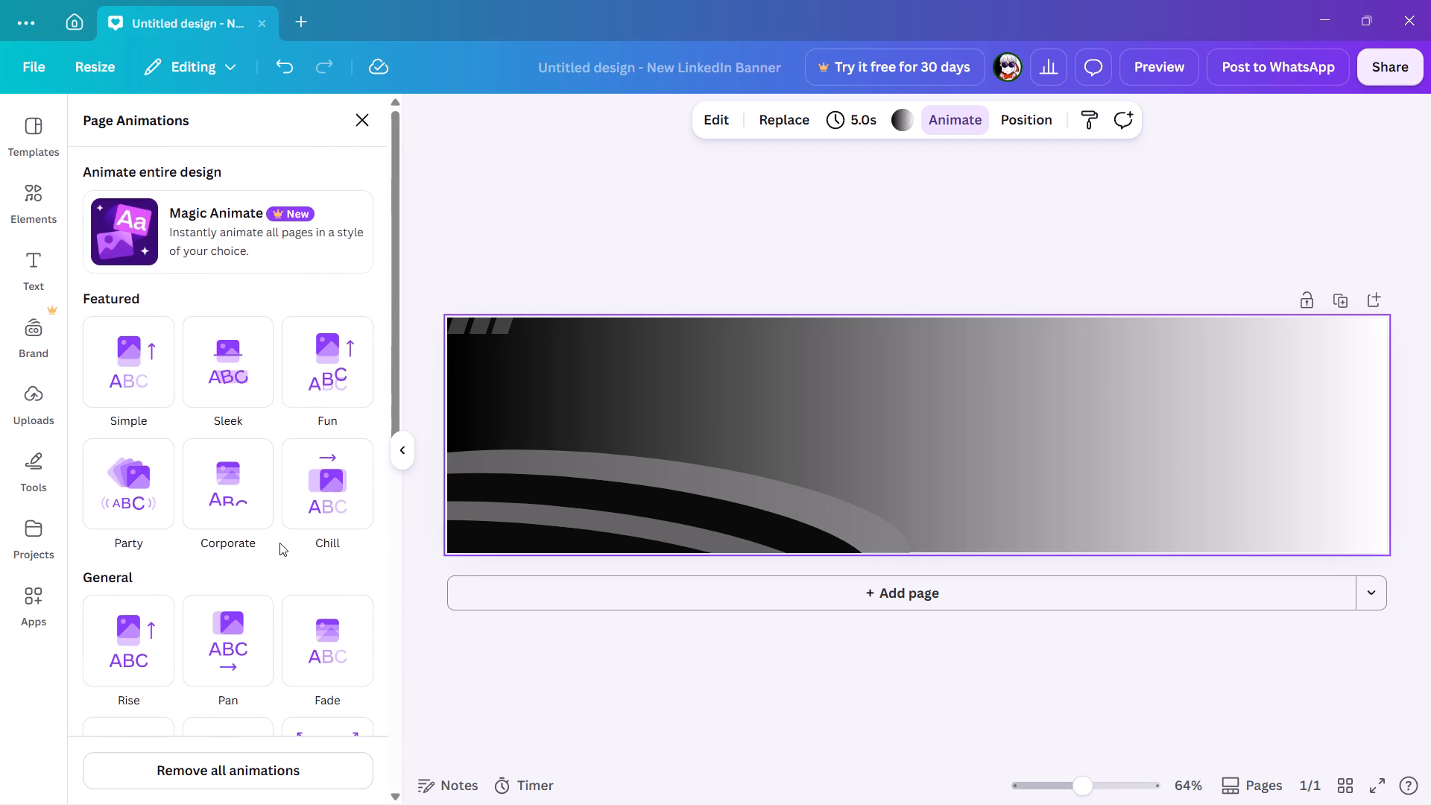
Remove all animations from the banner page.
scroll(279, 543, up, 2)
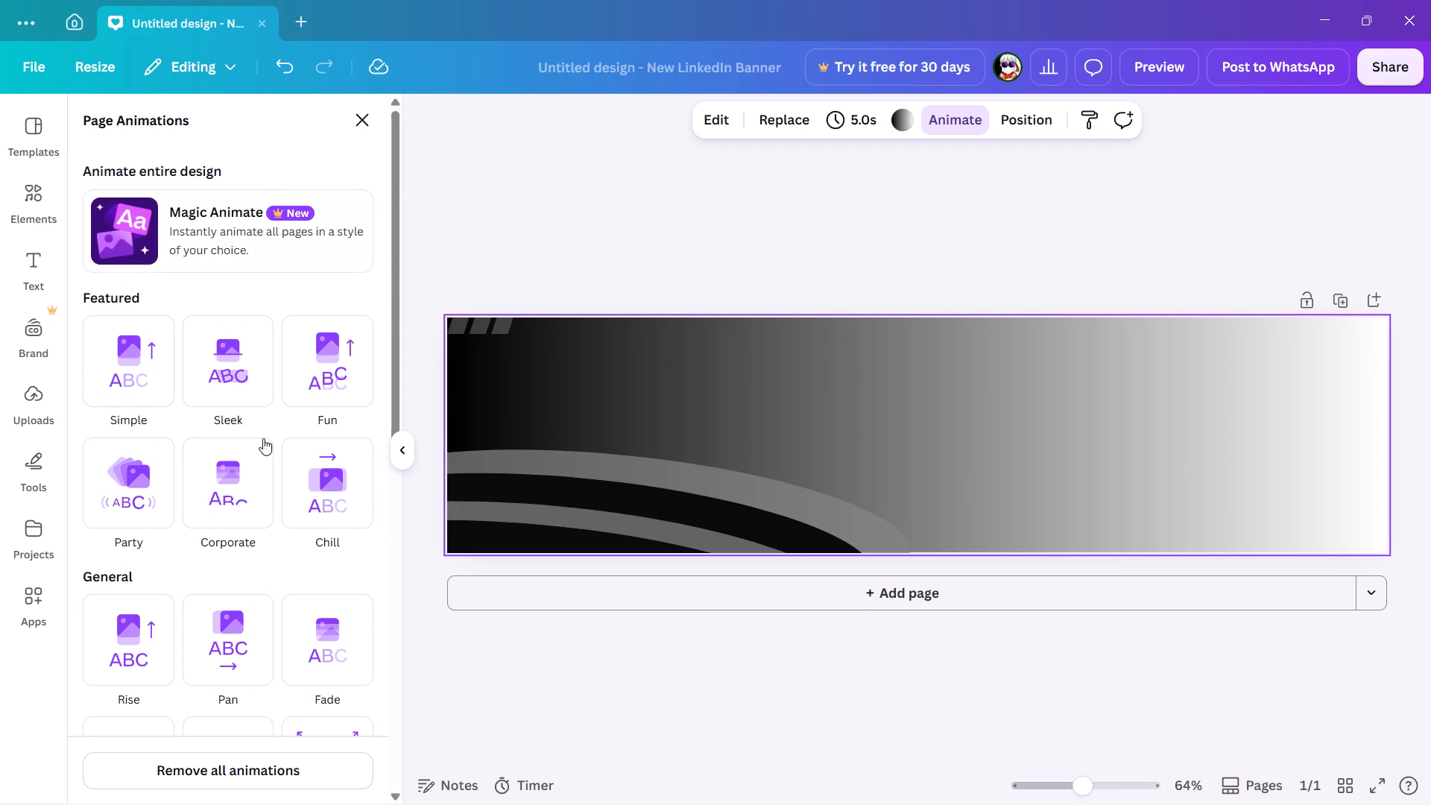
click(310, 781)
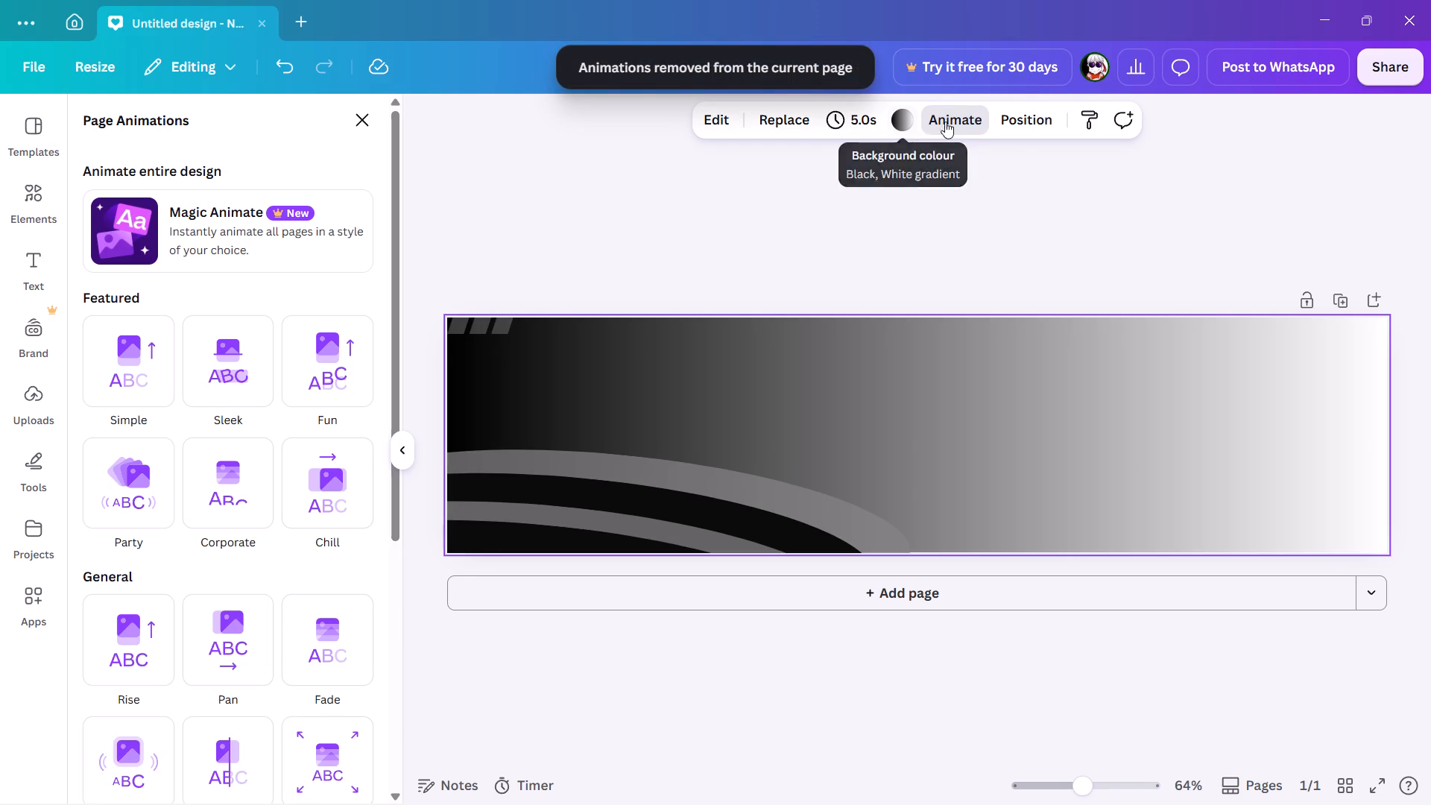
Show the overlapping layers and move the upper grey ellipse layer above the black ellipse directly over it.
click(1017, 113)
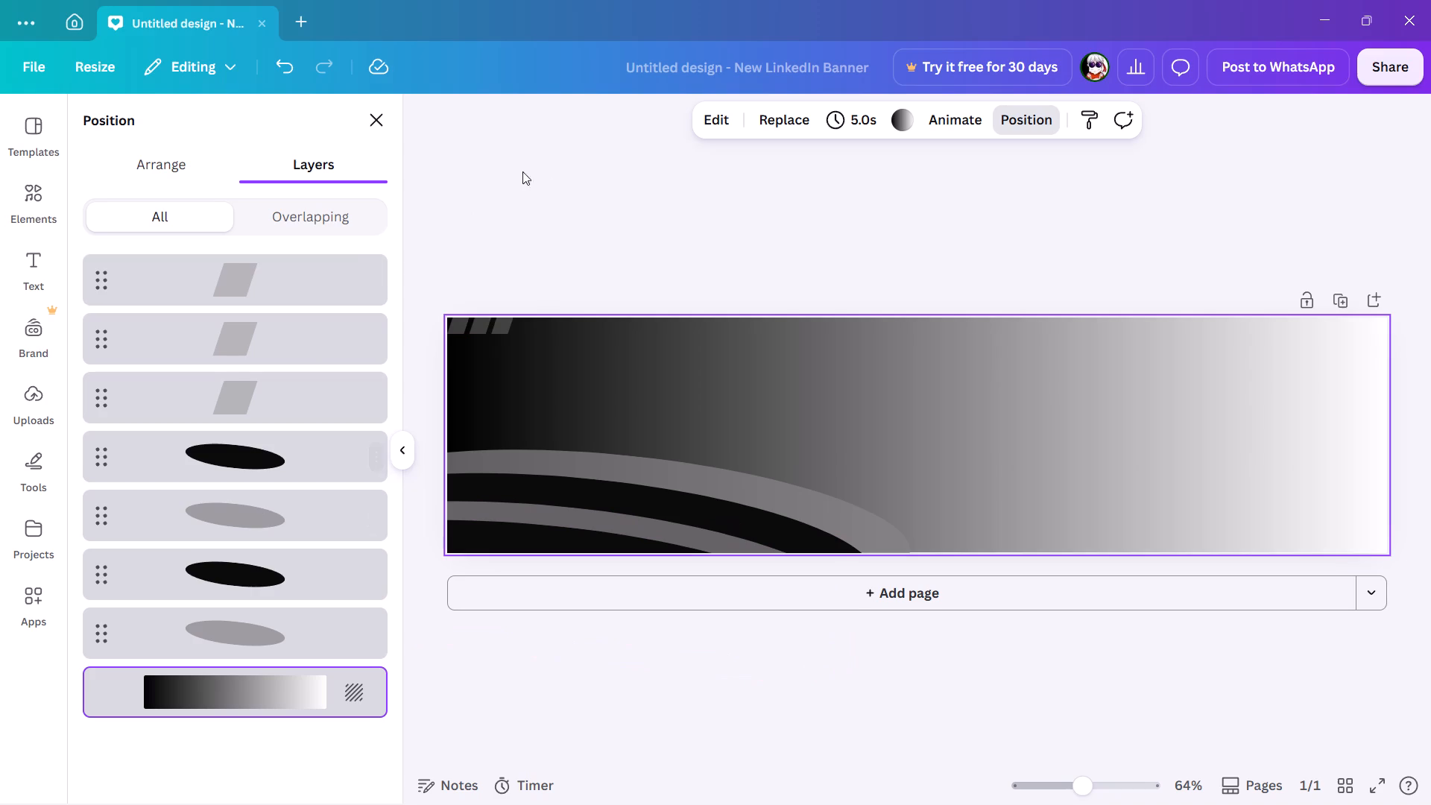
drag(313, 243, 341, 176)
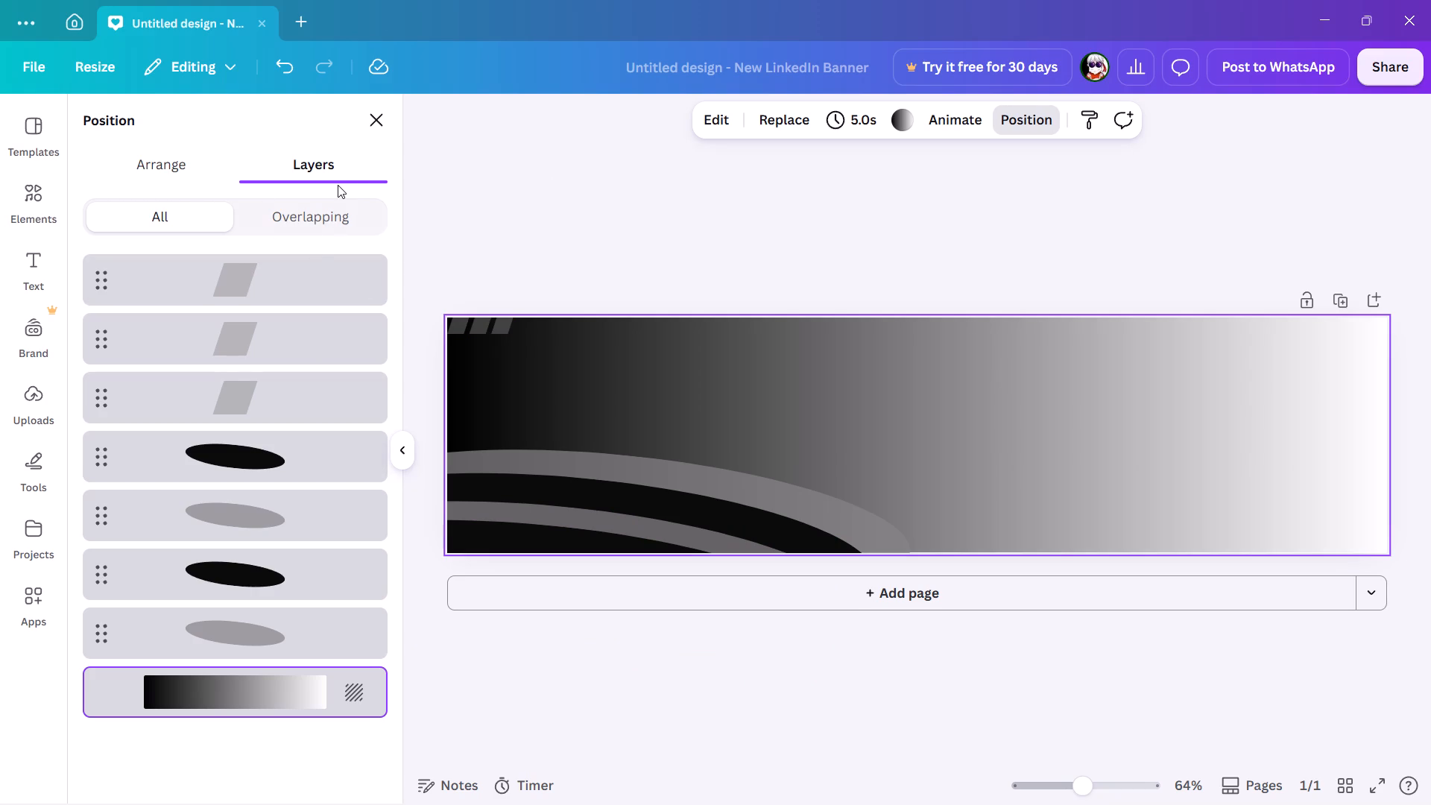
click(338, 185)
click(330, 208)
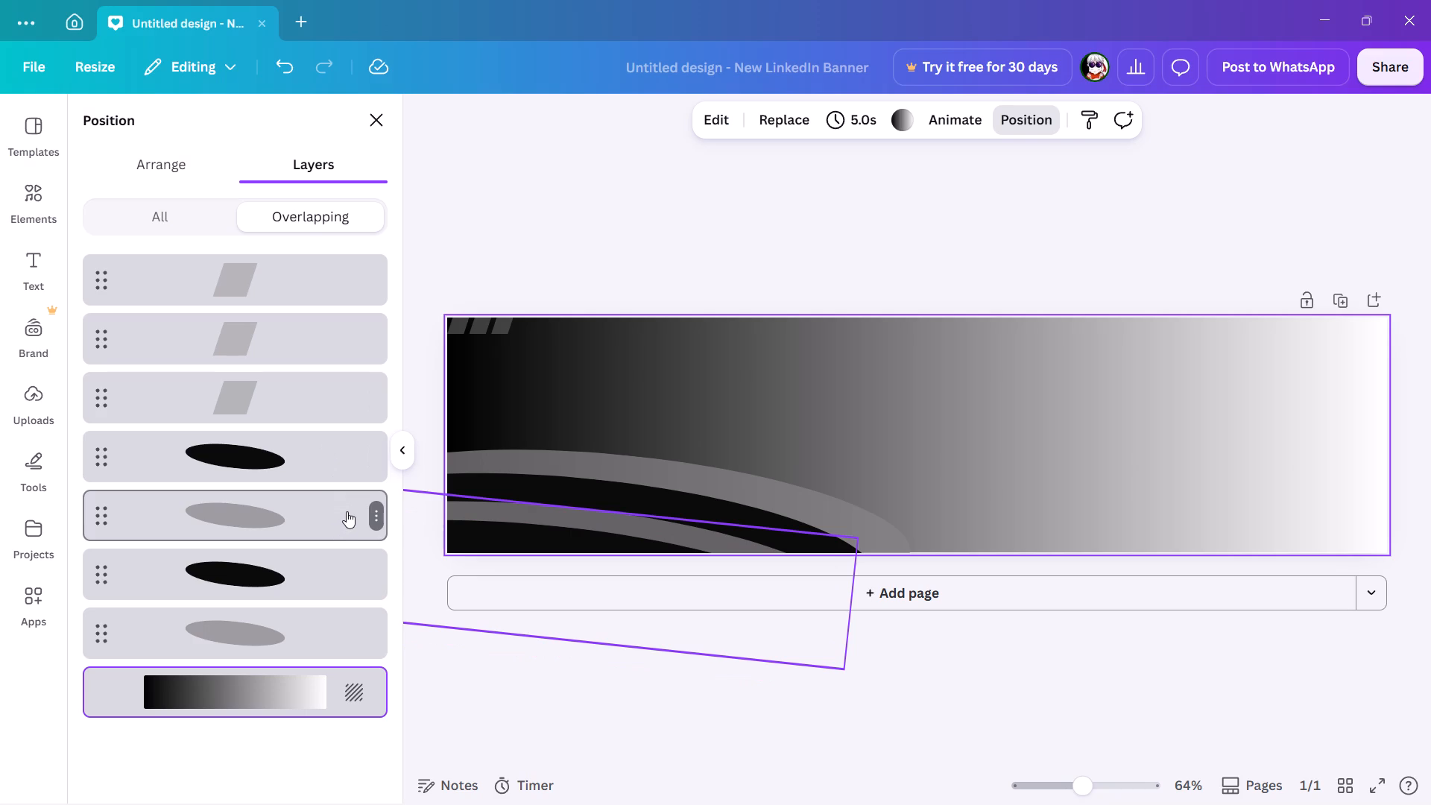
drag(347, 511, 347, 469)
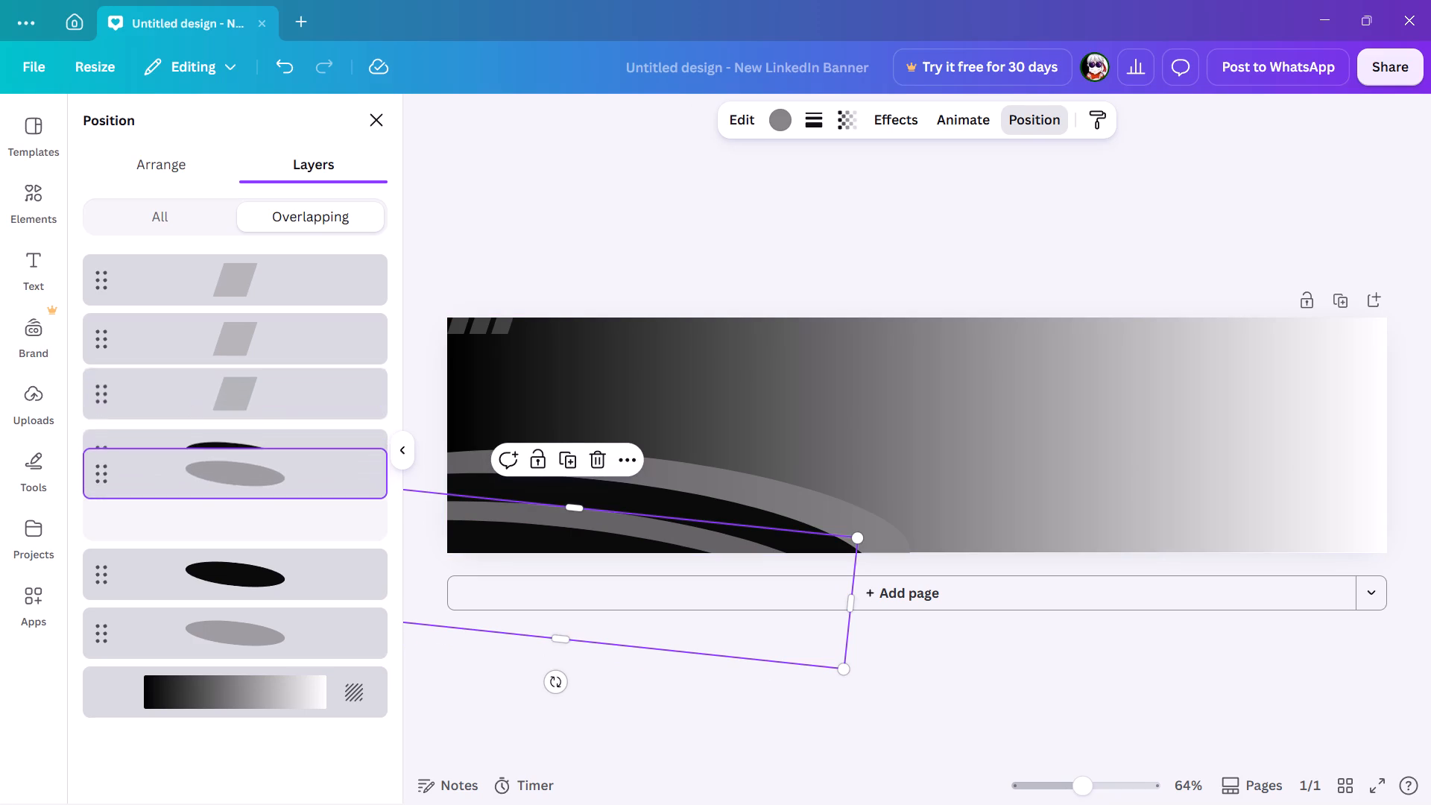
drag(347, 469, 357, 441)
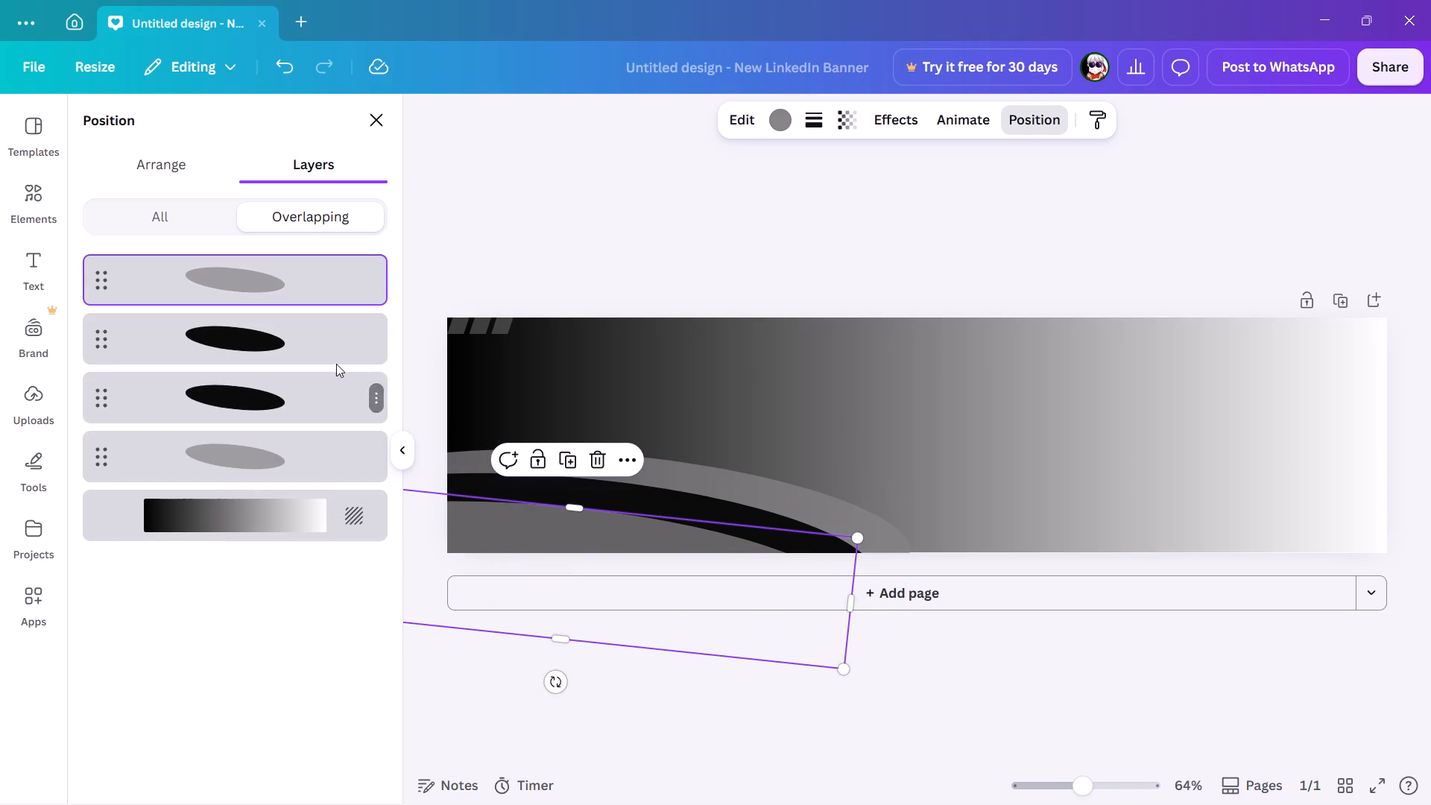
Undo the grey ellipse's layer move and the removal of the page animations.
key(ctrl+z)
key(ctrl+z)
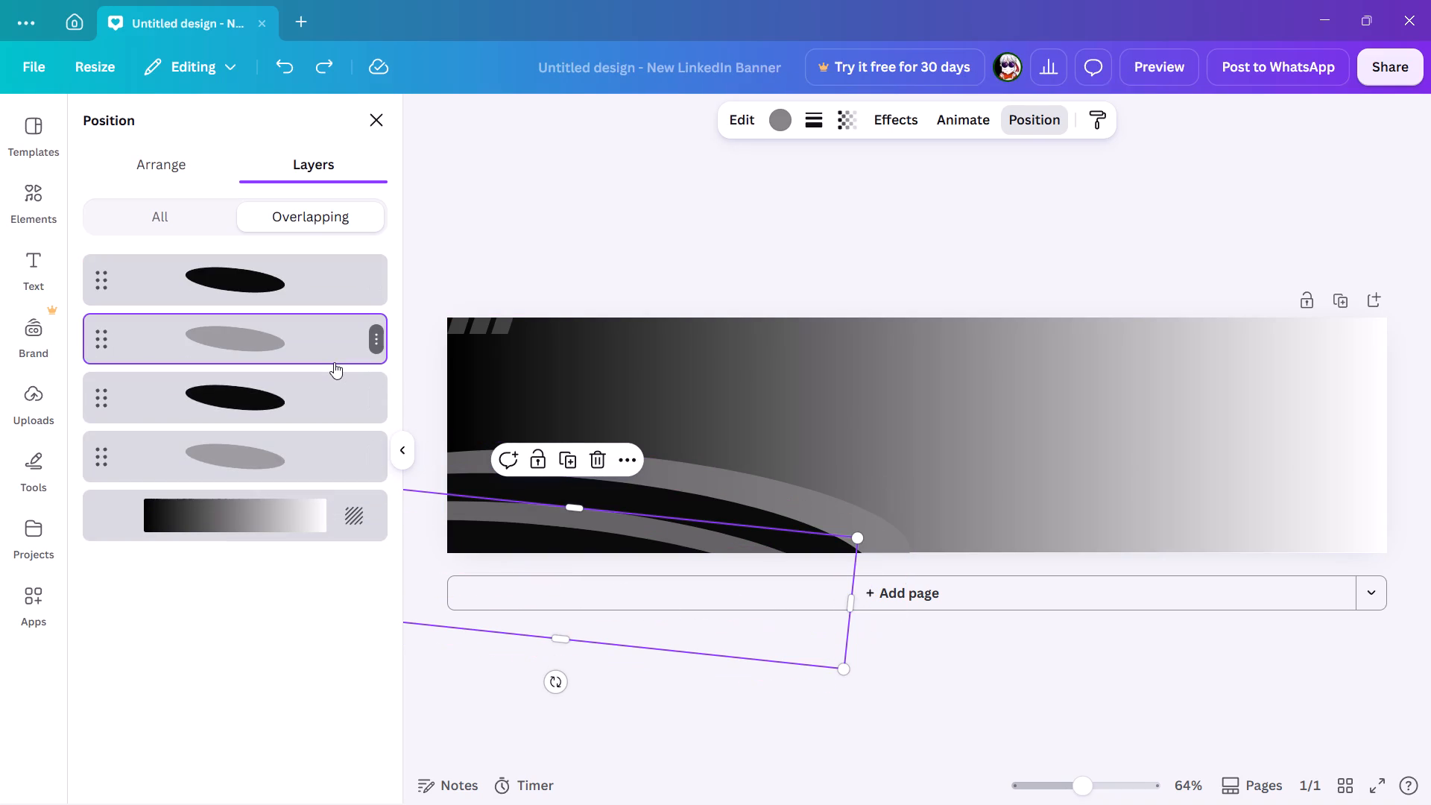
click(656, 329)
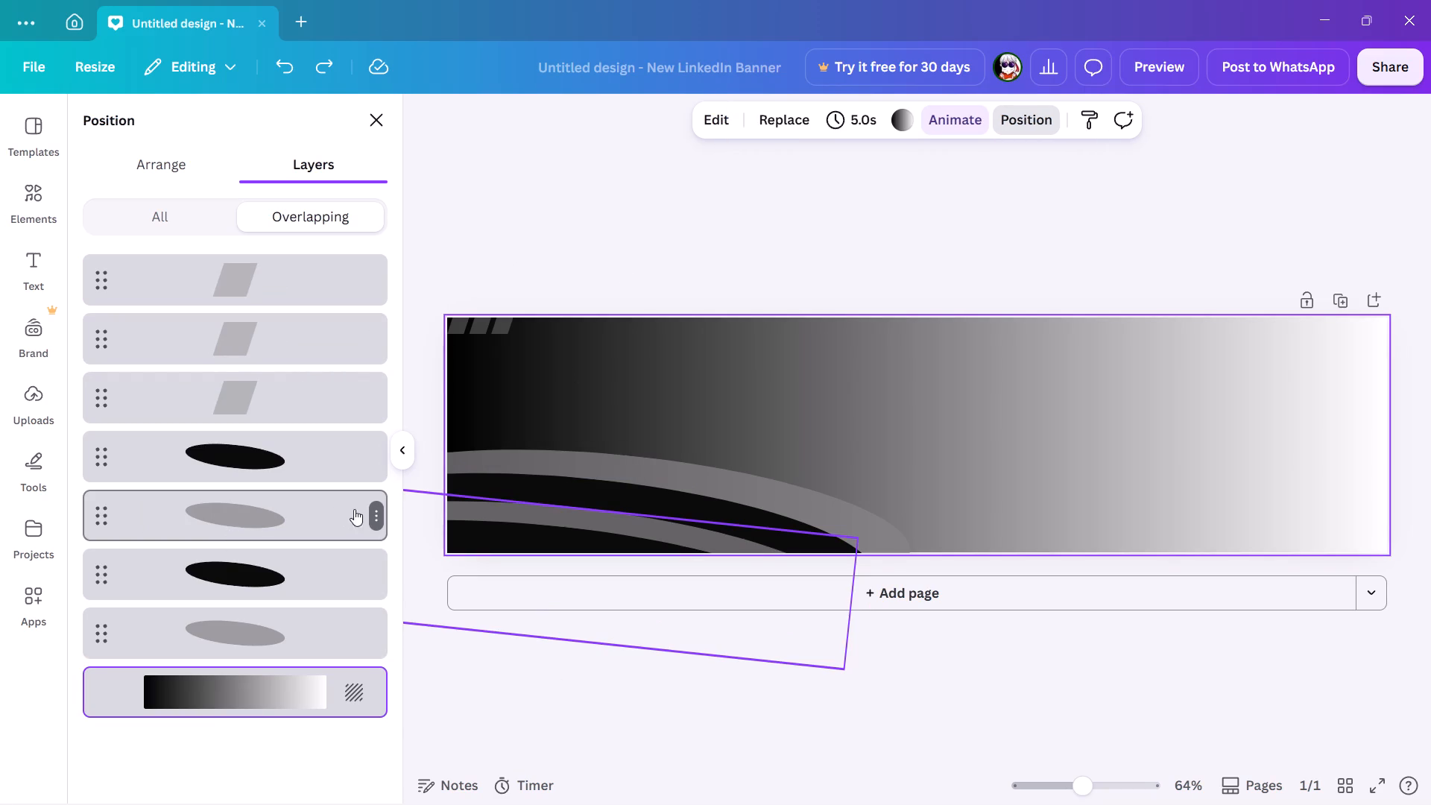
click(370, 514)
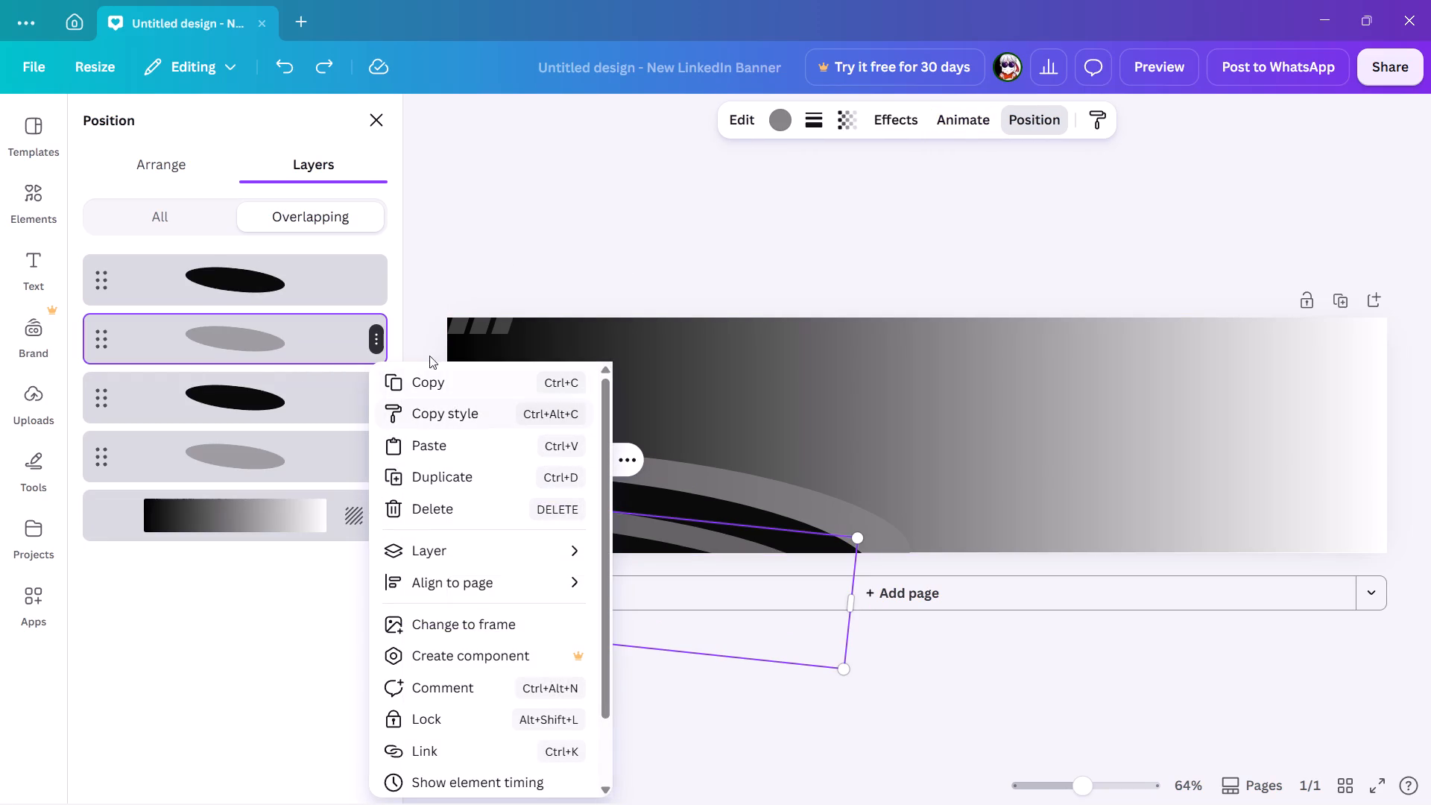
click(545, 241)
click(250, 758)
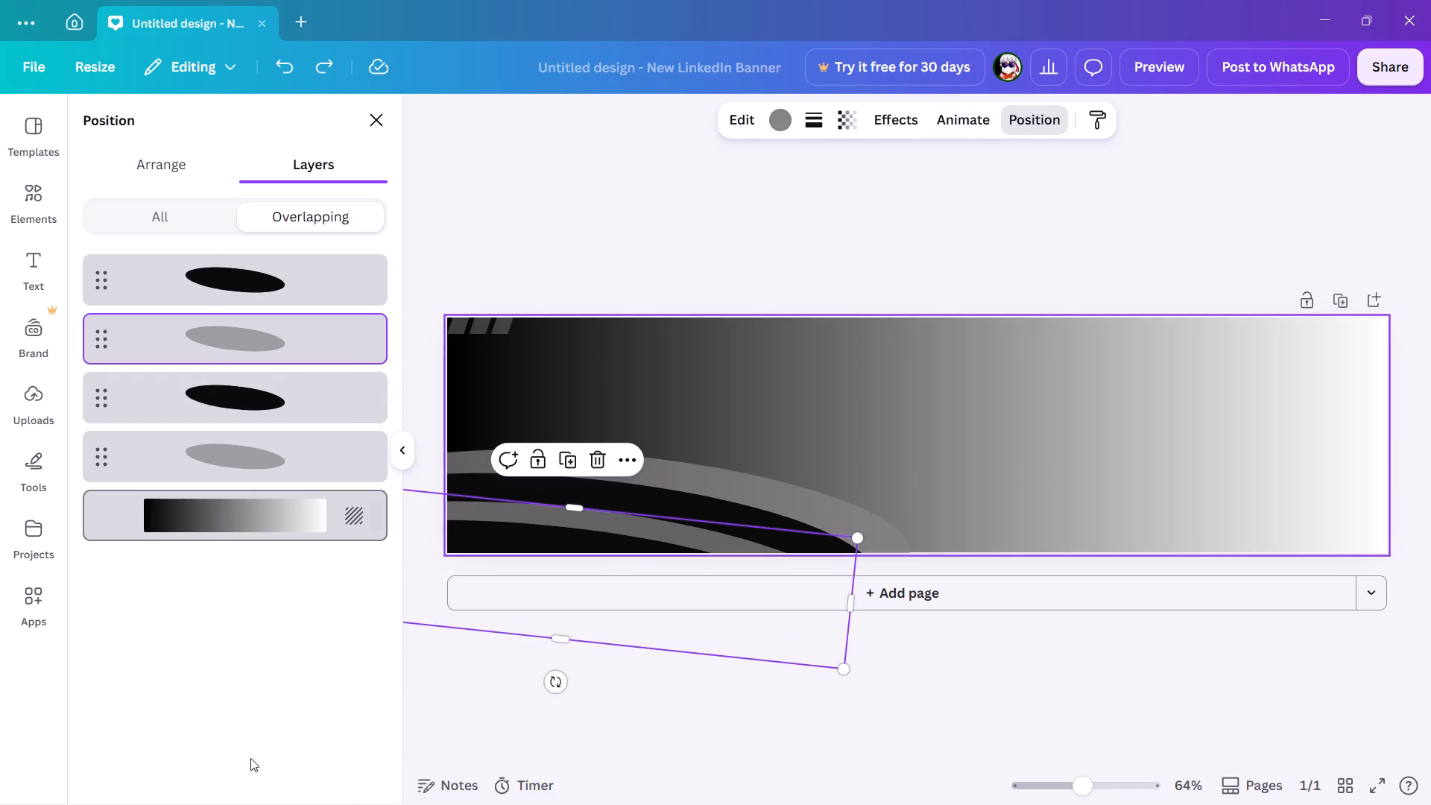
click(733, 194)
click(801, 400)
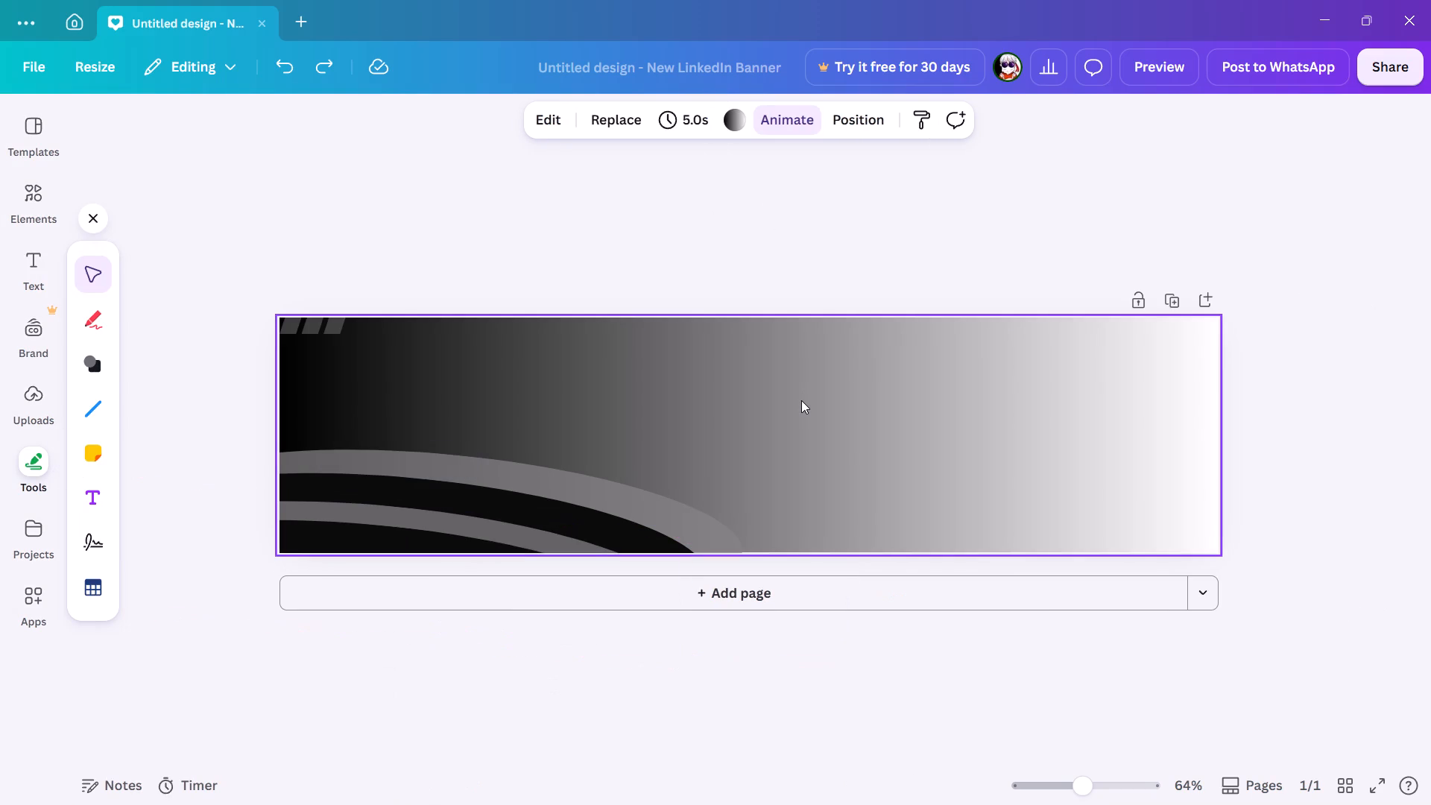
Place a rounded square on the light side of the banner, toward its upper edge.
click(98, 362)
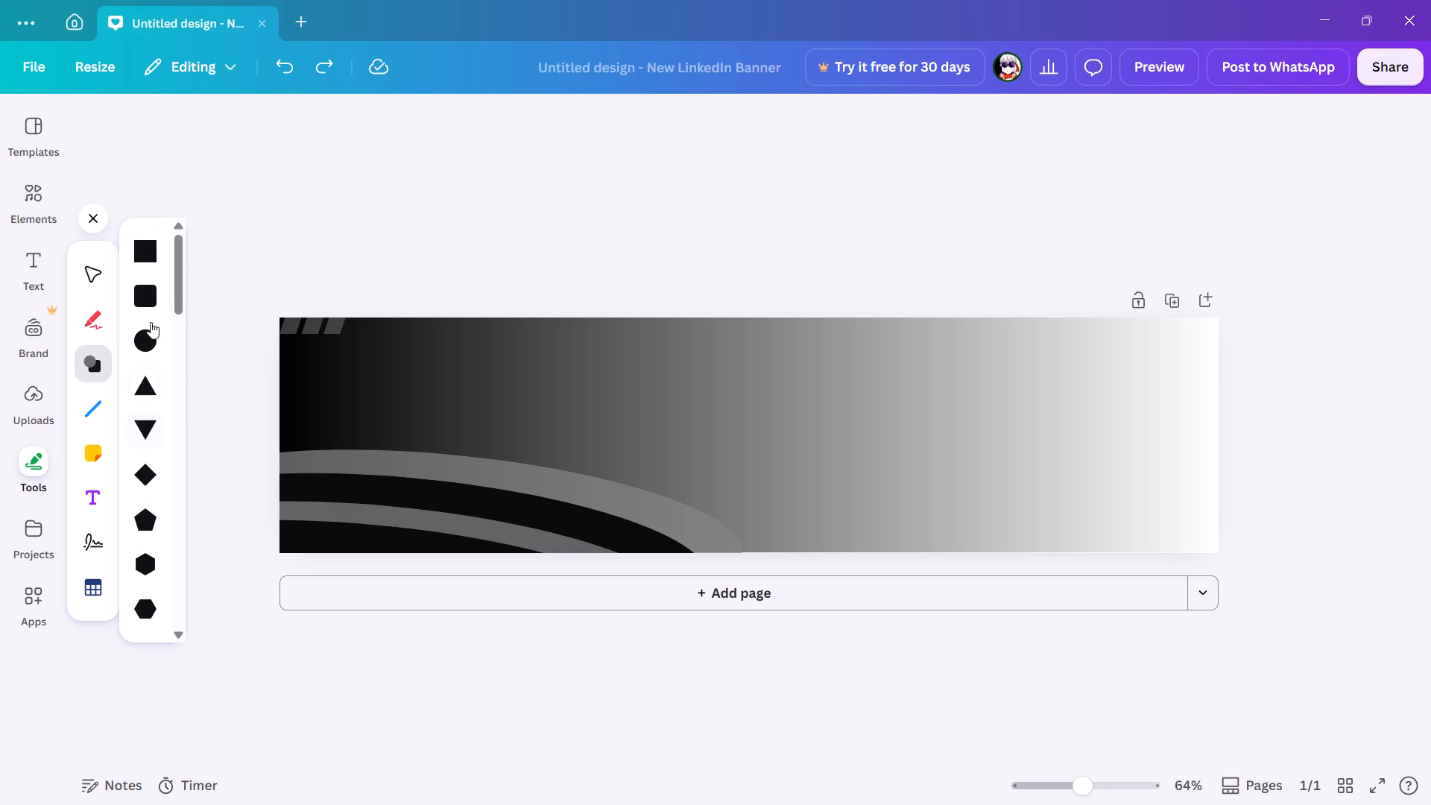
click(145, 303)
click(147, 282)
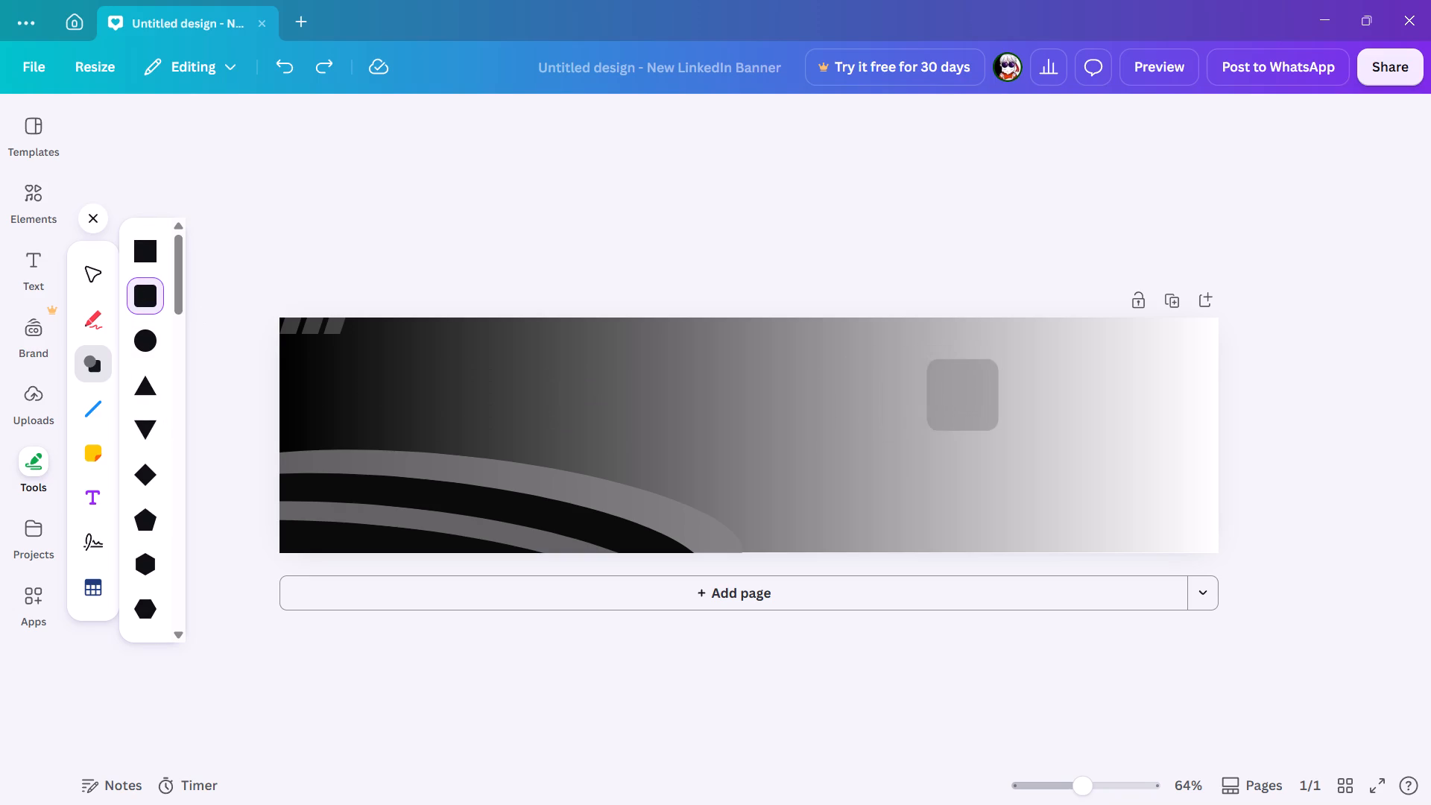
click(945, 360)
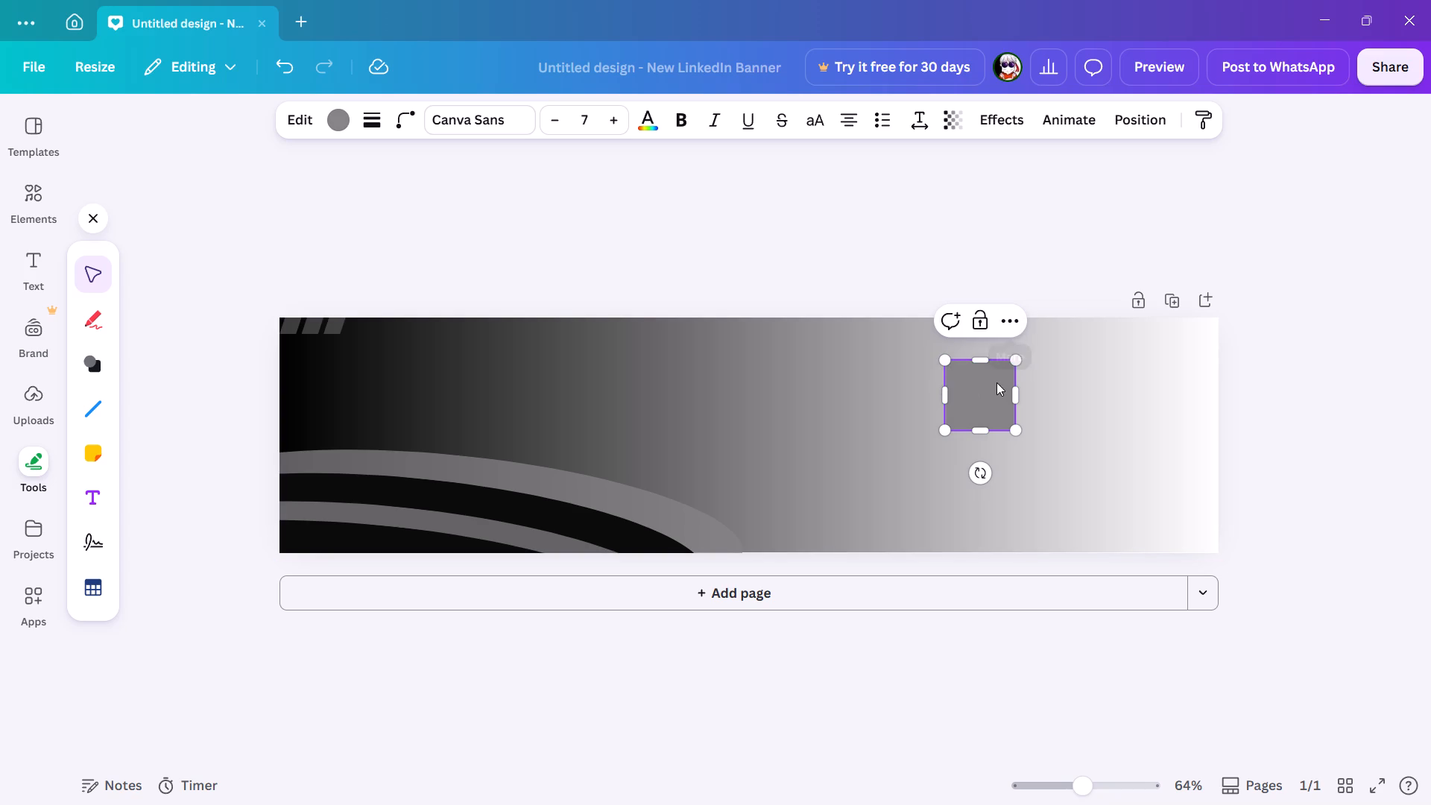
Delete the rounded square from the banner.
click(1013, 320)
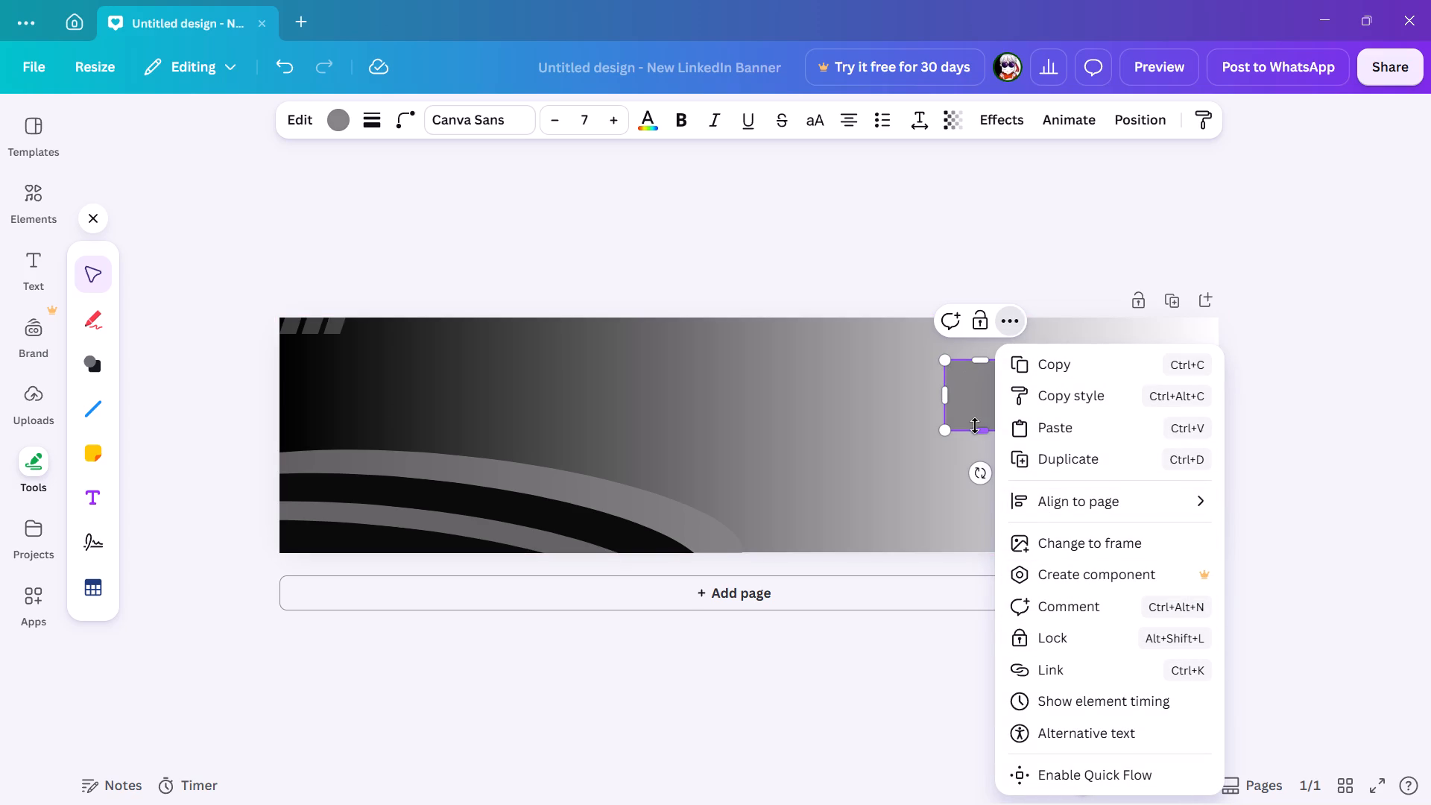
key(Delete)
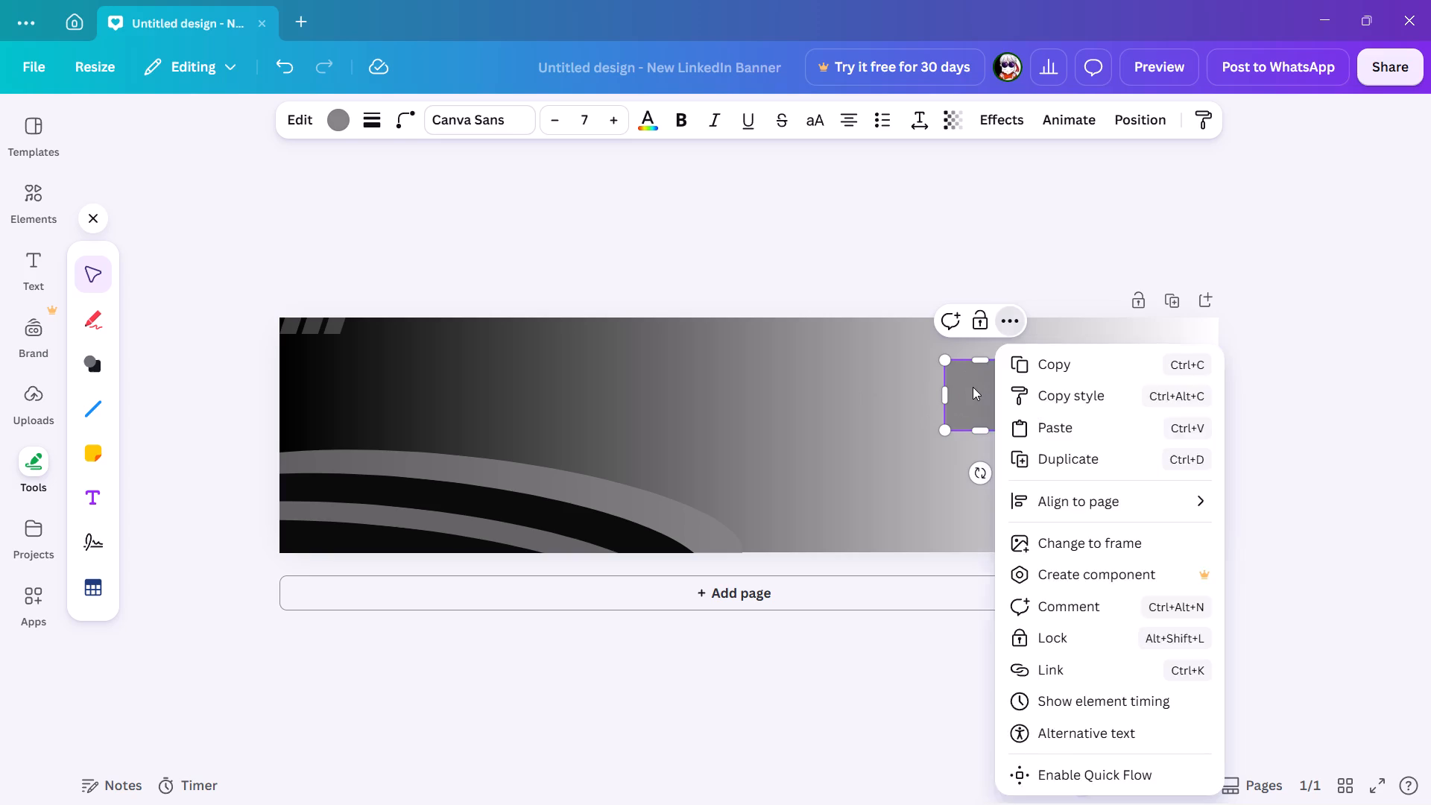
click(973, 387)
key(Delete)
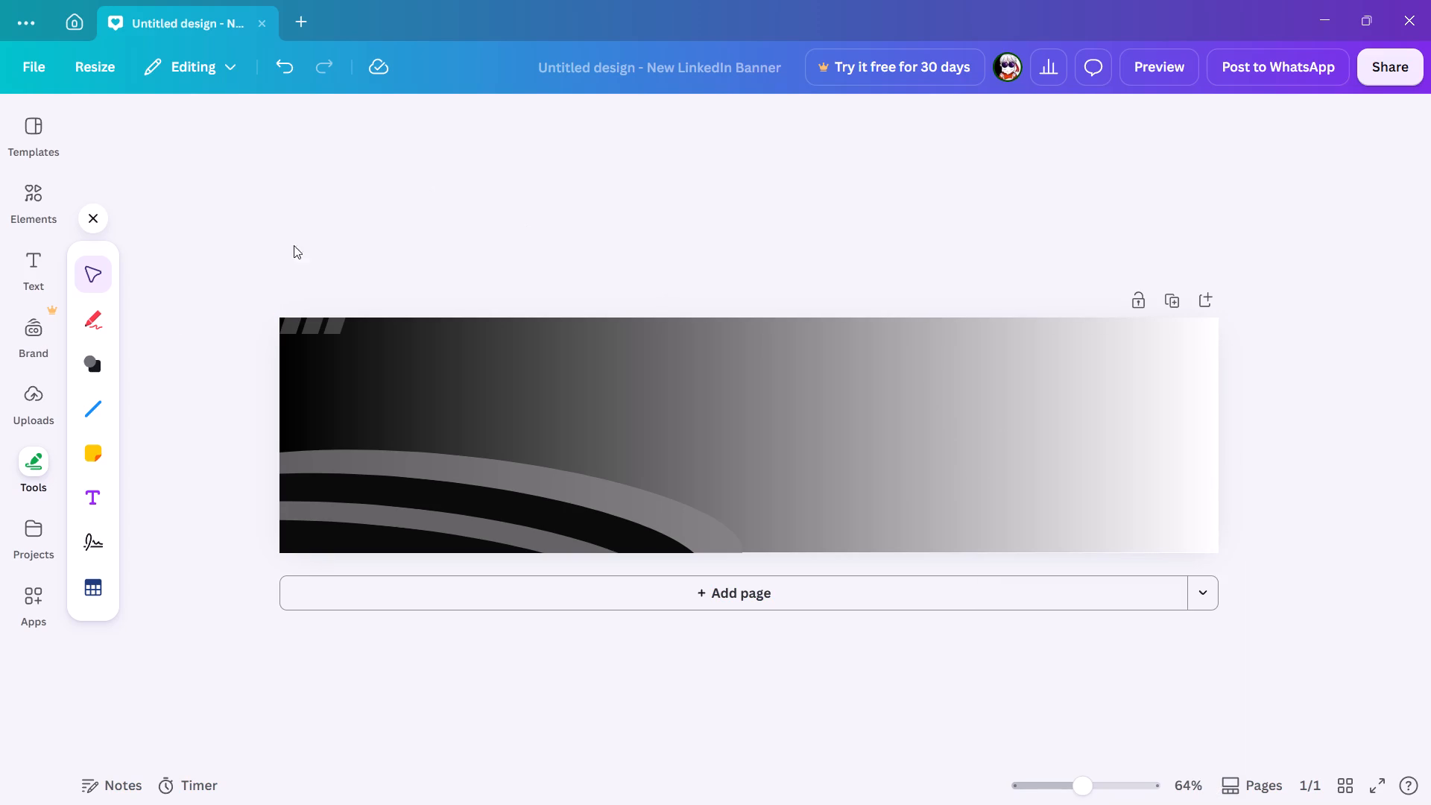
Look through the available shapes for another one to use on the banner.
click(107, 364)
scroll(132, 537, down, 4)
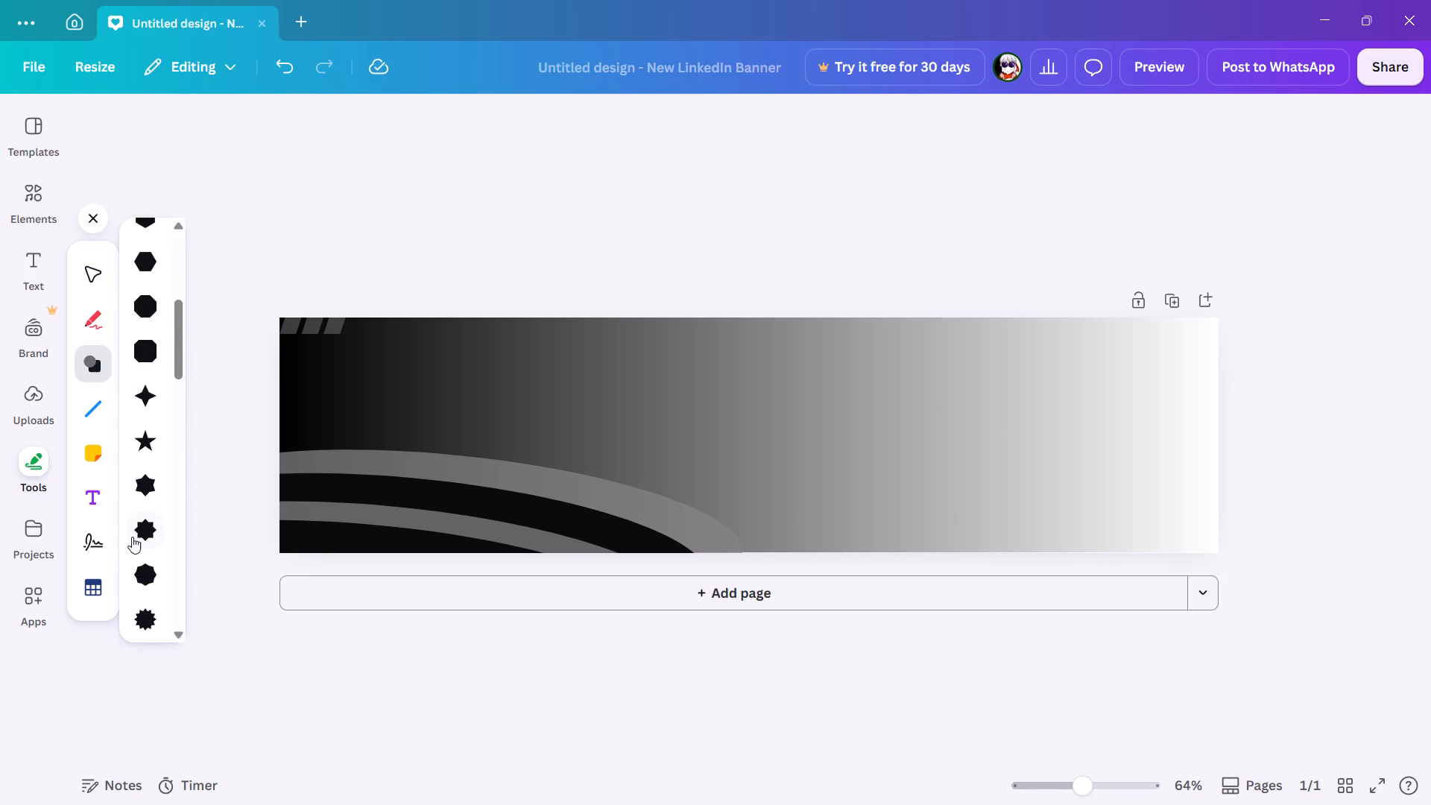
scroll(132, 537, down, 3)
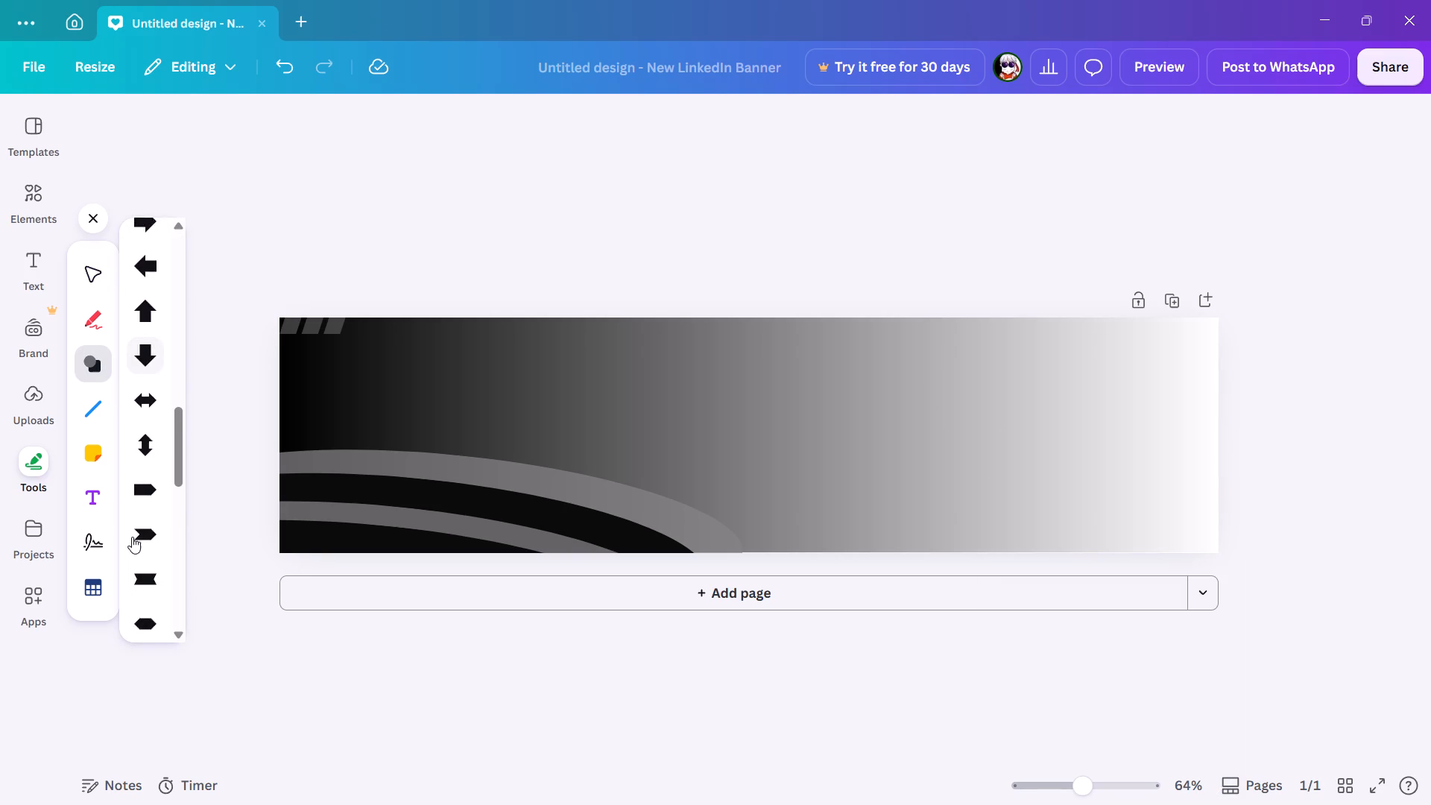
scroll(132, 537, down, 1)
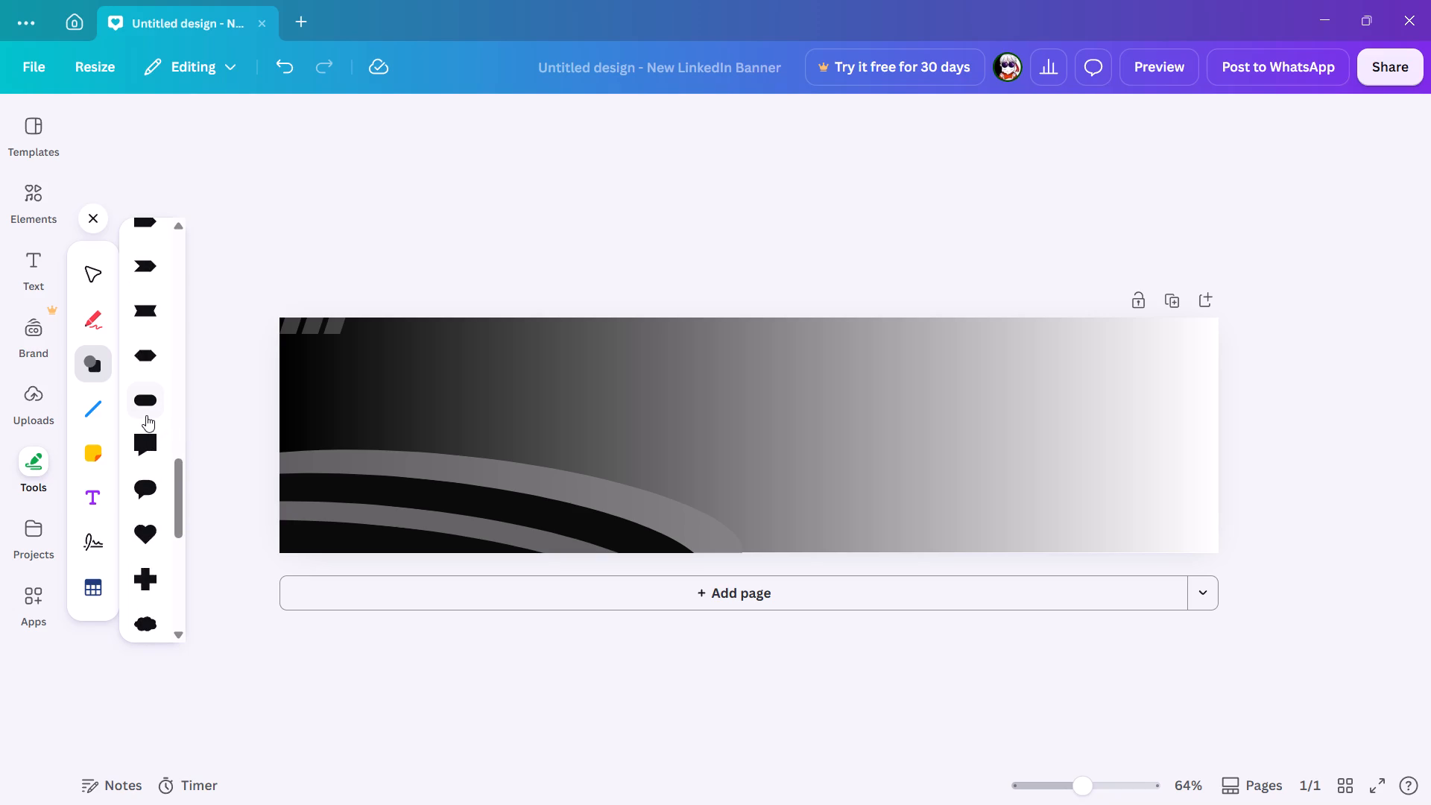
scroll(146, 415, up, 4)
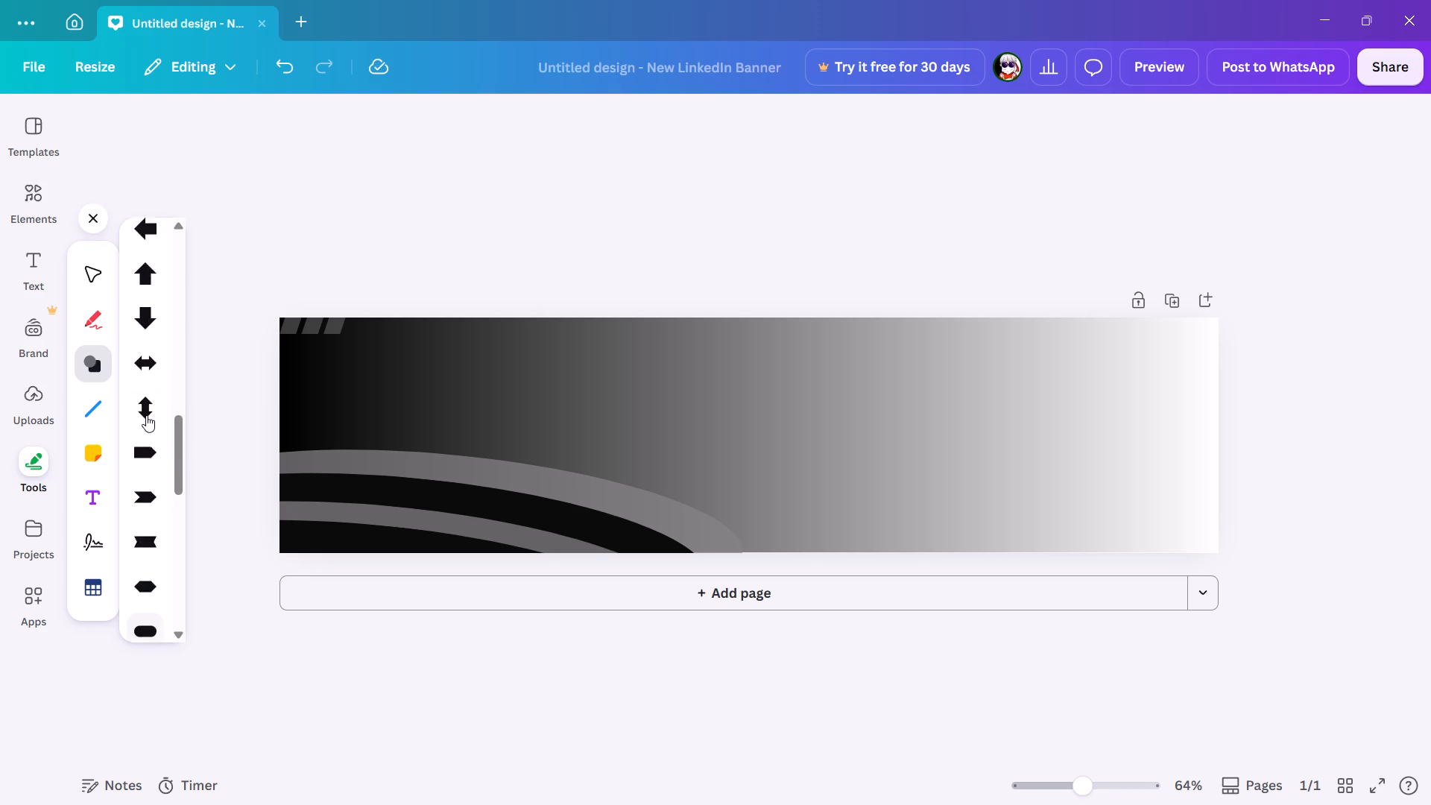
scroll(146, 415, up, 4)
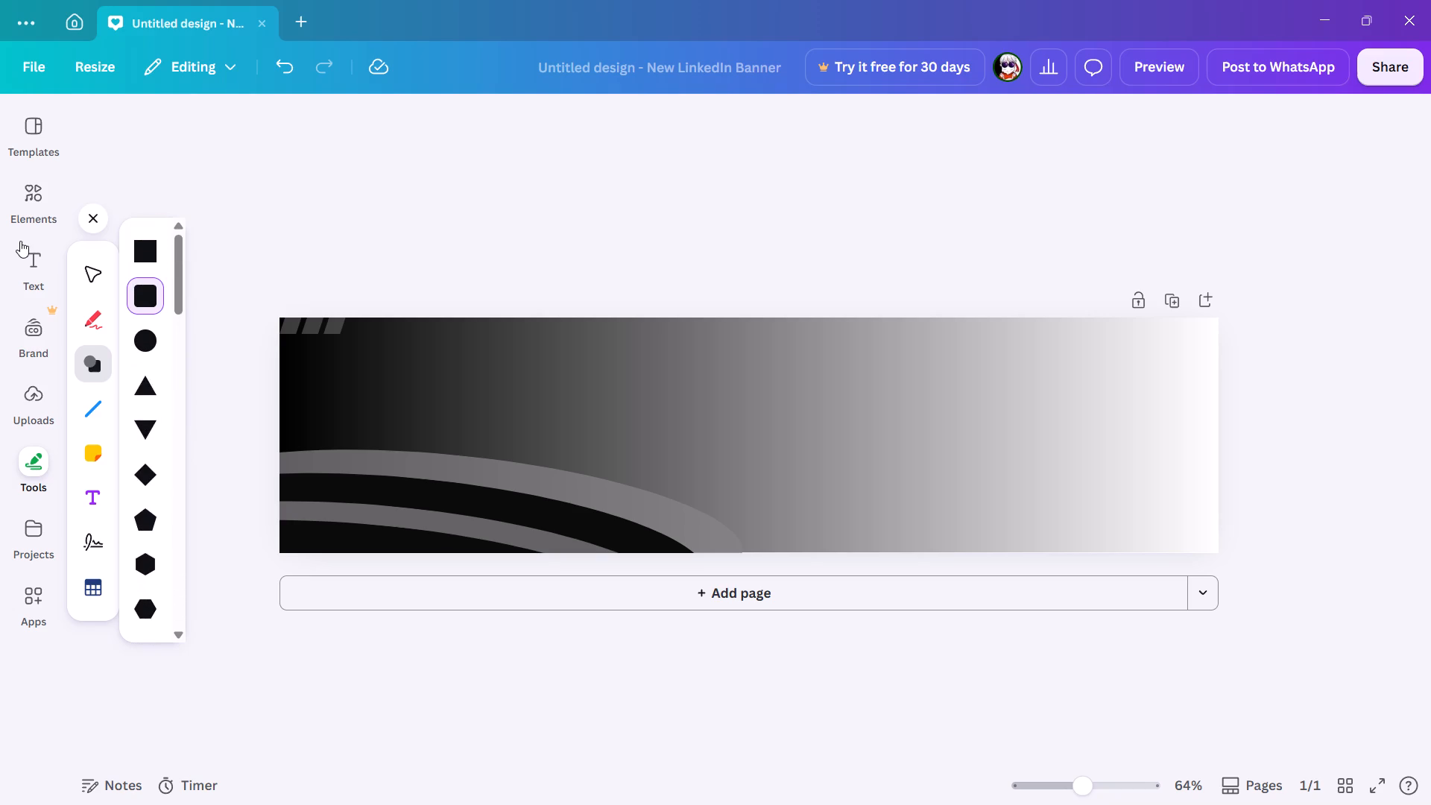
Add a heading in the middle of the banner containing the profile owner's name in capitals.
click(32, 282)
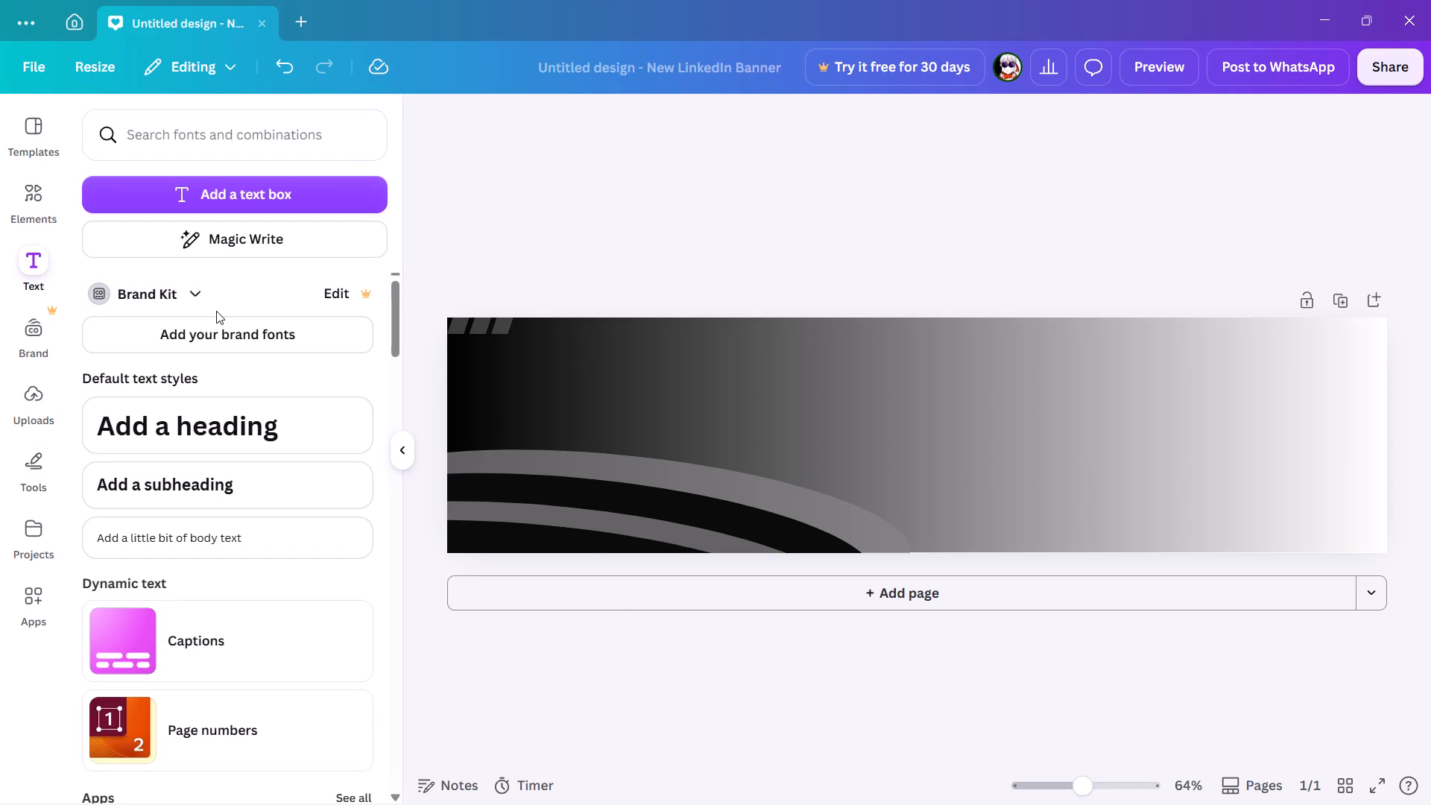
click(259, 429)
key(BackSpace)
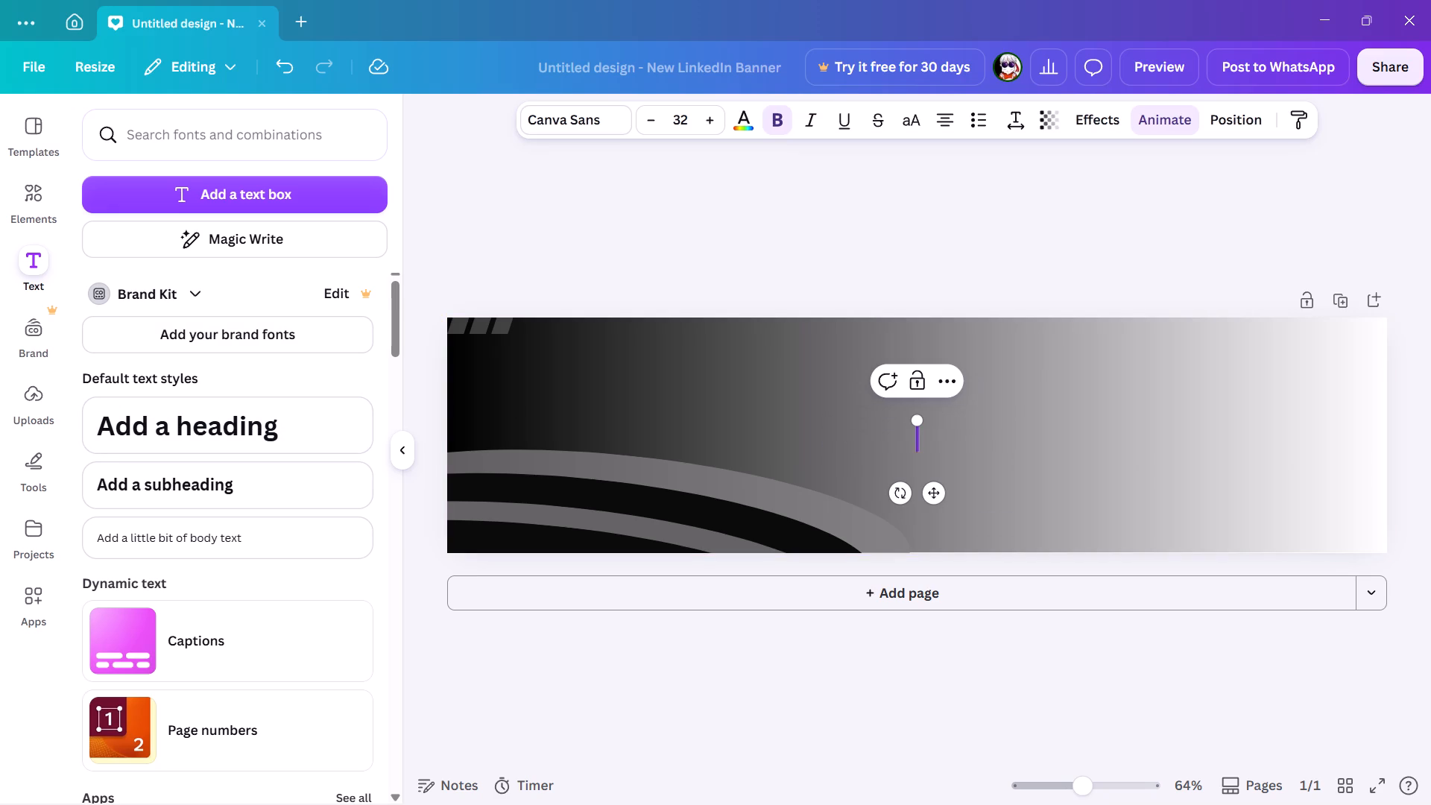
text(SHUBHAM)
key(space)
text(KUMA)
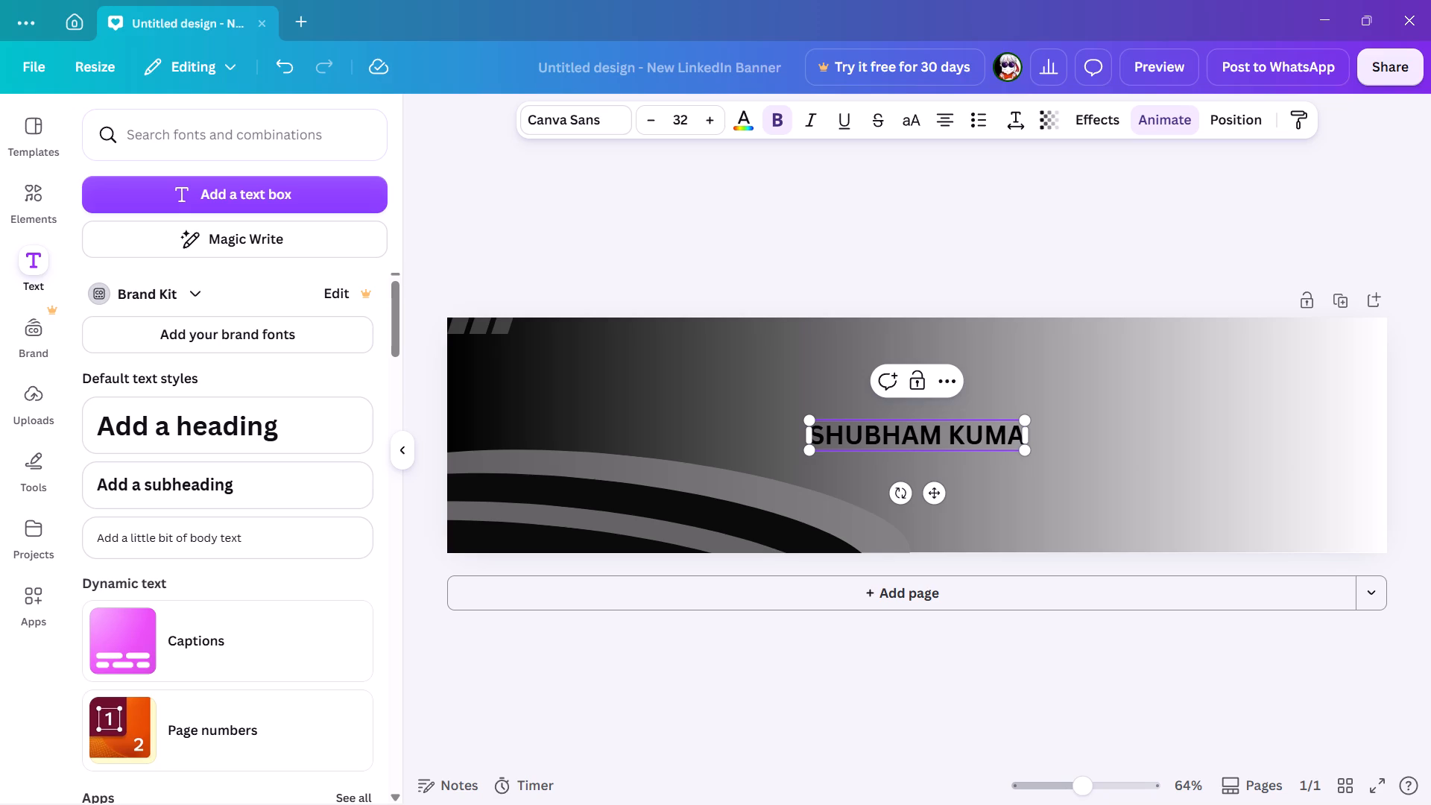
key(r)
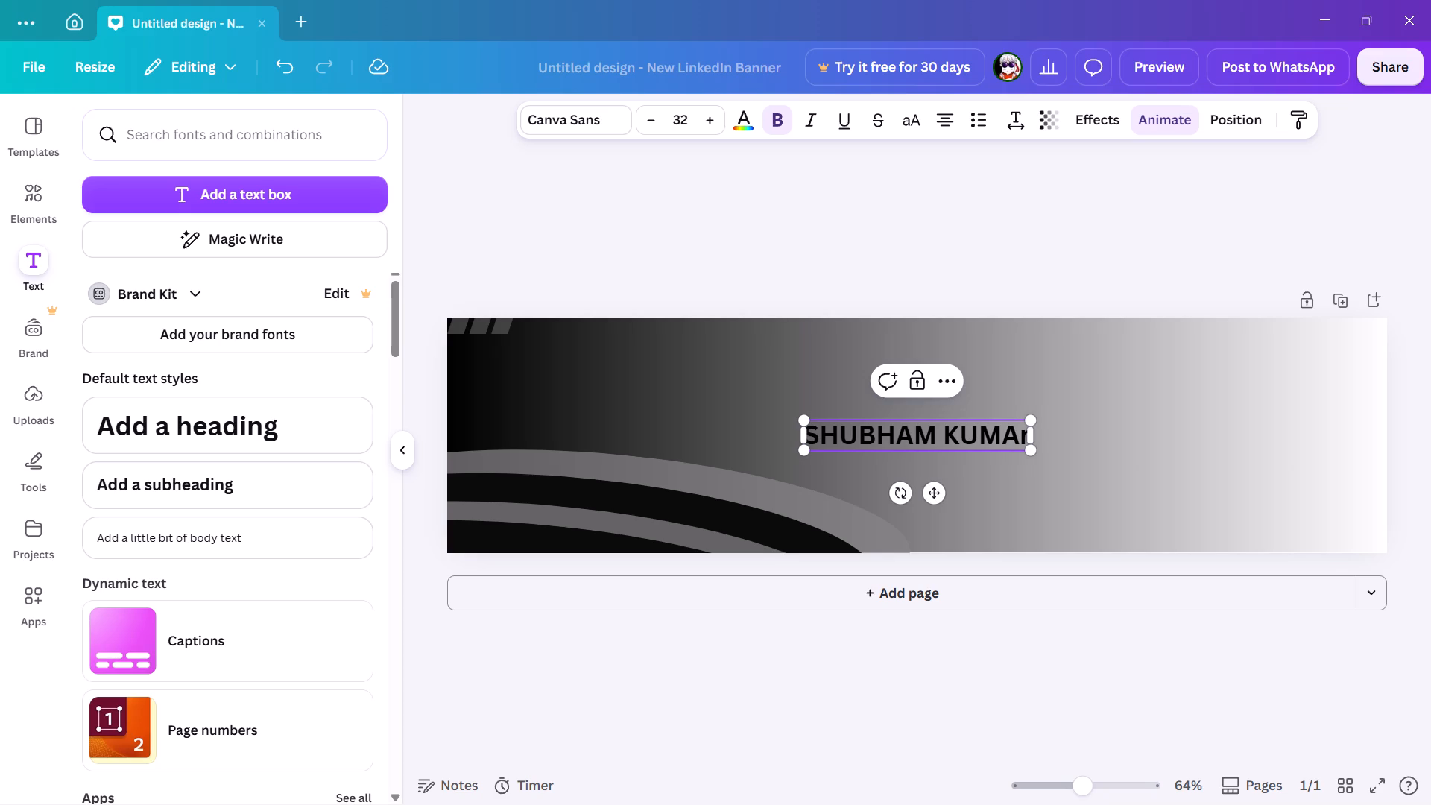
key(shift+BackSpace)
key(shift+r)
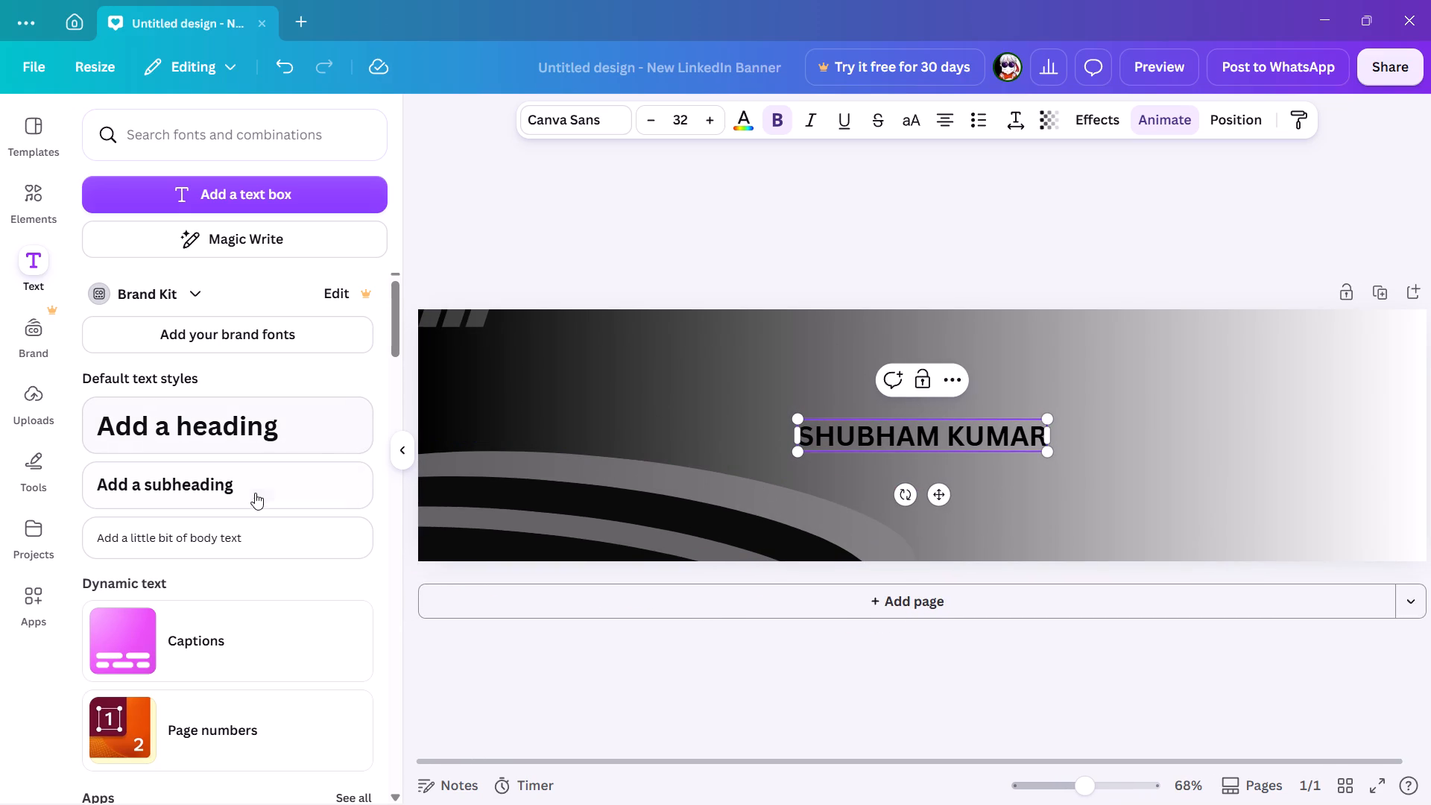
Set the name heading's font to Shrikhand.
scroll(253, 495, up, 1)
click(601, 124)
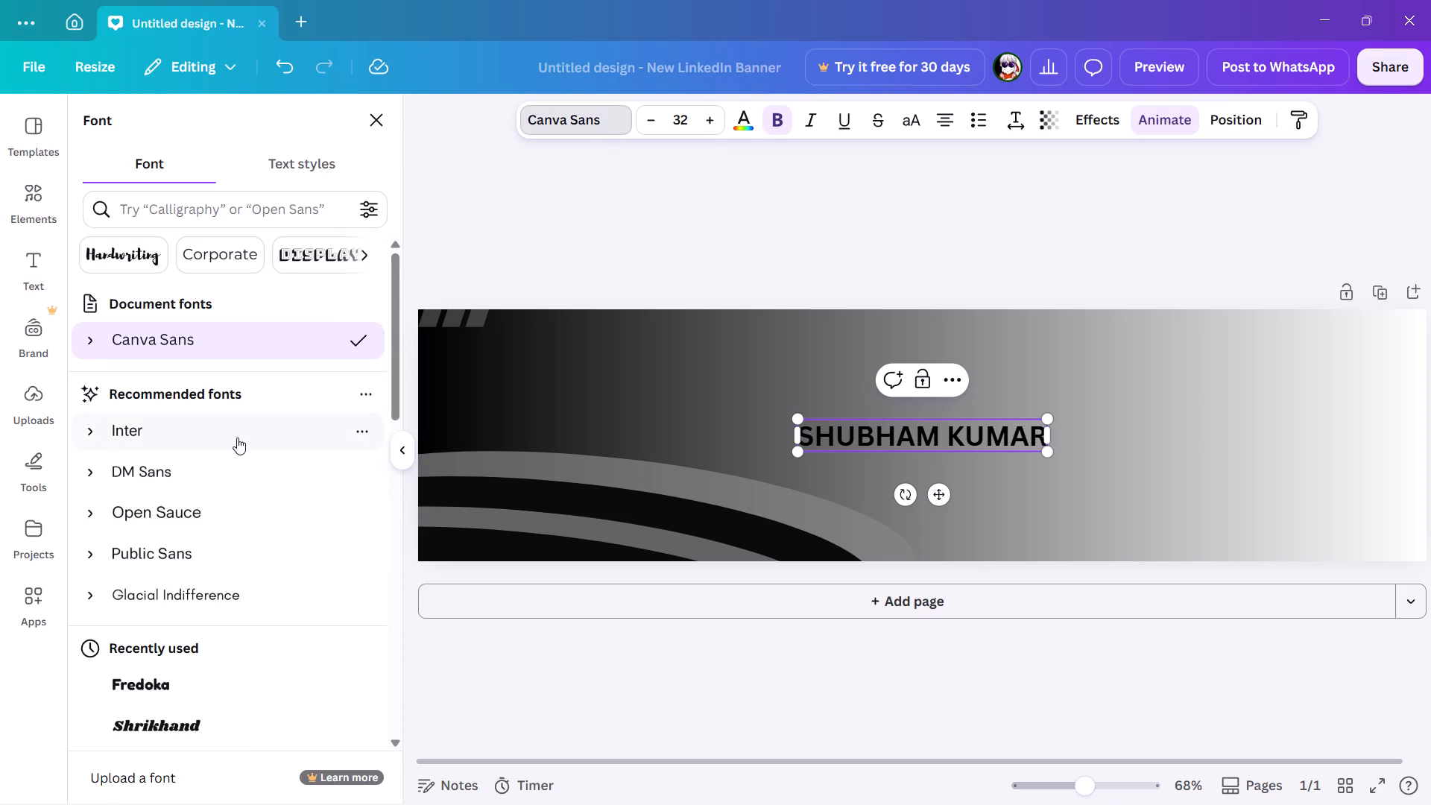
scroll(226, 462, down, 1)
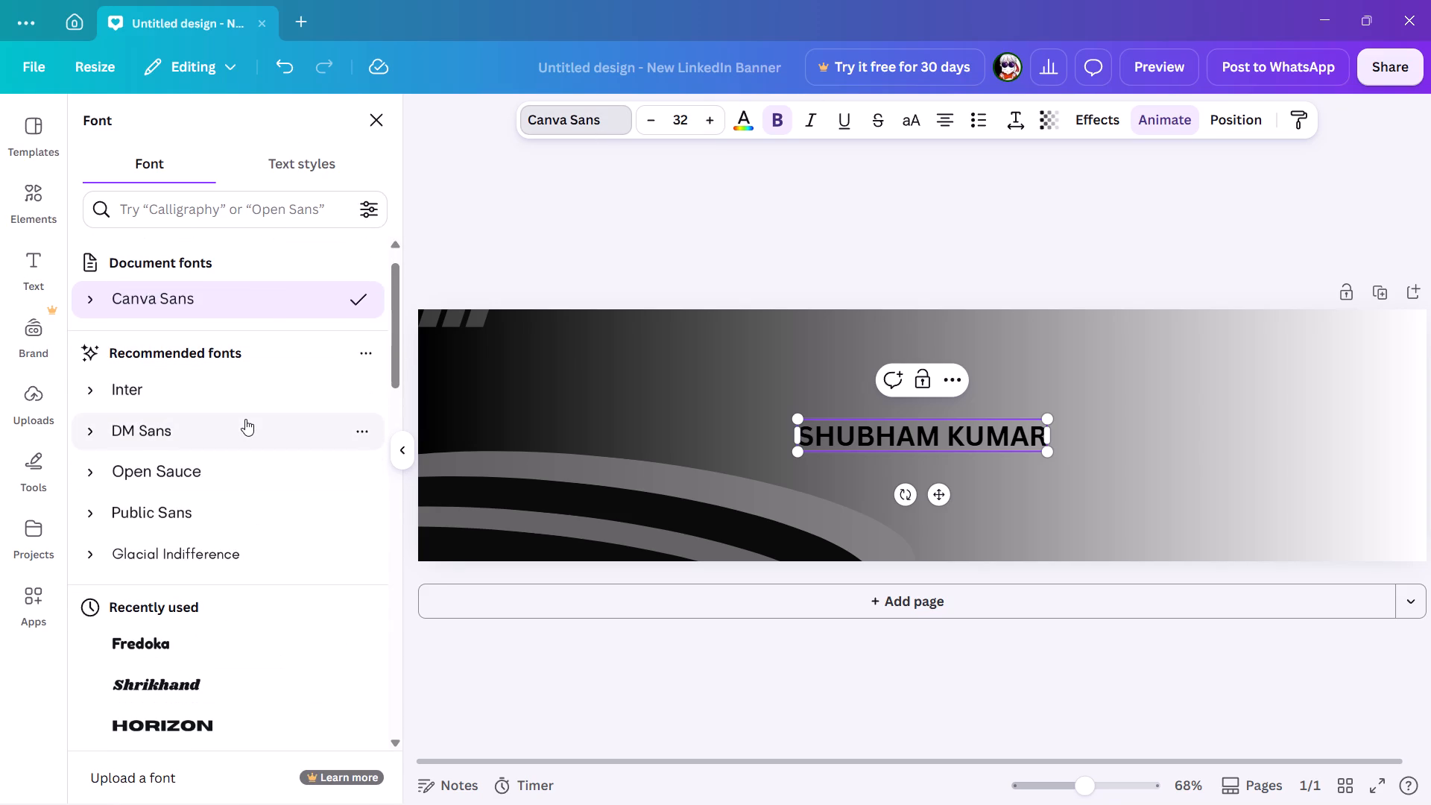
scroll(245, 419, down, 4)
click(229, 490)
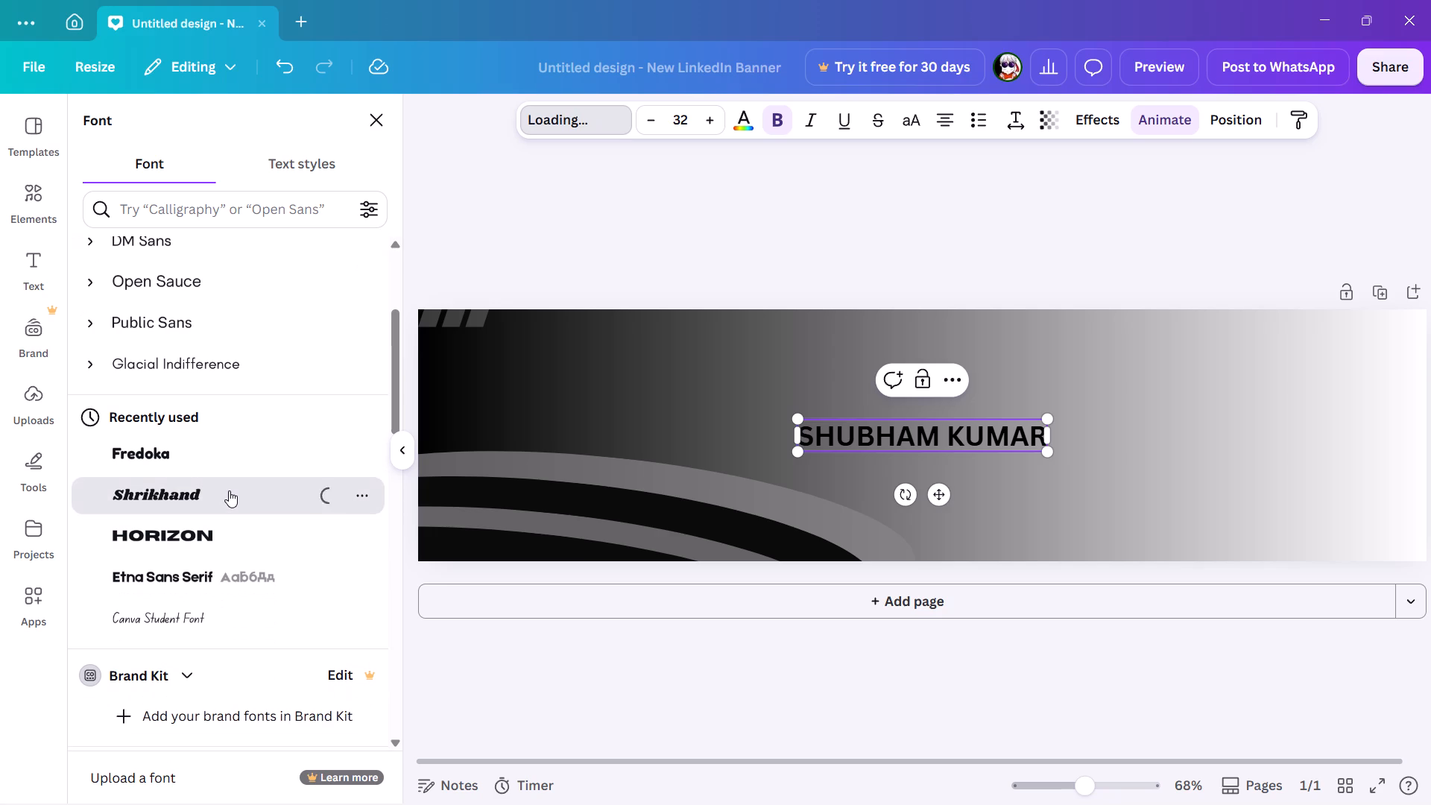
Change the name heading's font to Etna Sans Serif.
scroll(229, 490, down, 3)
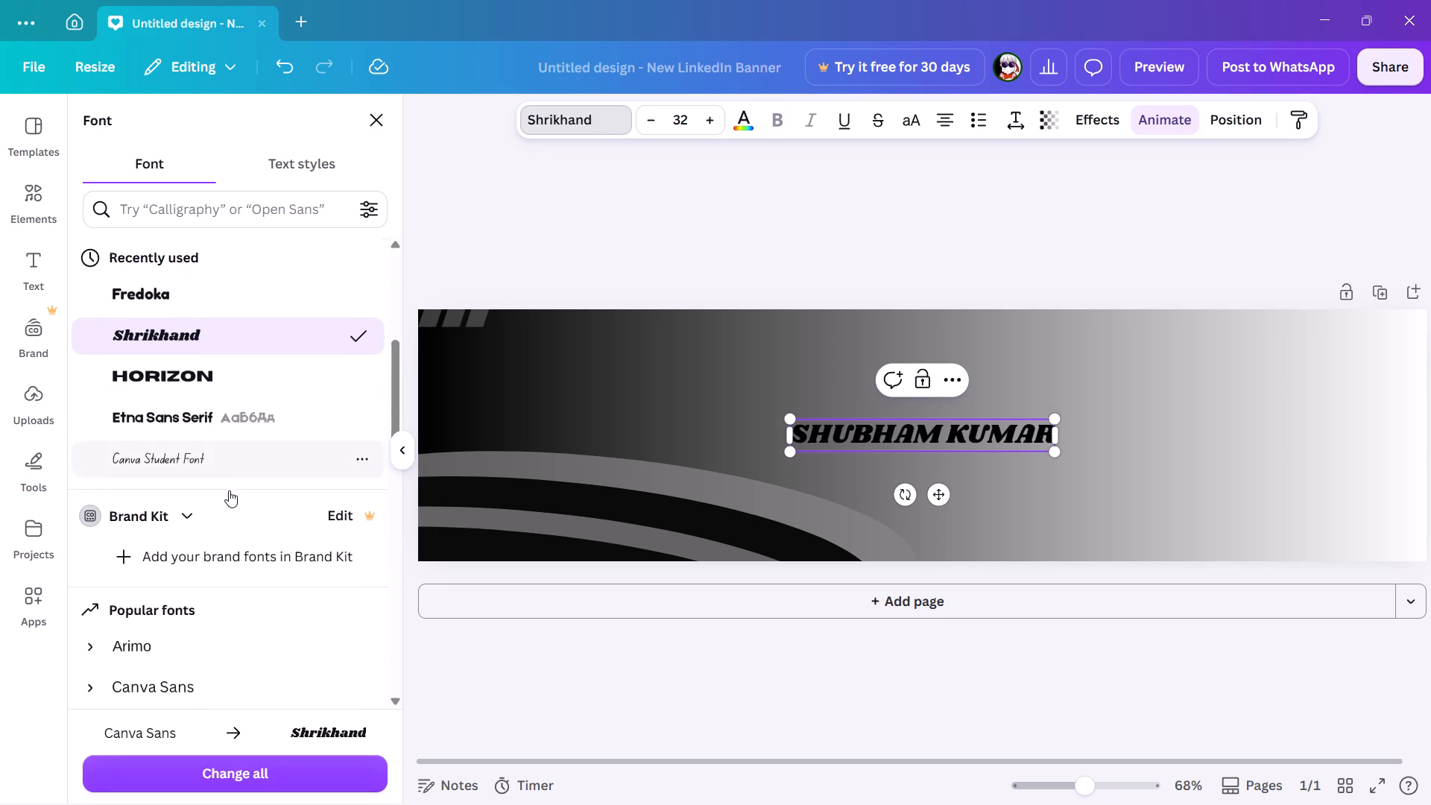
scroll(229, 490, down, 1)
click(200, 386)
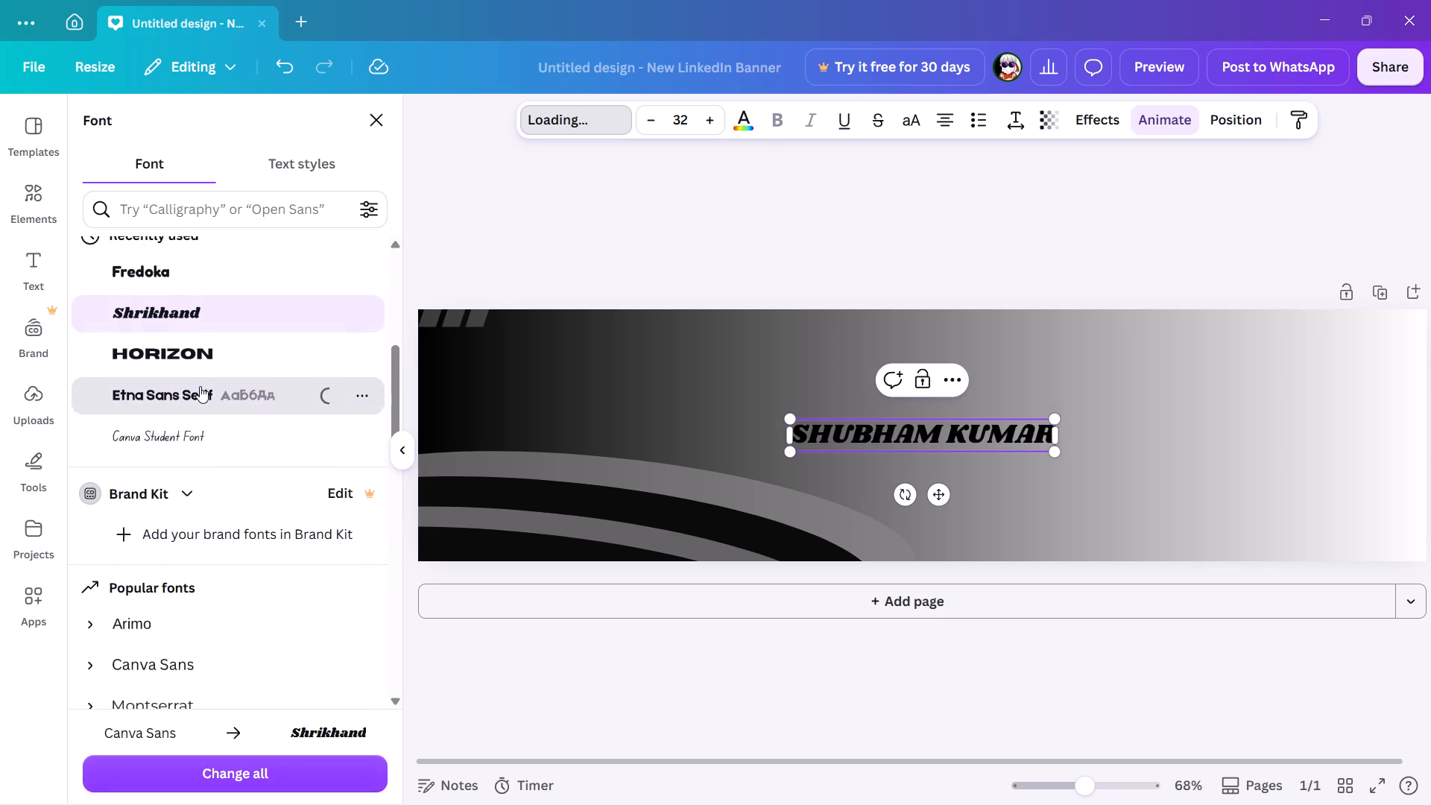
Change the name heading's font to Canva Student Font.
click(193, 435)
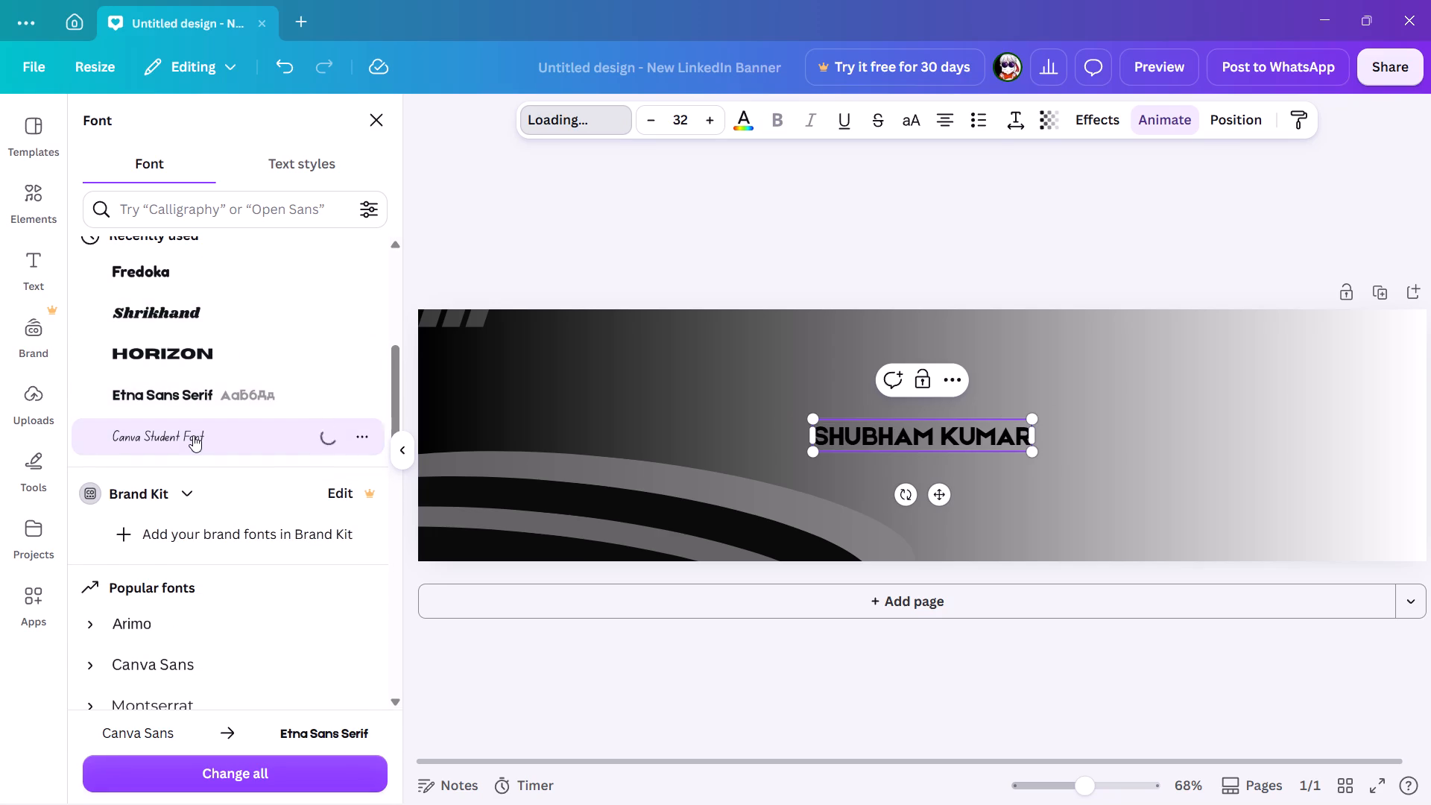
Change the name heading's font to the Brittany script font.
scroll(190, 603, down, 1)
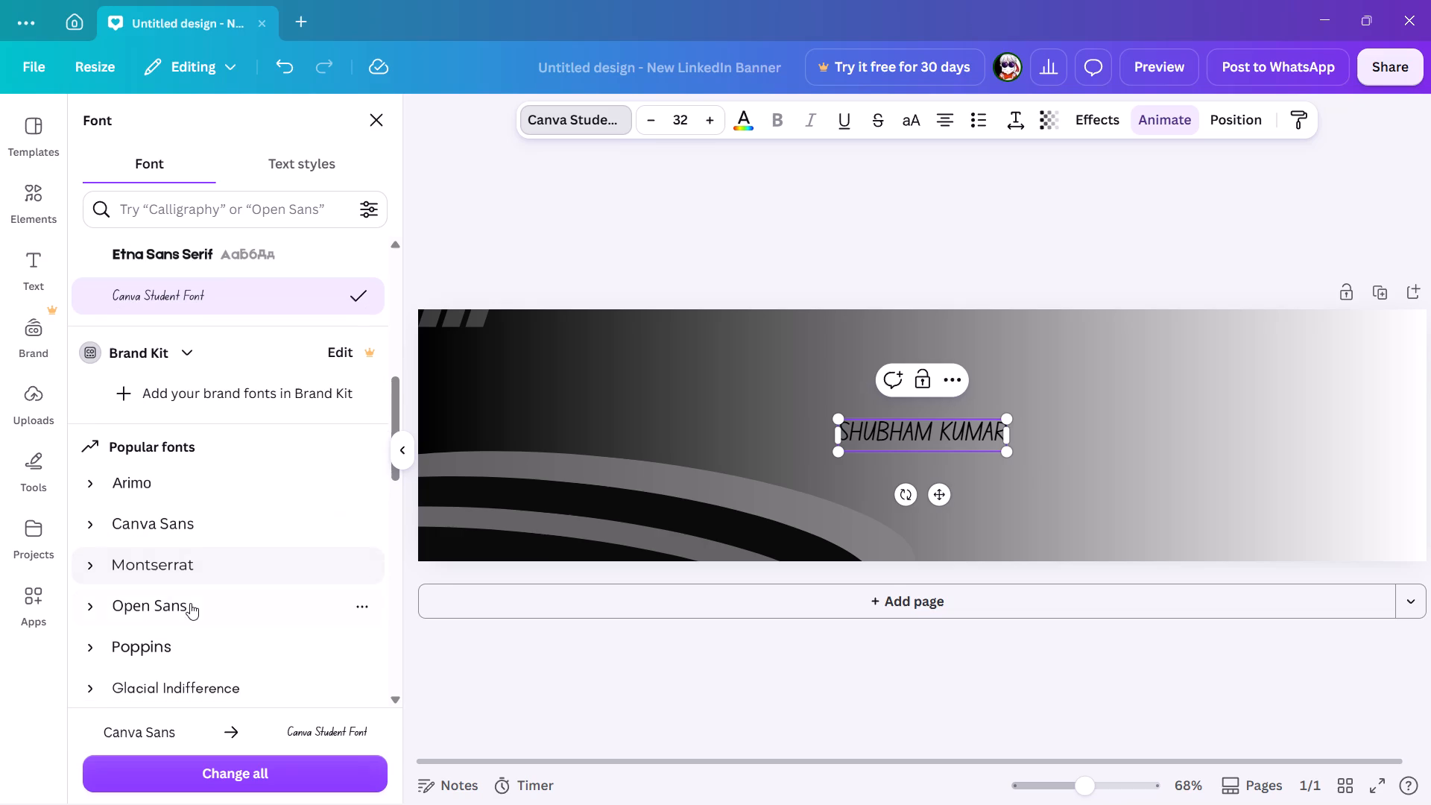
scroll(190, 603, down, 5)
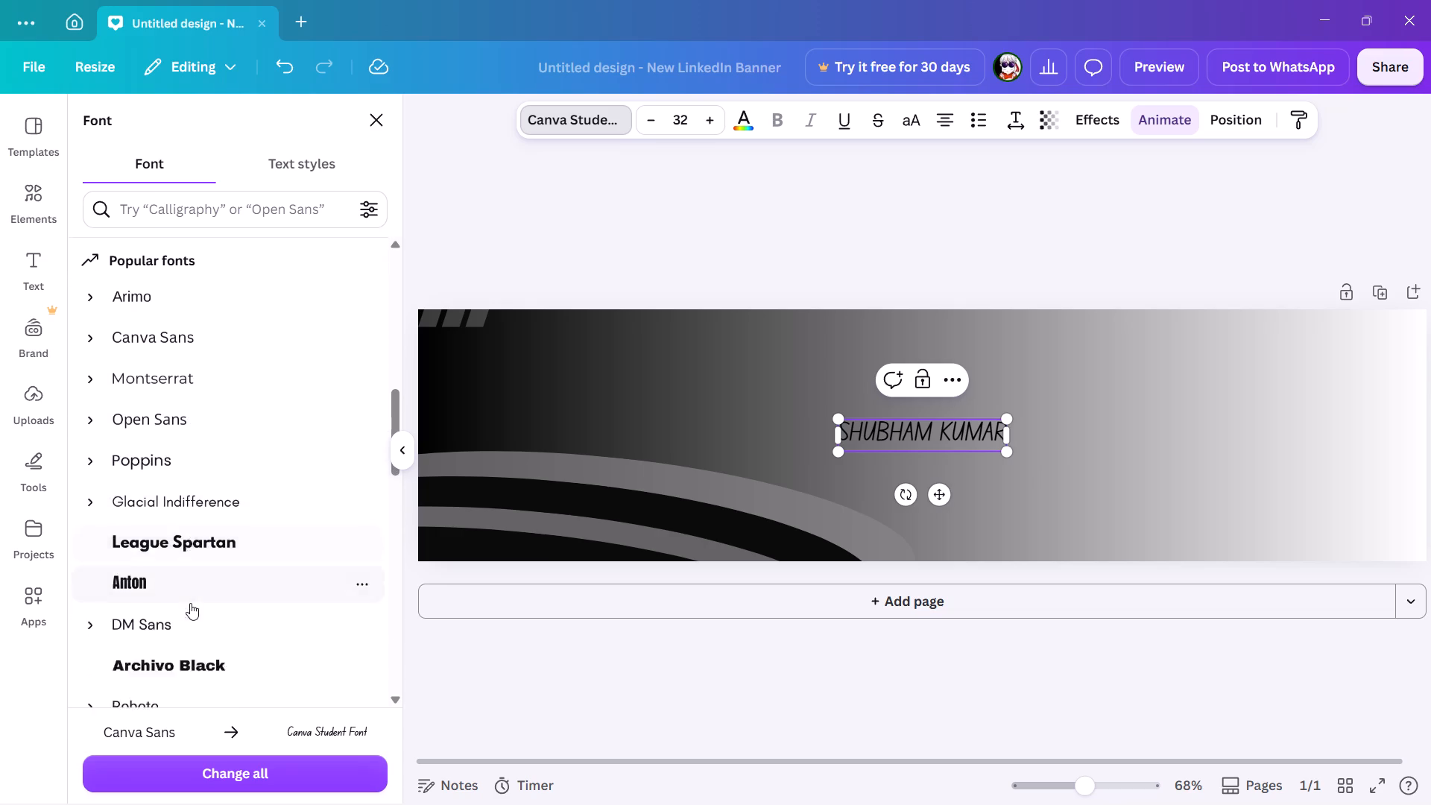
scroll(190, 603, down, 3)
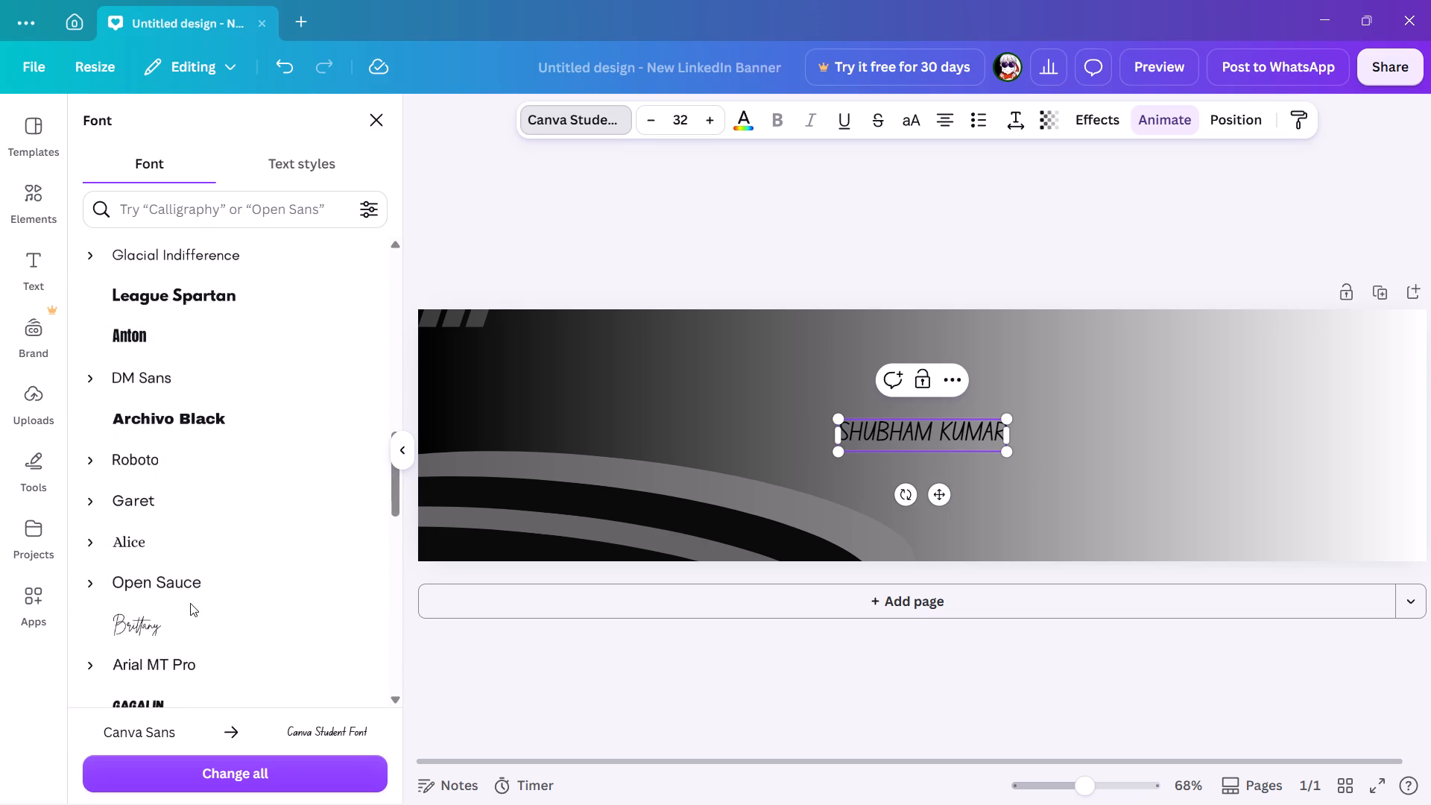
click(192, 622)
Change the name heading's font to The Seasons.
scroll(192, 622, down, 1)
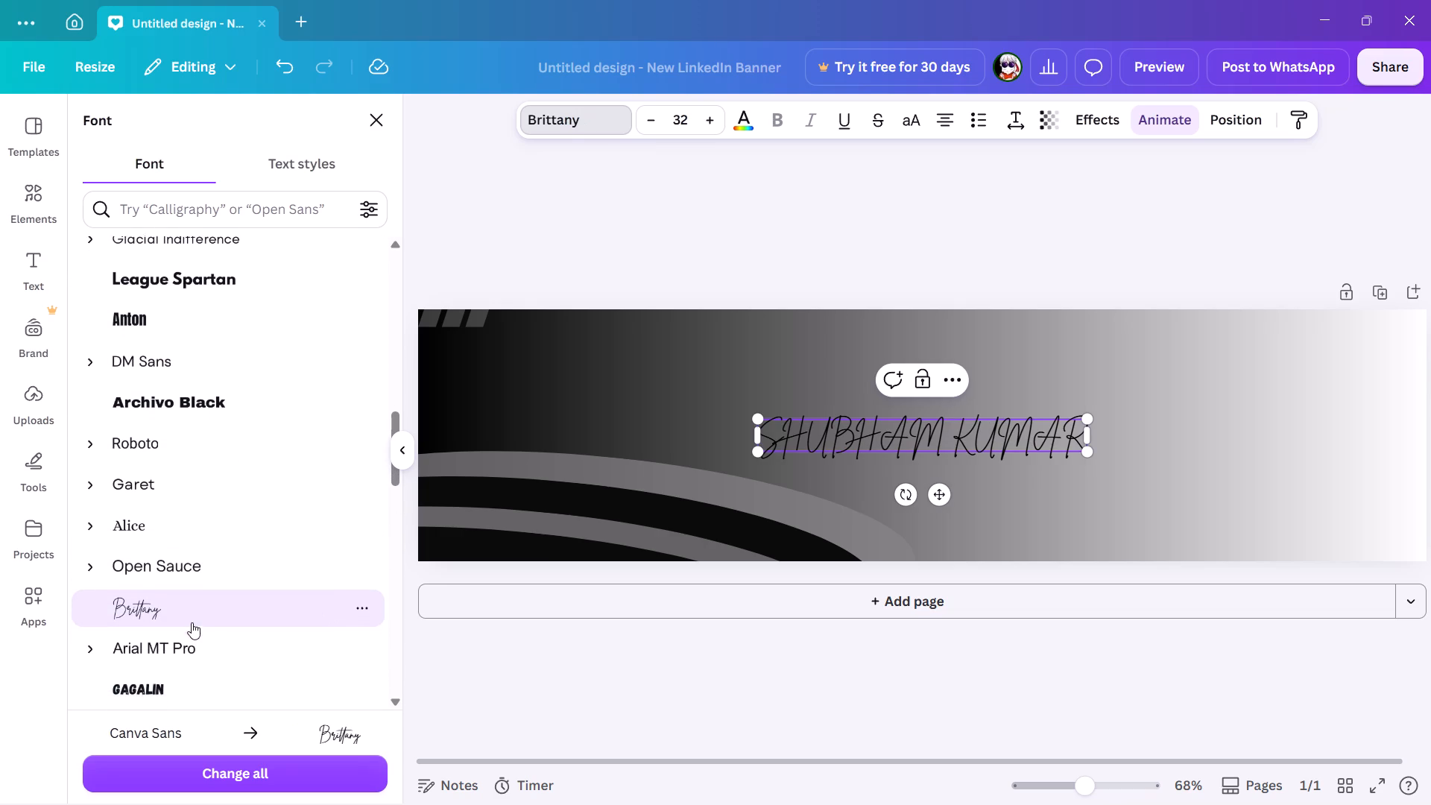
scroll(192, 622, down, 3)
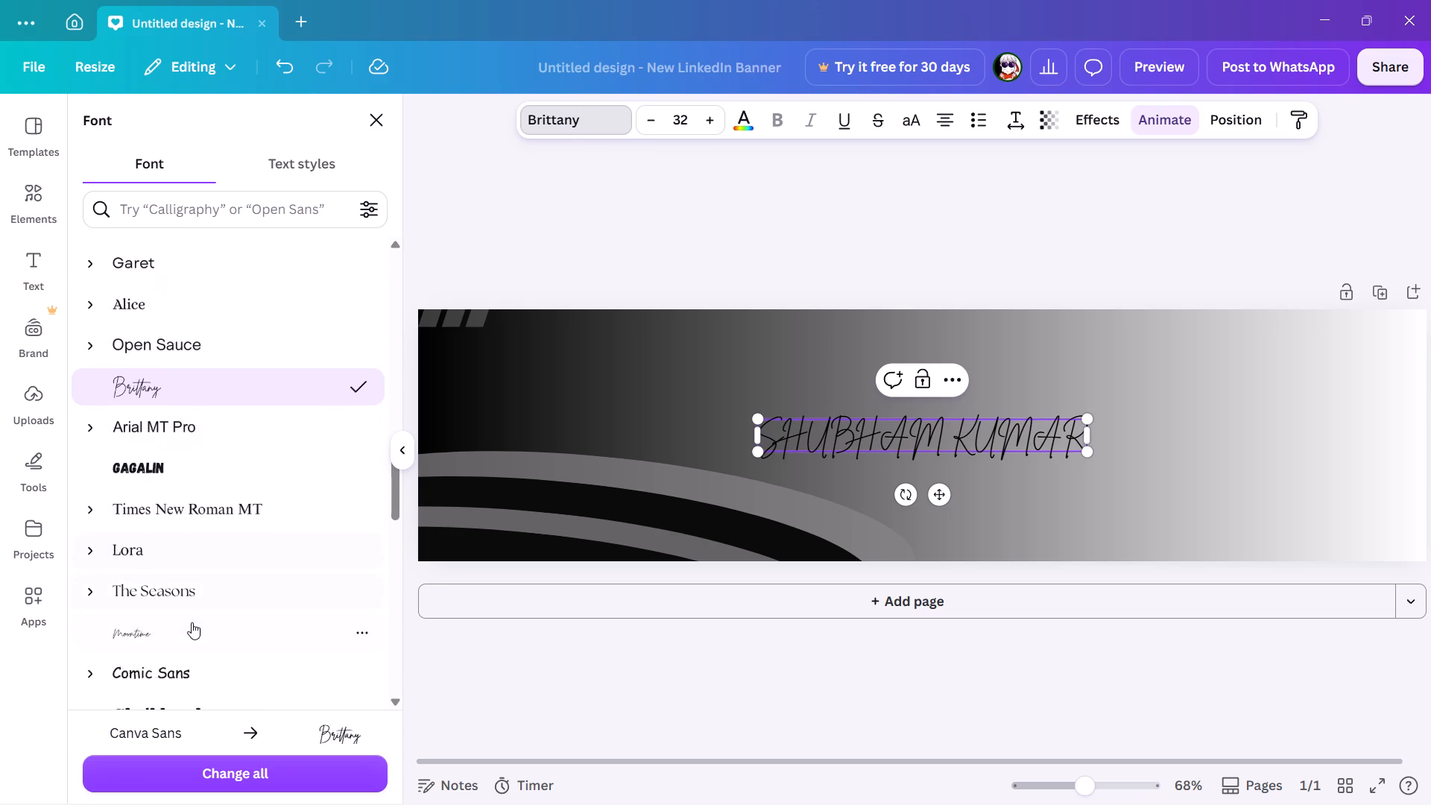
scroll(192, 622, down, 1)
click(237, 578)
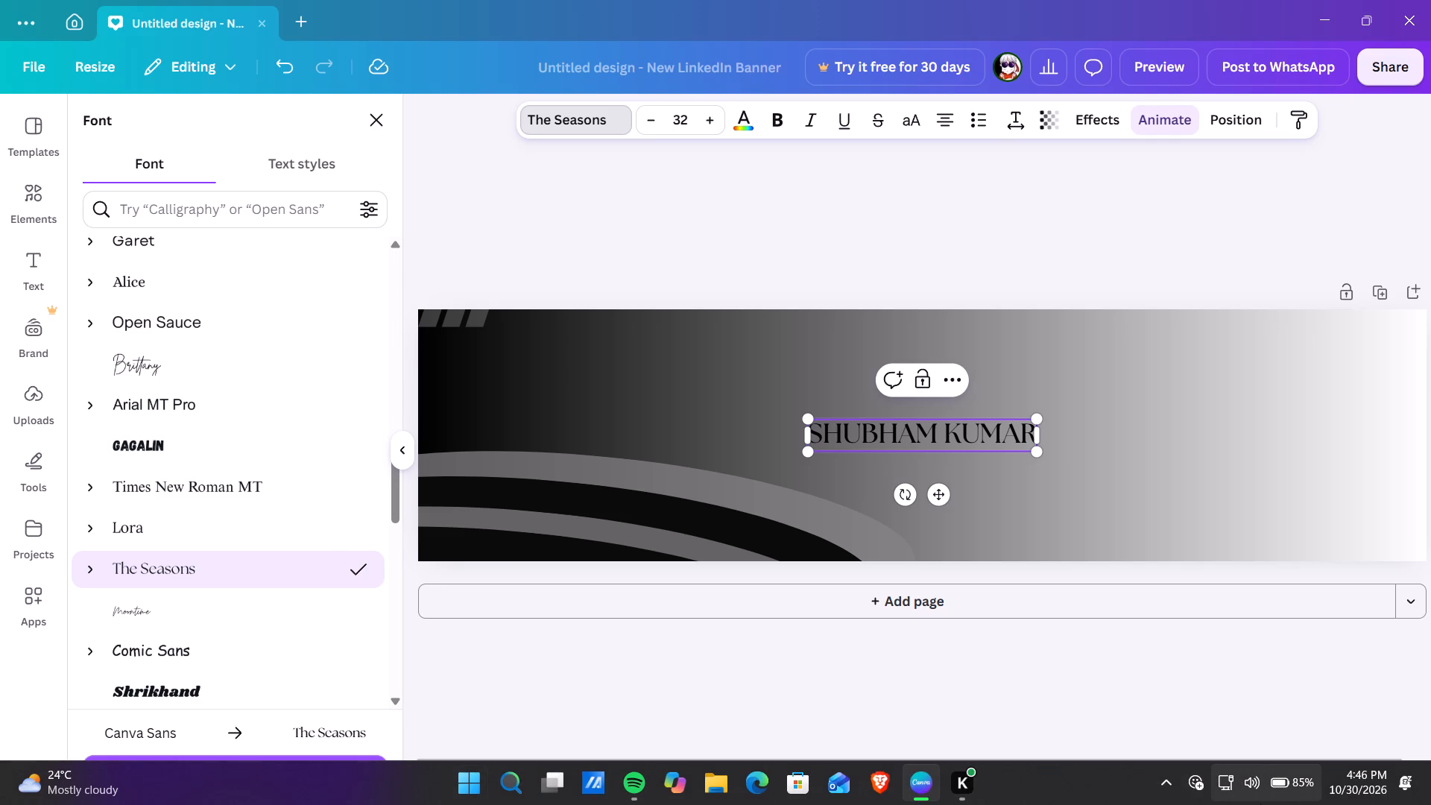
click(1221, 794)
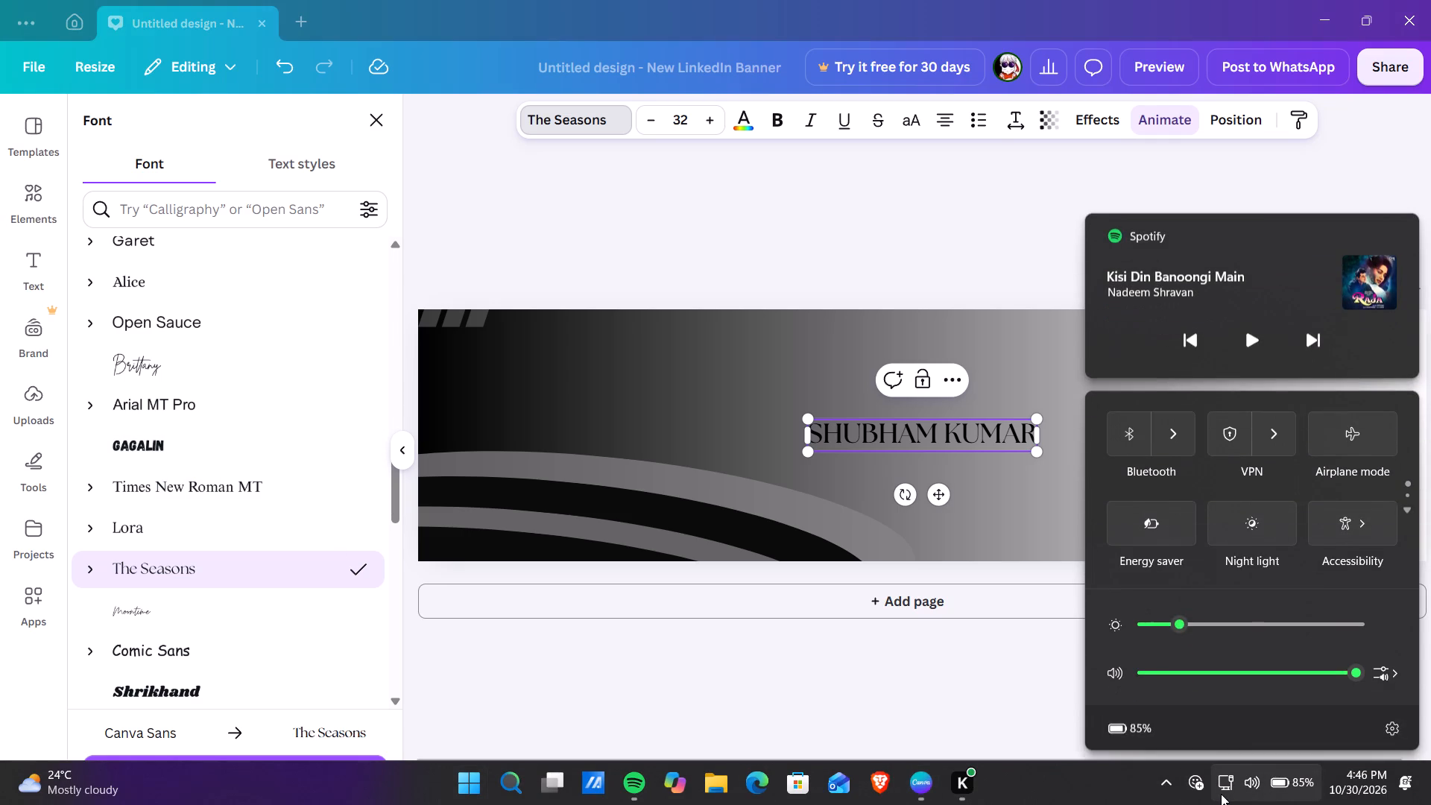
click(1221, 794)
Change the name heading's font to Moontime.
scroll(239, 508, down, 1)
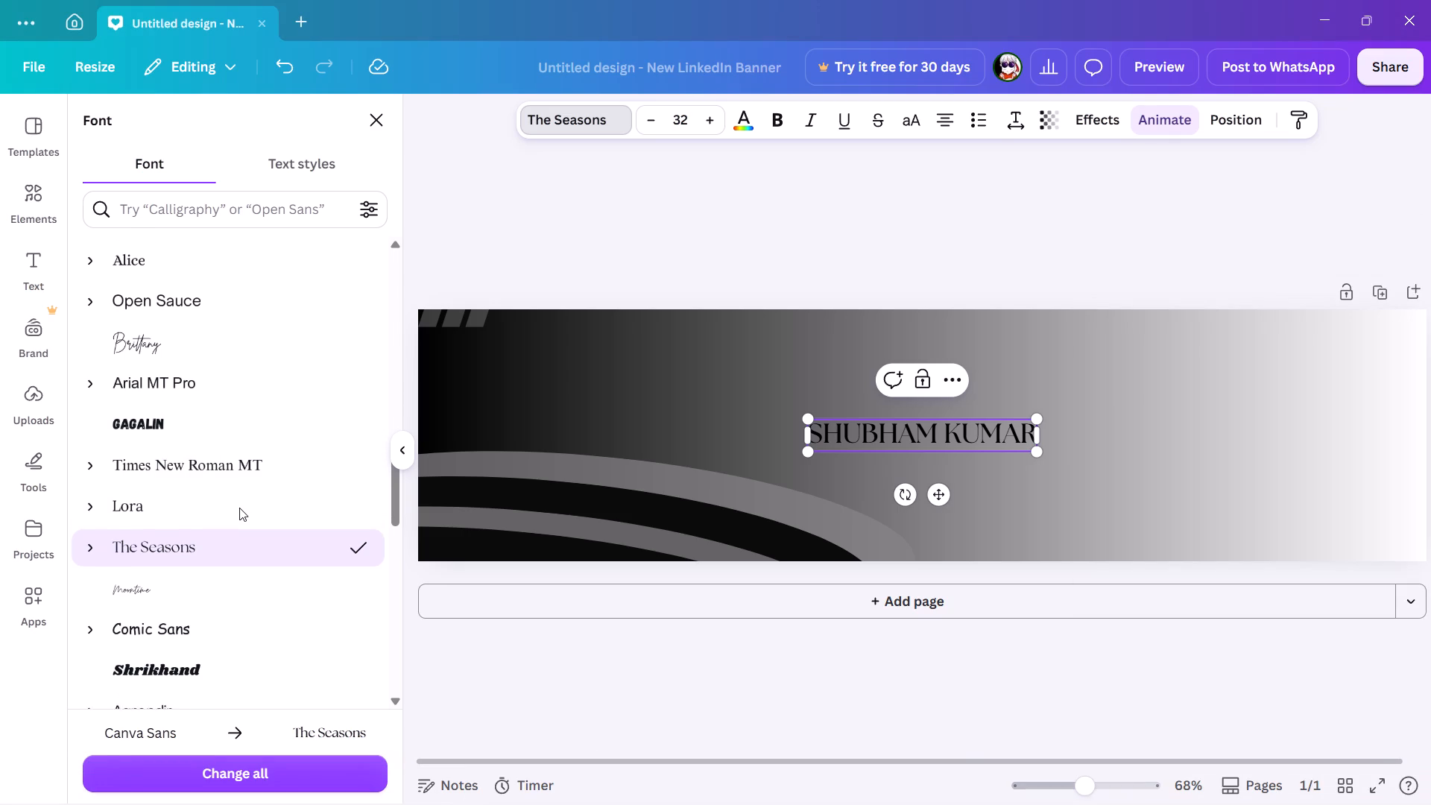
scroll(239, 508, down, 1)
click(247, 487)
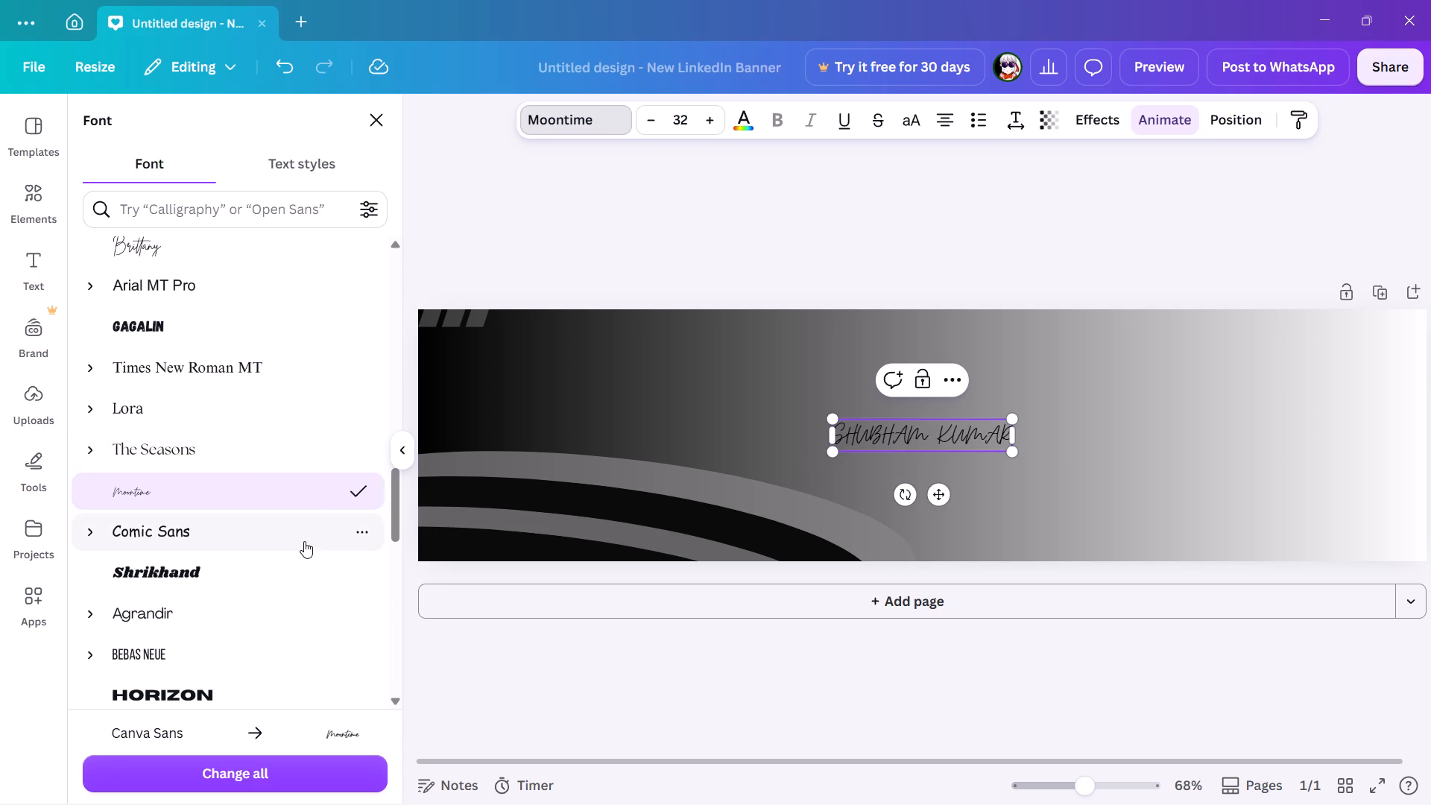
Set the name heading's font to Canva Student Font after checking the other popular fonts.
scroll(239, 585, down, 2)
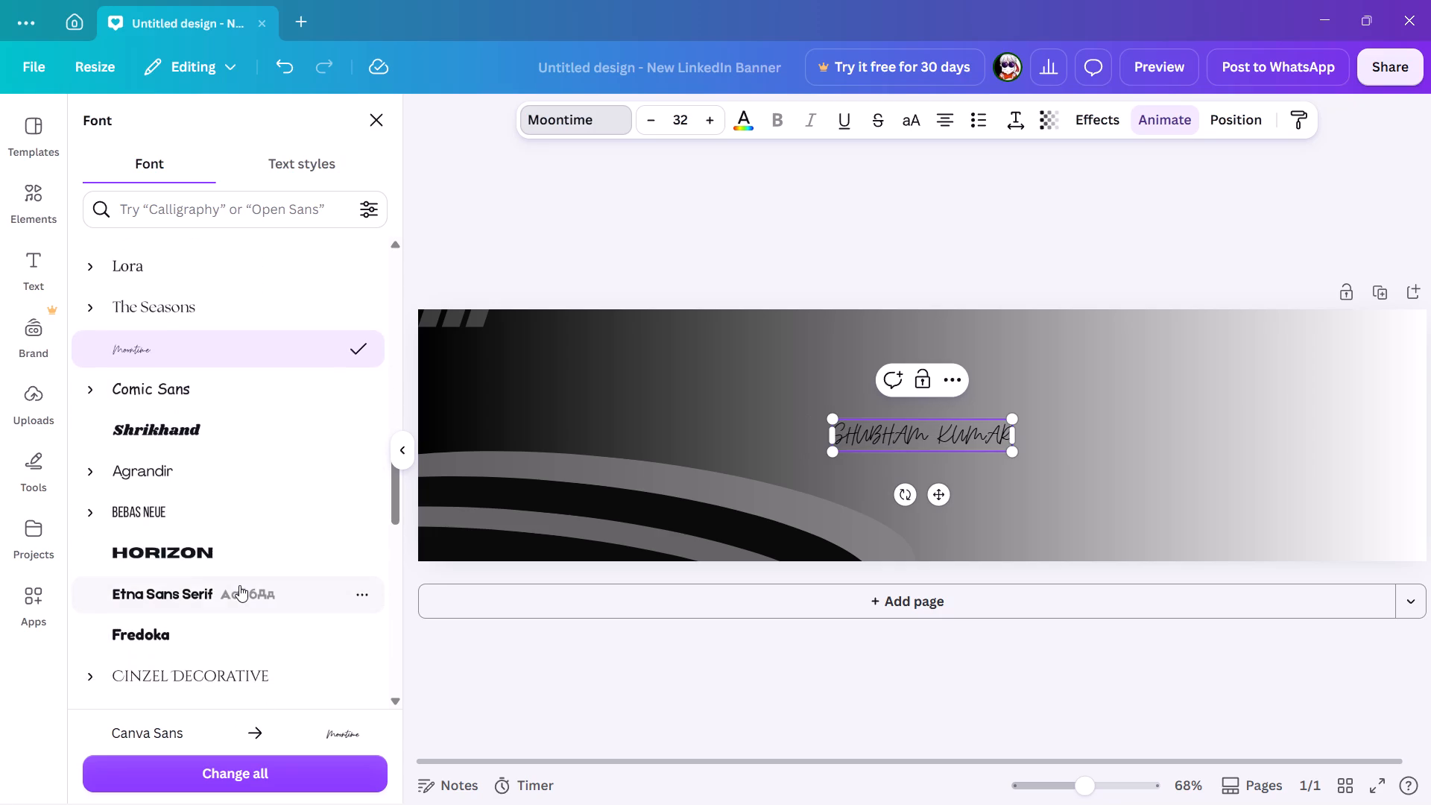
scroll(239, 585, down, 3)
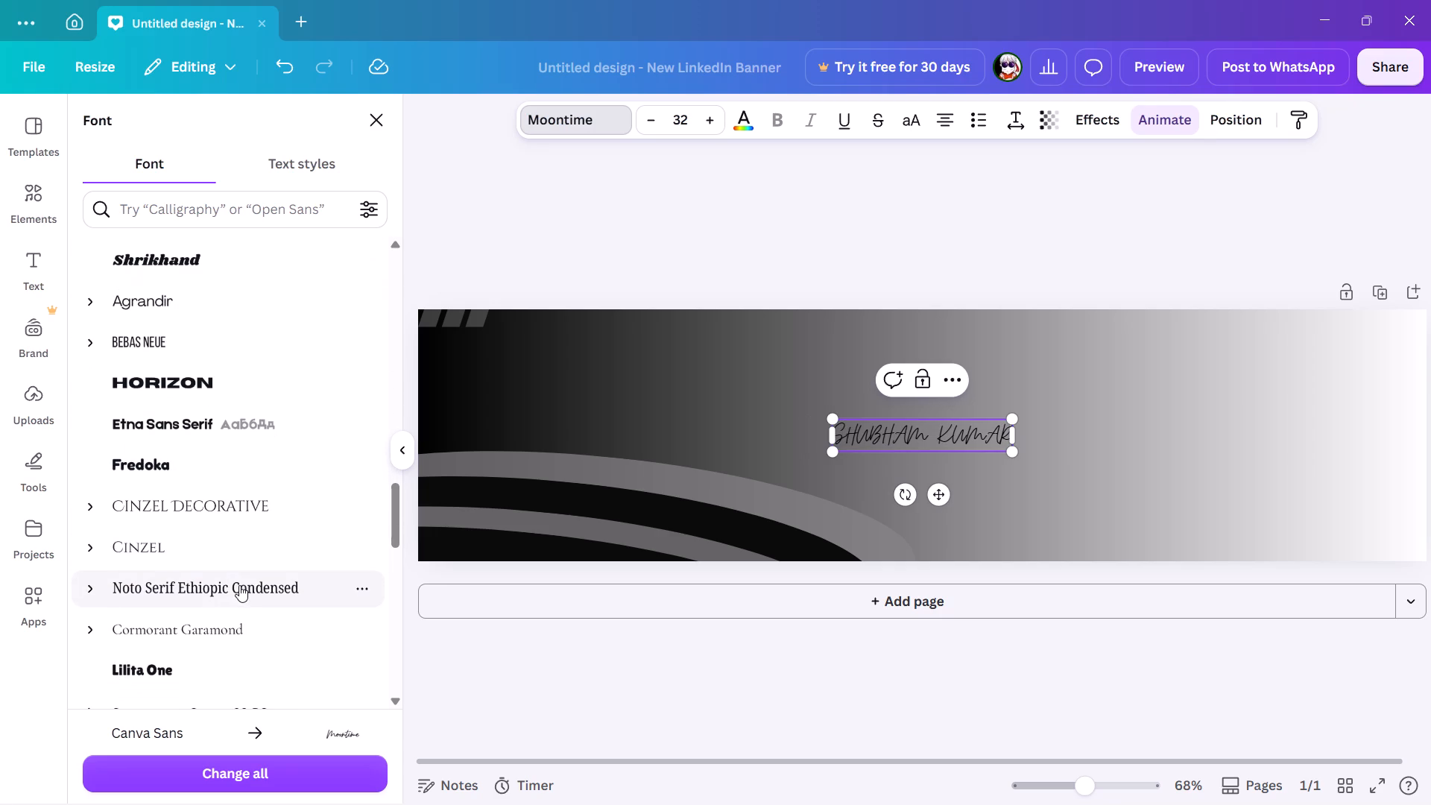
scroll(239, 585, down, 4)
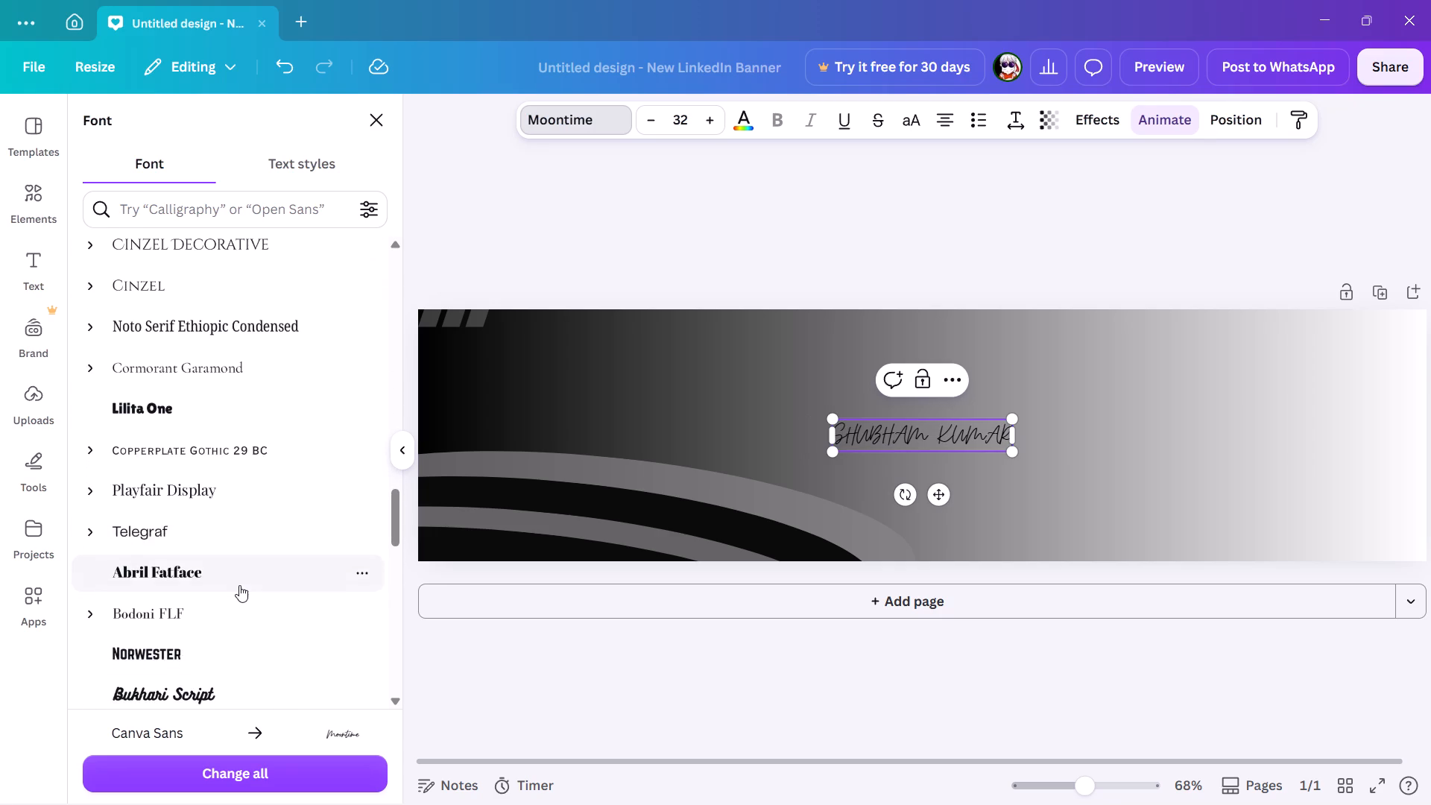
scroll(239, 585, down, 2)
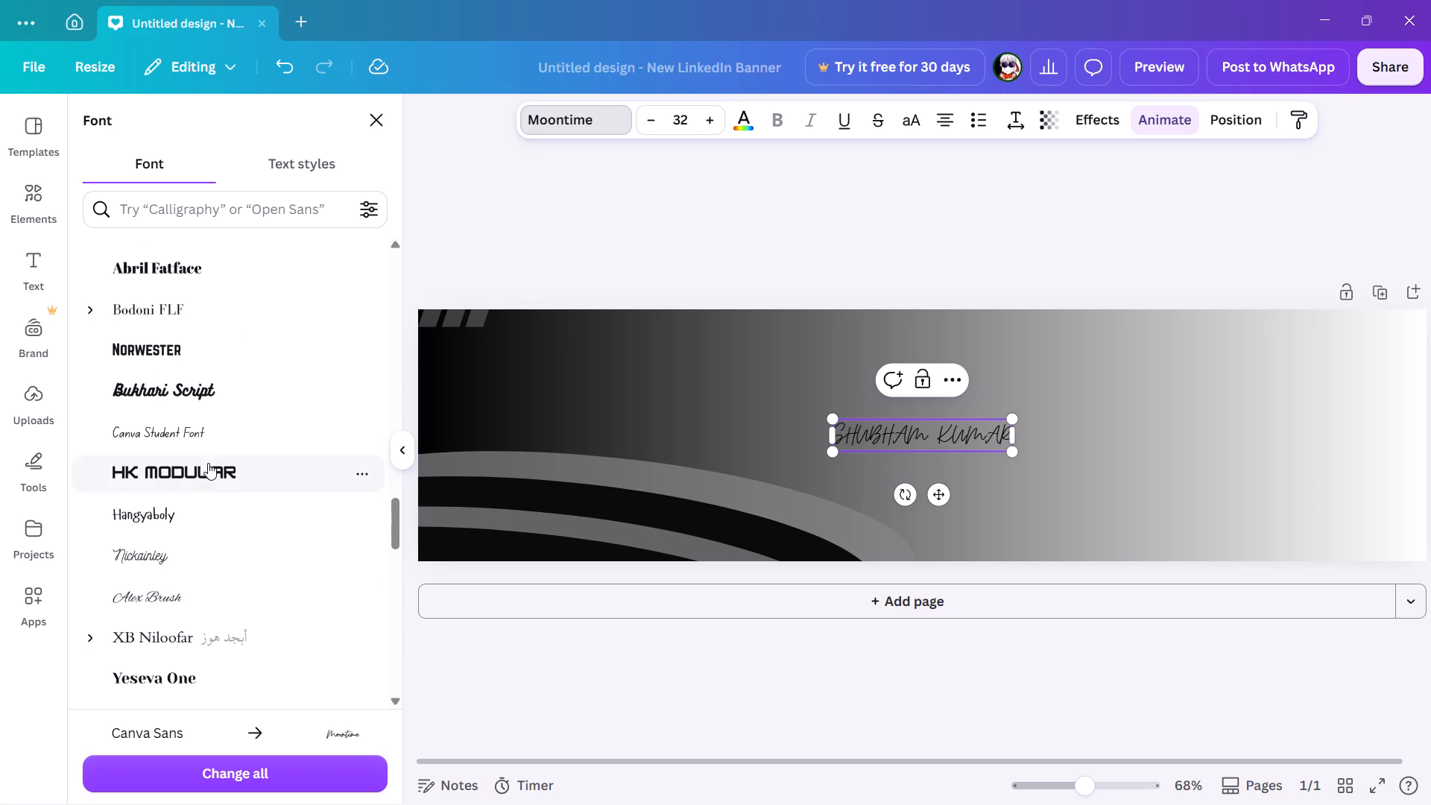
click(217, 449)
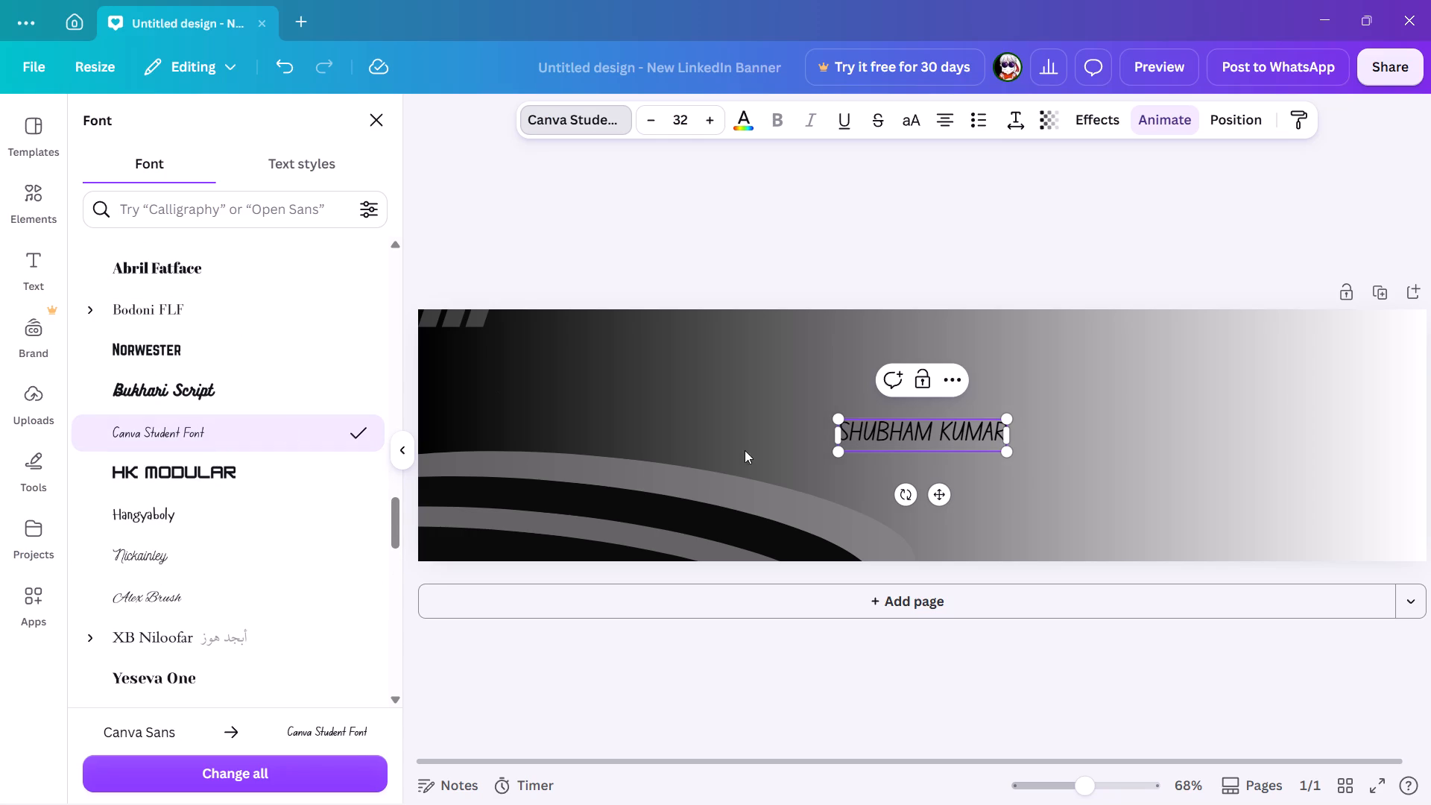
Move the name heading from the middle of the banner to its light right-hand part.
drag(973, 434, 1046, 435)
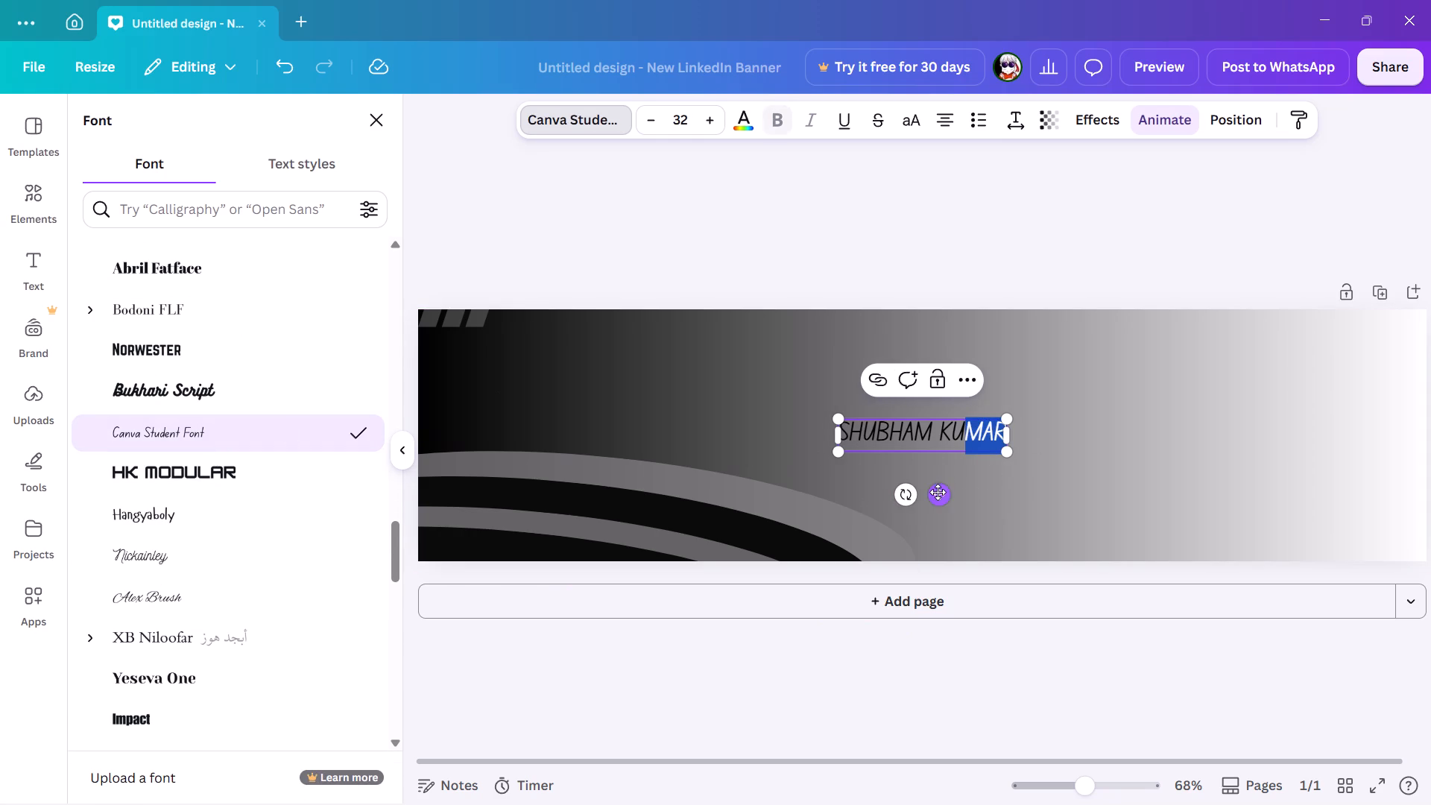
drag(941, 493, 1337, 454)
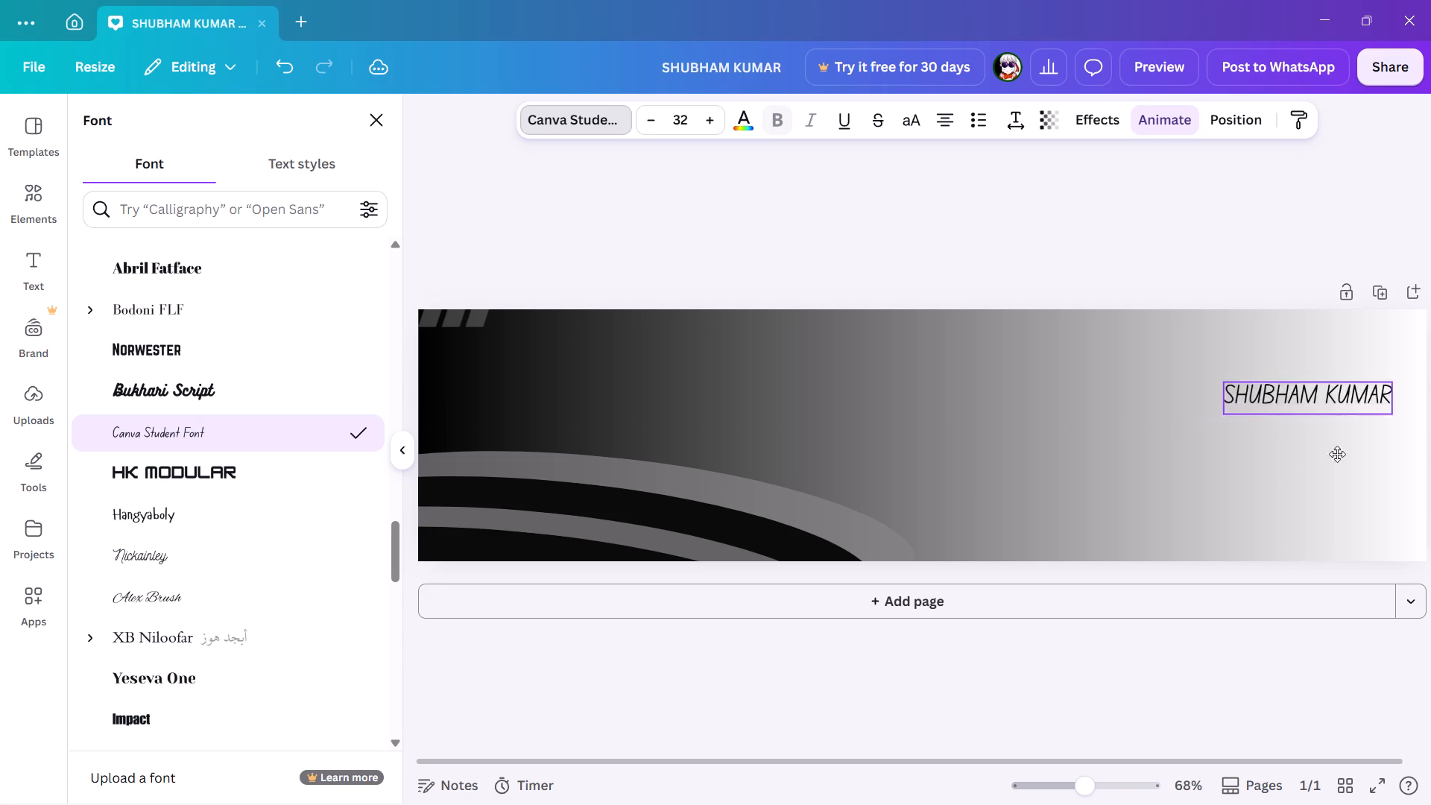
drag(1337, 454, 1249, 479)
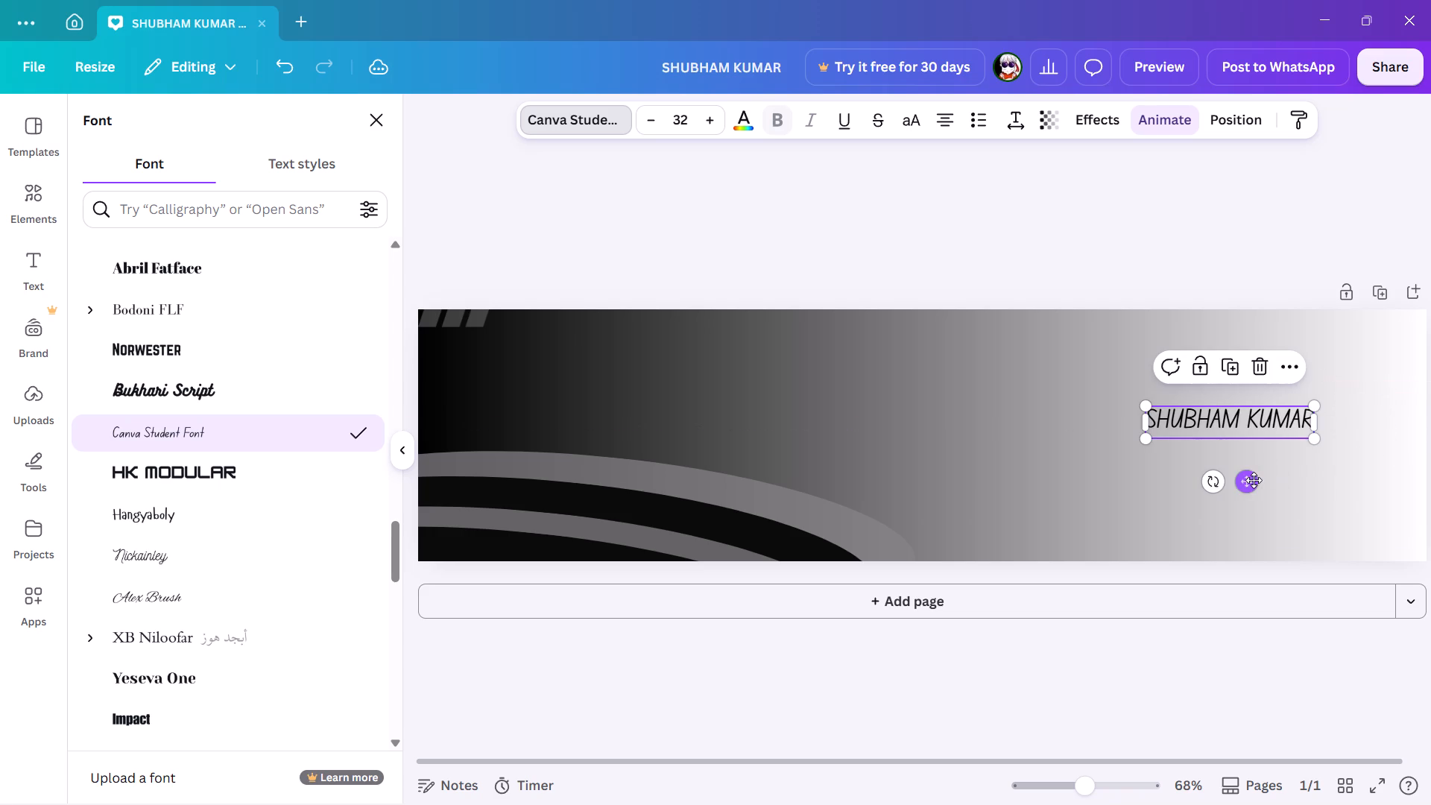
Enlarge the name heading to a font size of about 48.7 and move it closer to the banner's right edge.
click(1199, 240)
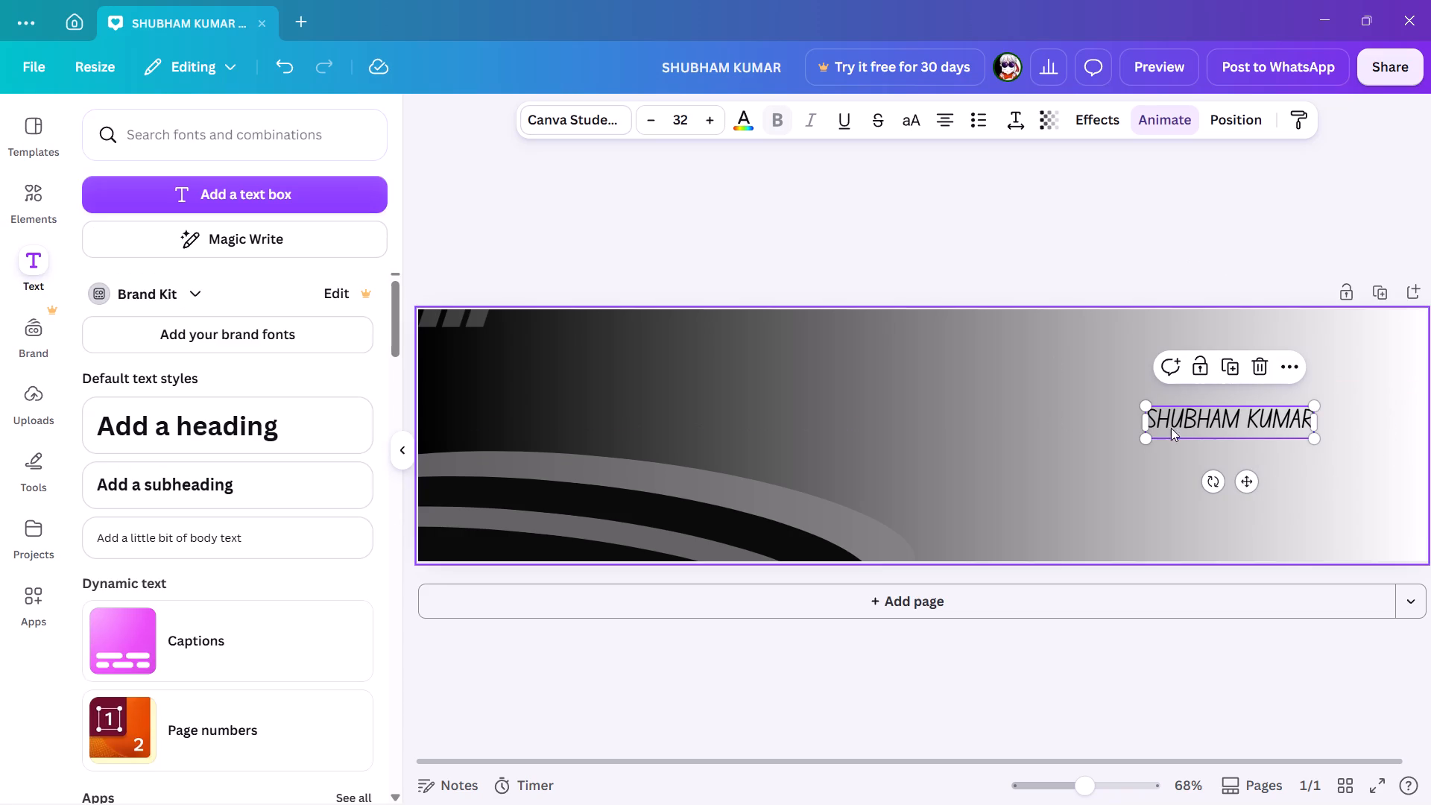
drag(1146, 400, 1089, 391)
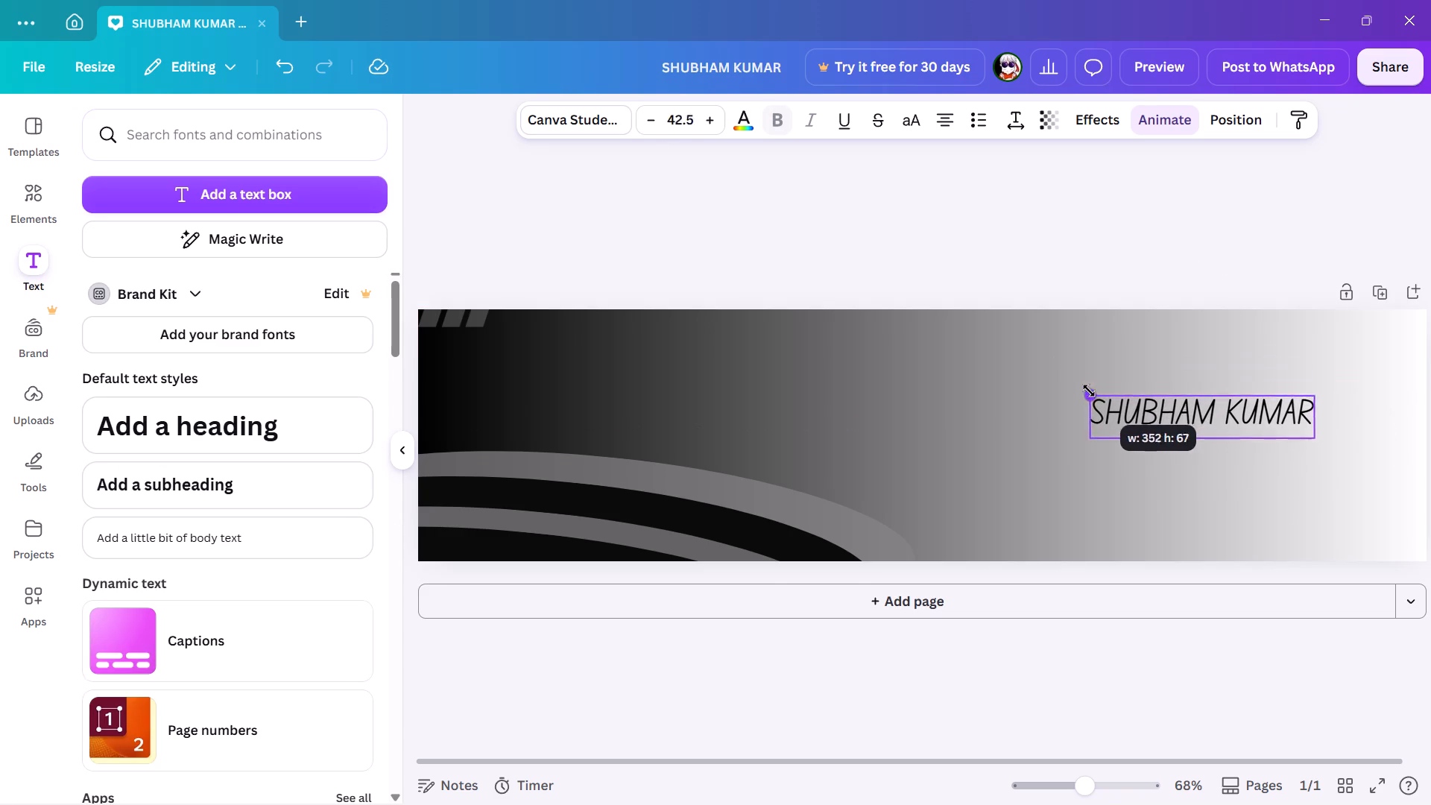
drag(1089, 391, 1056, 394)
drag(1171, 410, 1176, 408)
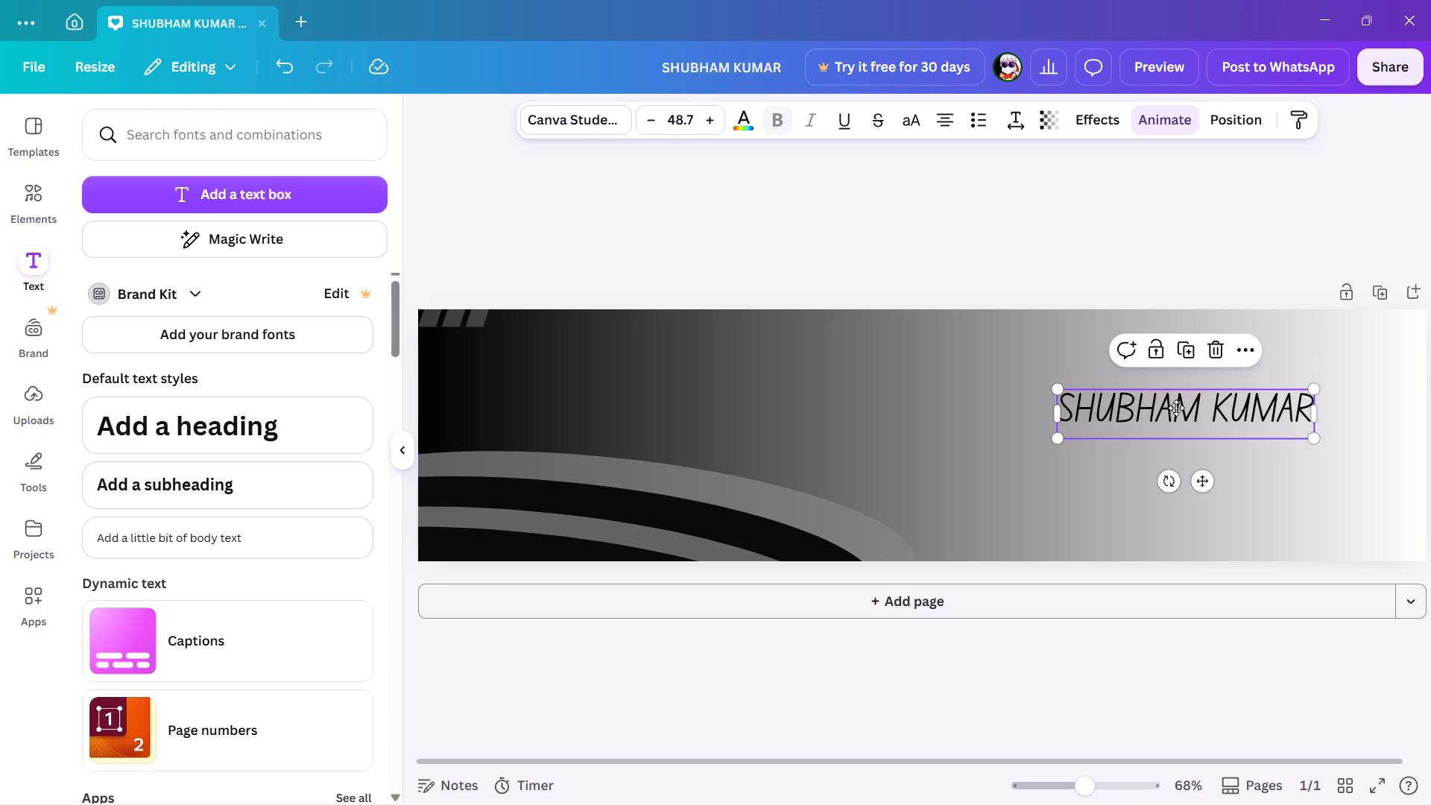
drag(1176, 408, 1248, 411)
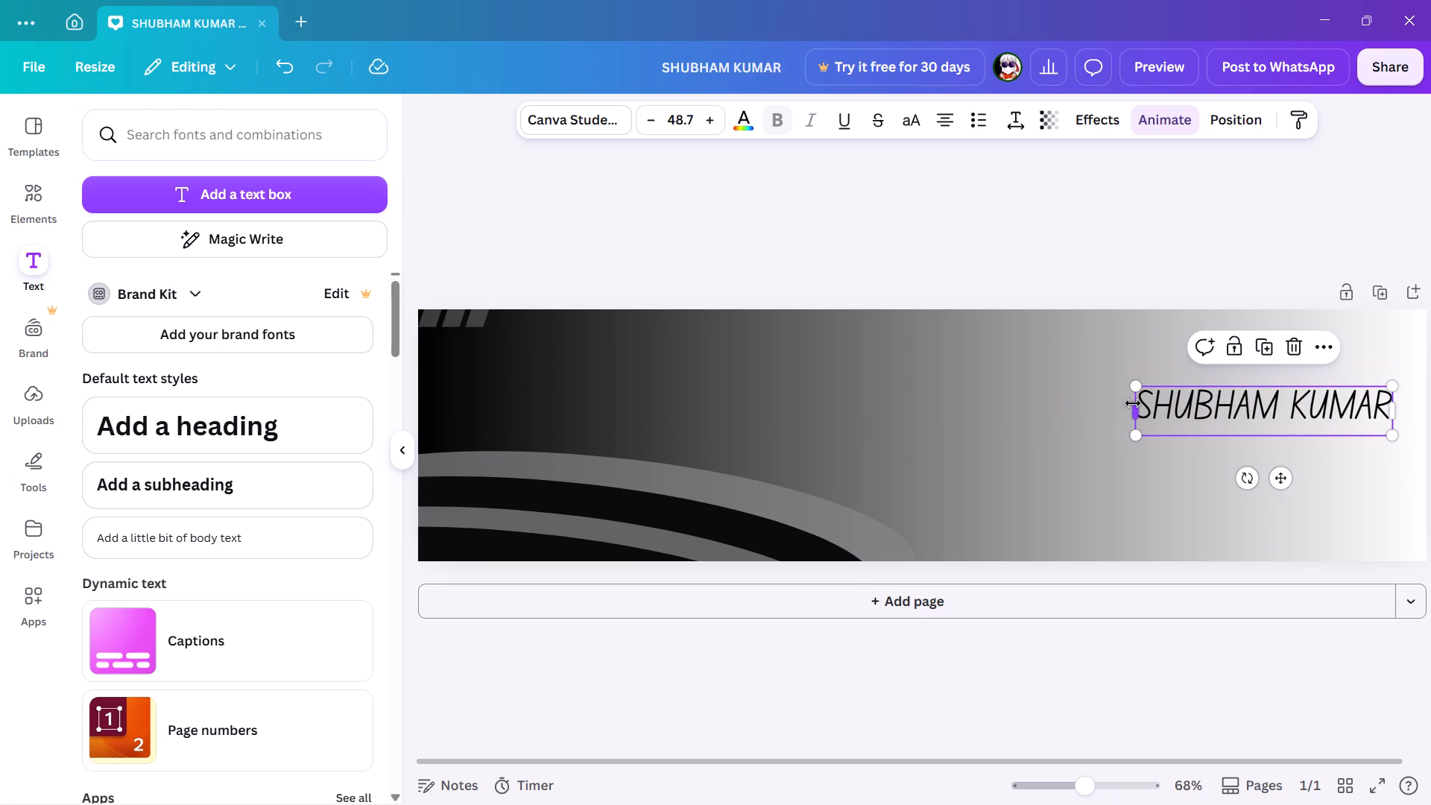
Widen the name heading's text box to about 569 and shift it slightly closer to the banner's right edge.
drag(1133, 403, 1028, 408)
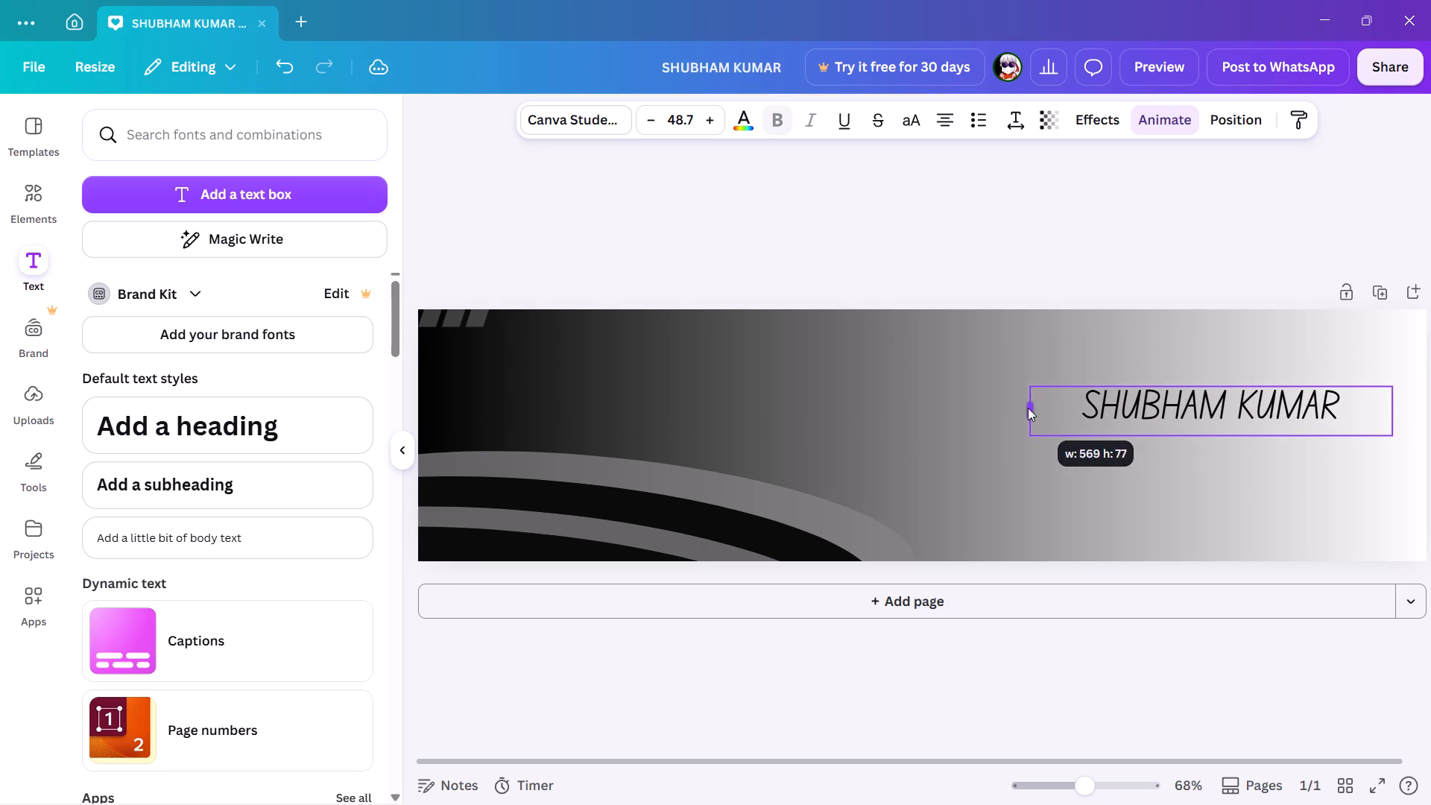
drag(1028, 408, 1027, 408)
click(891, 392)
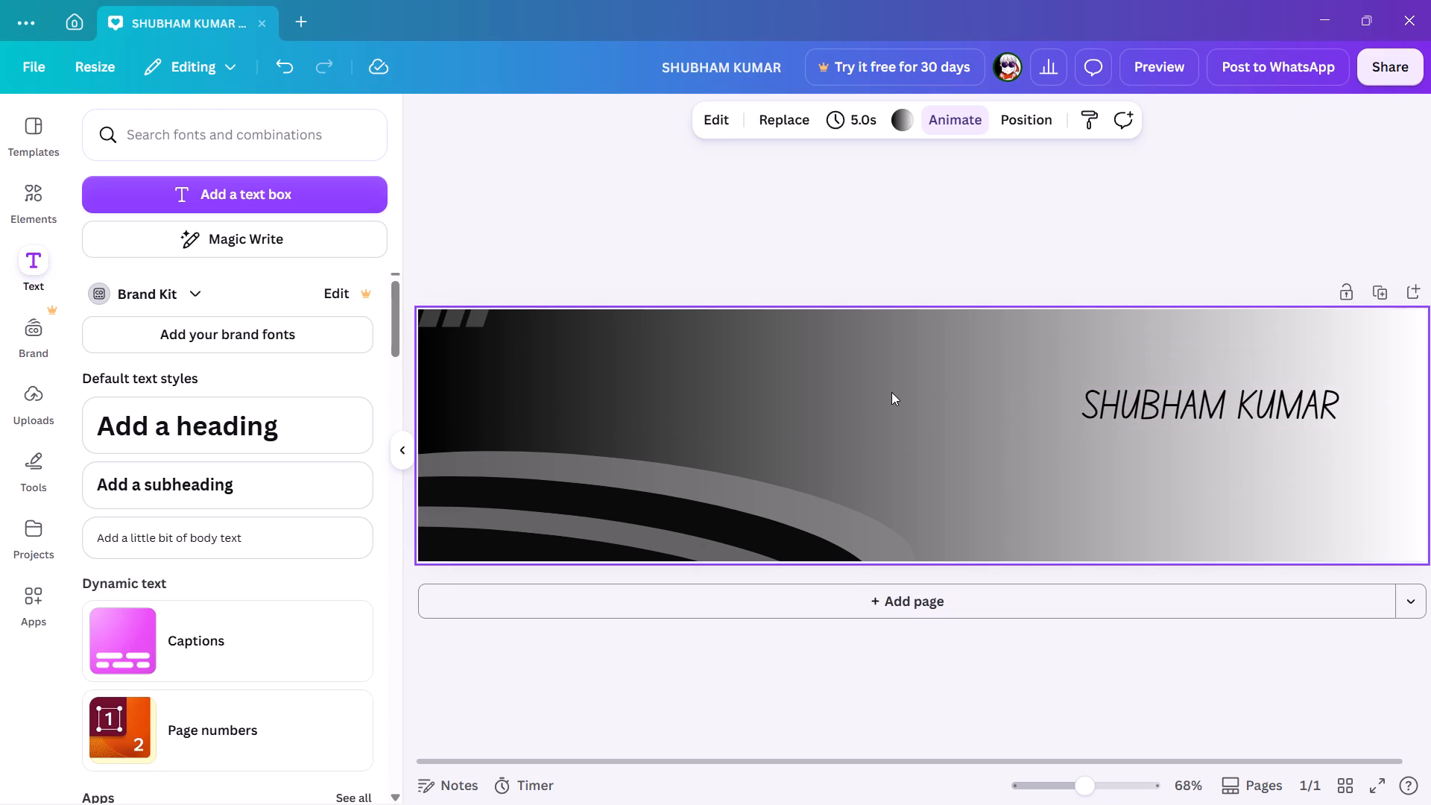
drag(1233, 403, 1252, 402)
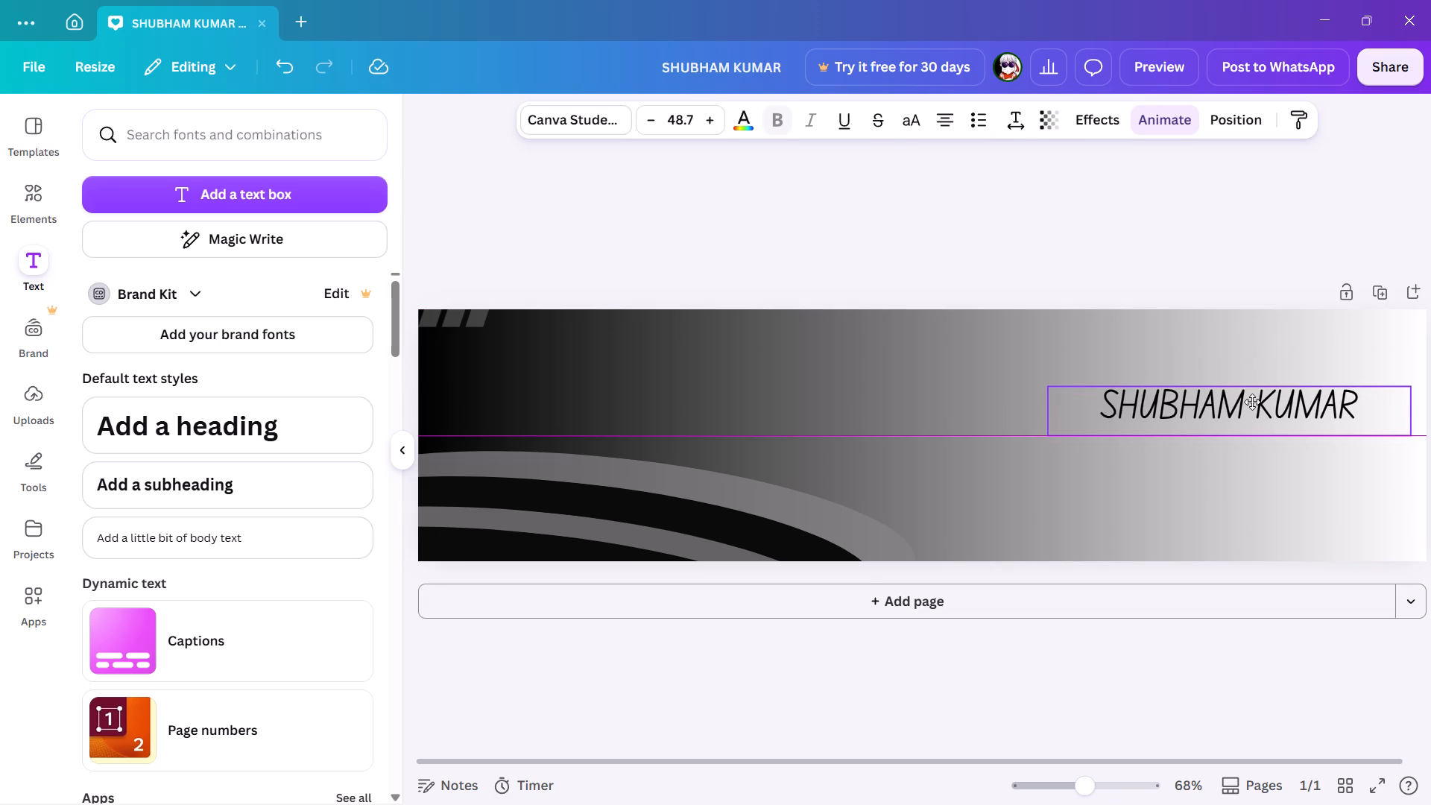
drag(1252, 402, 1255, 405)
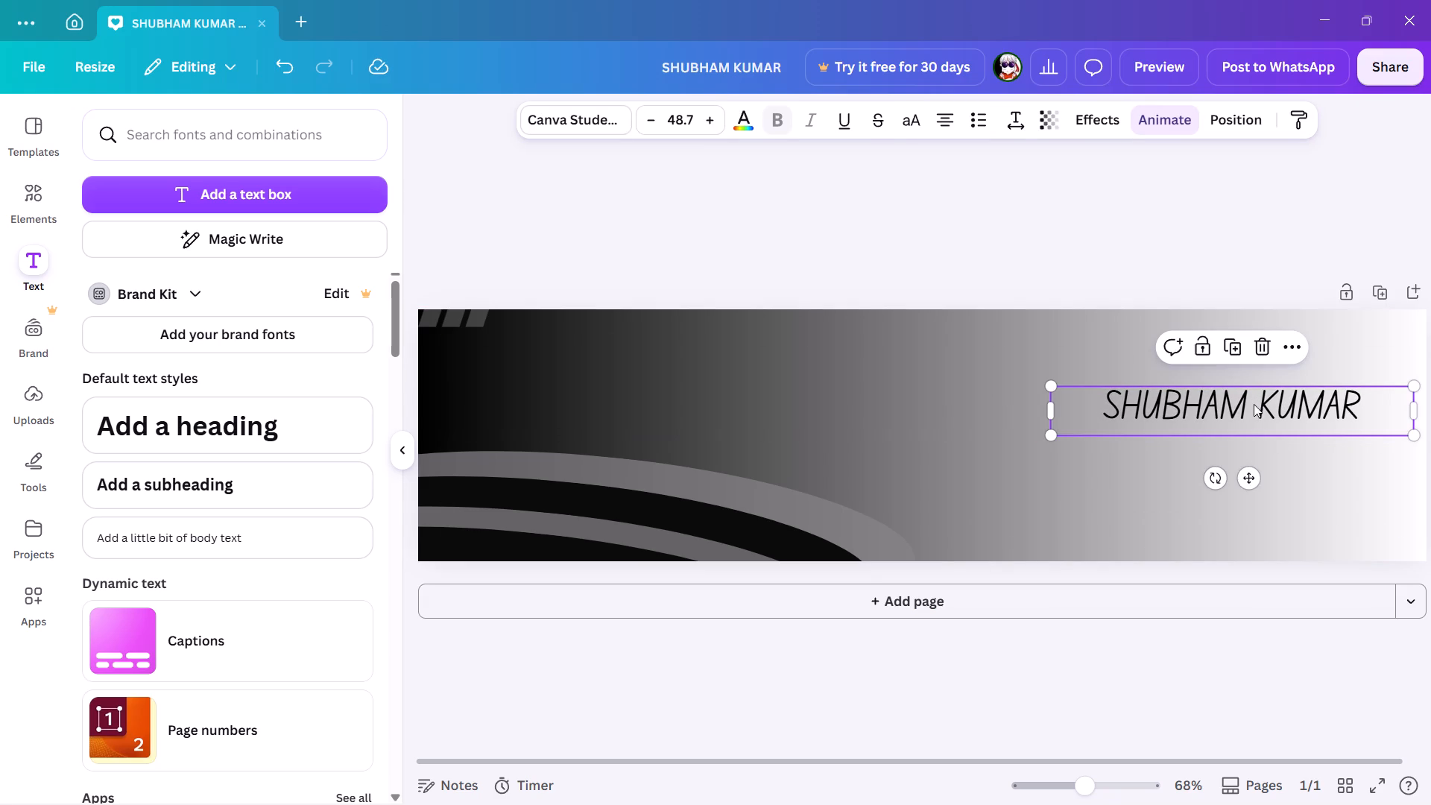
Look through the available text styles and font combinations for the banner.
scroll(120, 427, down, 1)
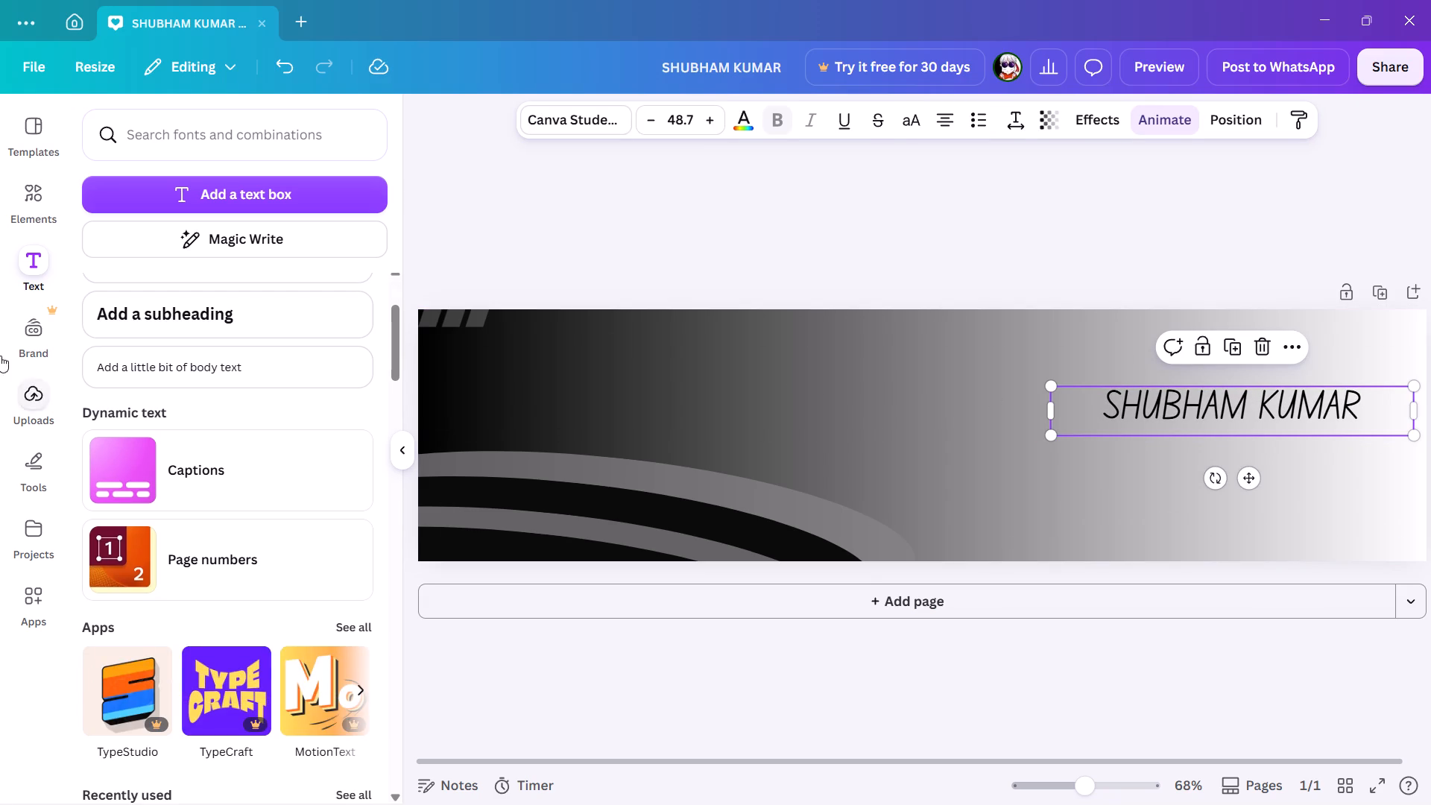
click(27, 254)
click(27, 254)
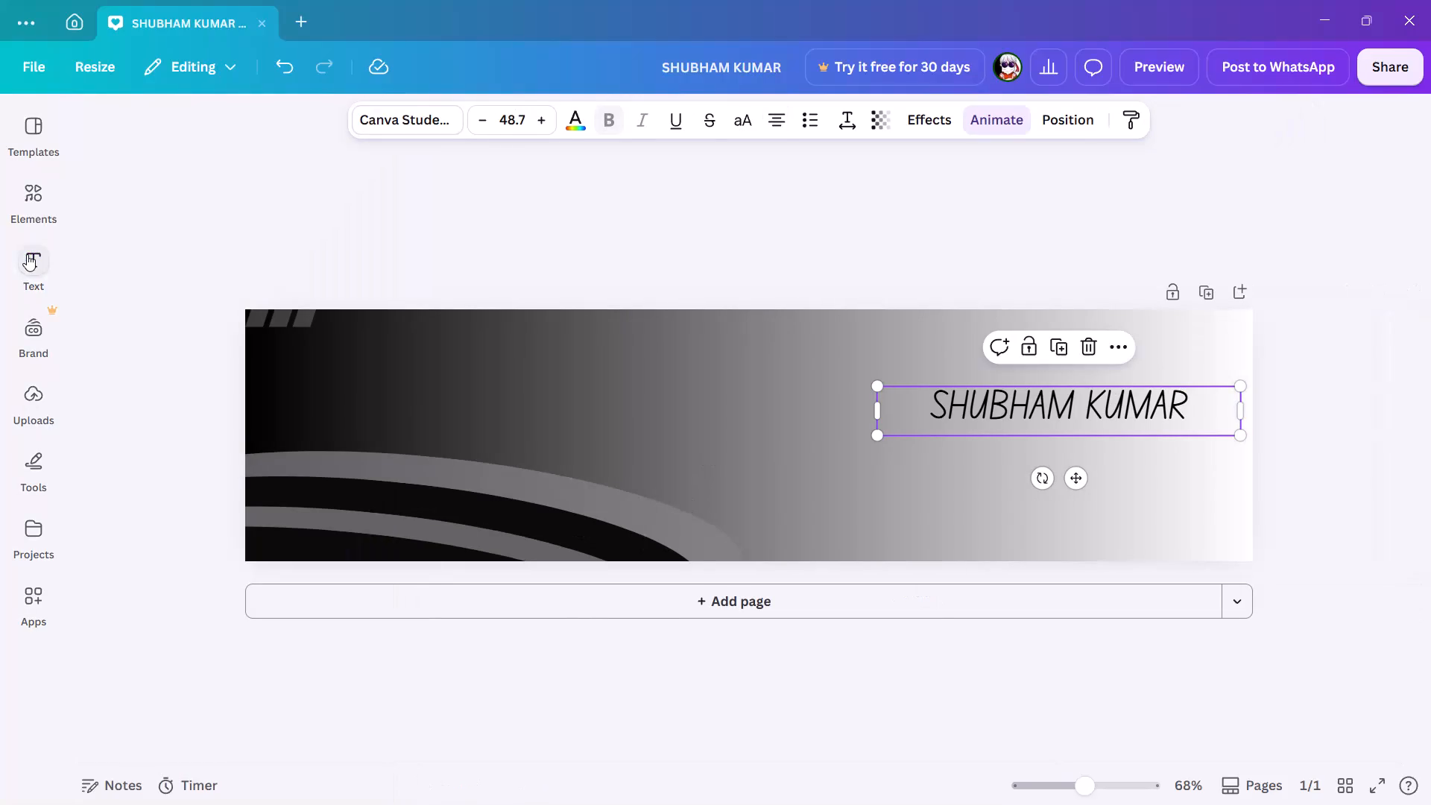
scroll(145, 509, down, 4)
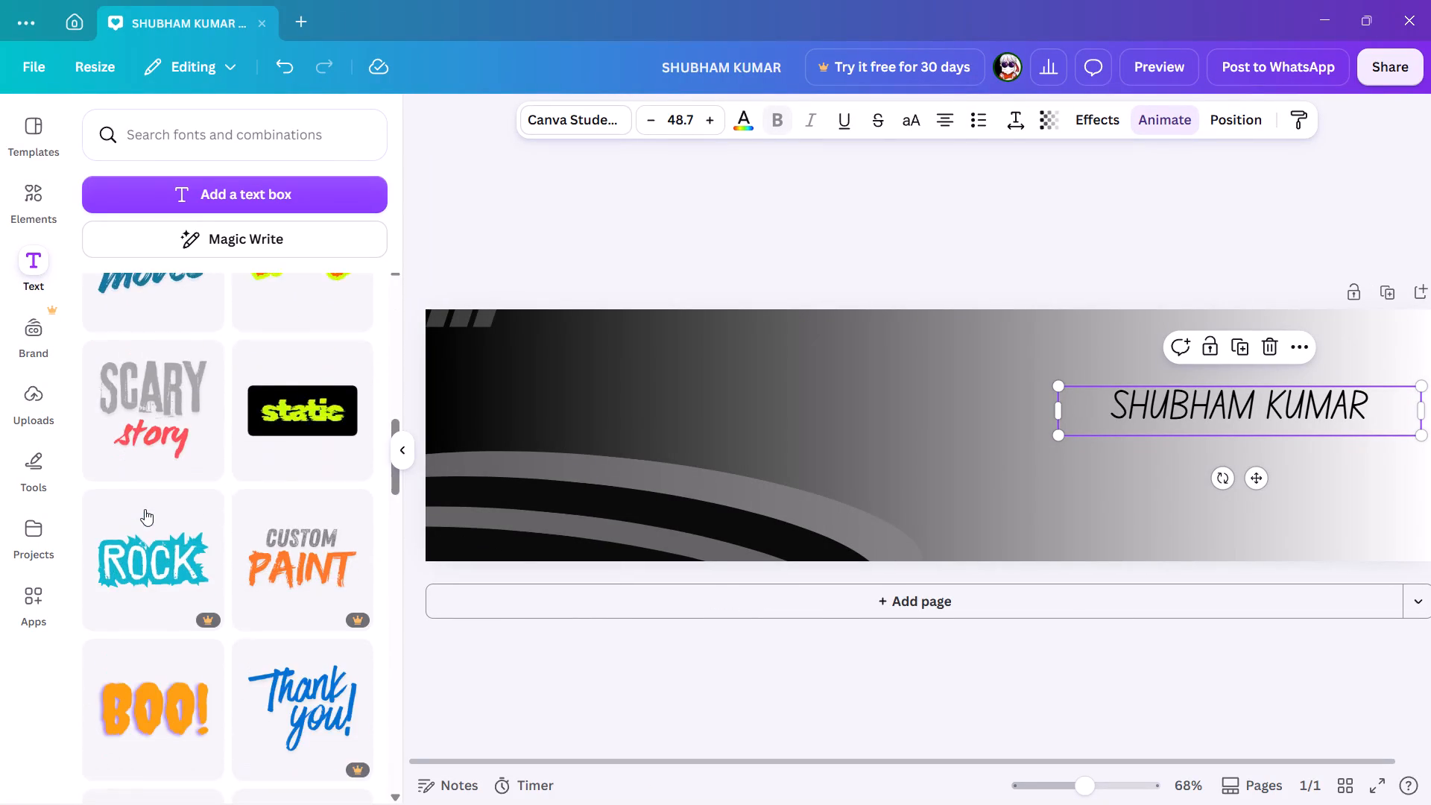
scroll(145, 509, up, 6)
scroll(225, 500, down, 1)
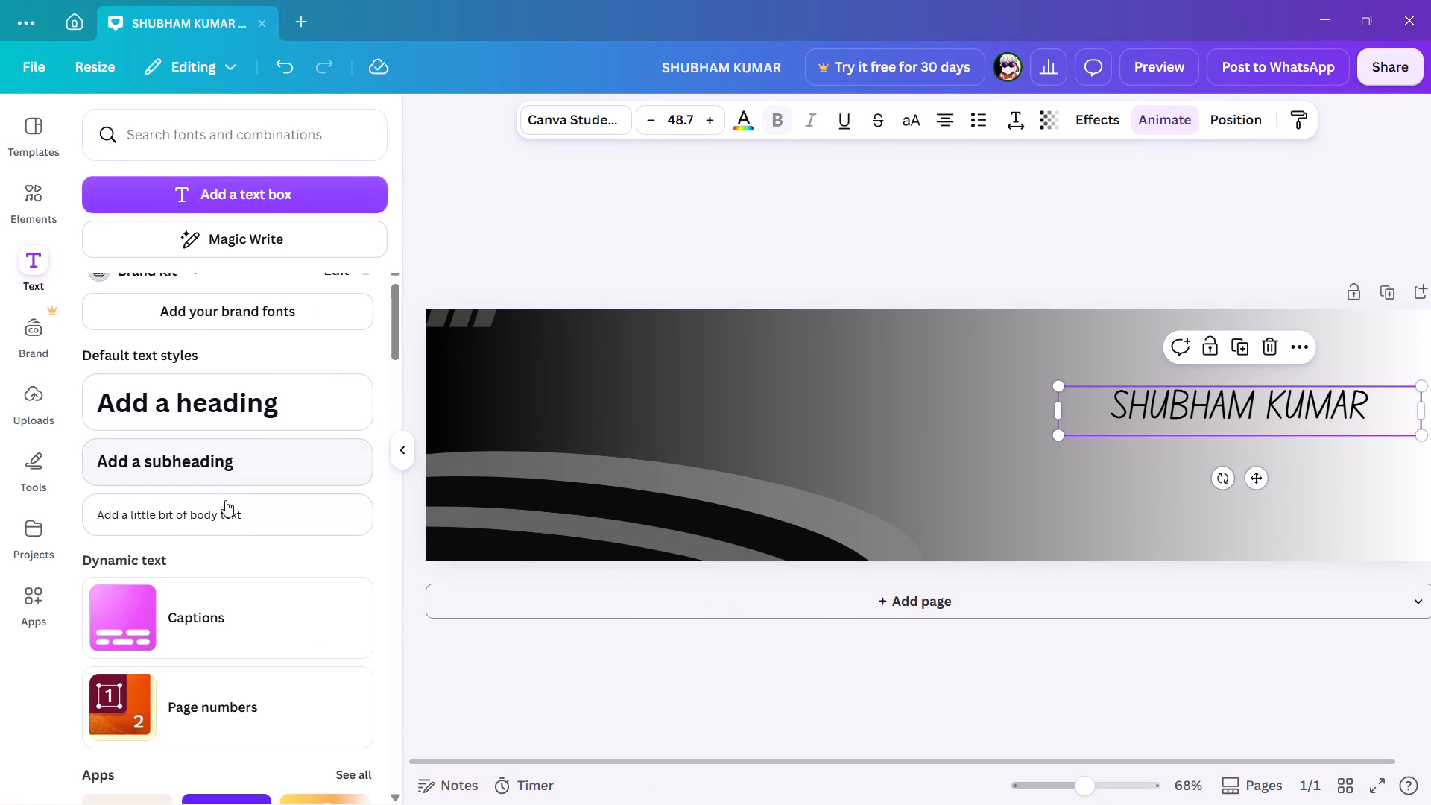
scroll(225, 500, up, 1)
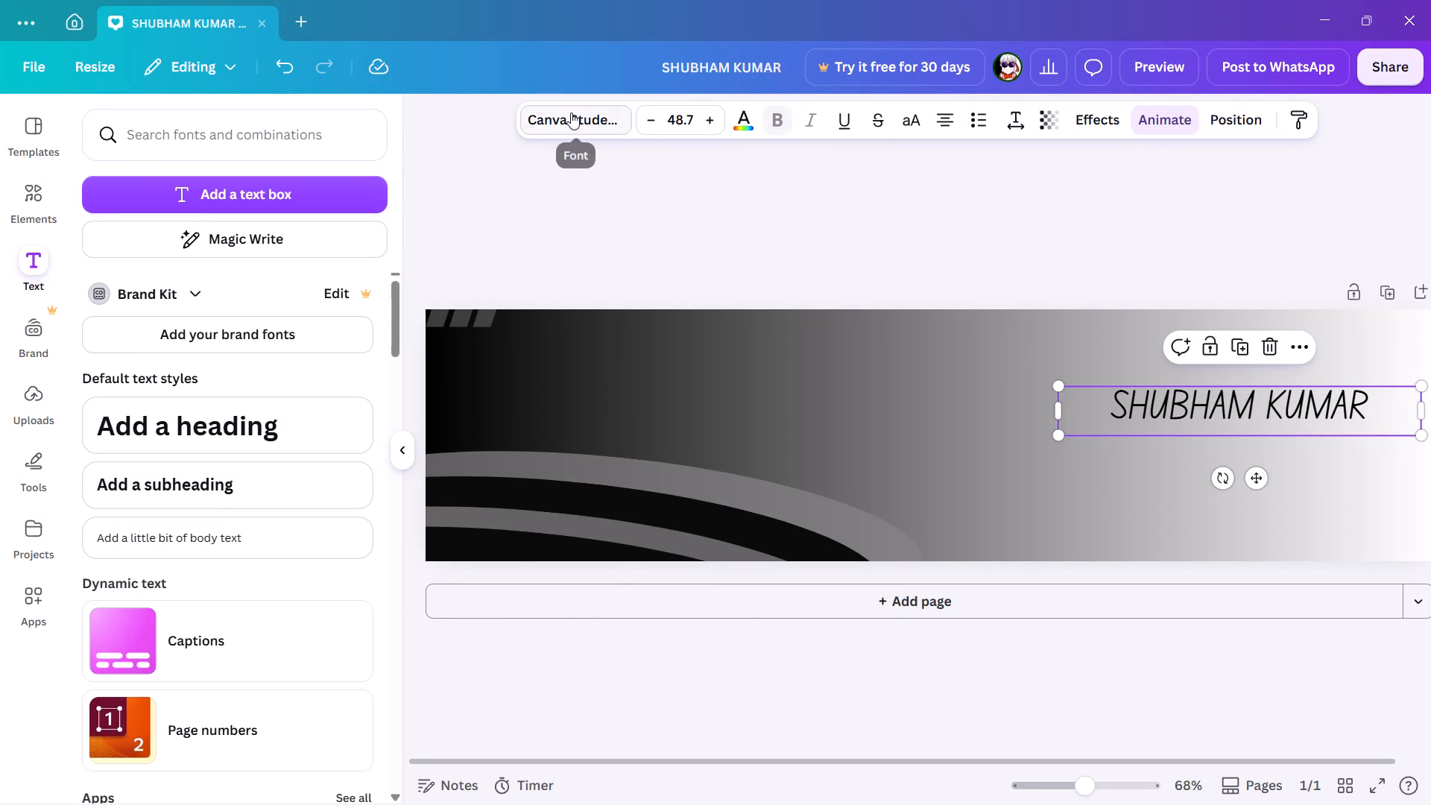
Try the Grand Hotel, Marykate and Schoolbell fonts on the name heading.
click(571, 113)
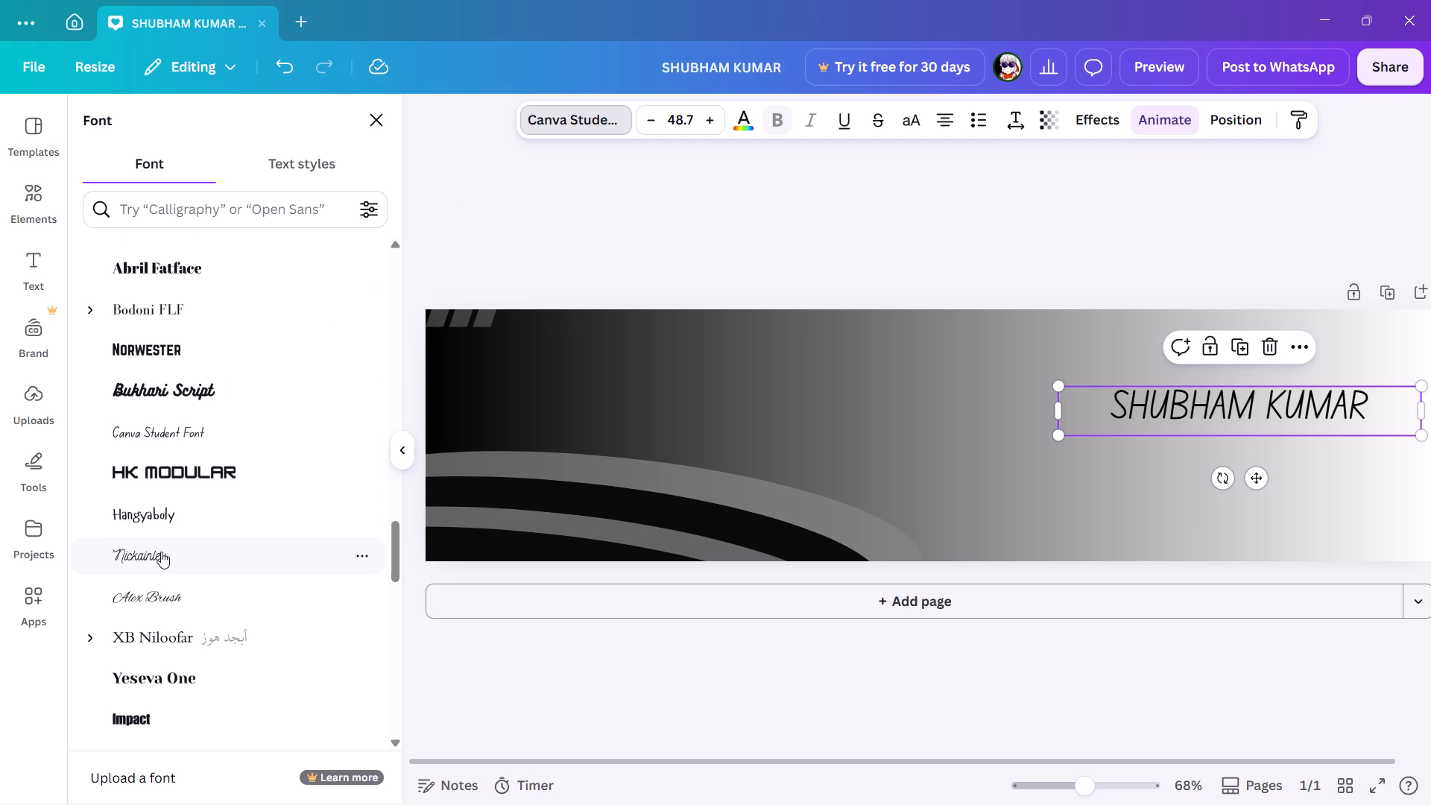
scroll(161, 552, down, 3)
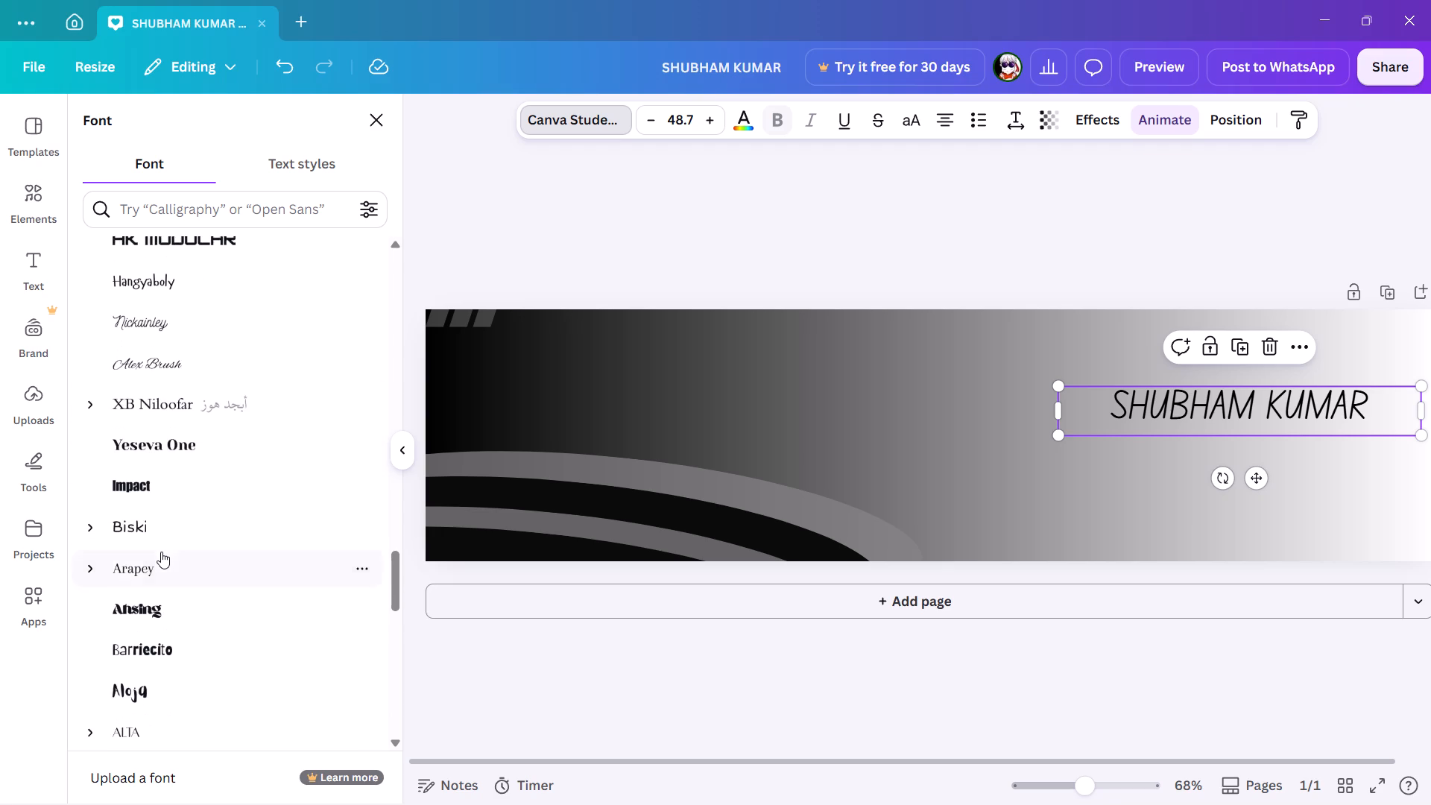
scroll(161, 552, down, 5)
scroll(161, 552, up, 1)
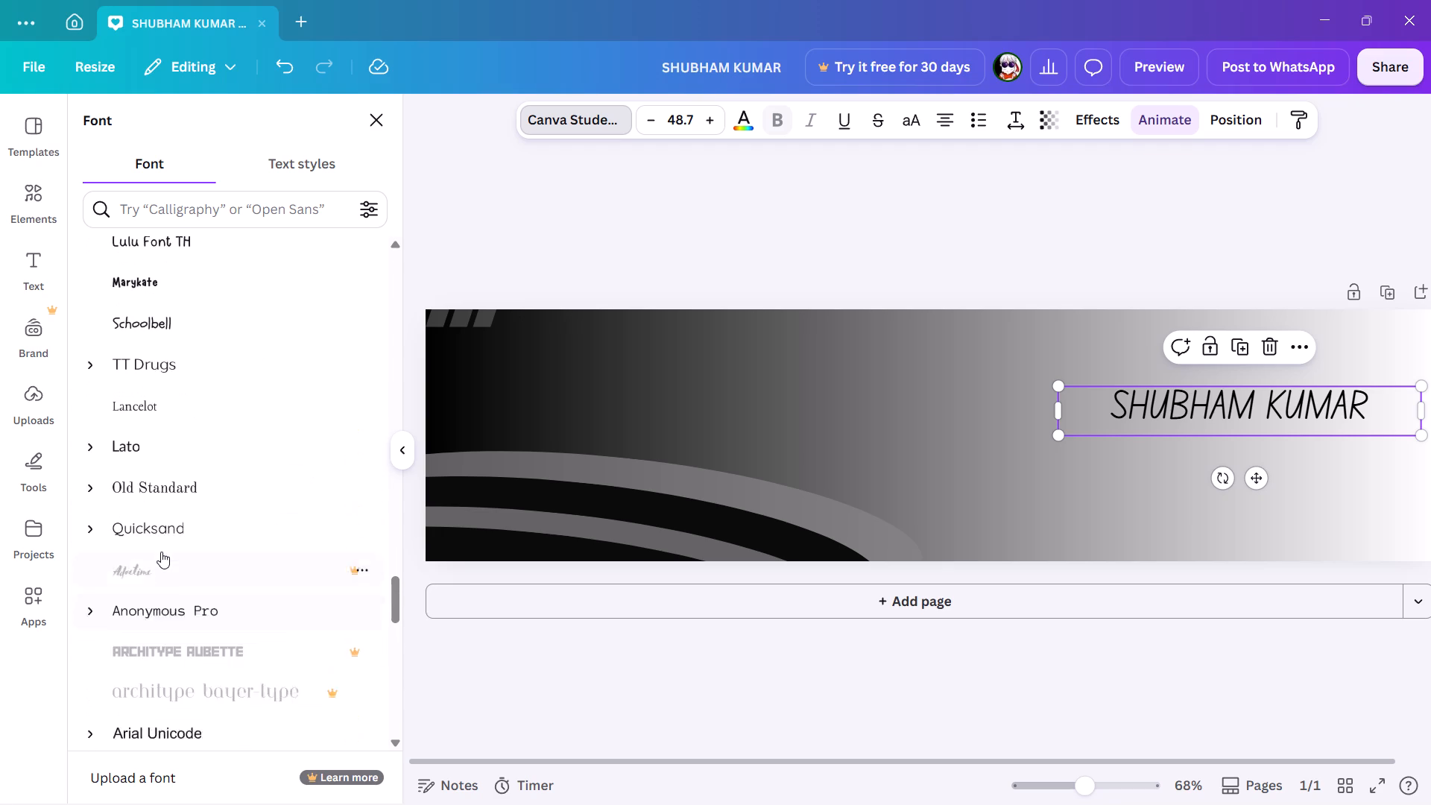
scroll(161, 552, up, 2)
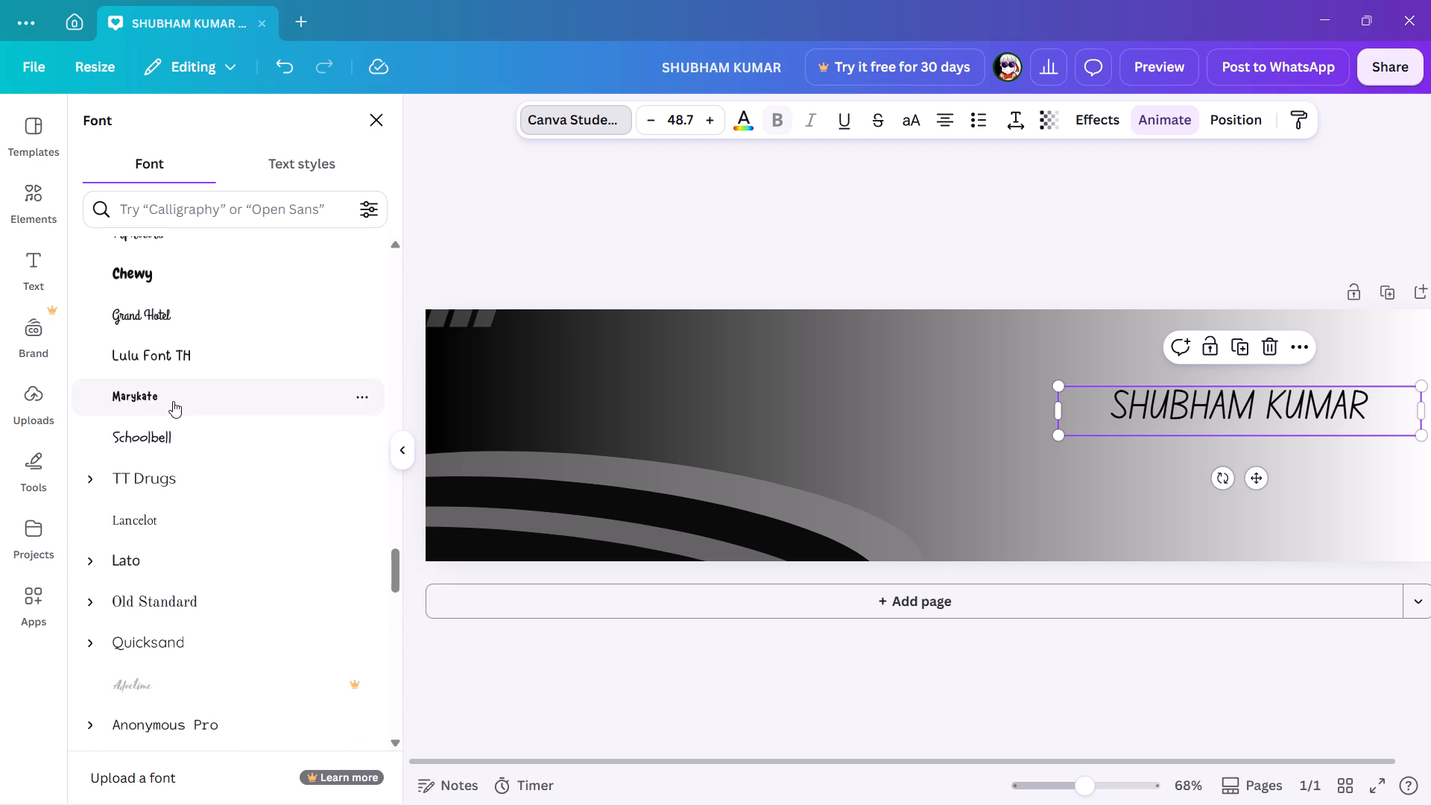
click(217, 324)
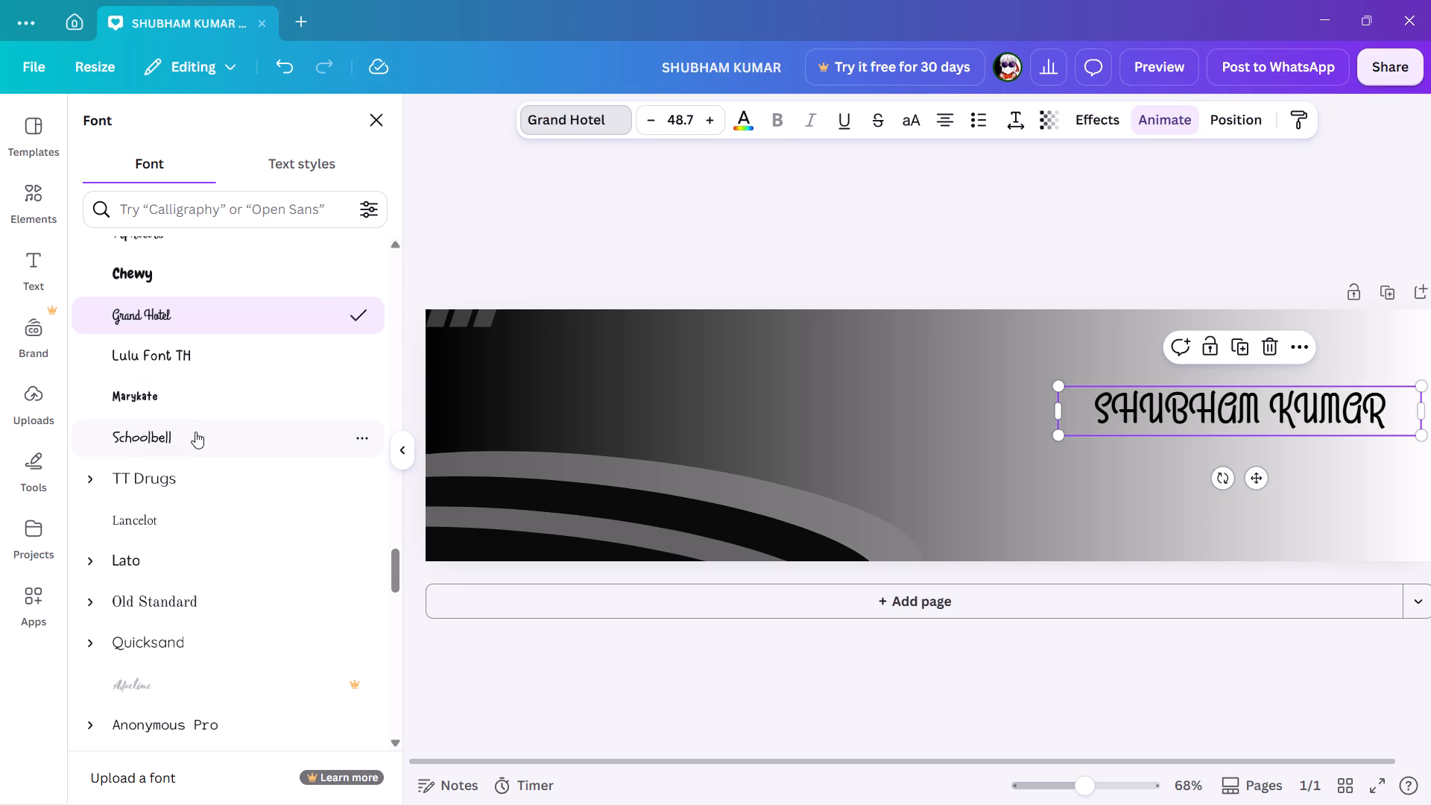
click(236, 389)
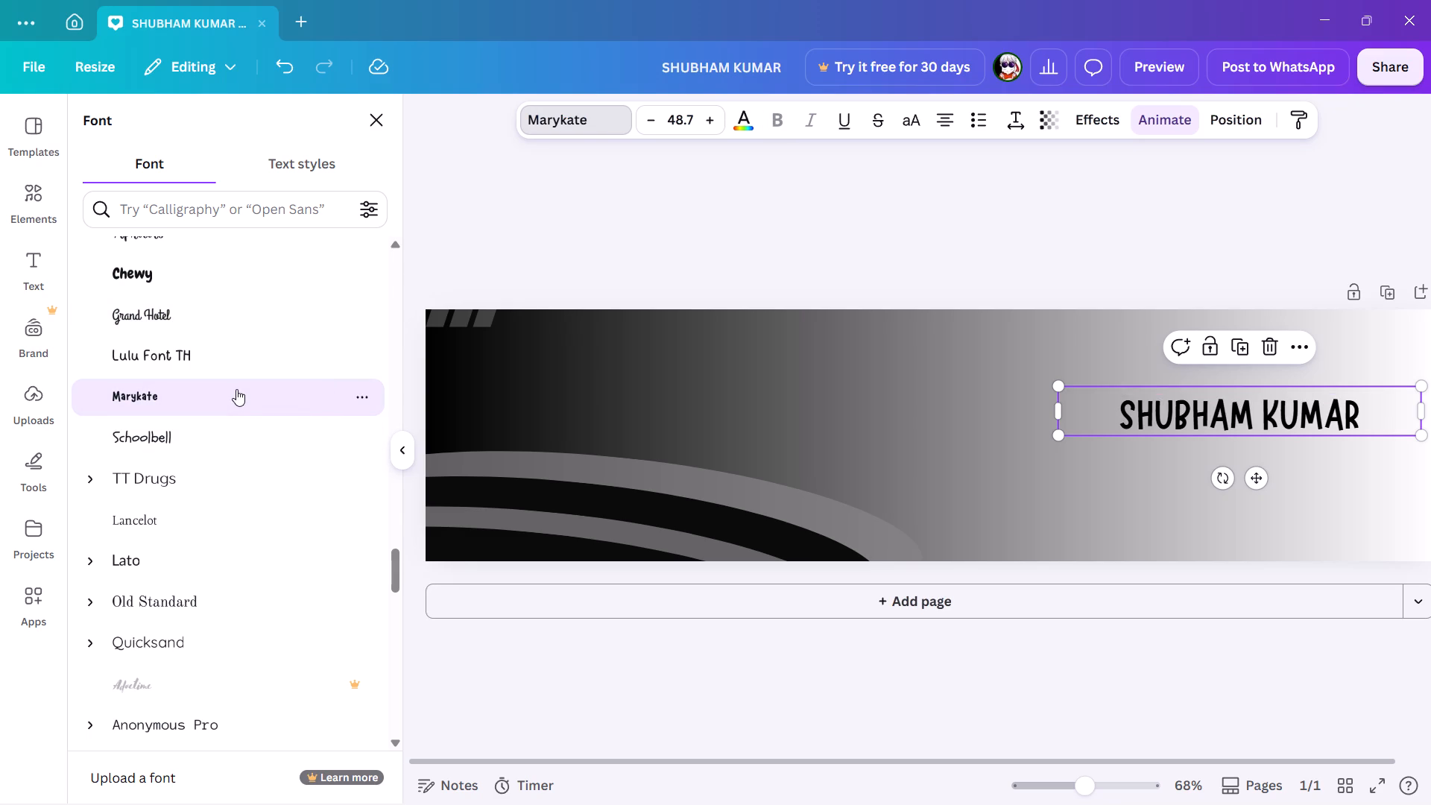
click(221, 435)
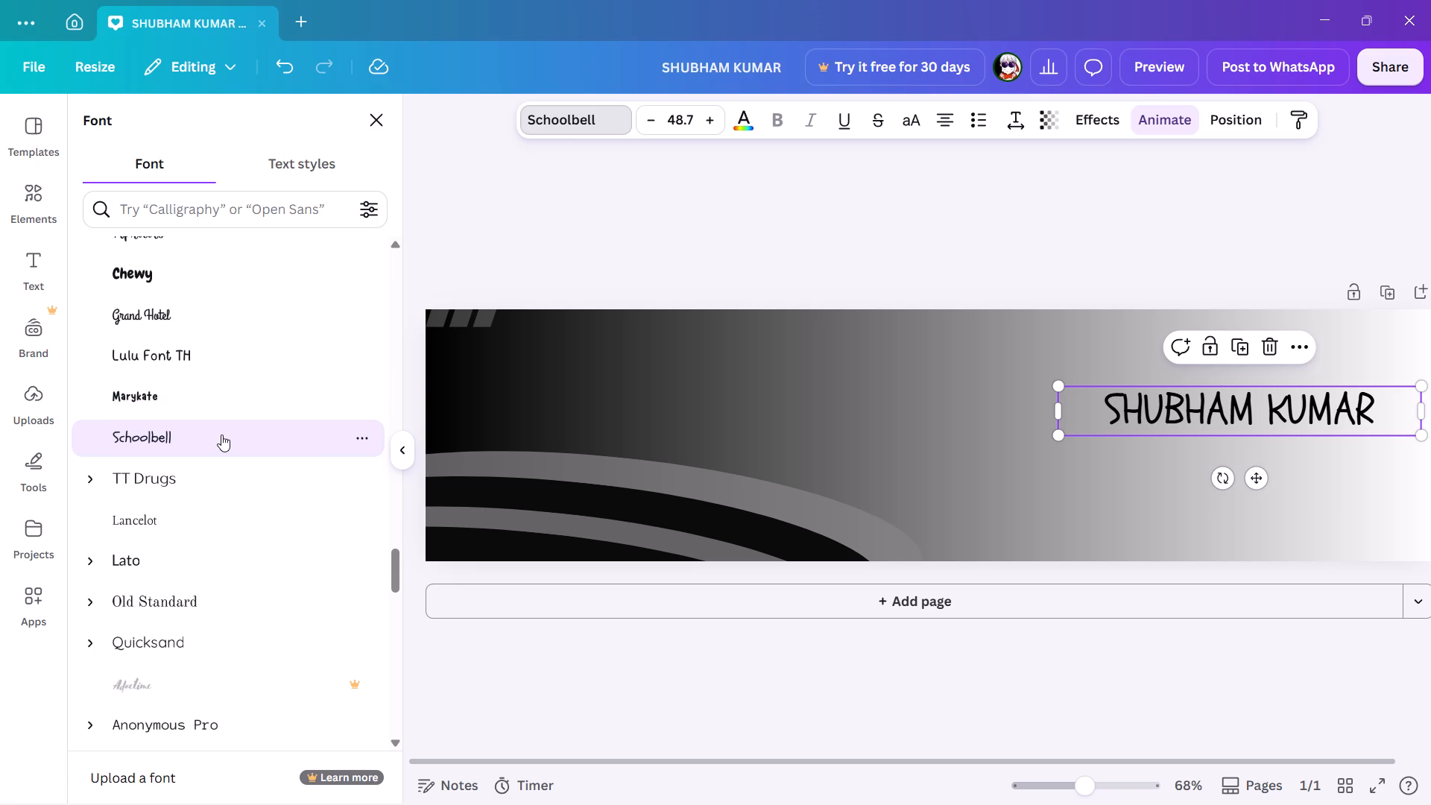
Set the name heading's font to Adlery Pro after comparing it with Apricots.
scroll(221, 435, up, 3)
click(199, 457)
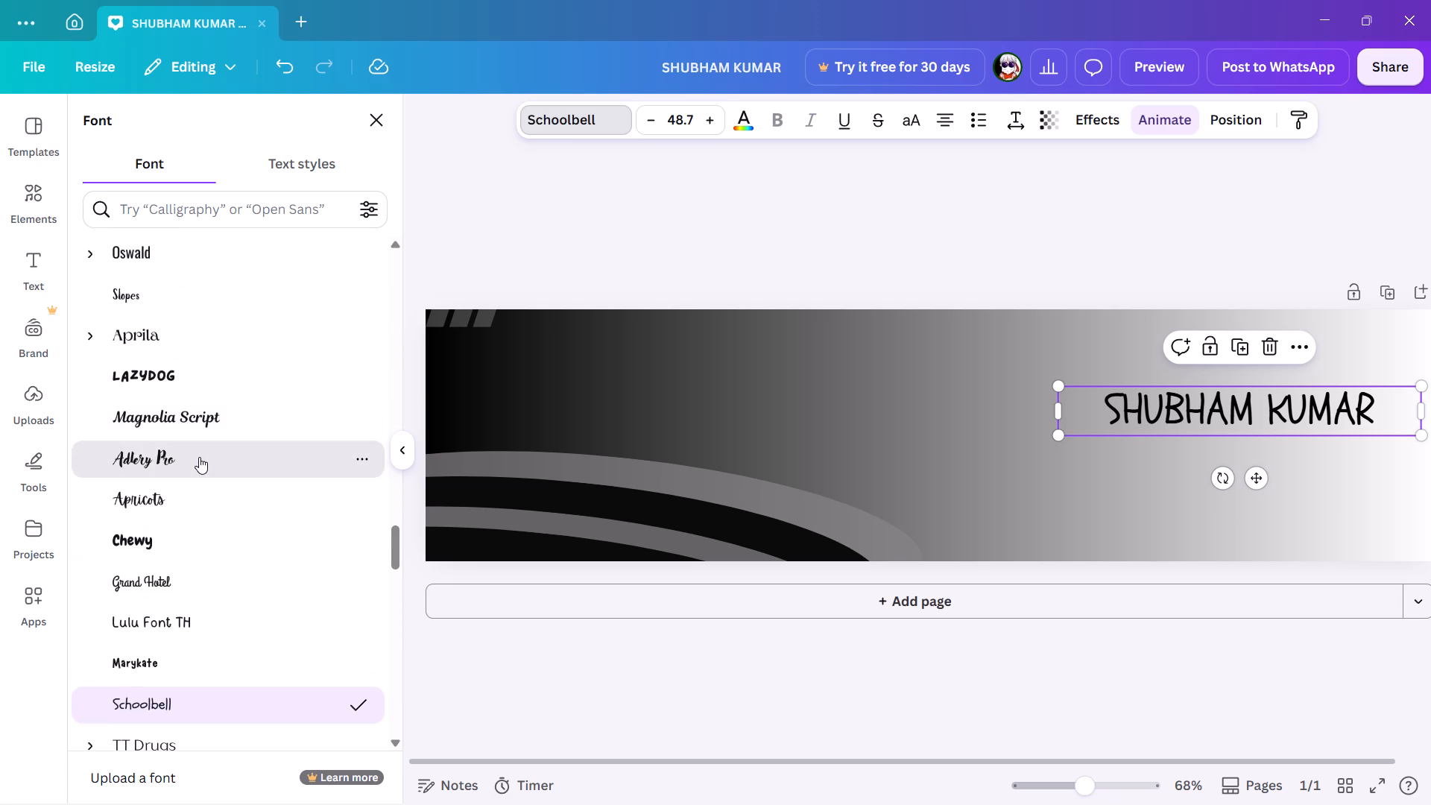
click(180, 491)
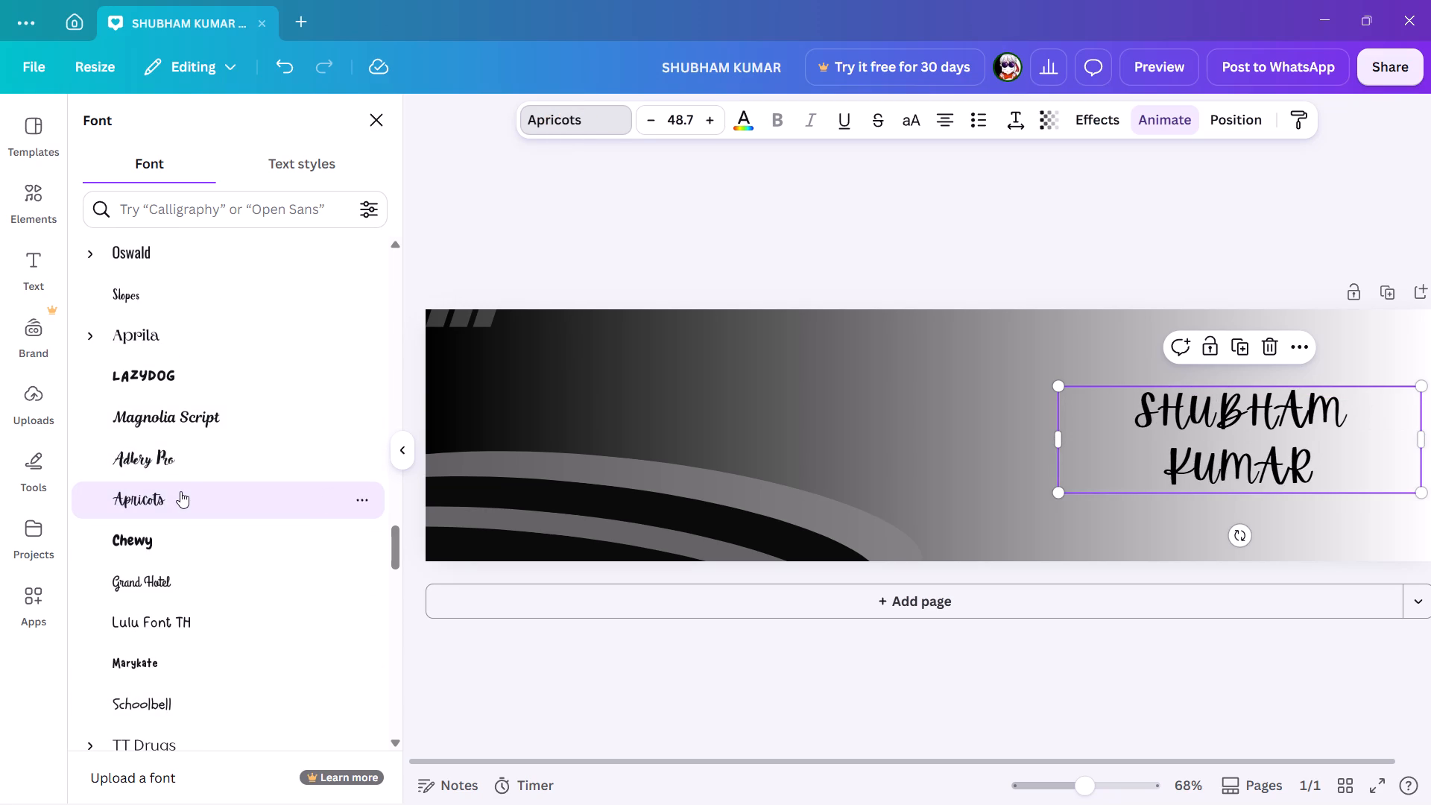
click(165, 456)
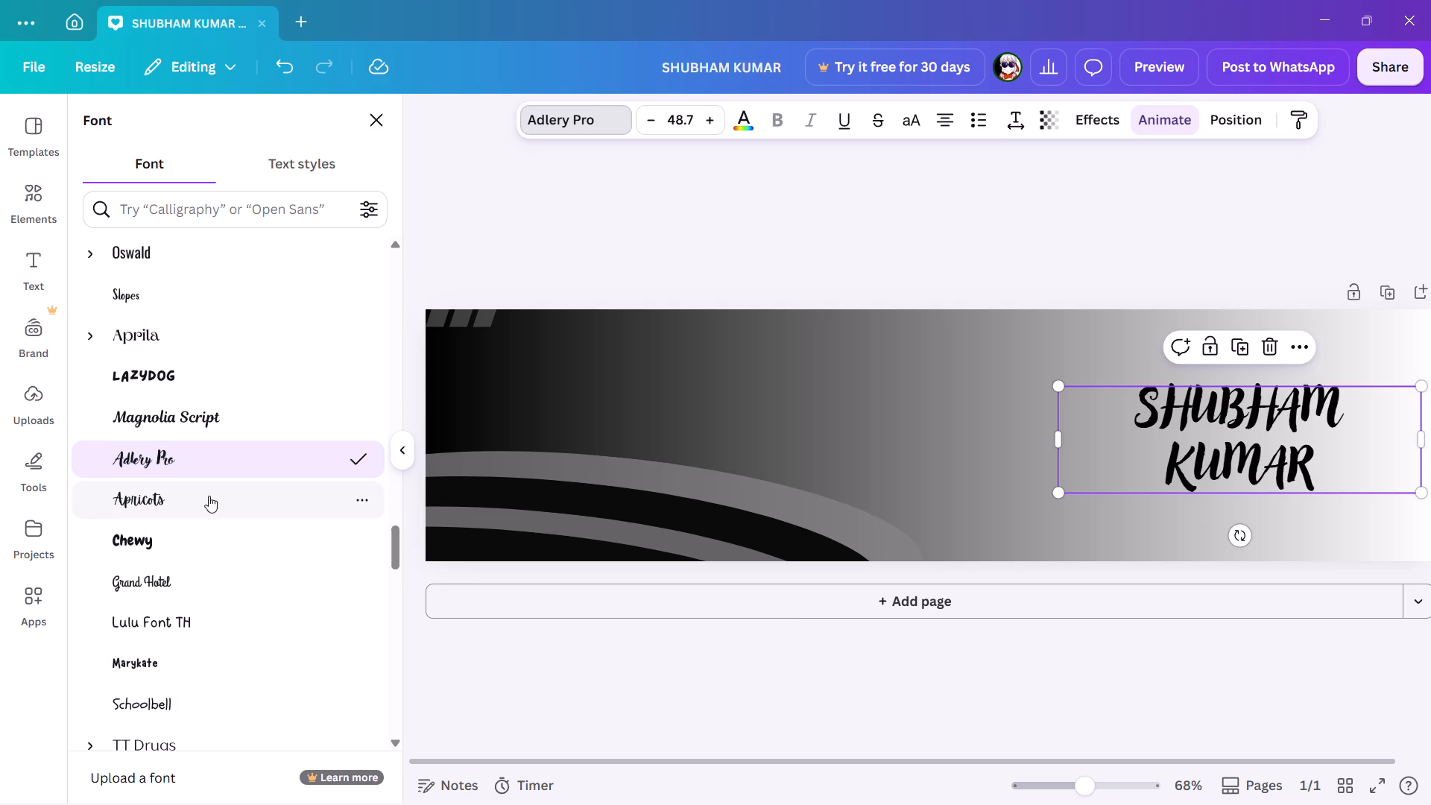
Widen the name heading's text box so the name fits on one line, and shift it closer to the banner's right edge.
drag(1056, 438, 996, 459)
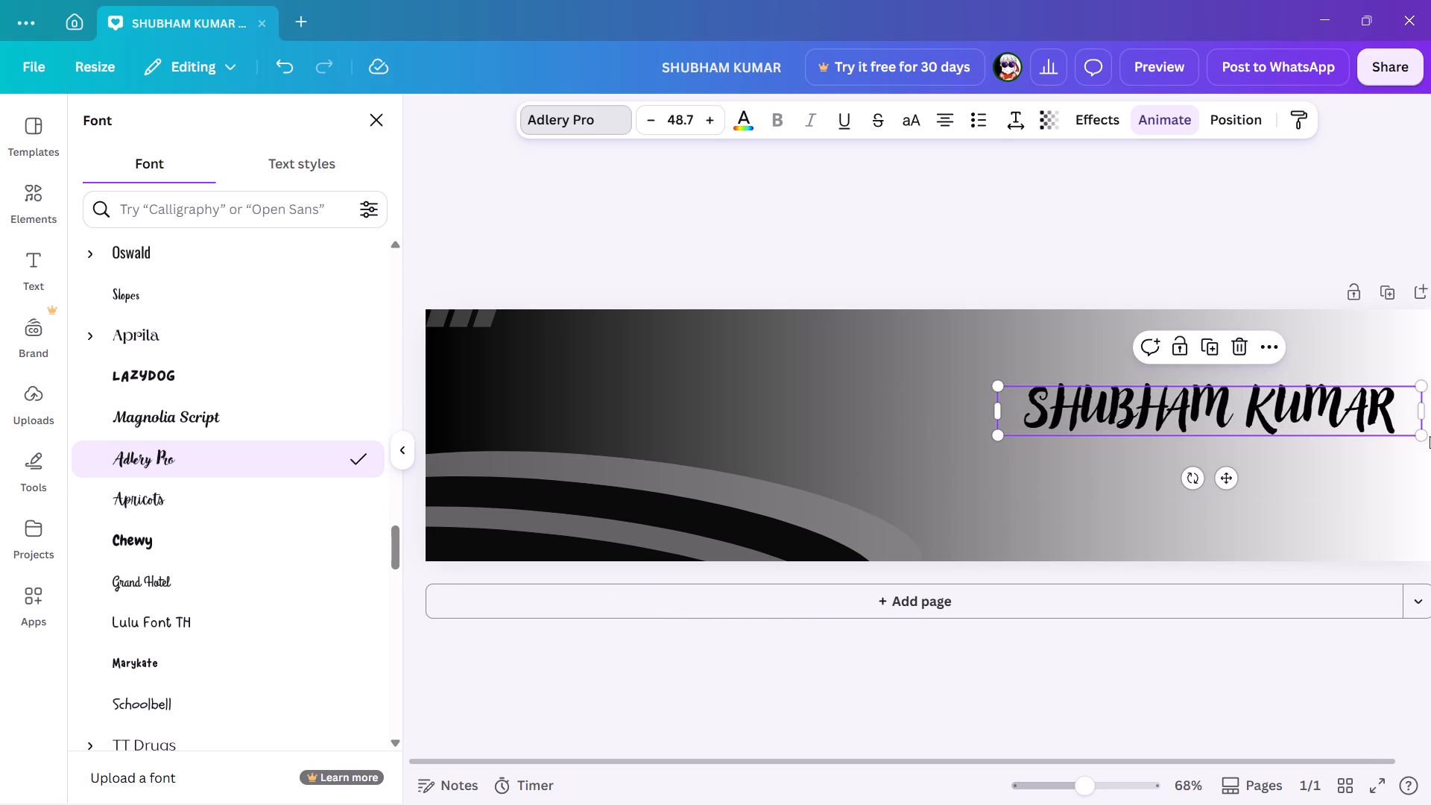
drag(1245, 397, 1258, 387)
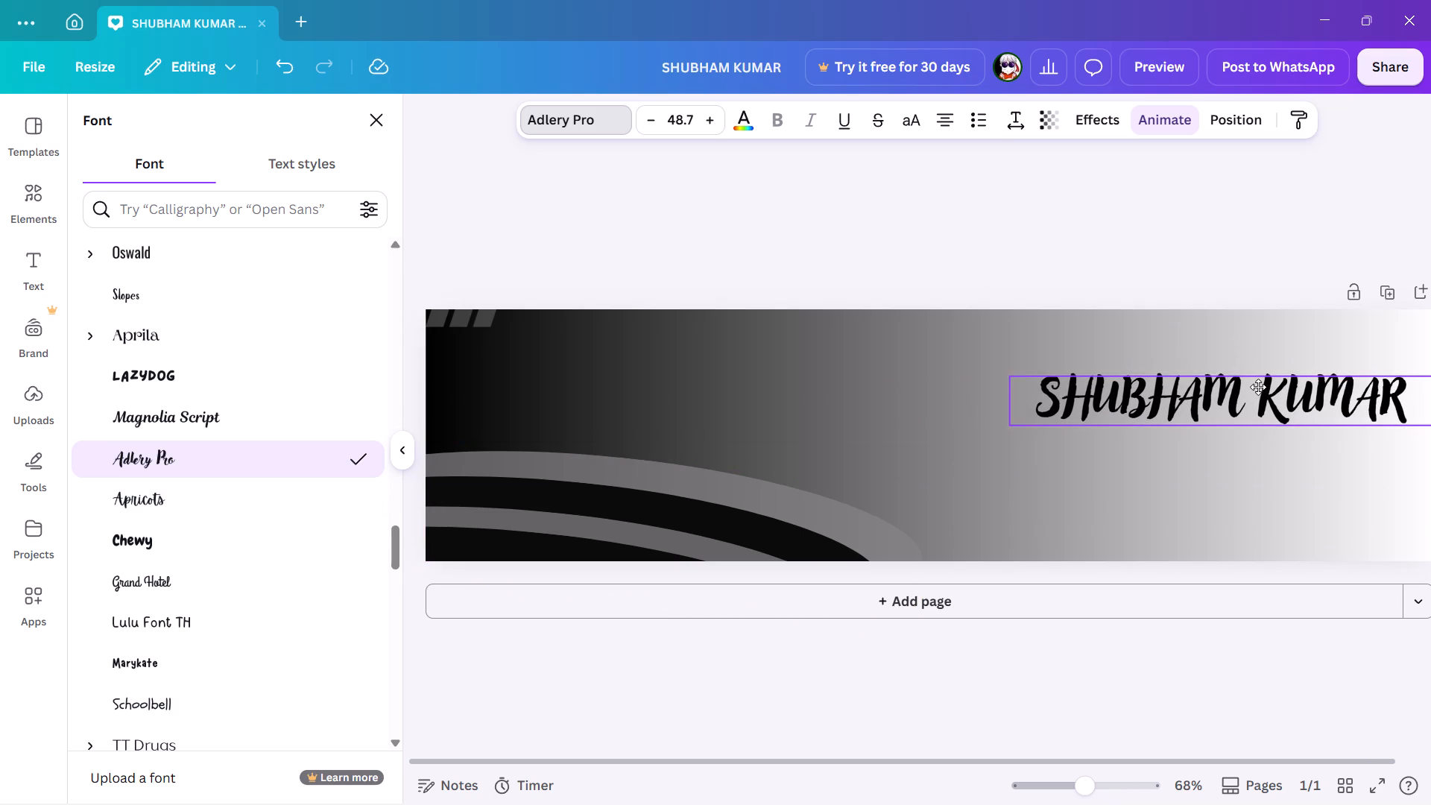
drag(1258, 387, 1236, 397)
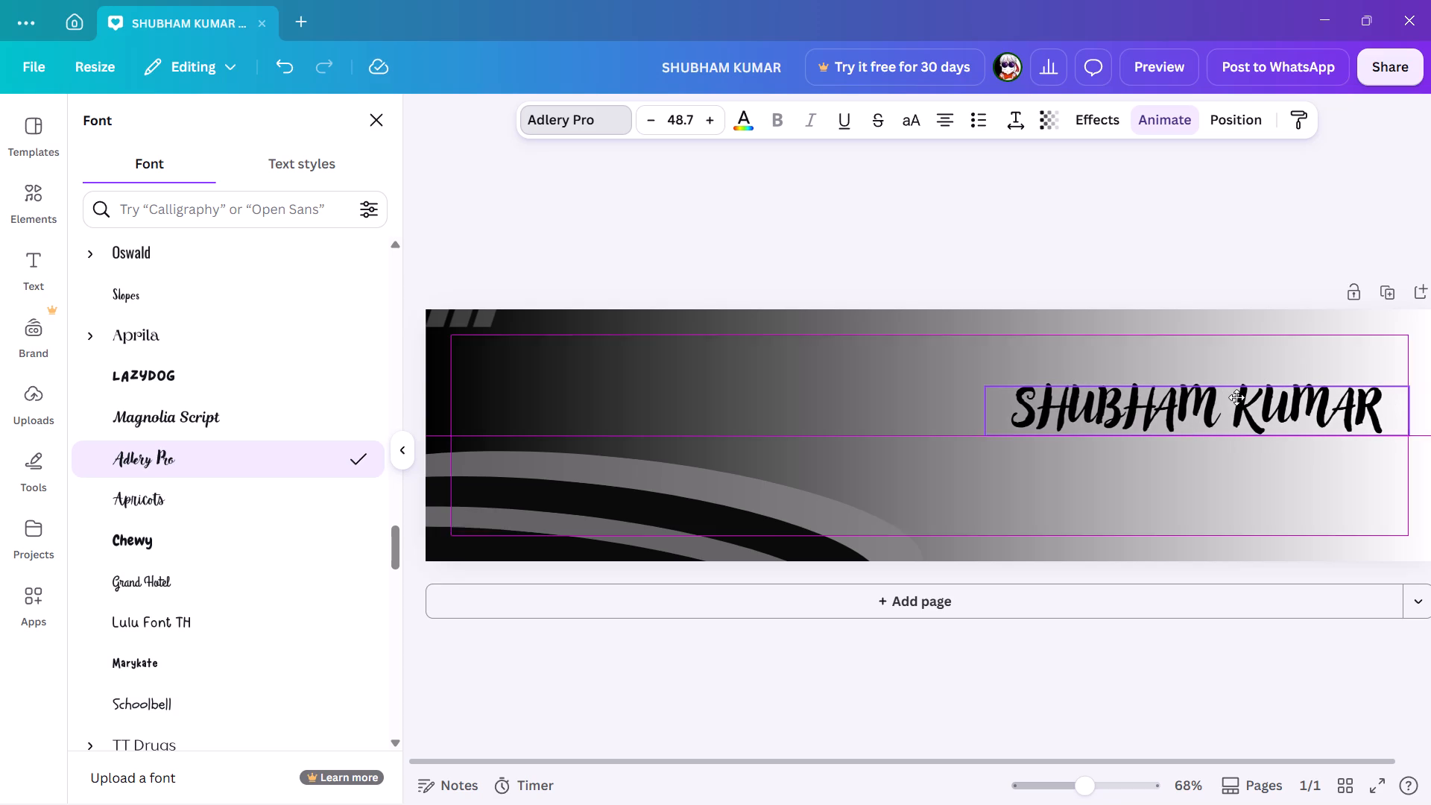
drag(1236, 397, 1265, 400)
click(1234, 511)
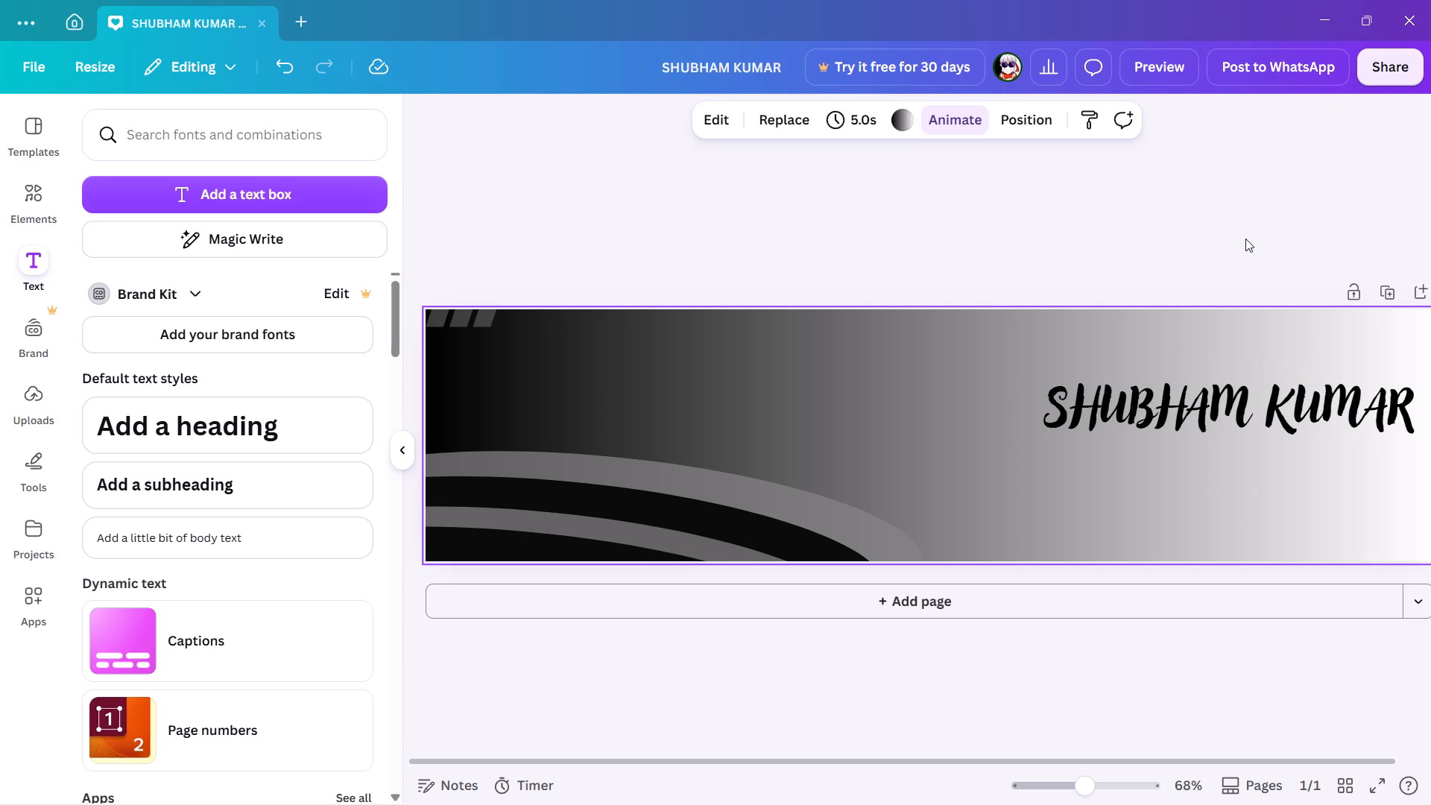
Shrink the name heading to a font size of about 45.3, keeping it near the banner's right edge.
click(1254, 418)
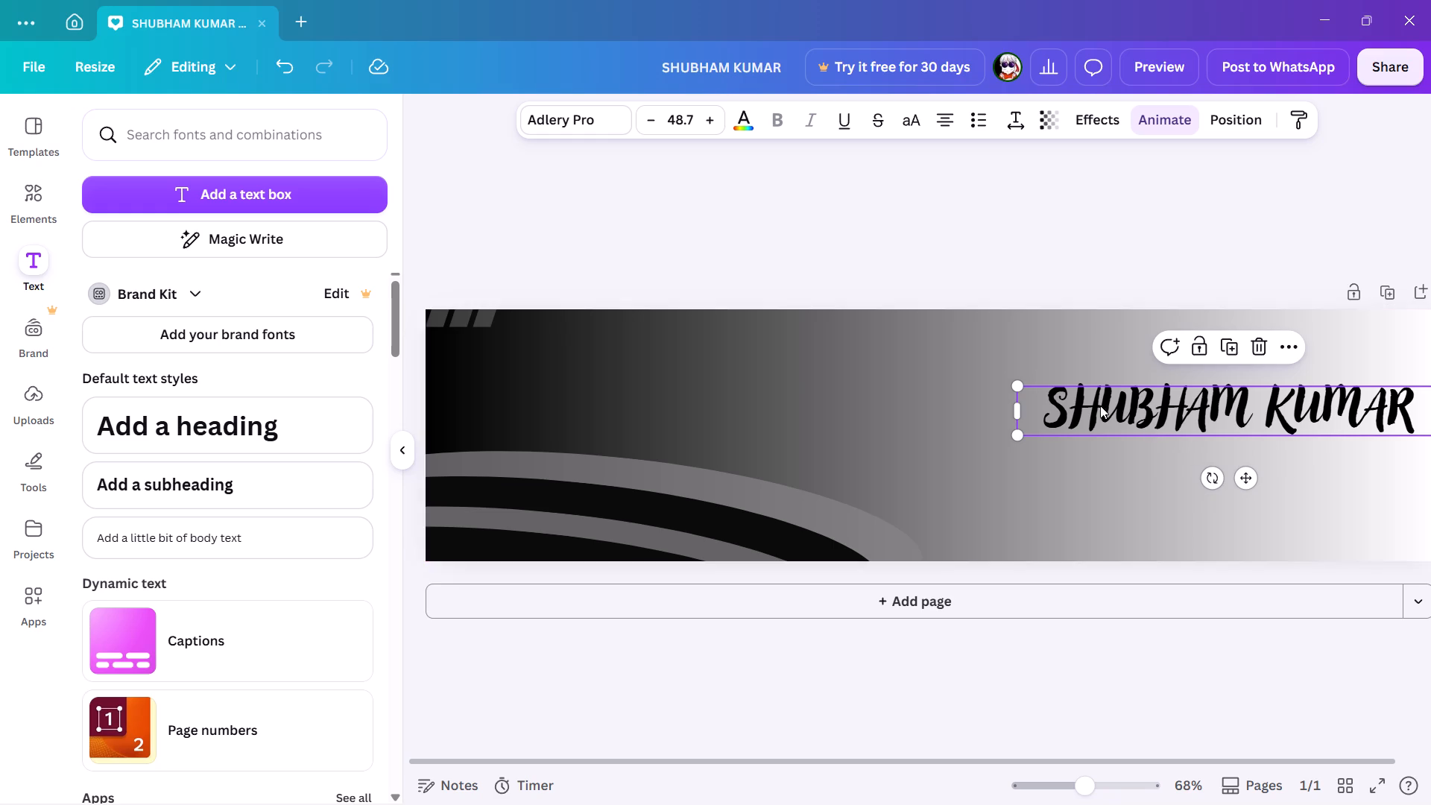
drag(1015, 382, 1023, 385)
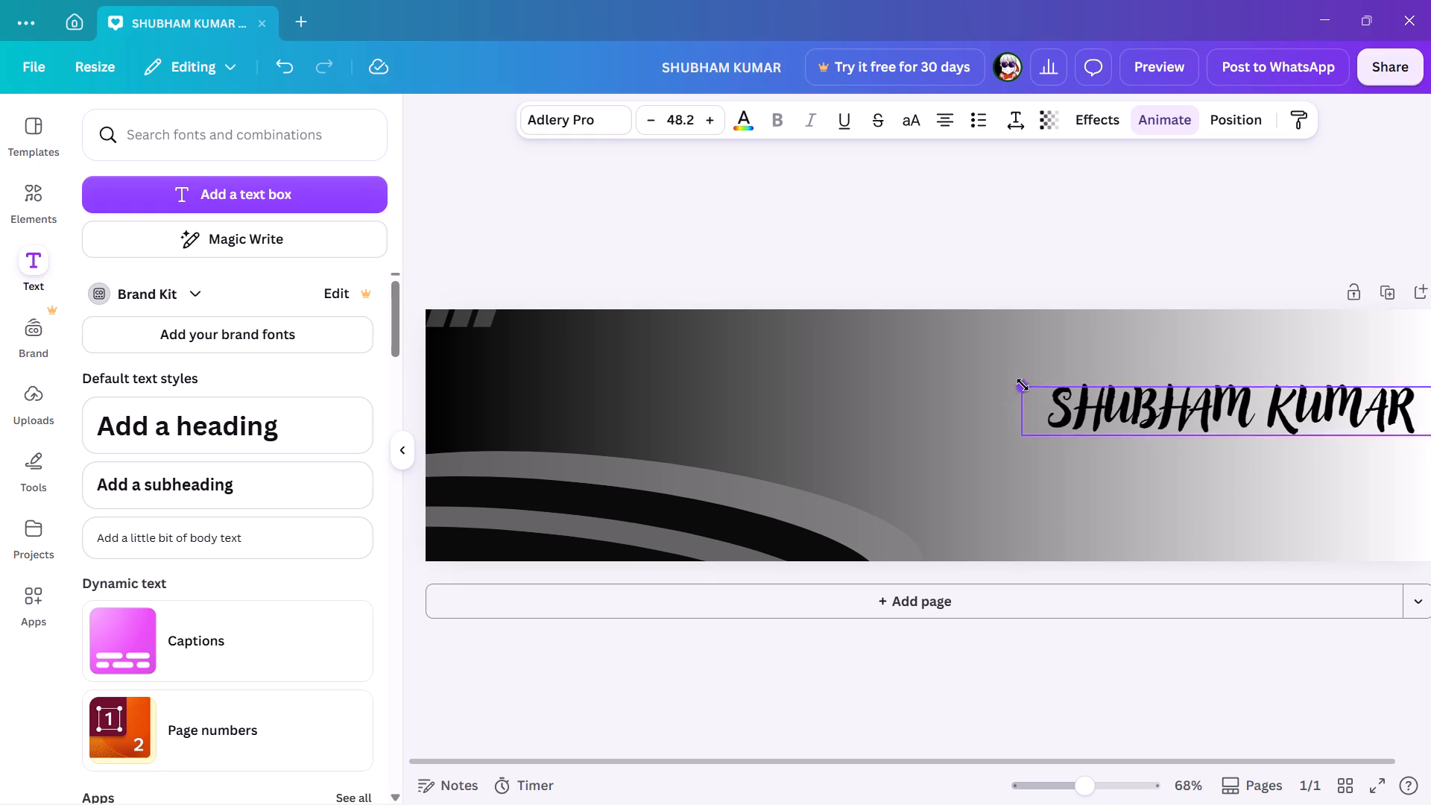
drag(1023, 385, 1043, 392)
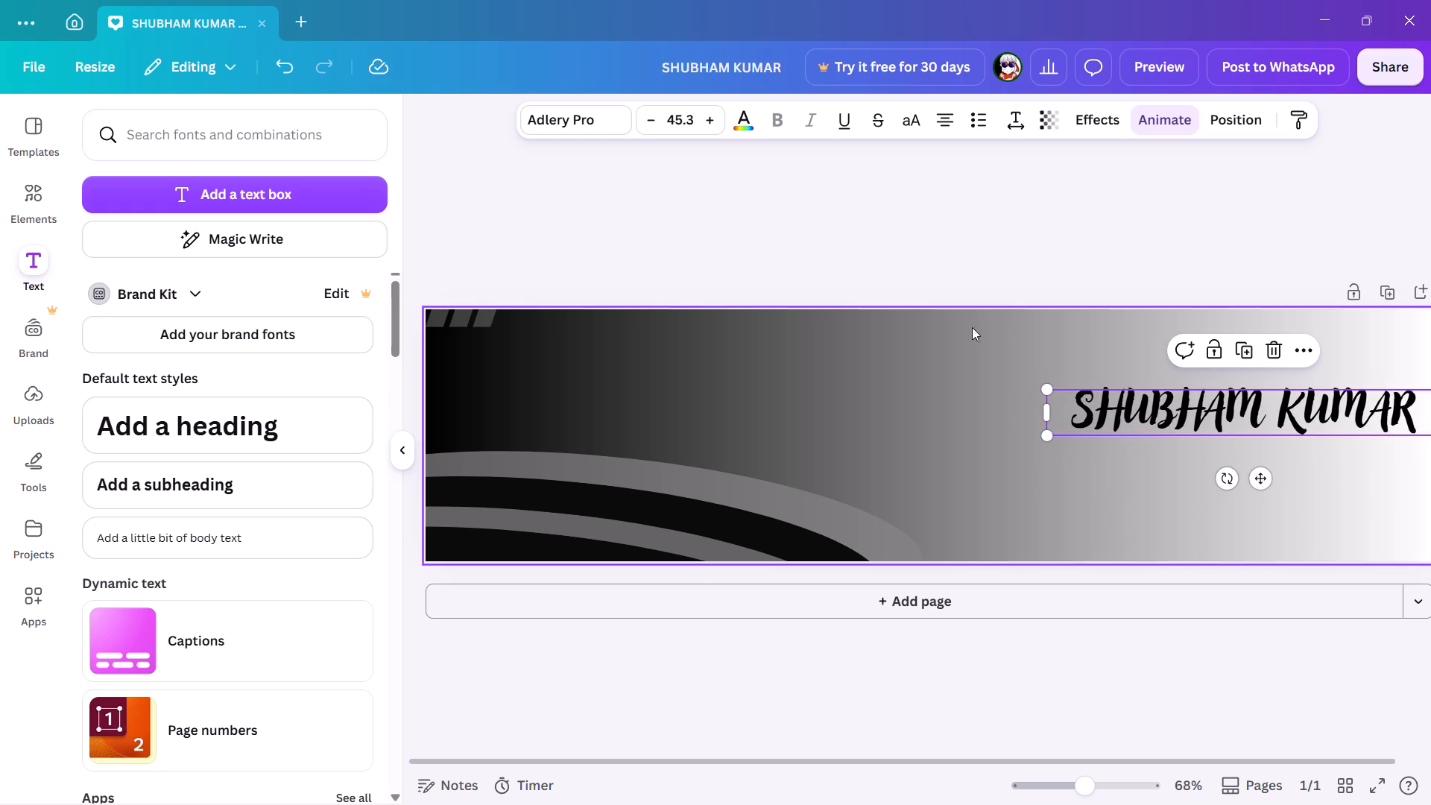
click(970, 353)
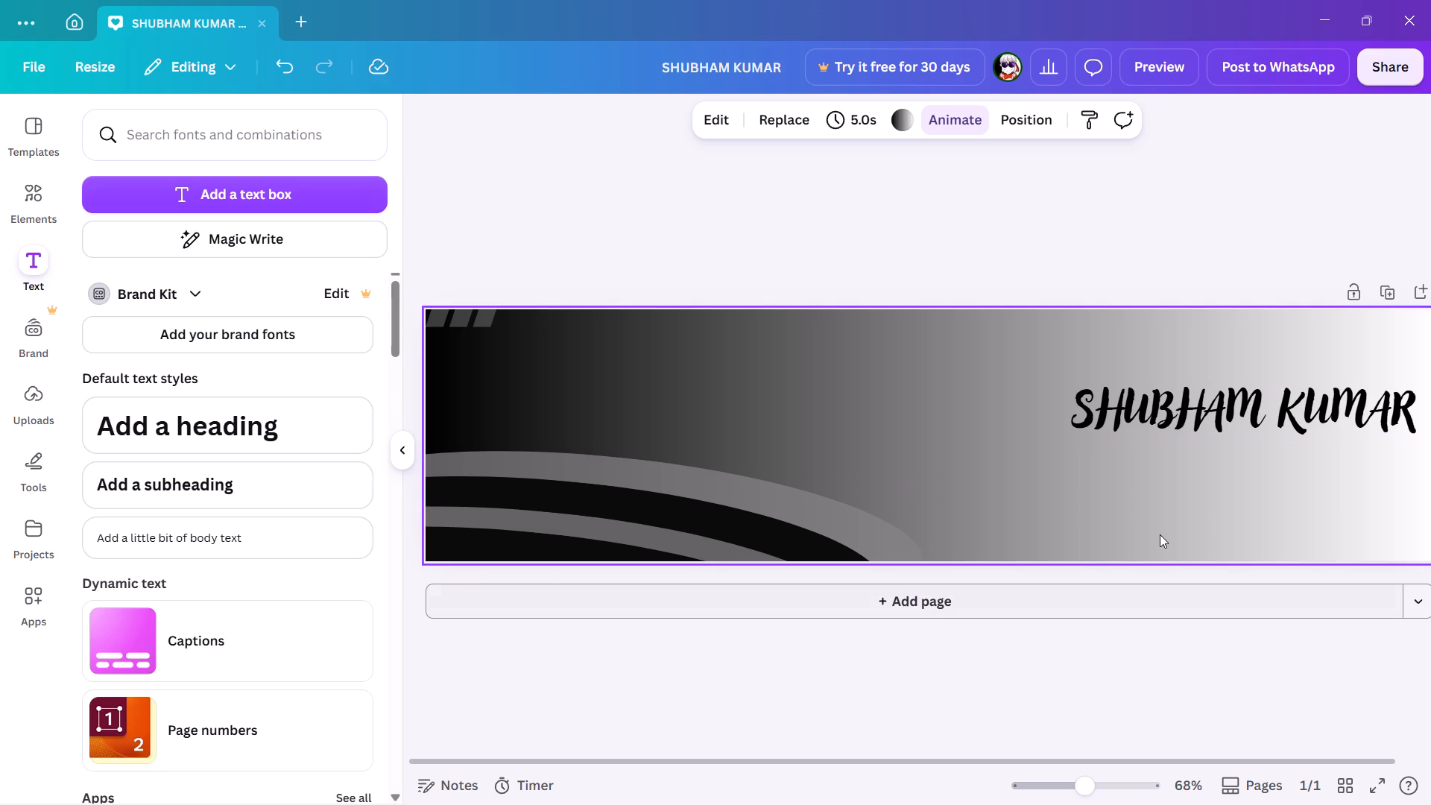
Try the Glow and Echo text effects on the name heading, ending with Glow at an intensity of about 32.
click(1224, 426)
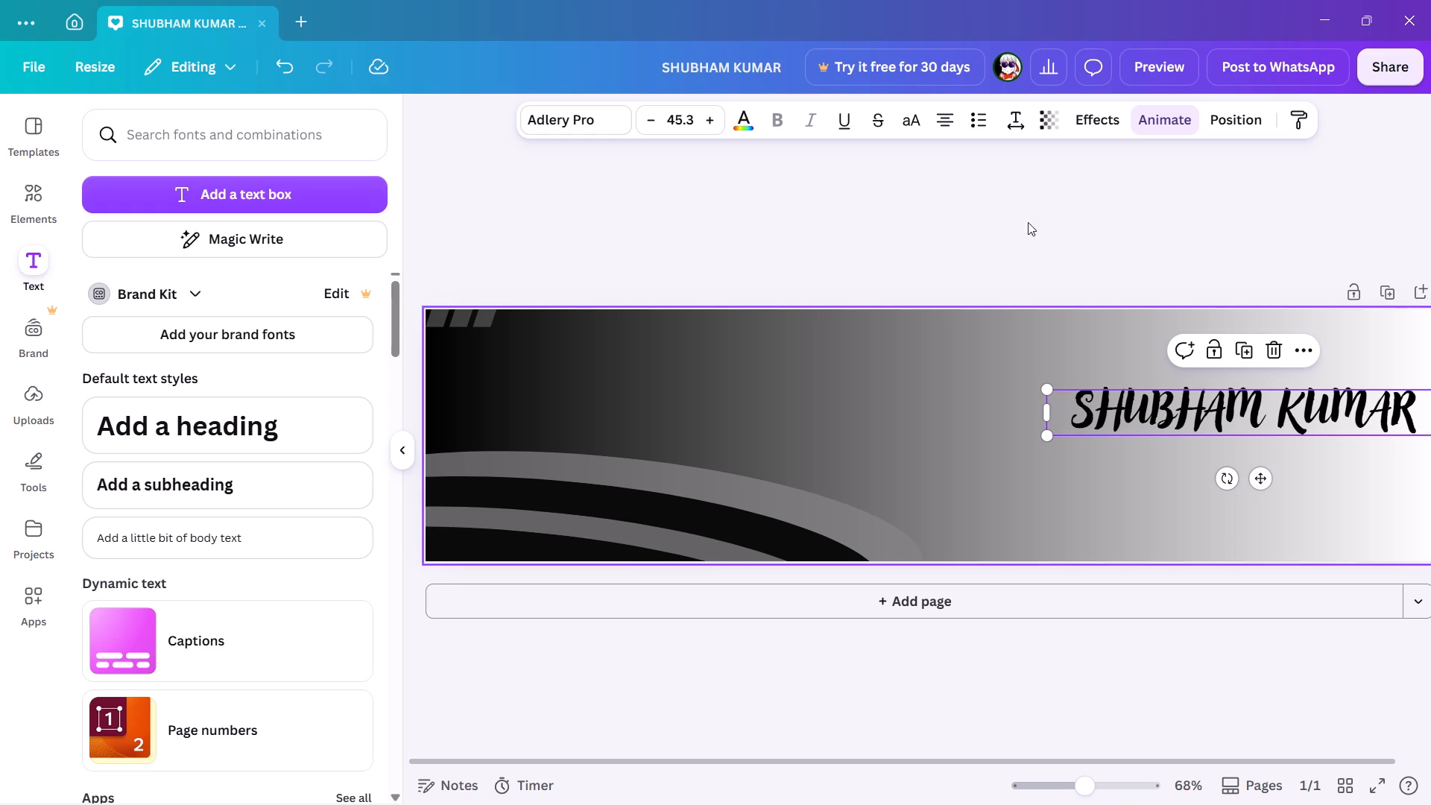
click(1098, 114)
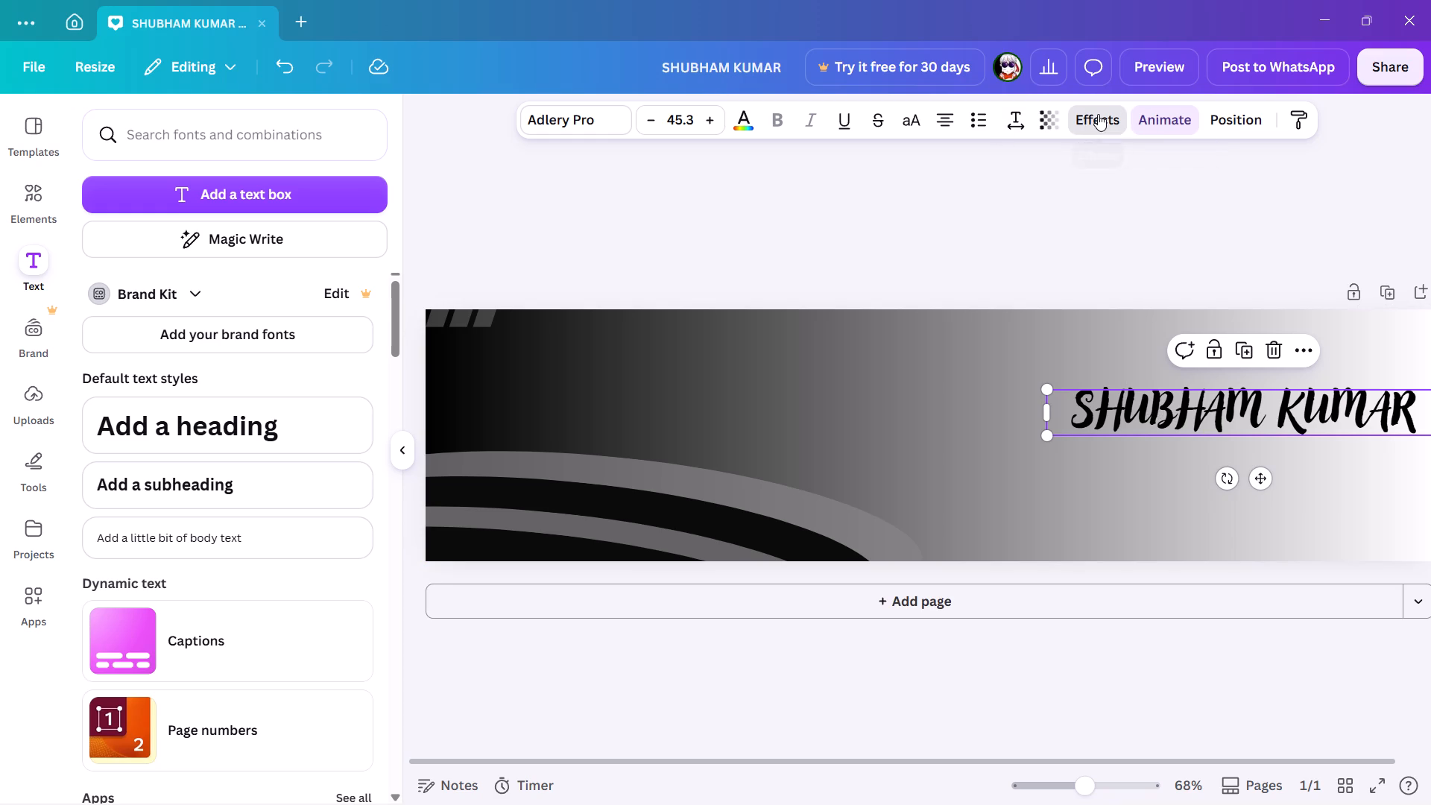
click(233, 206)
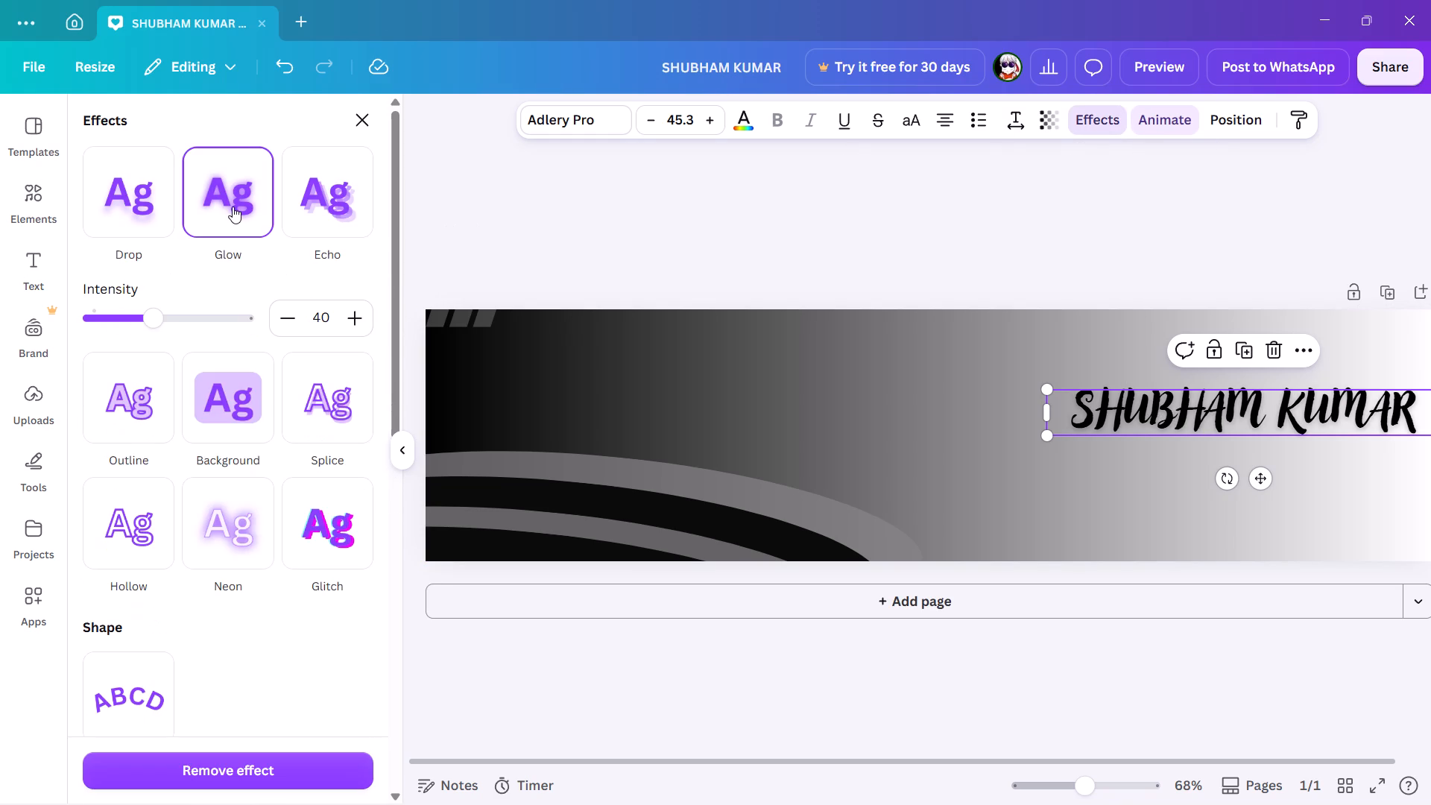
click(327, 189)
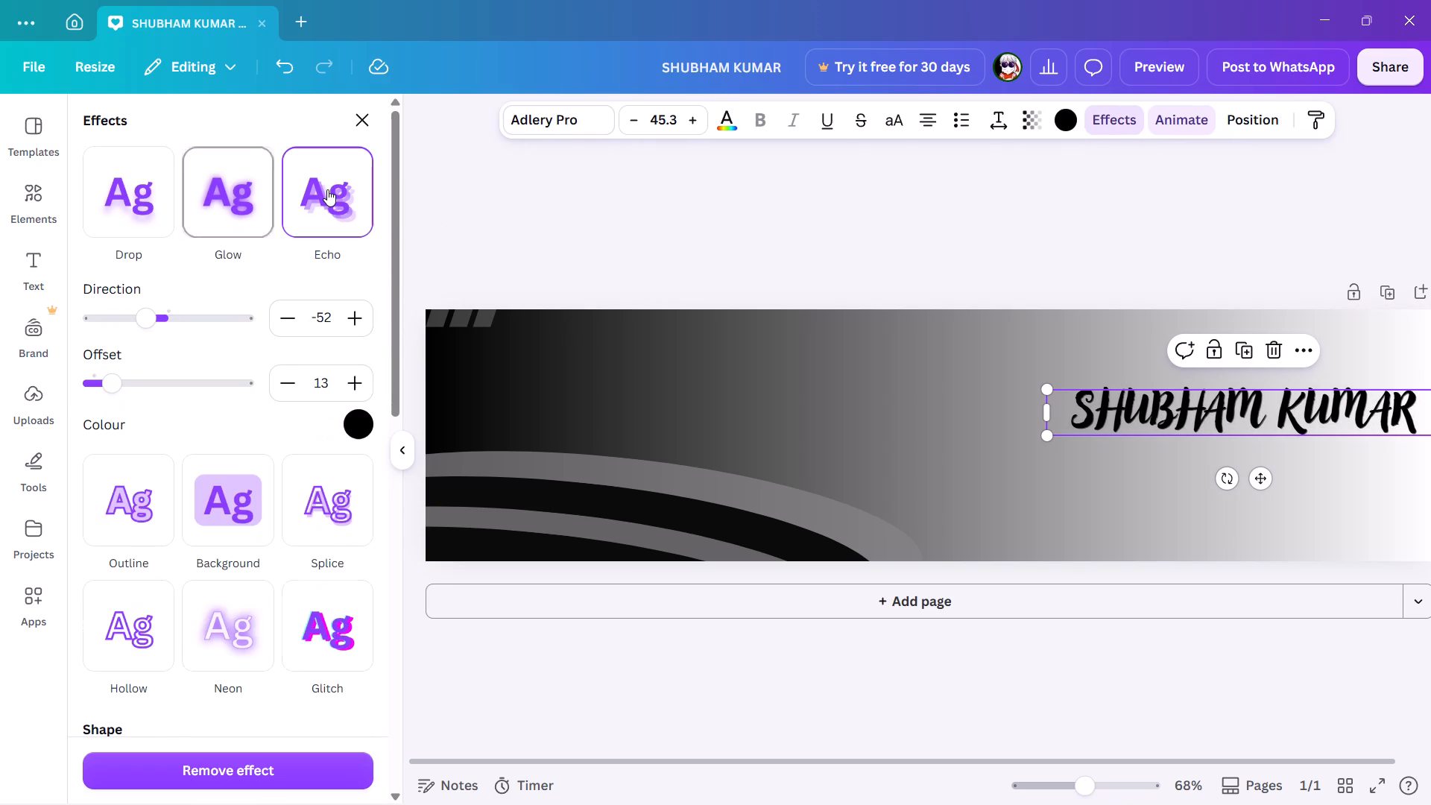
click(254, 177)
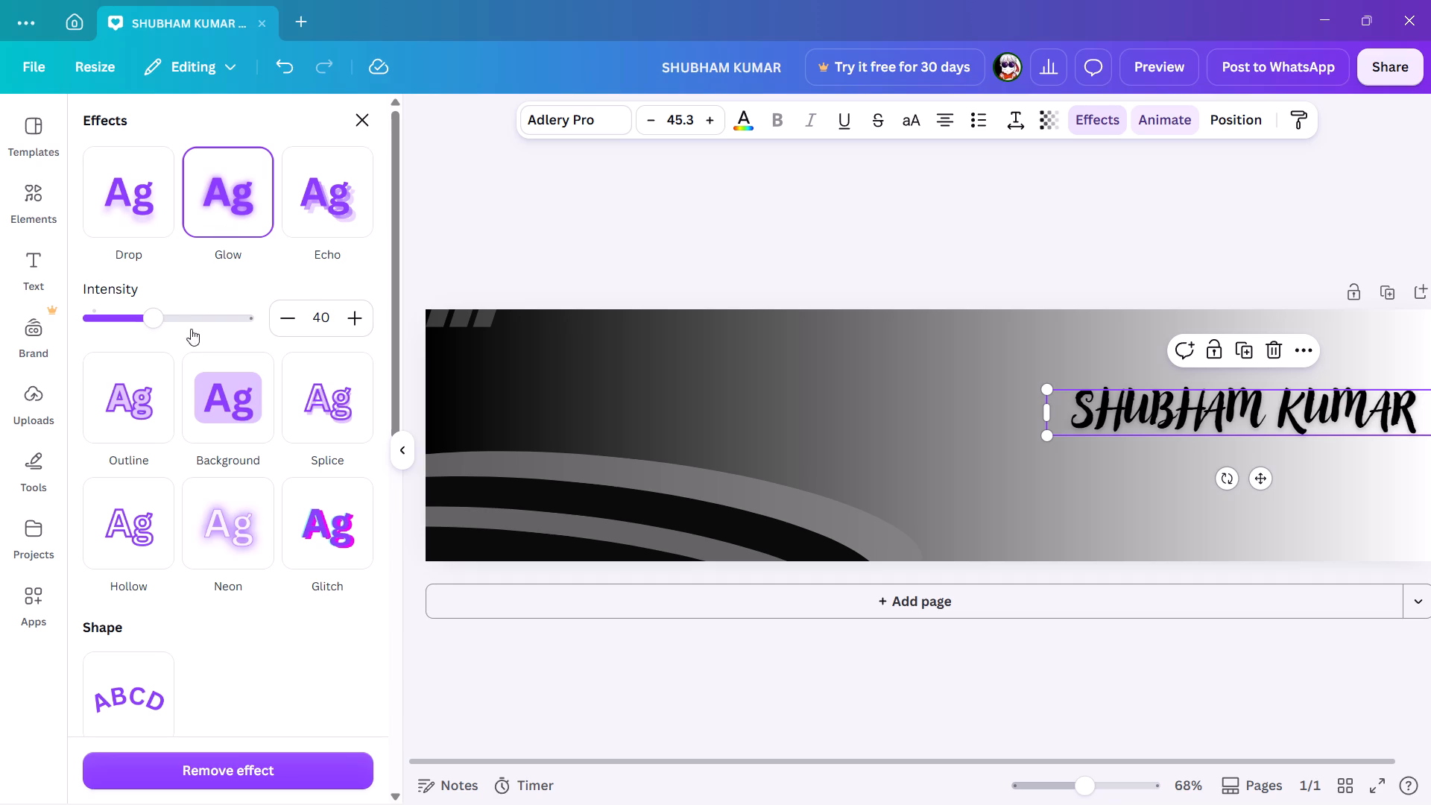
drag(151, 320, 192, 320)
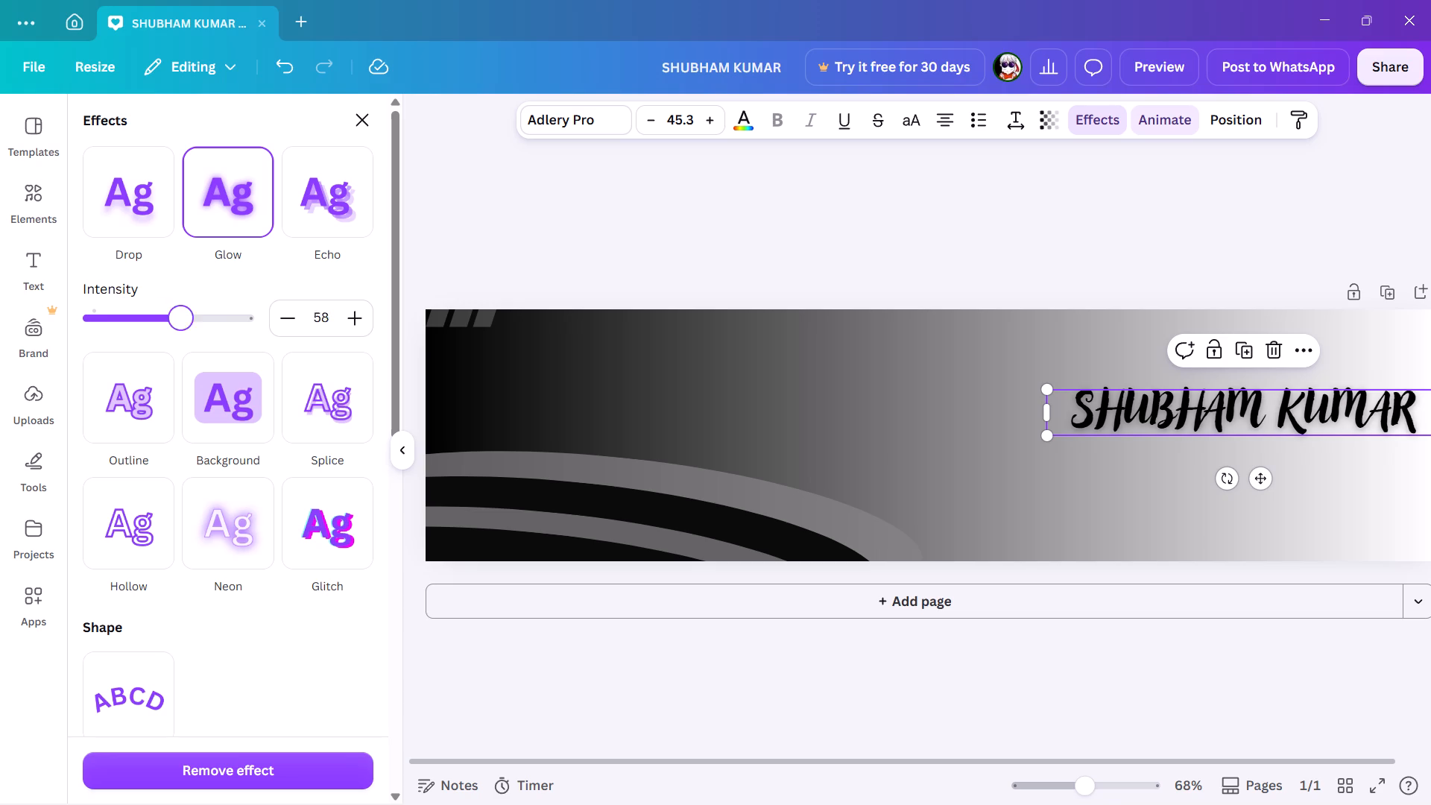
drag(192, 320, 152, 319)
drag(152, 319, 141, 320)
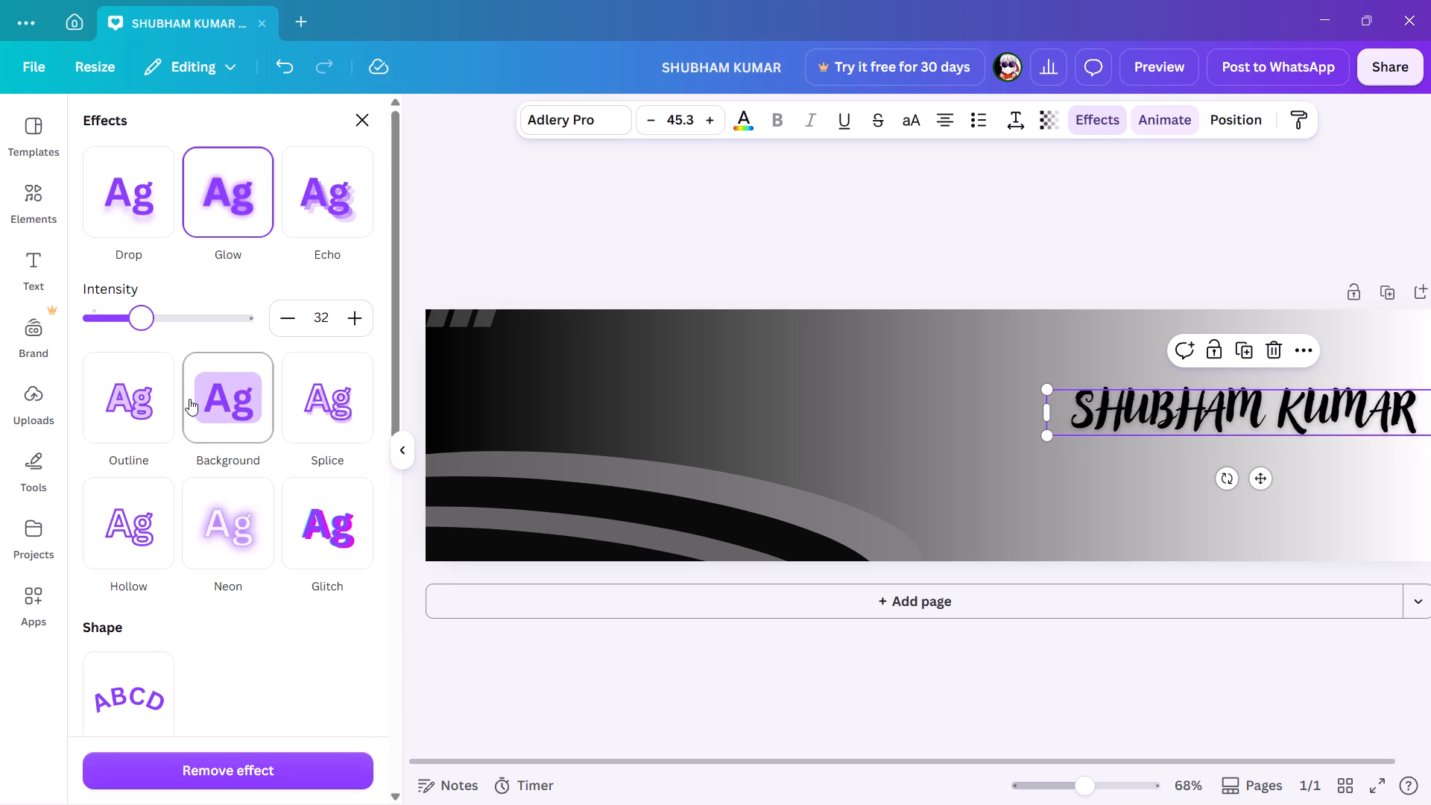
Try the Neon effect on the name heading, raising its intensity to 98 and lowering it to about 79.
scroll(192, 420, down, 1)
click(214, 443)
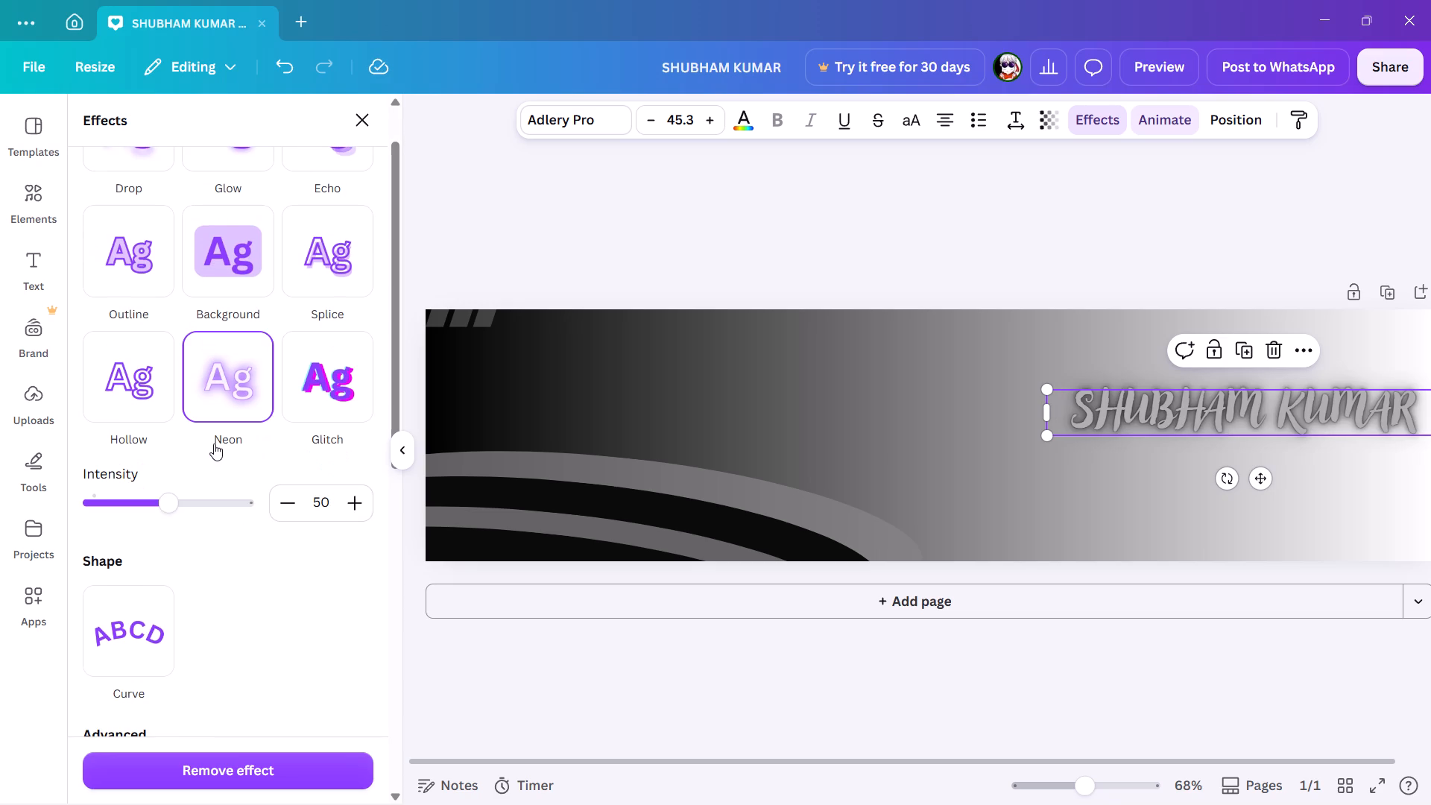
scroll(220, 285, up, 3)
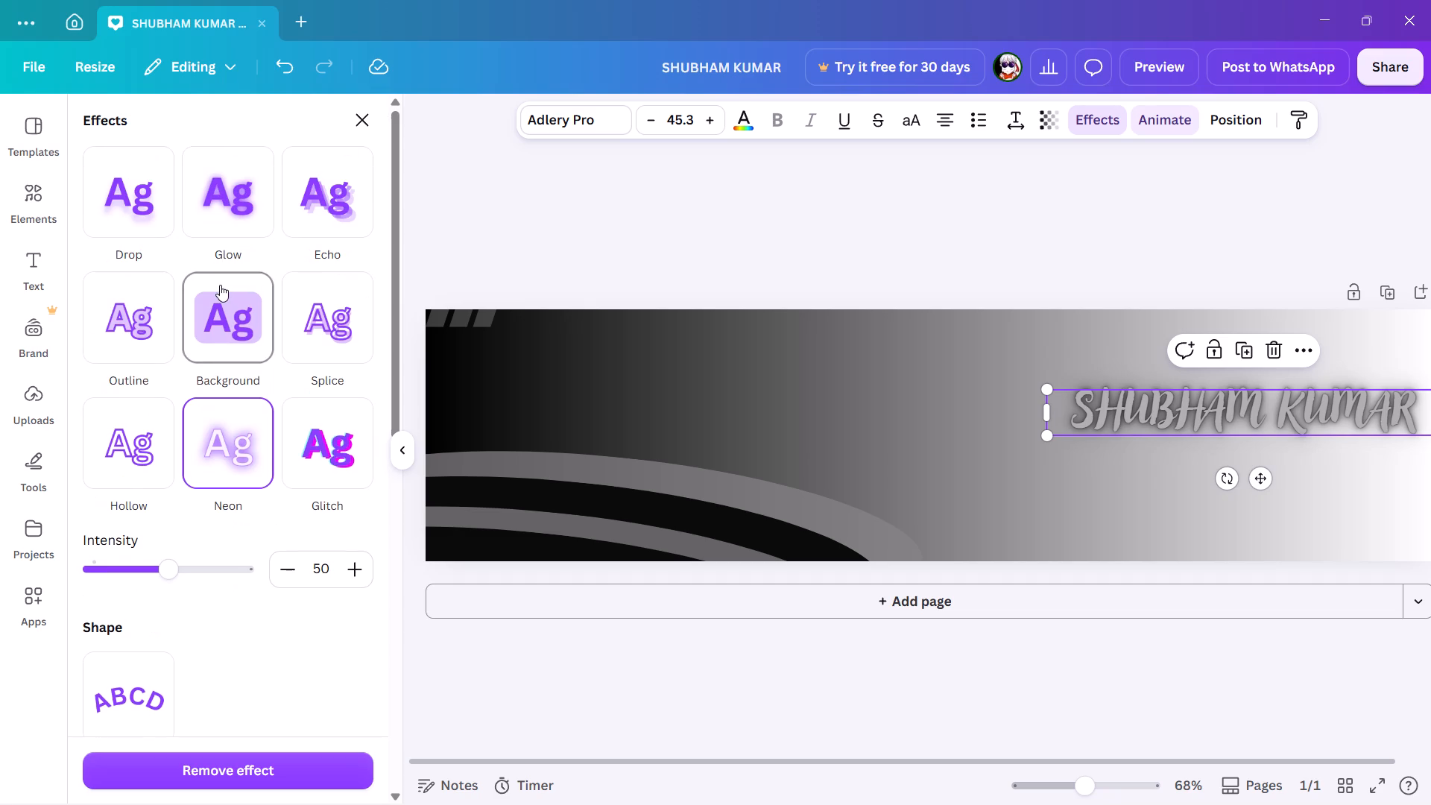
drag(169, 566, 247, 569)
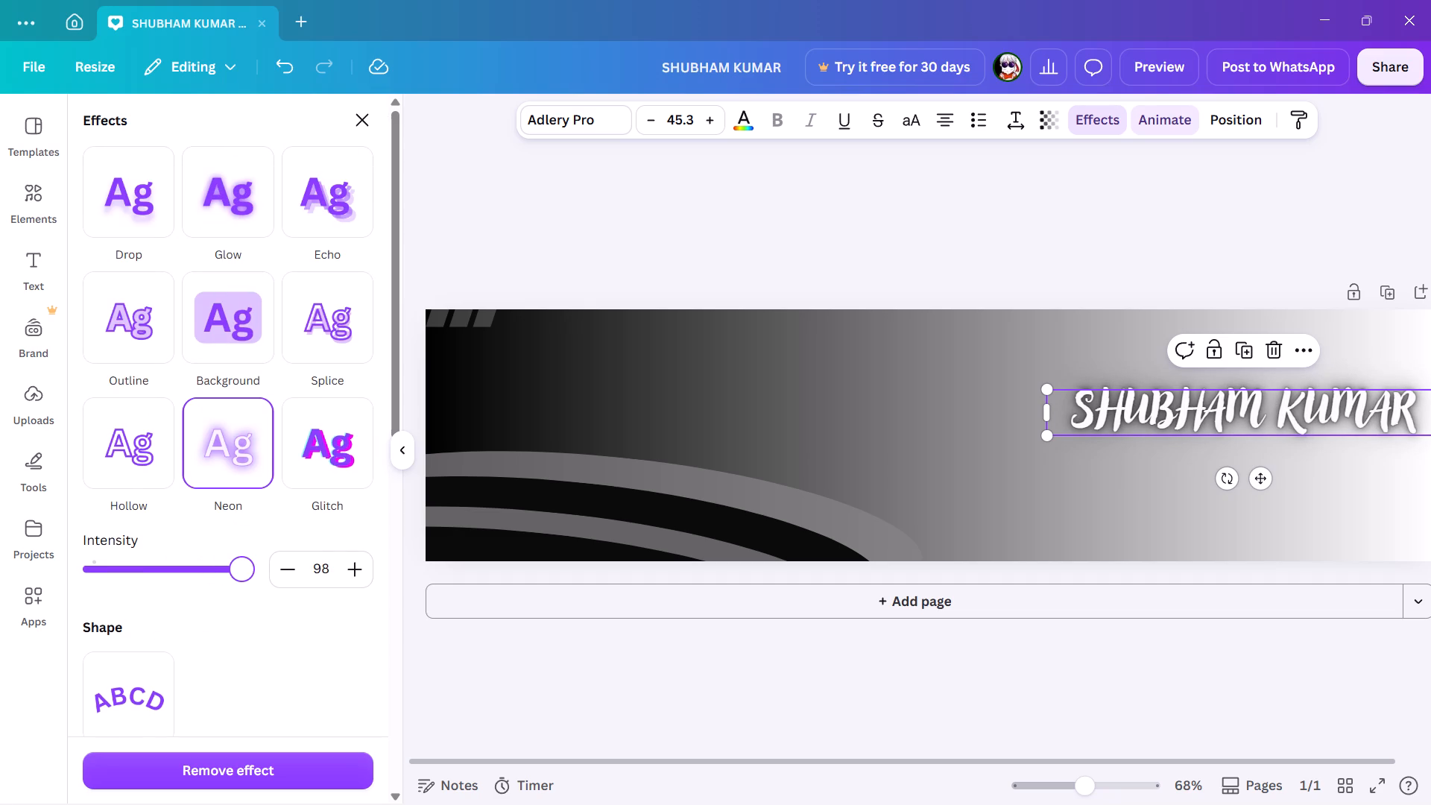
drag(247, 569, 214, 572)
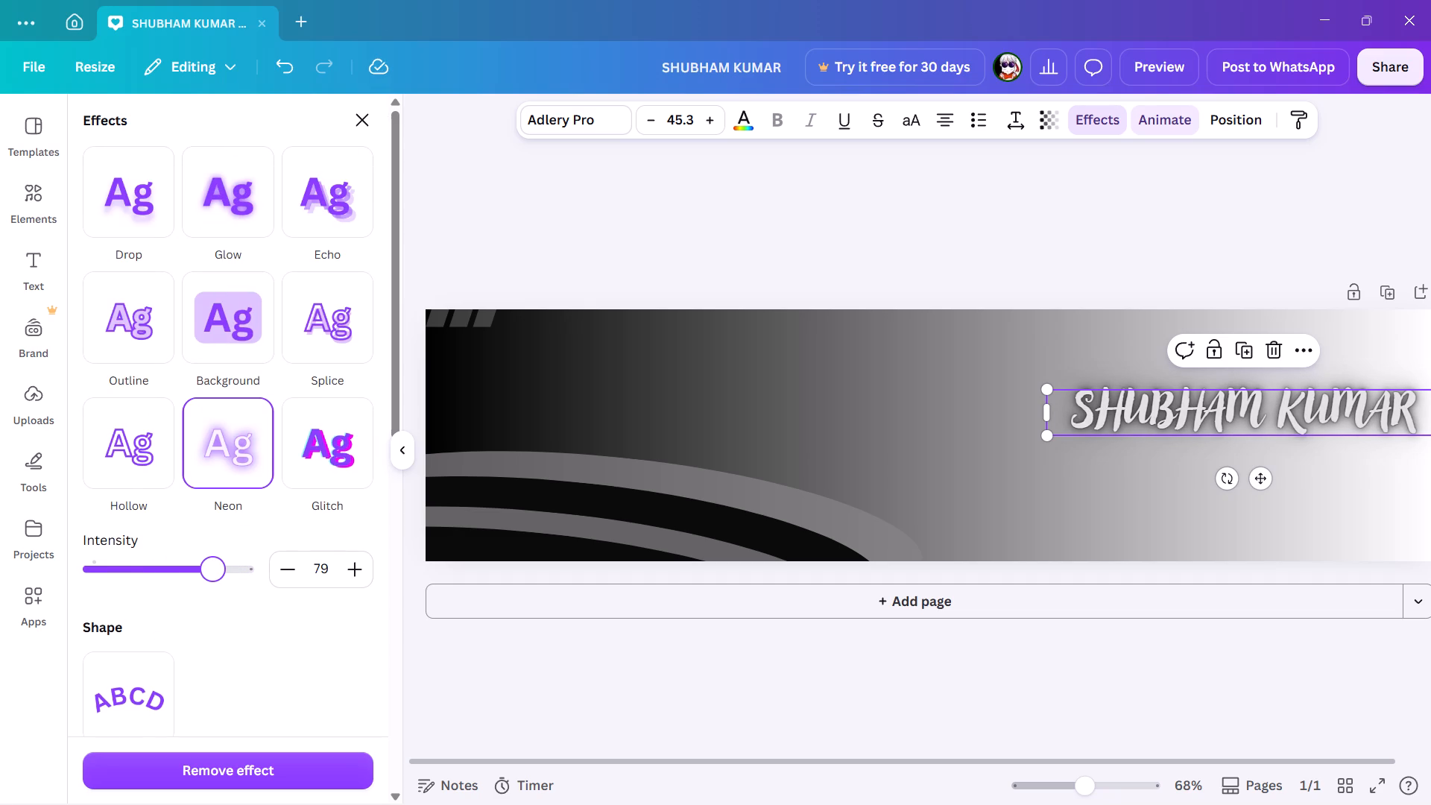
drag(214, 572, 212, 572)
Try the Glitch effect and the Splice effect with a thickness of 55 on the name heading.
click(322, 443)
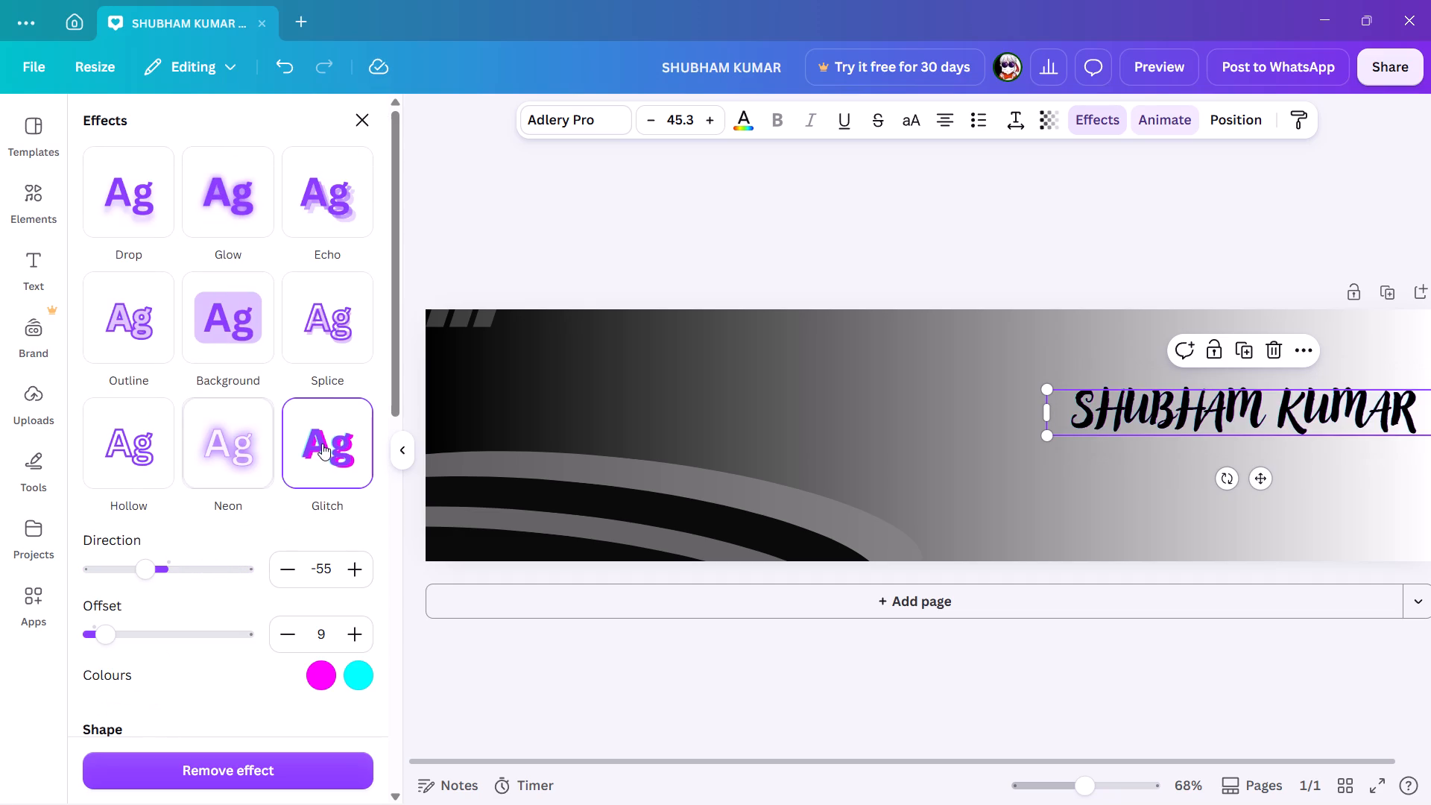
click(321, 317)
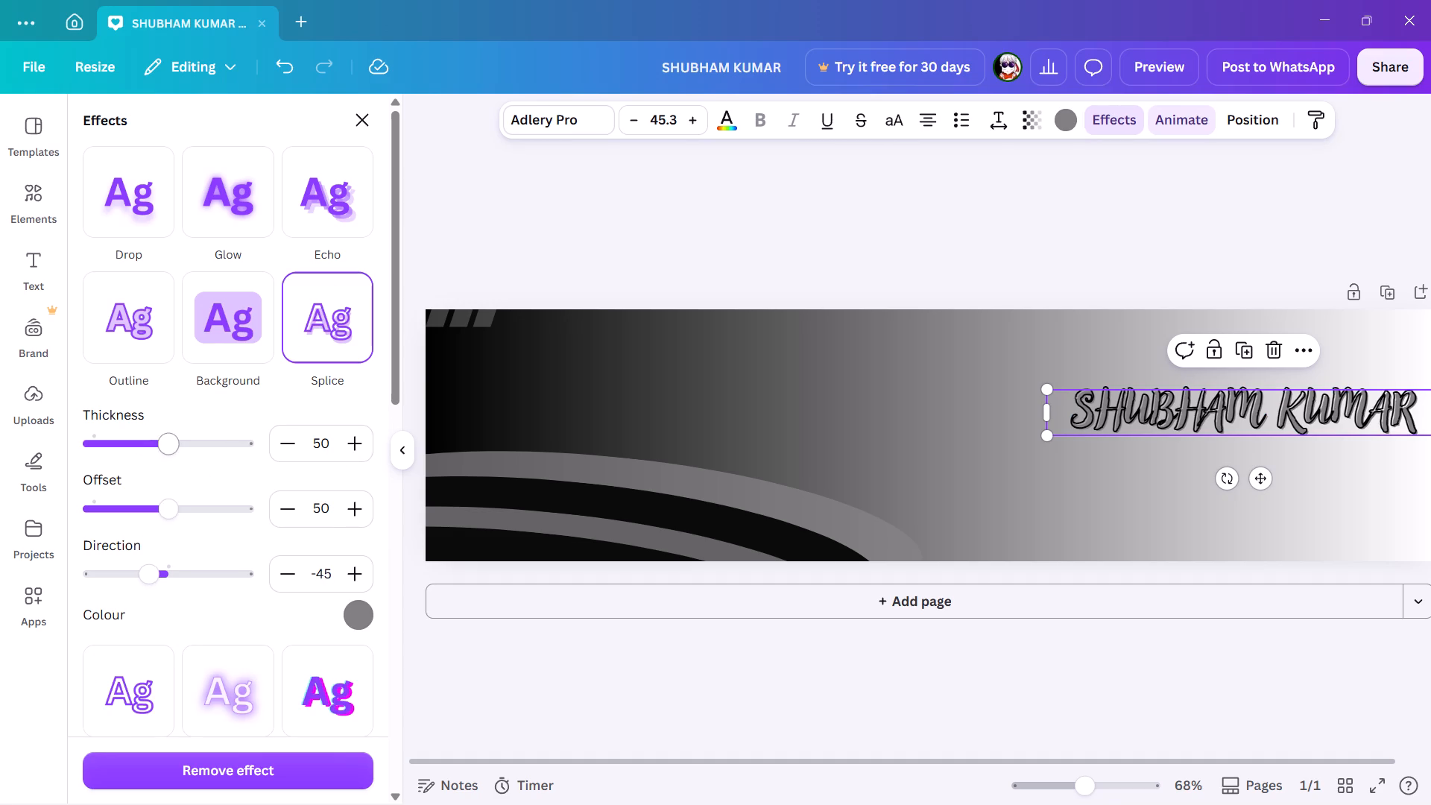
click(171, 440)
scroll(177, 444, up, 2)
Apply the Echo effect to the name heading with direction -52 and offset 13.
click(227, 224)
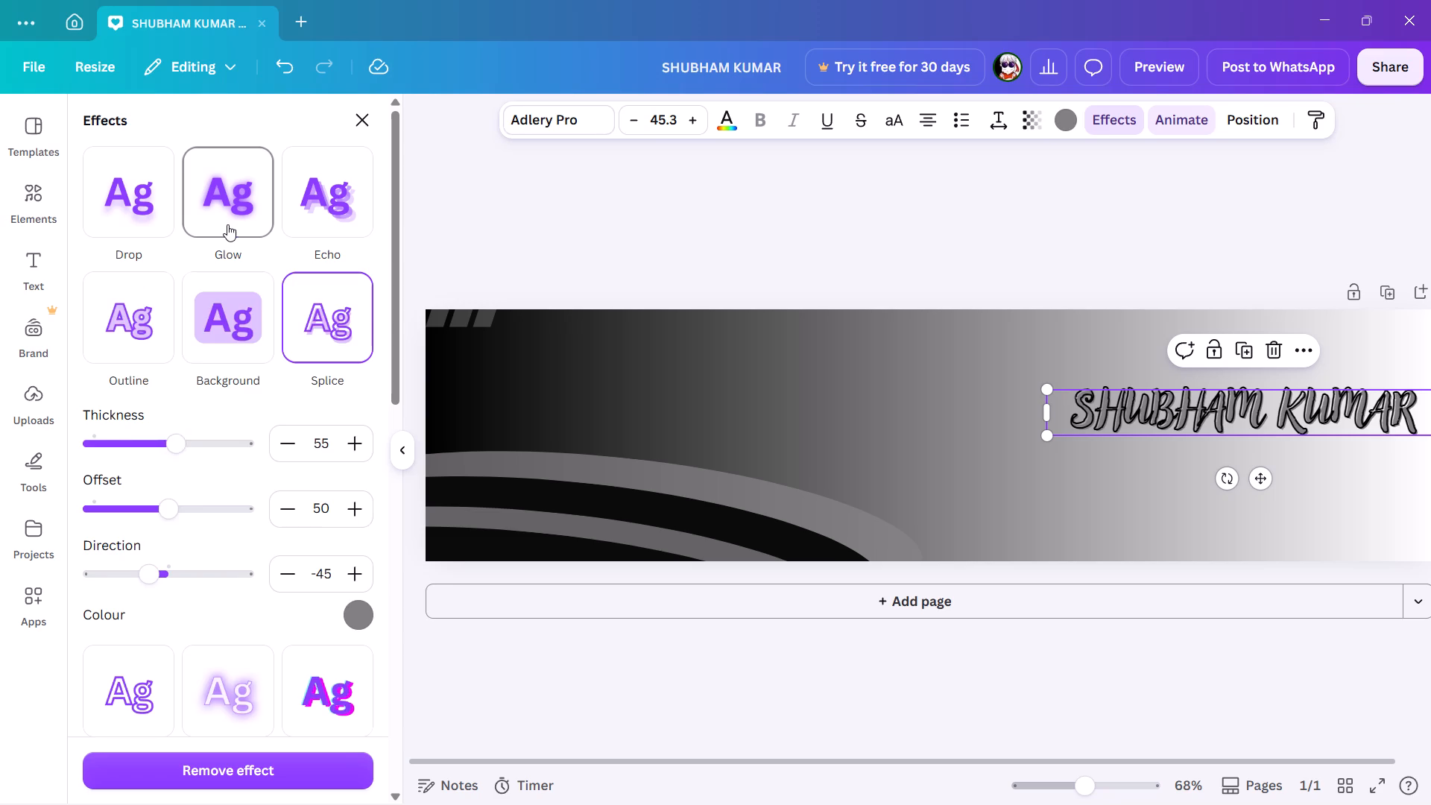
click(326, 189)
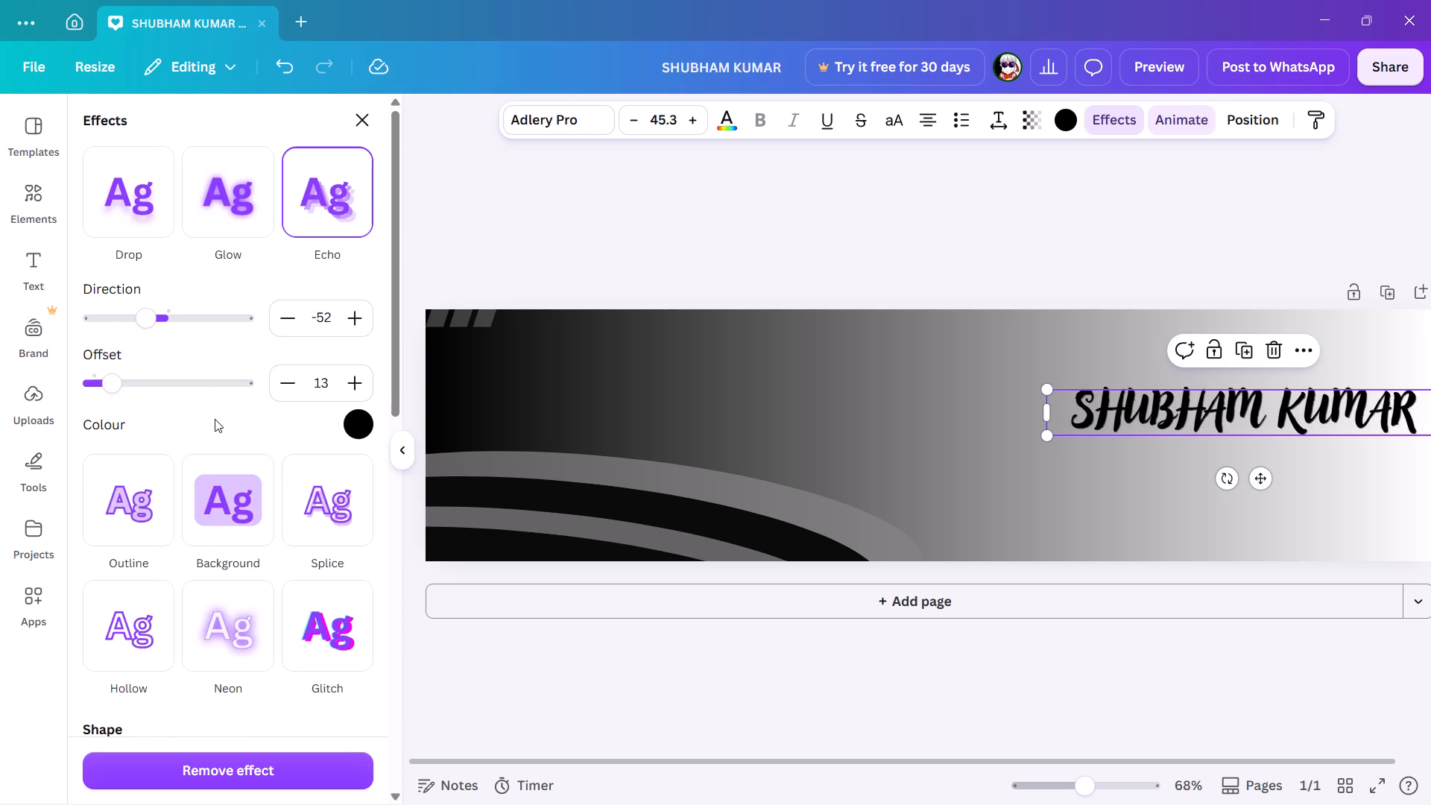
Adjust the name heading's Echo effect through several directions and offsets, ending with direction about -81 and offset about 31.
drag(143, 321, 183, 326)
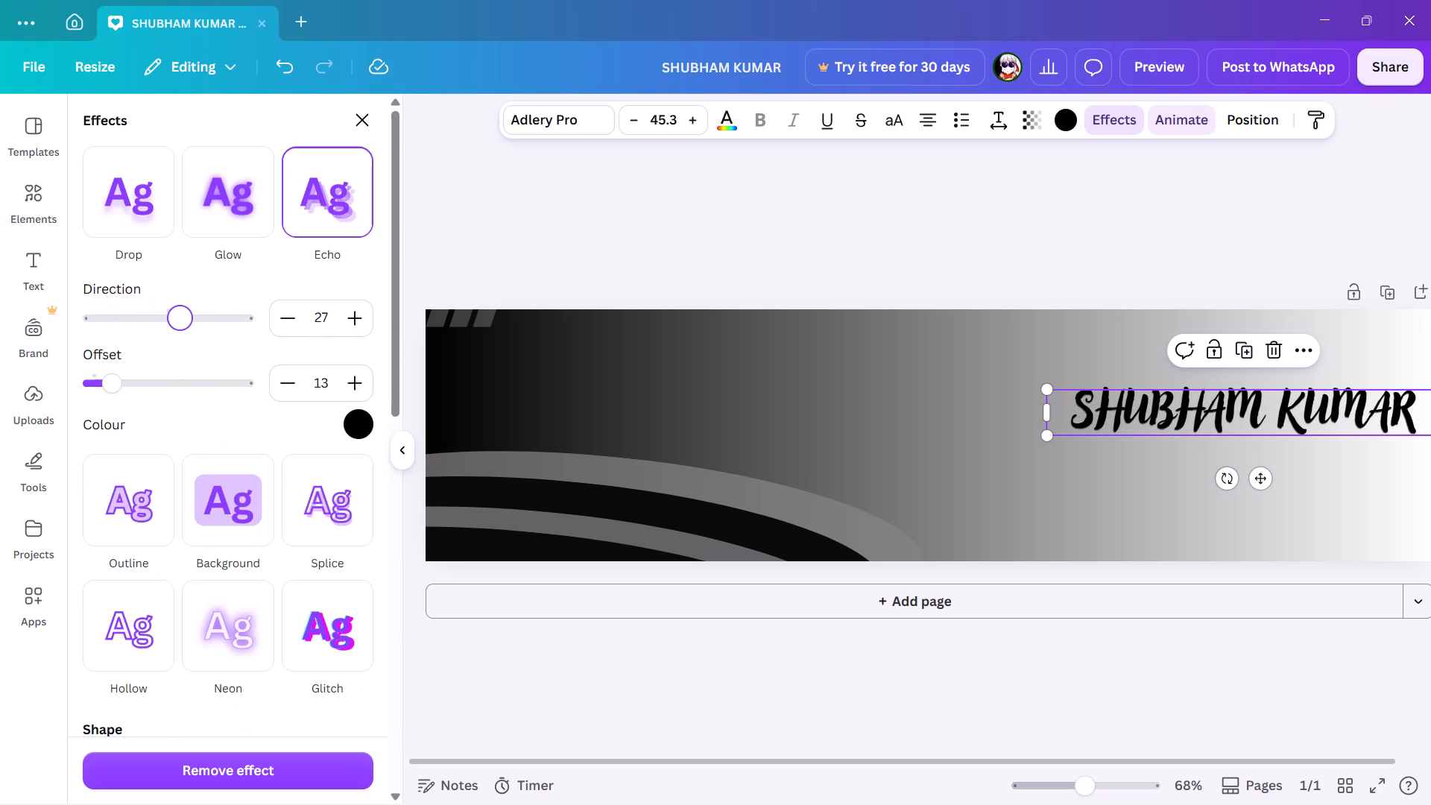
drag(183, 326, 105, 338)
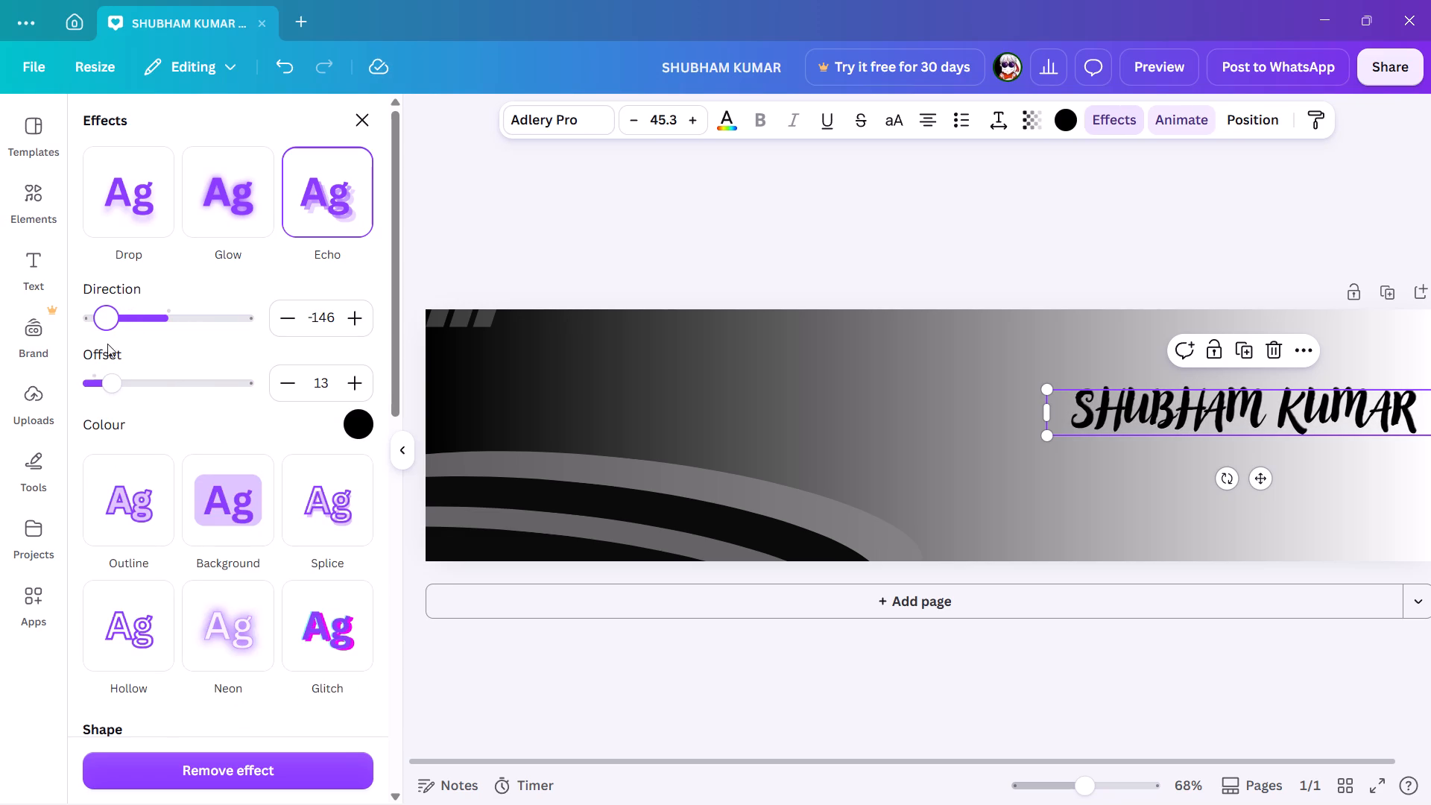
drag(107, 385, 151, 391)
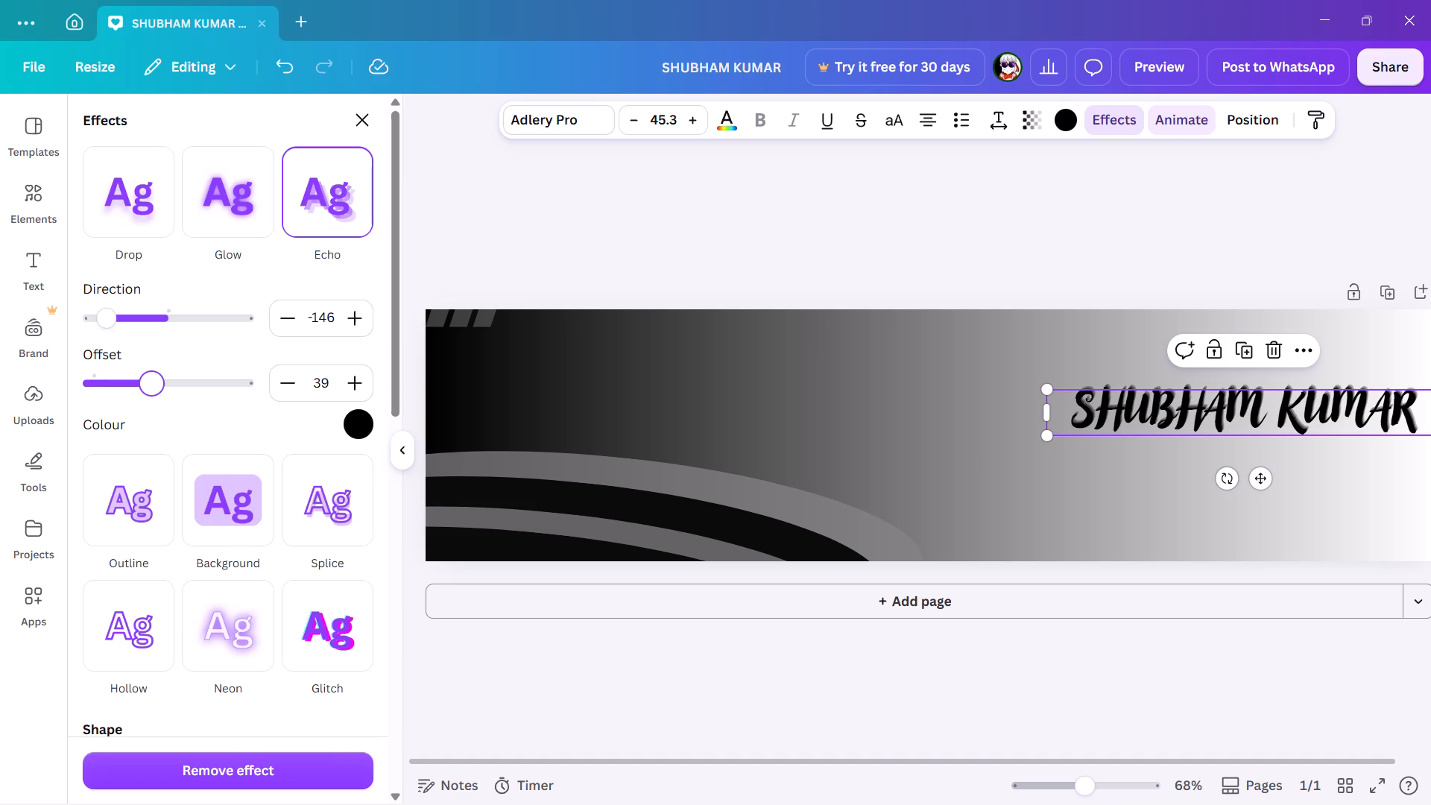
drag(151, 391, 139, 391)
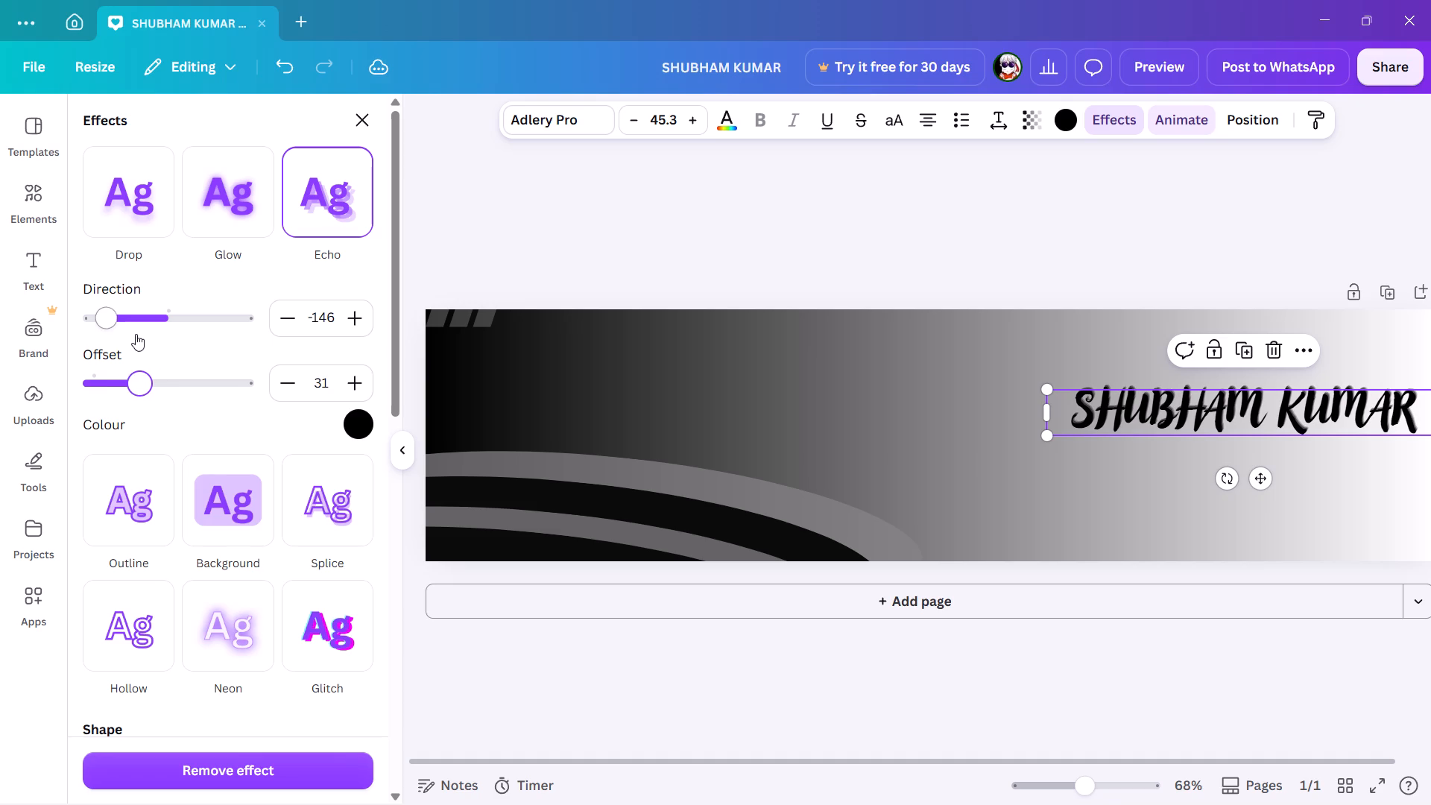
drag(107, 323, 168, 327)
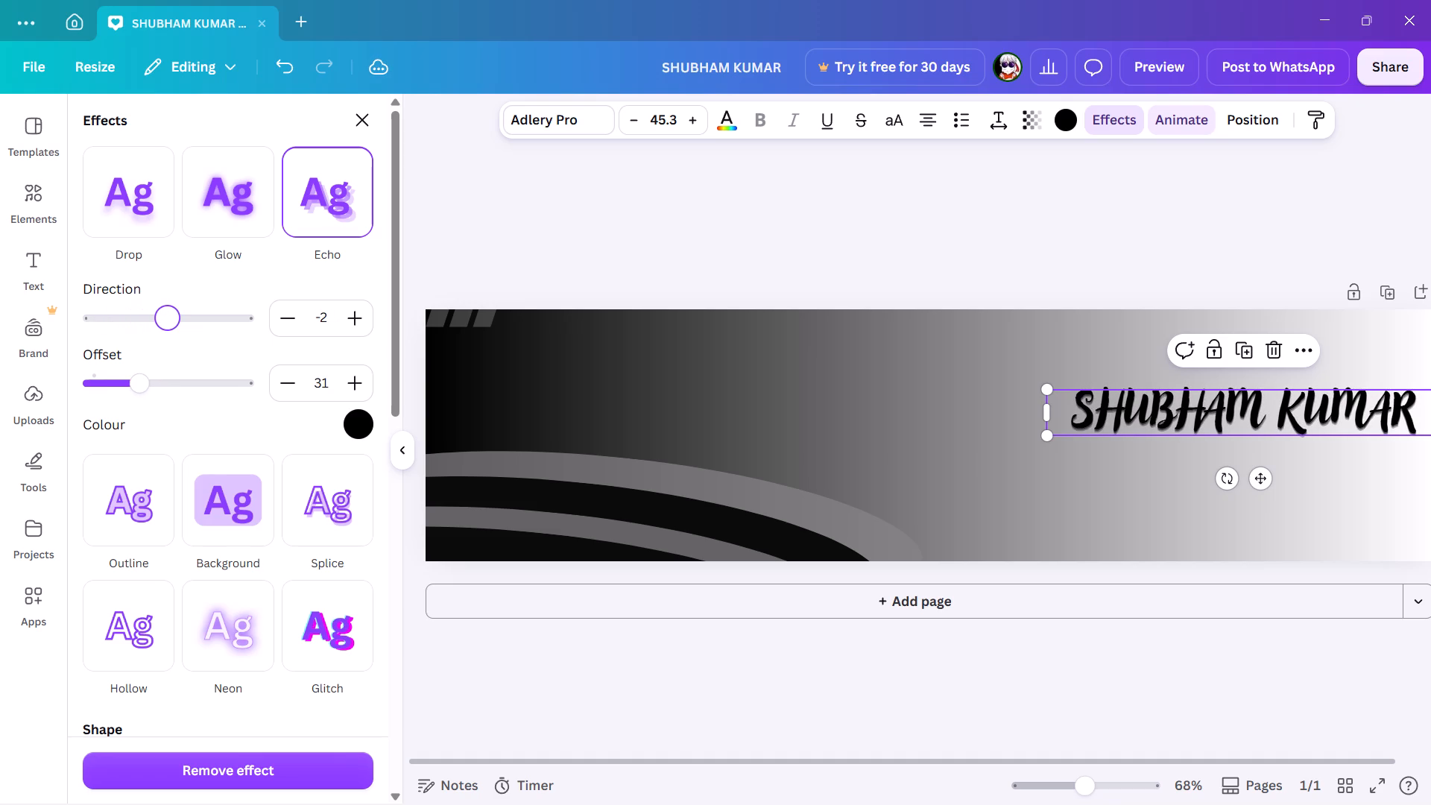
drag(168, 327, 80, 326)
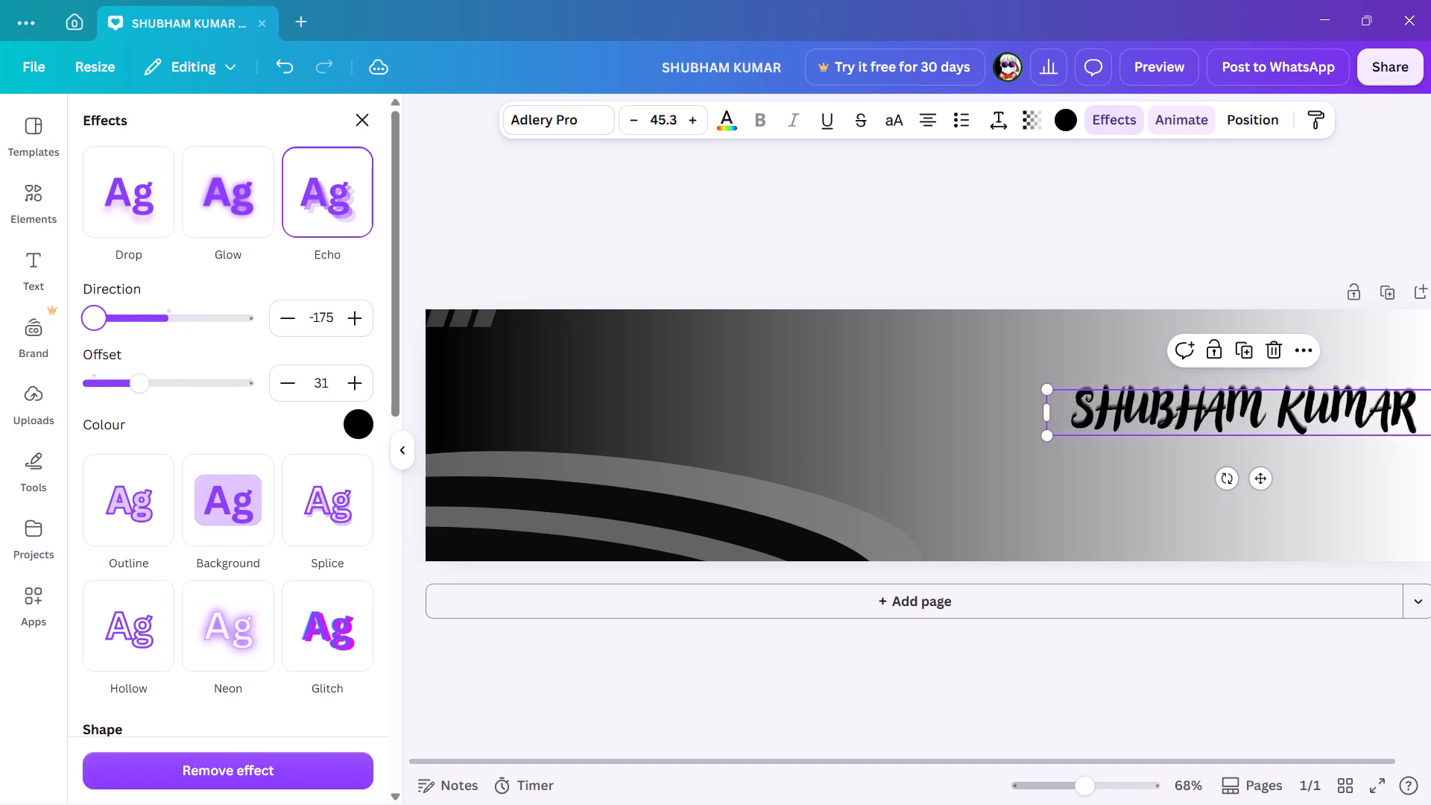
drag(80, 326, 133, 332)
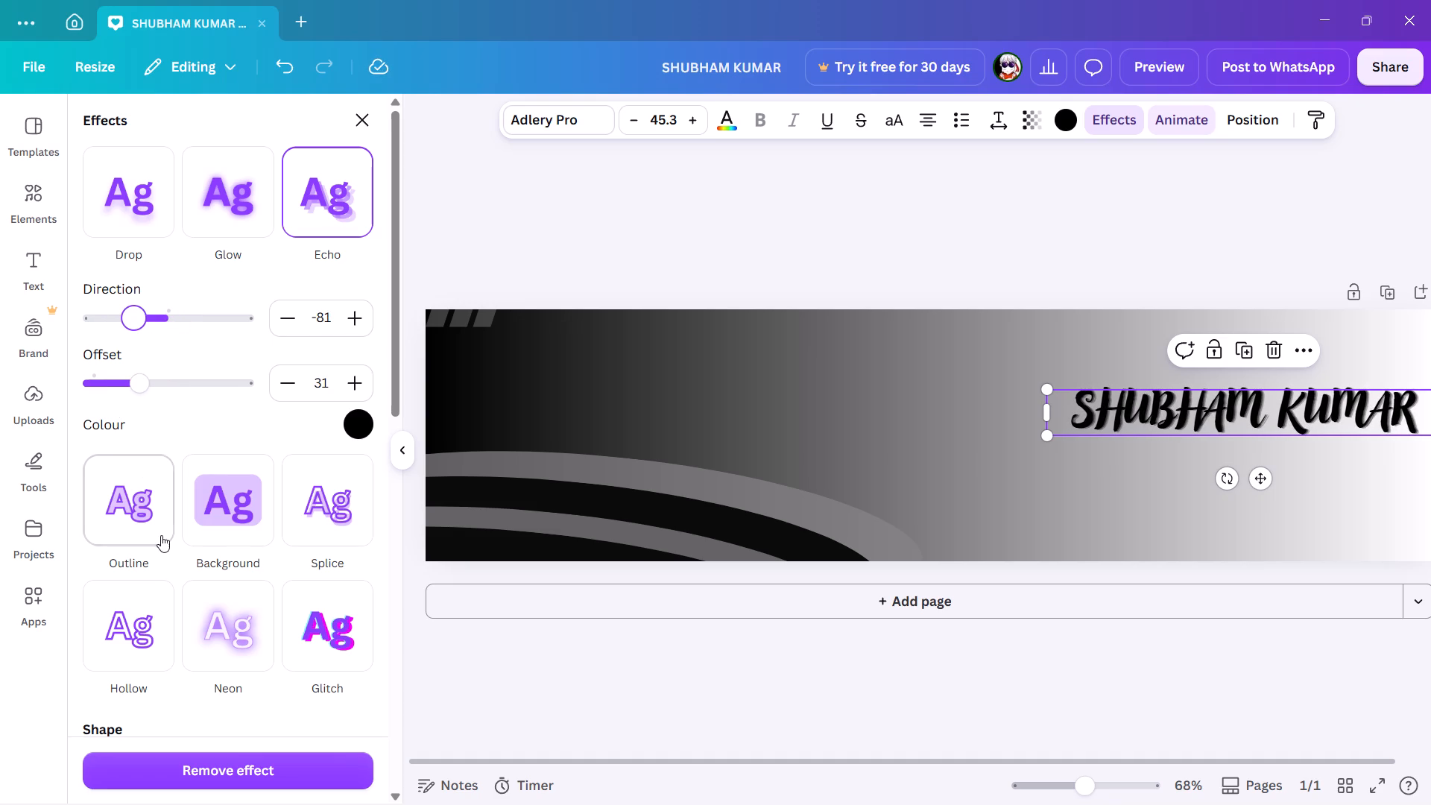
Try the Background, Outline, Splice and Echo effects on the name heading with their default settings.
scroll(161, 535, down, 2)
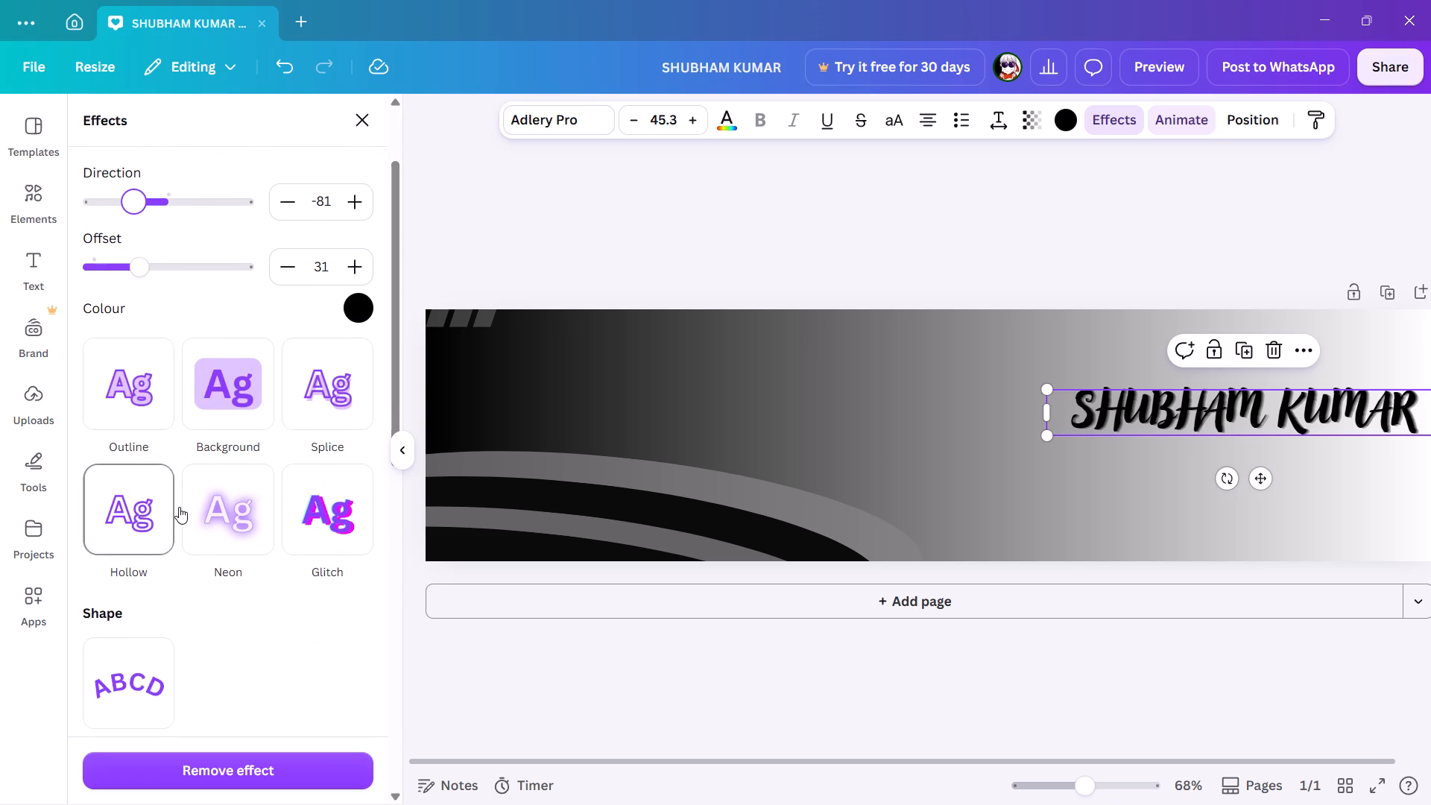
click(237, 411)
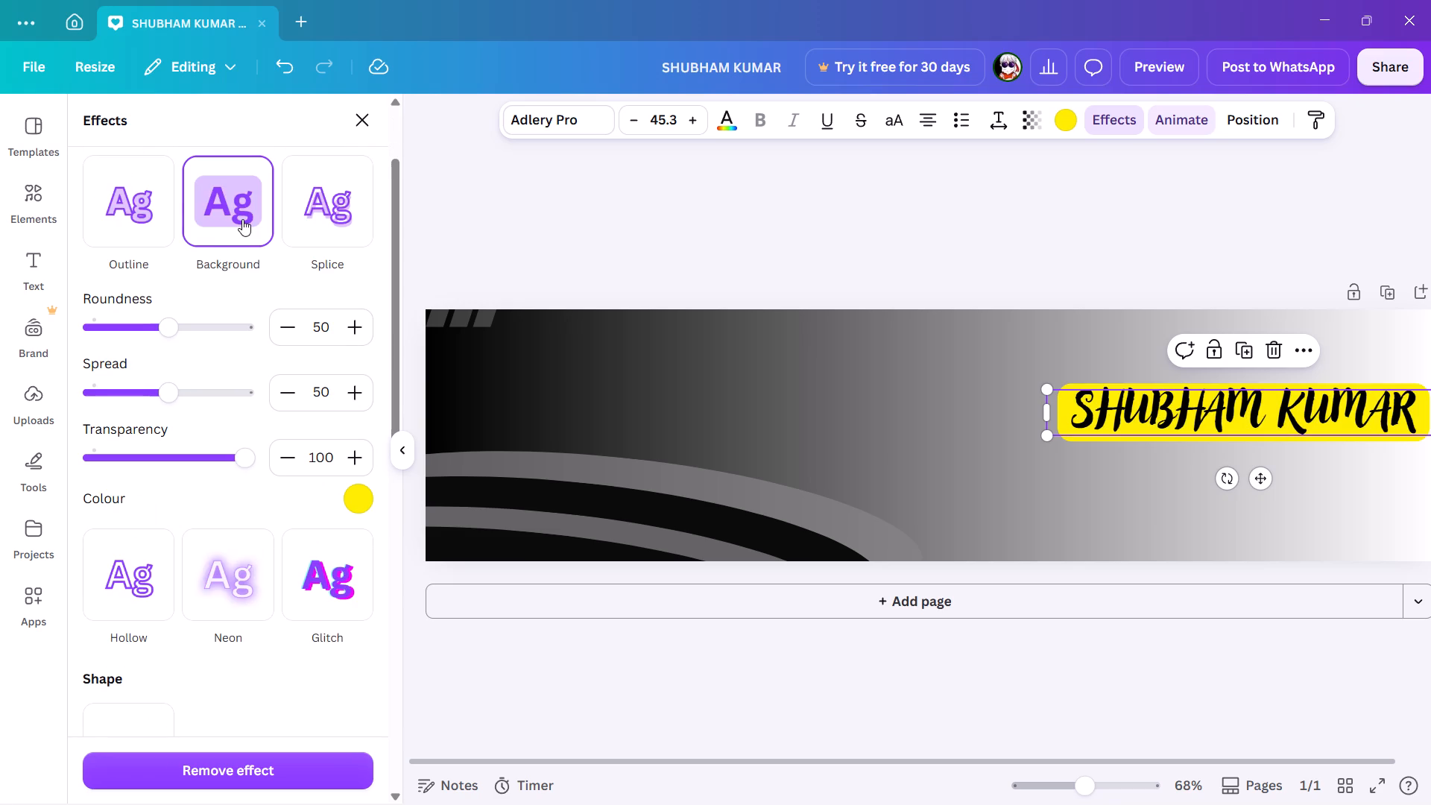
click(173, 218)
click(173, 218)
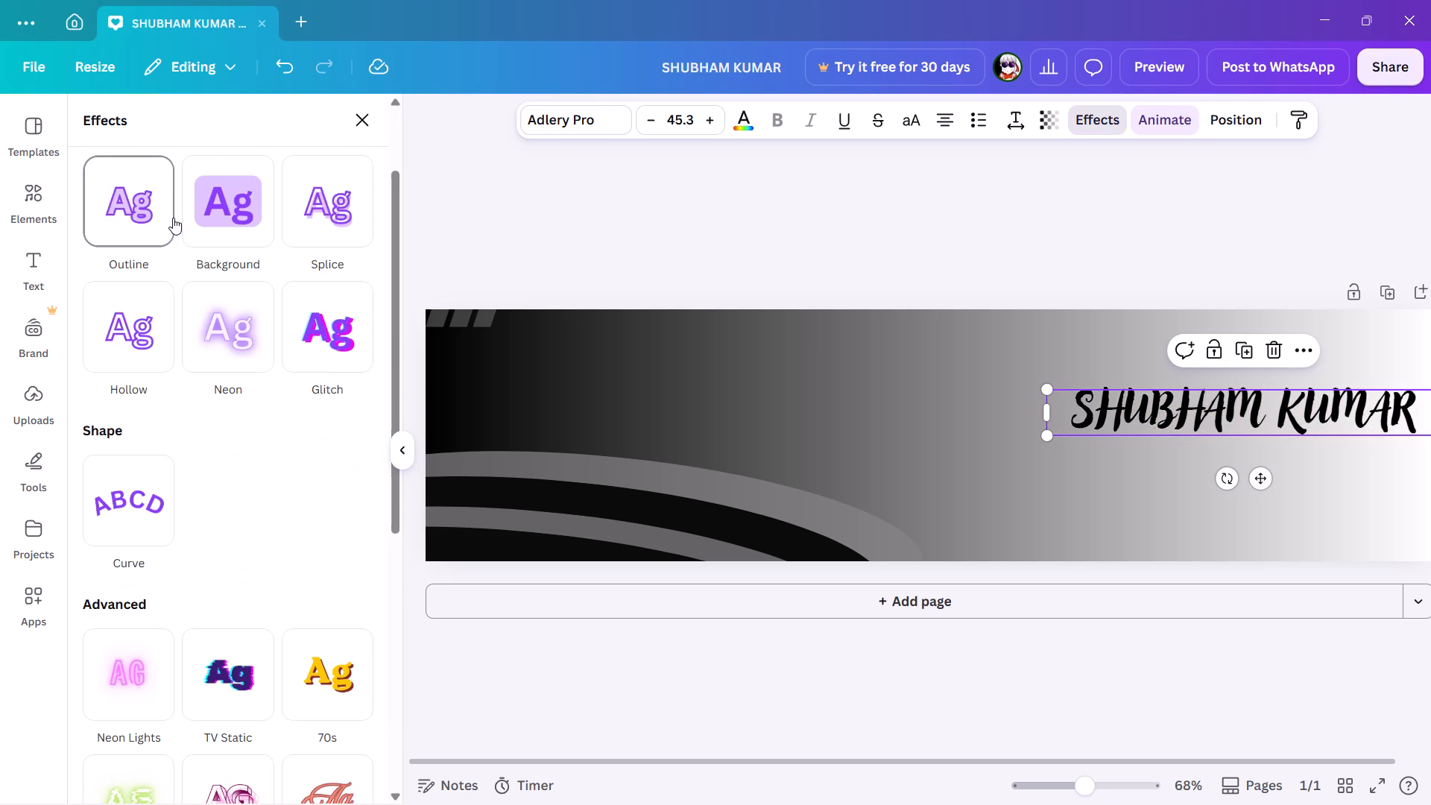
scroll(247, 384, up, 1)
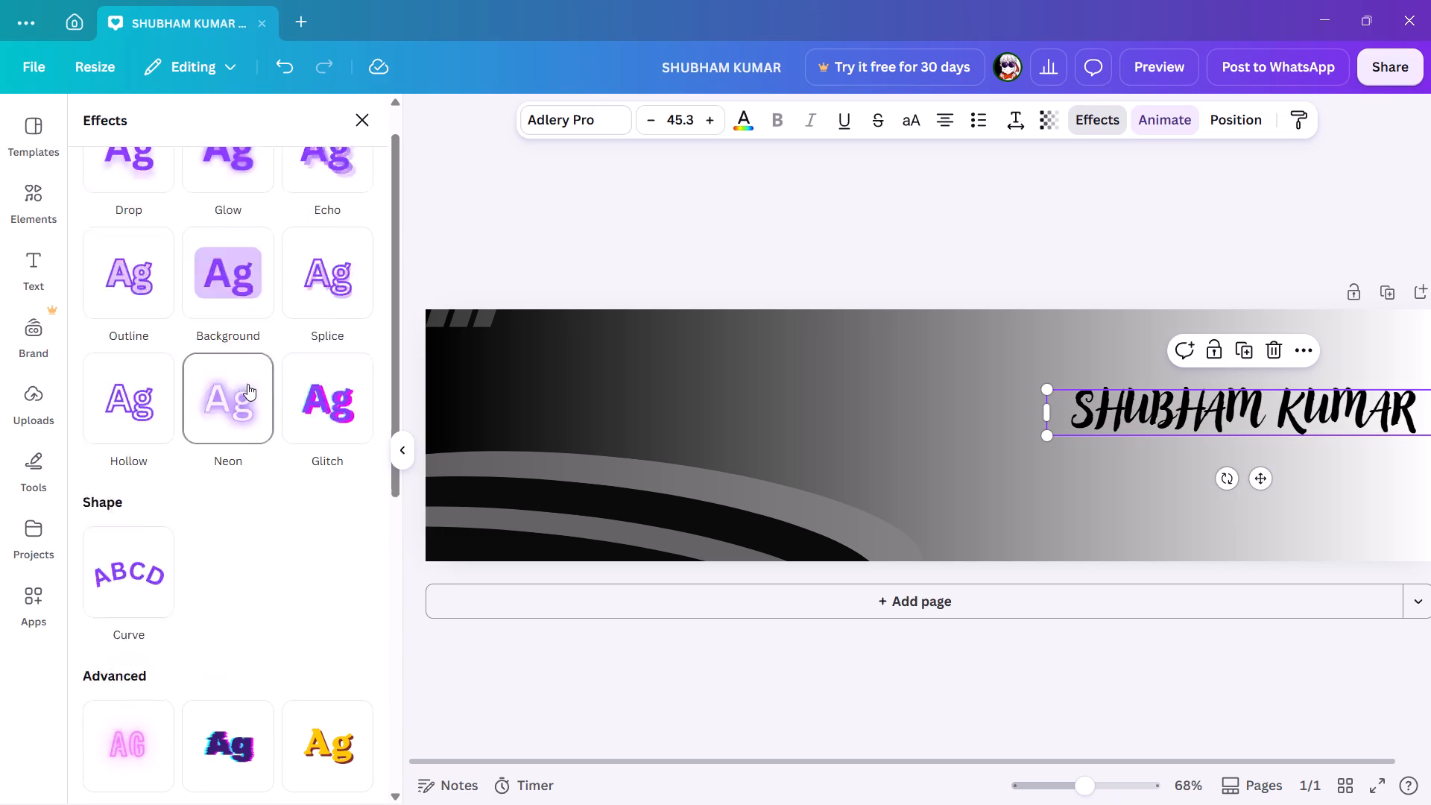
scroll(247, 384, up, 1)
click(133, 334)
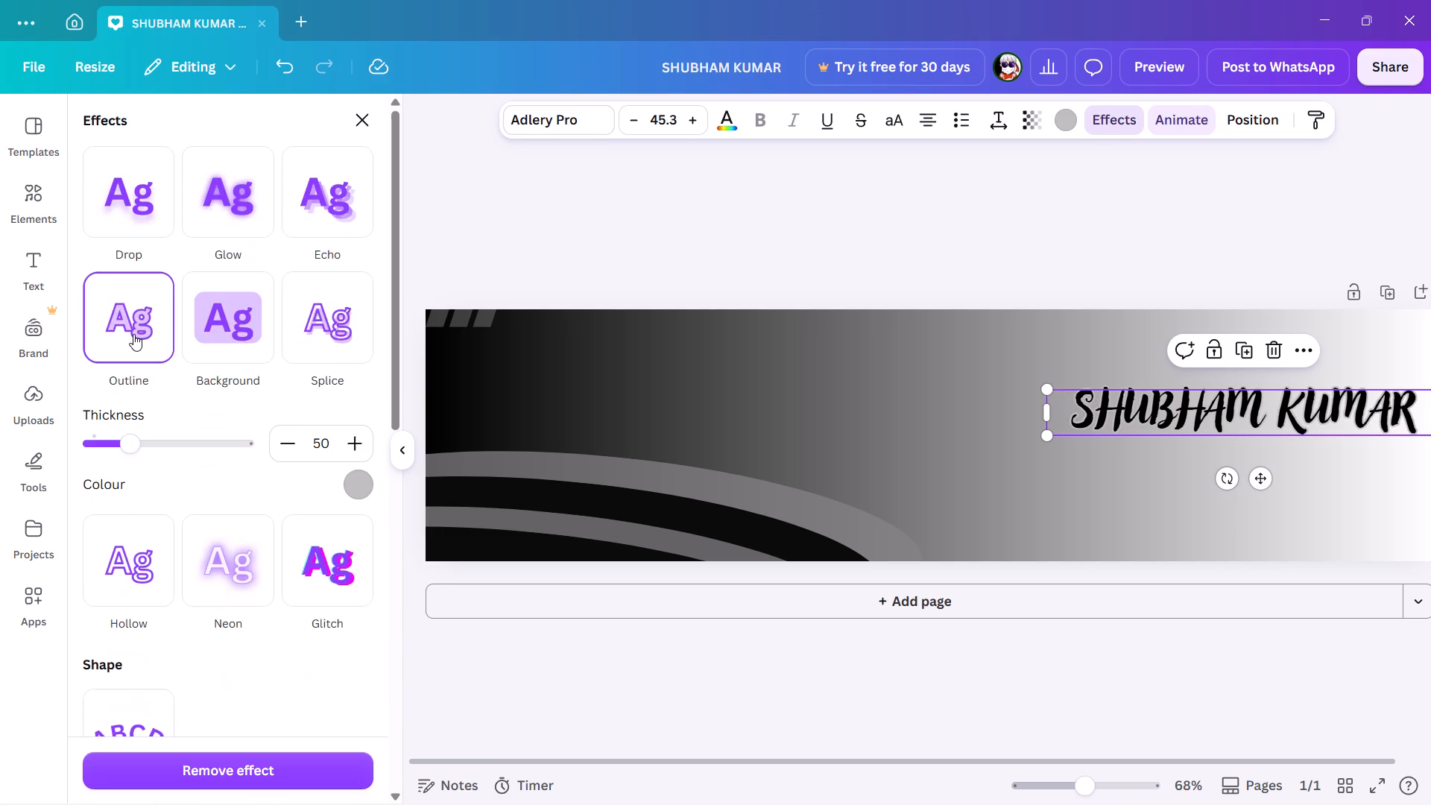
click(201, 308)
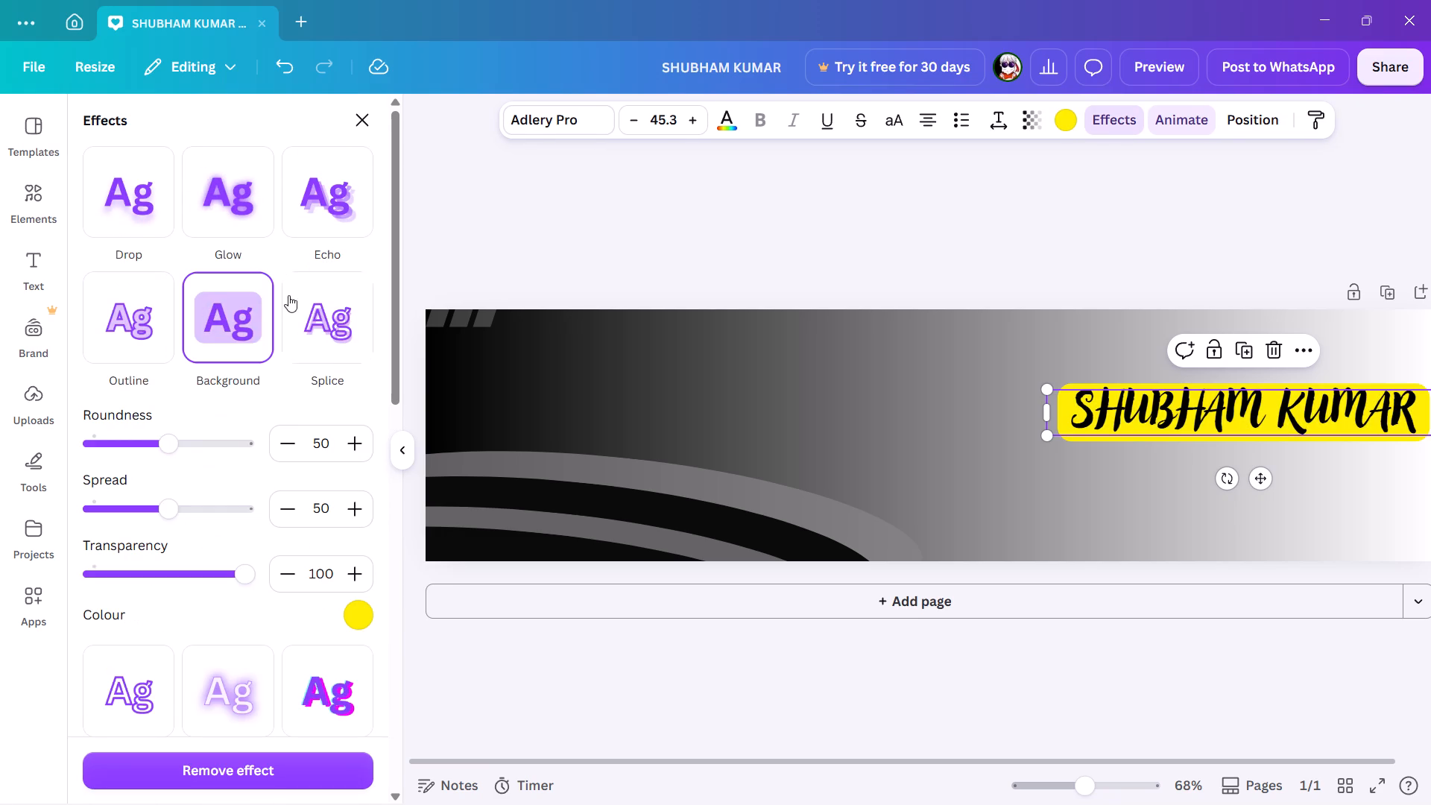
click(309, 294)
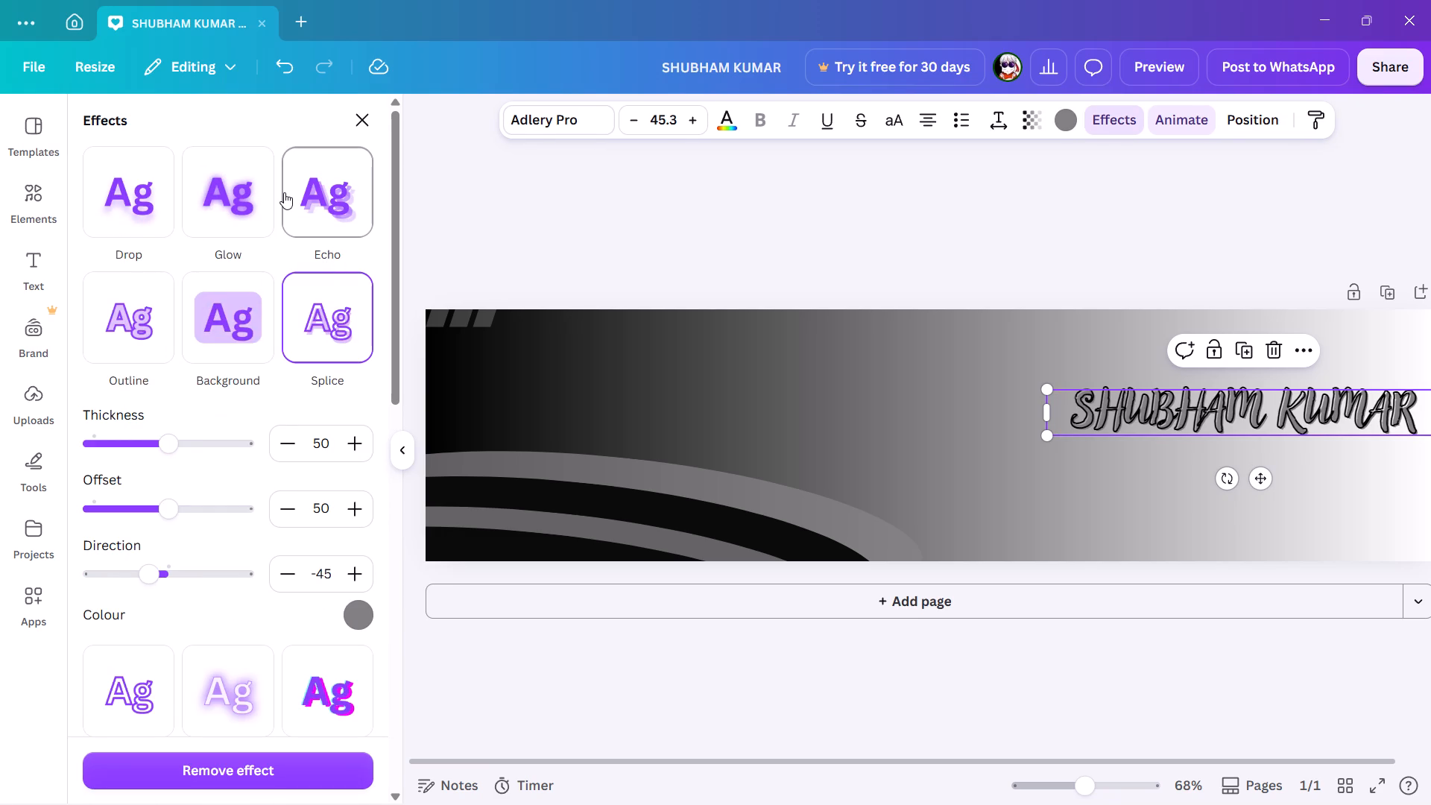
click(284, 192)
Apply the Glow effect to the name heading with an intensity of about 37.
click(233, 189)
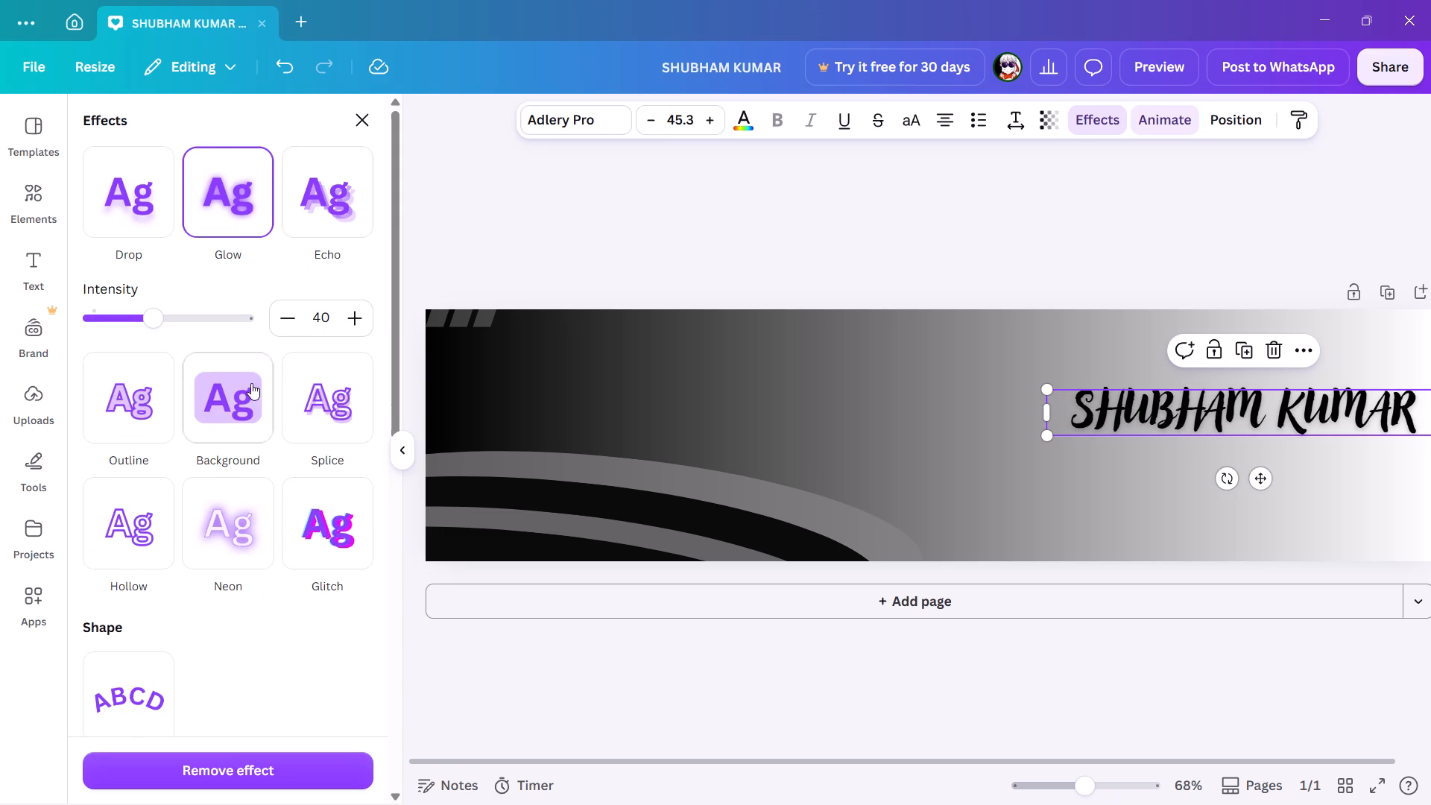
drag(151, 306, 203, 311)
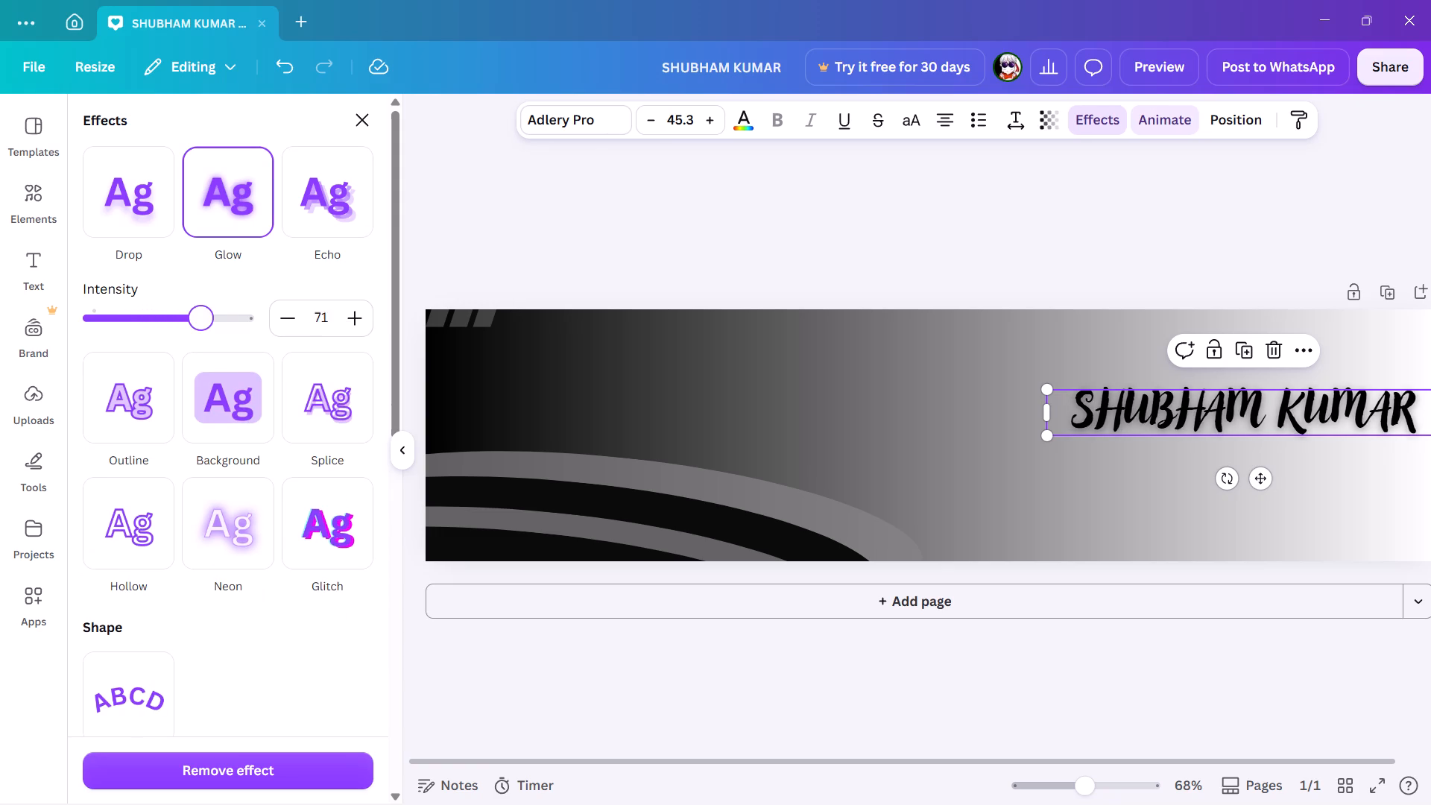
drag(203, 311, 148, 316)
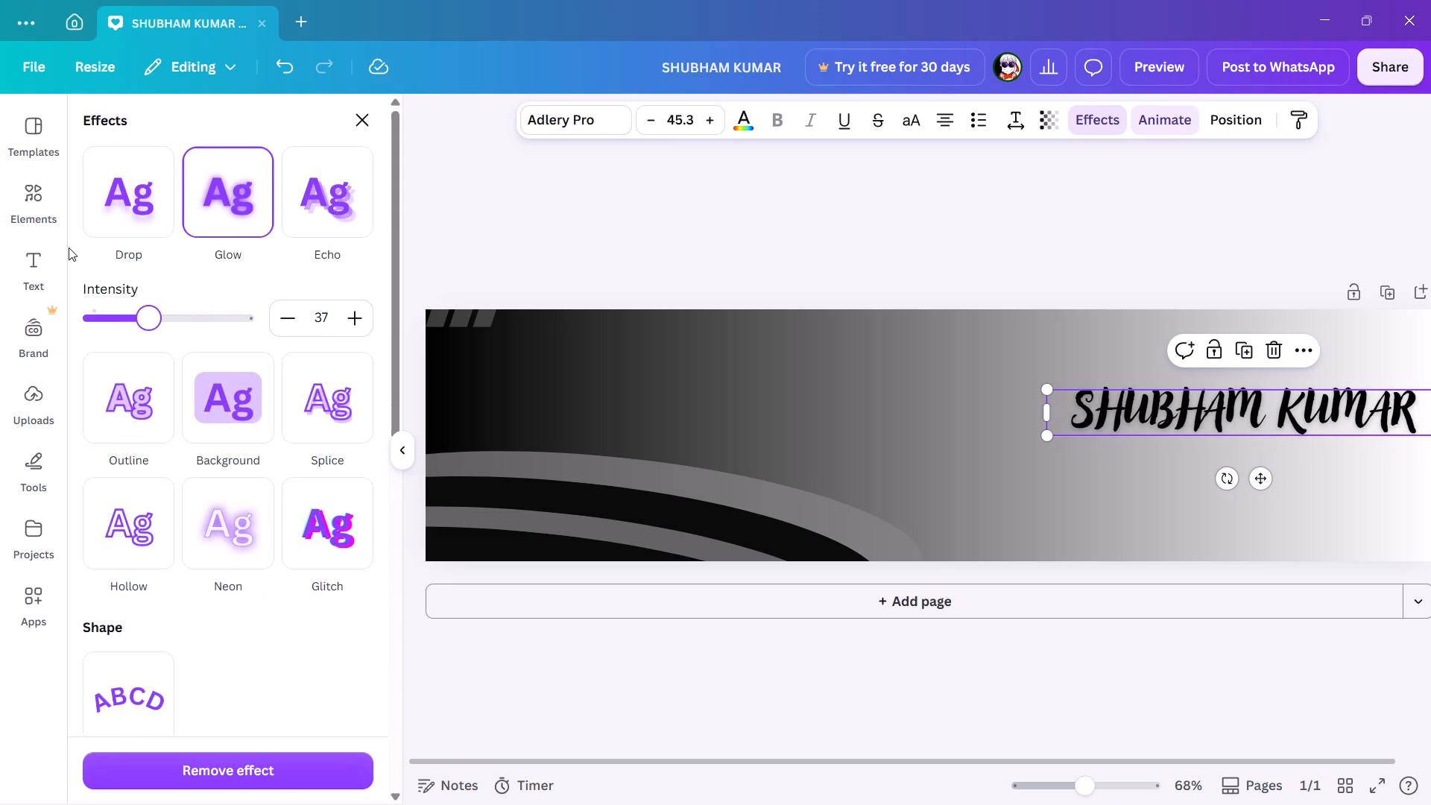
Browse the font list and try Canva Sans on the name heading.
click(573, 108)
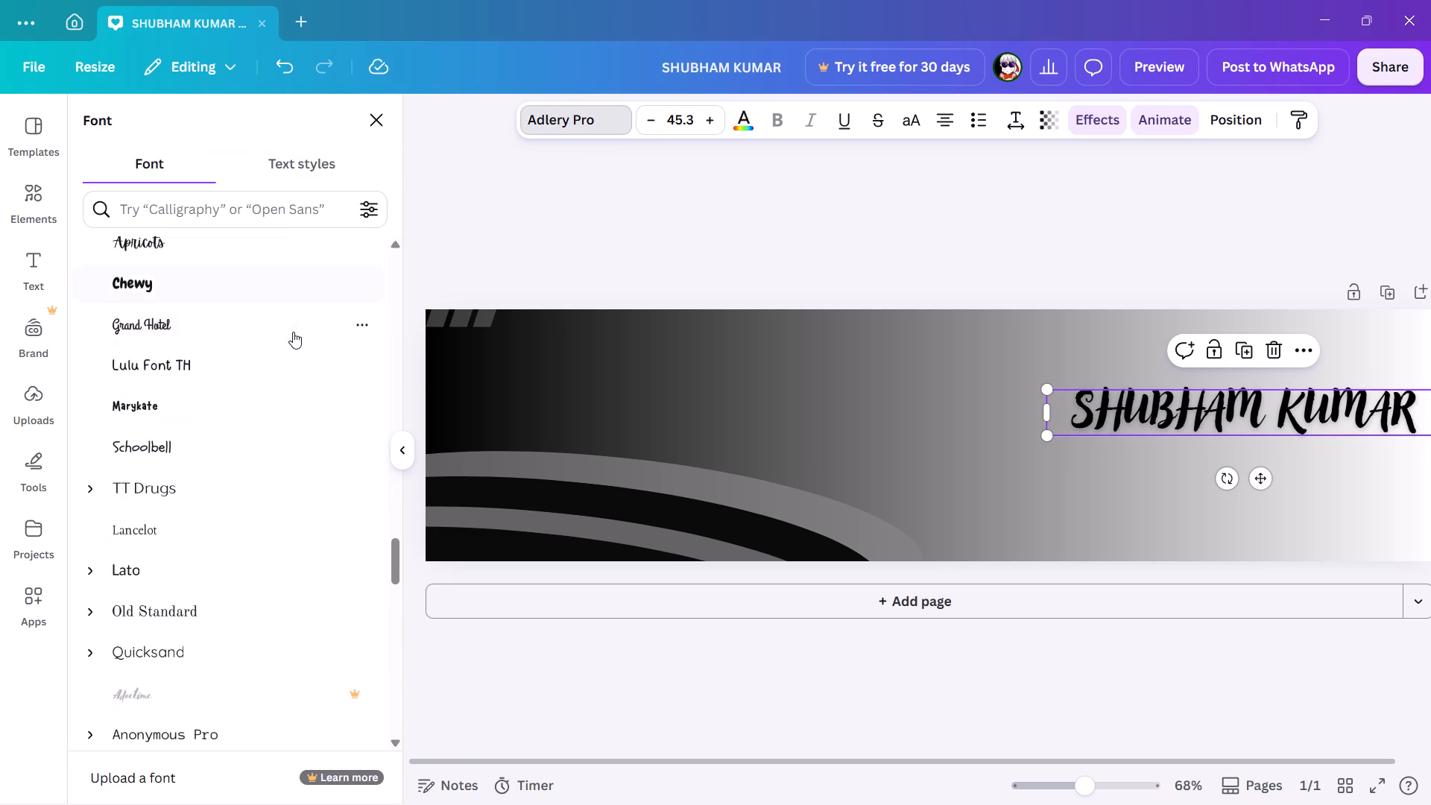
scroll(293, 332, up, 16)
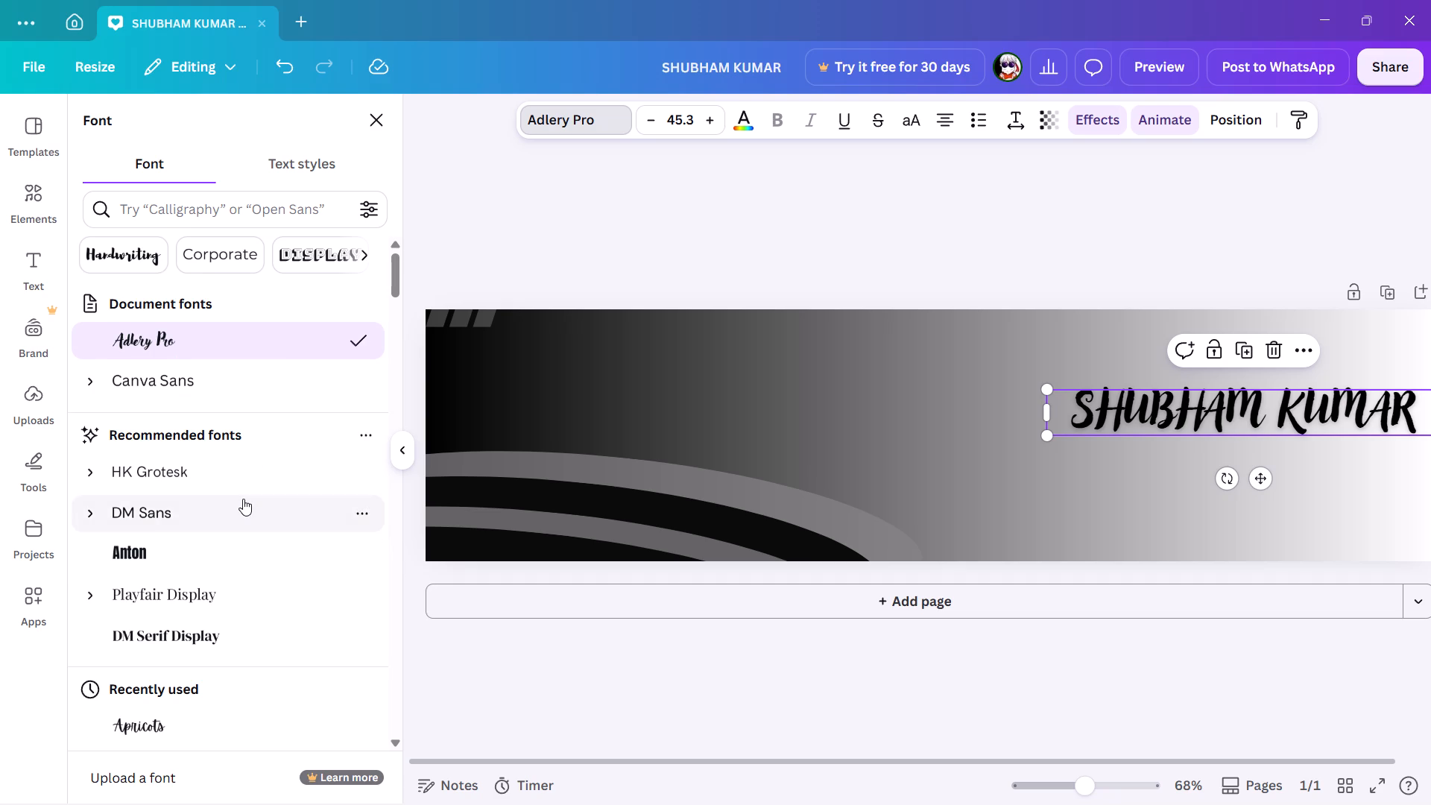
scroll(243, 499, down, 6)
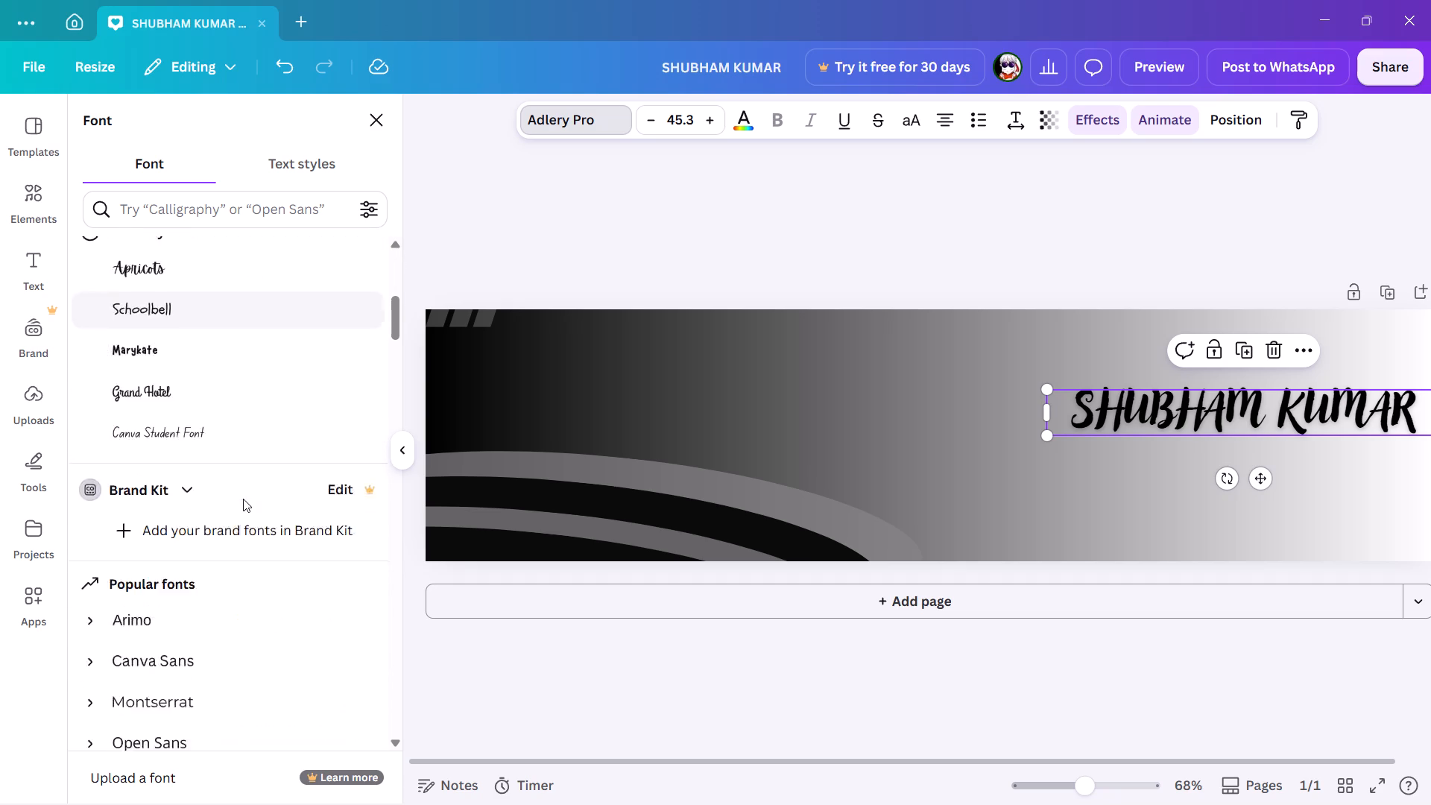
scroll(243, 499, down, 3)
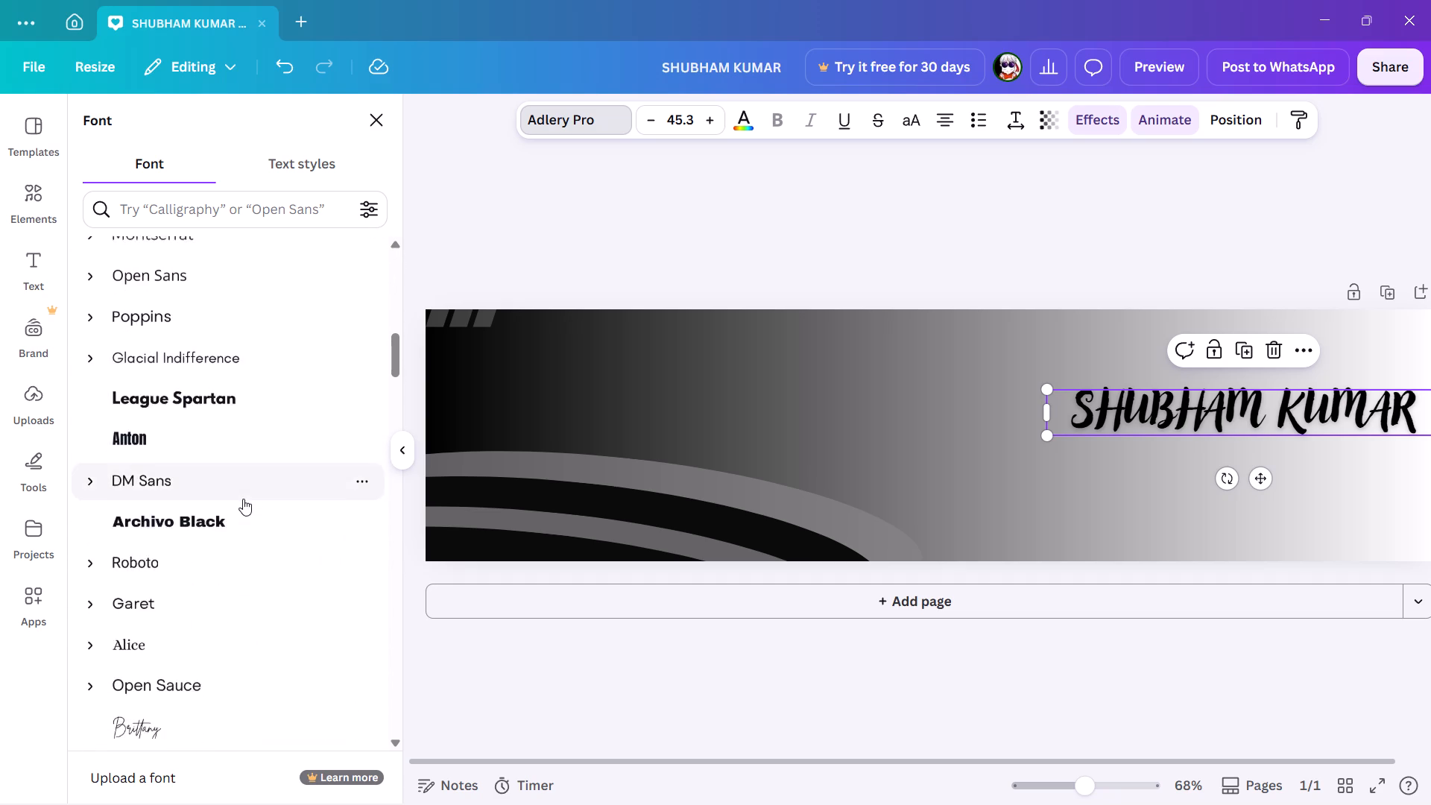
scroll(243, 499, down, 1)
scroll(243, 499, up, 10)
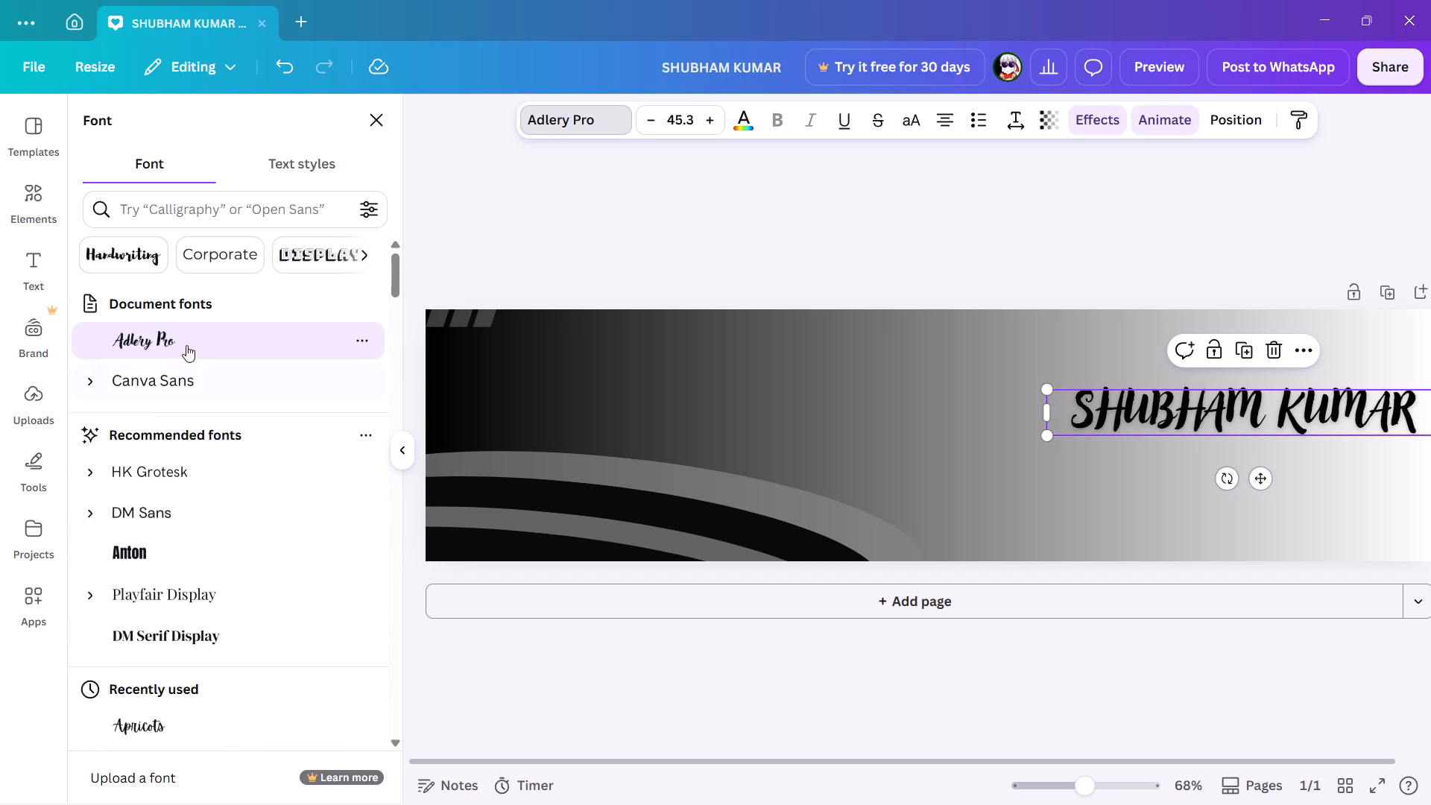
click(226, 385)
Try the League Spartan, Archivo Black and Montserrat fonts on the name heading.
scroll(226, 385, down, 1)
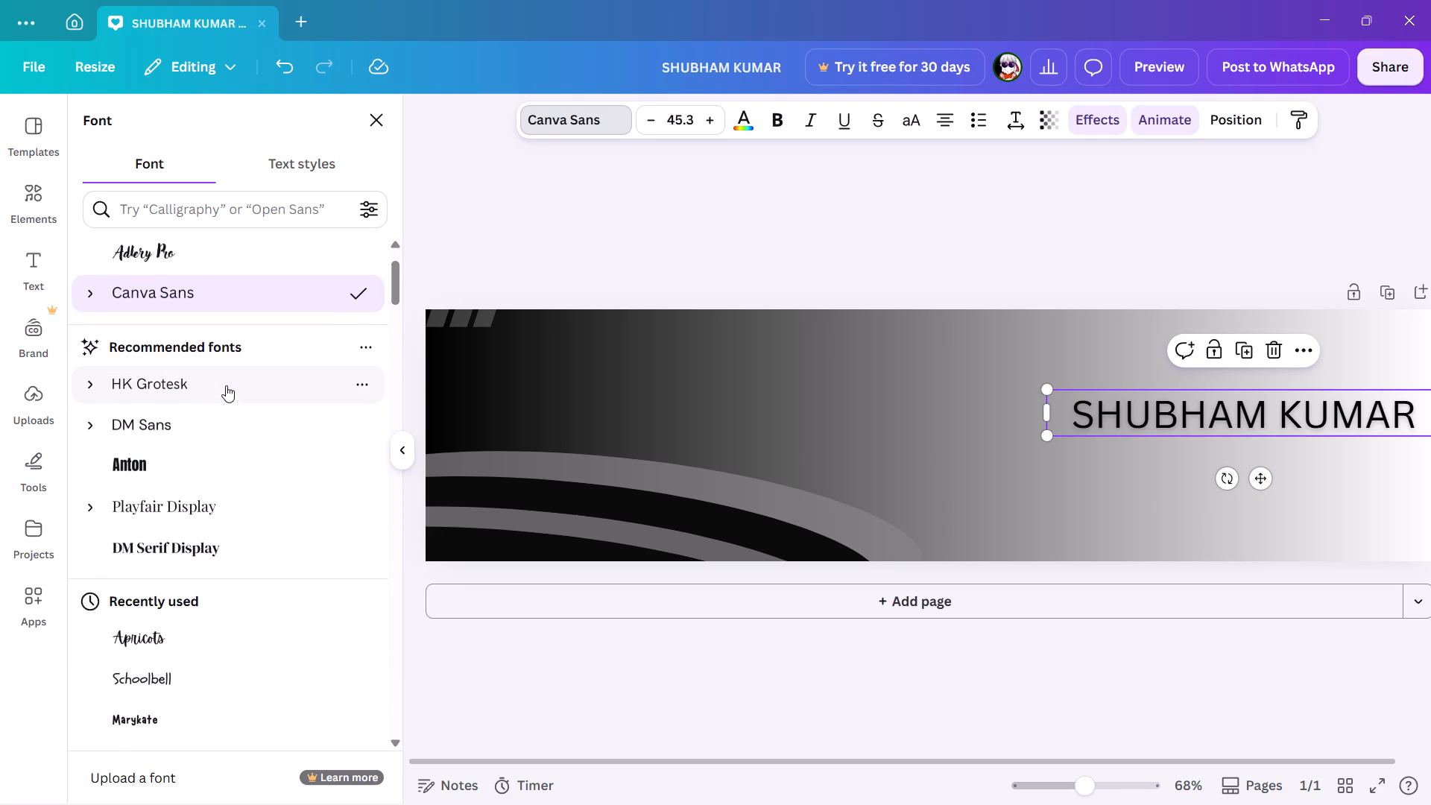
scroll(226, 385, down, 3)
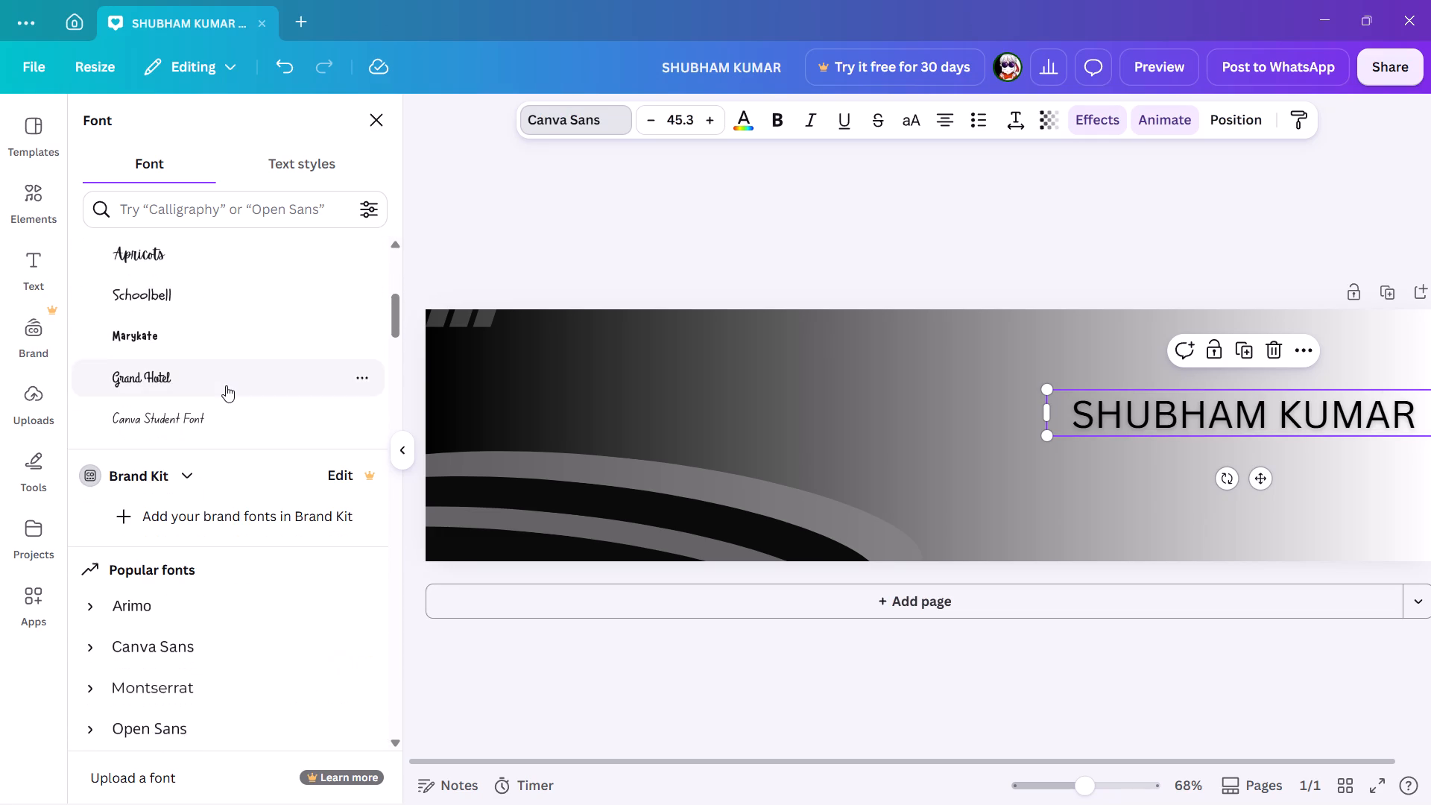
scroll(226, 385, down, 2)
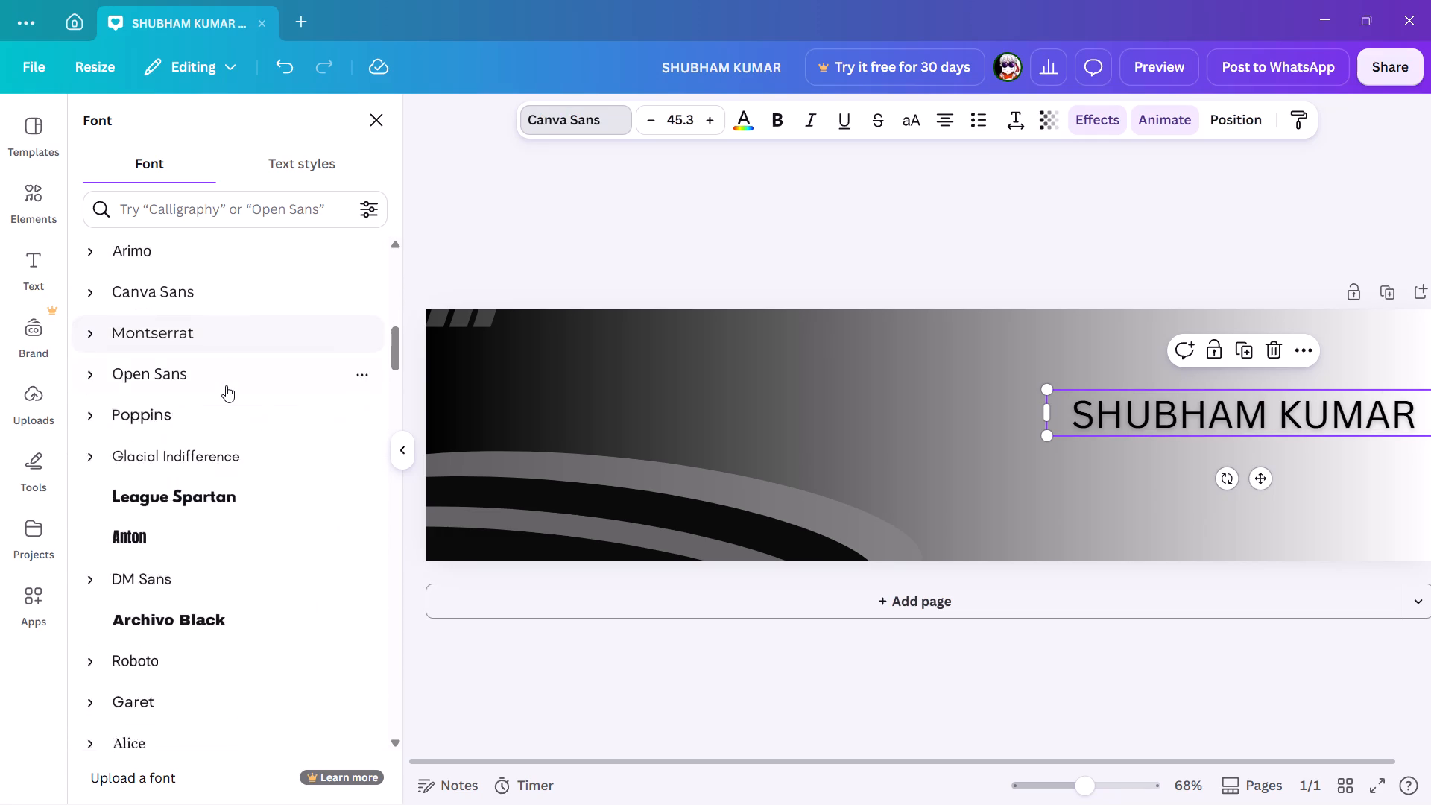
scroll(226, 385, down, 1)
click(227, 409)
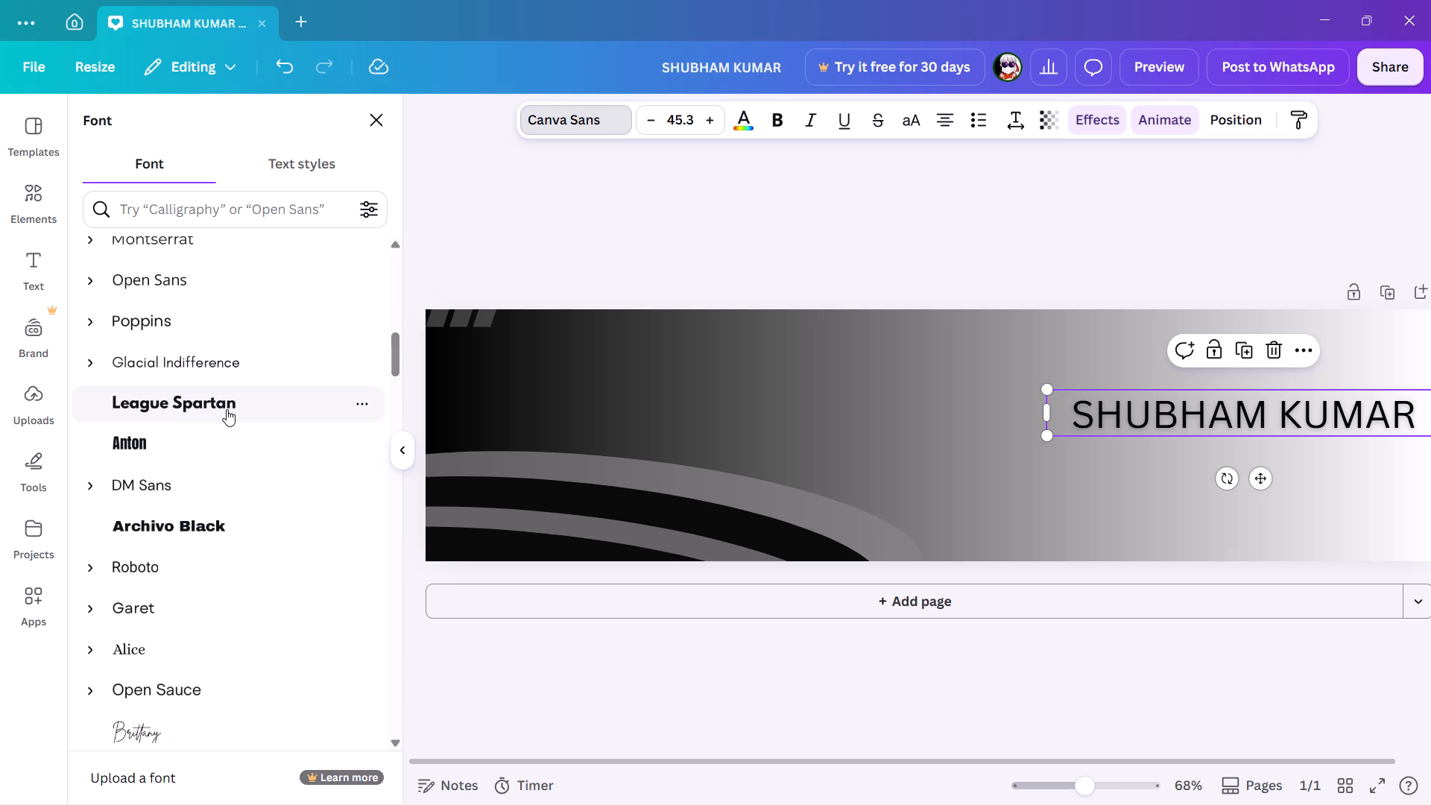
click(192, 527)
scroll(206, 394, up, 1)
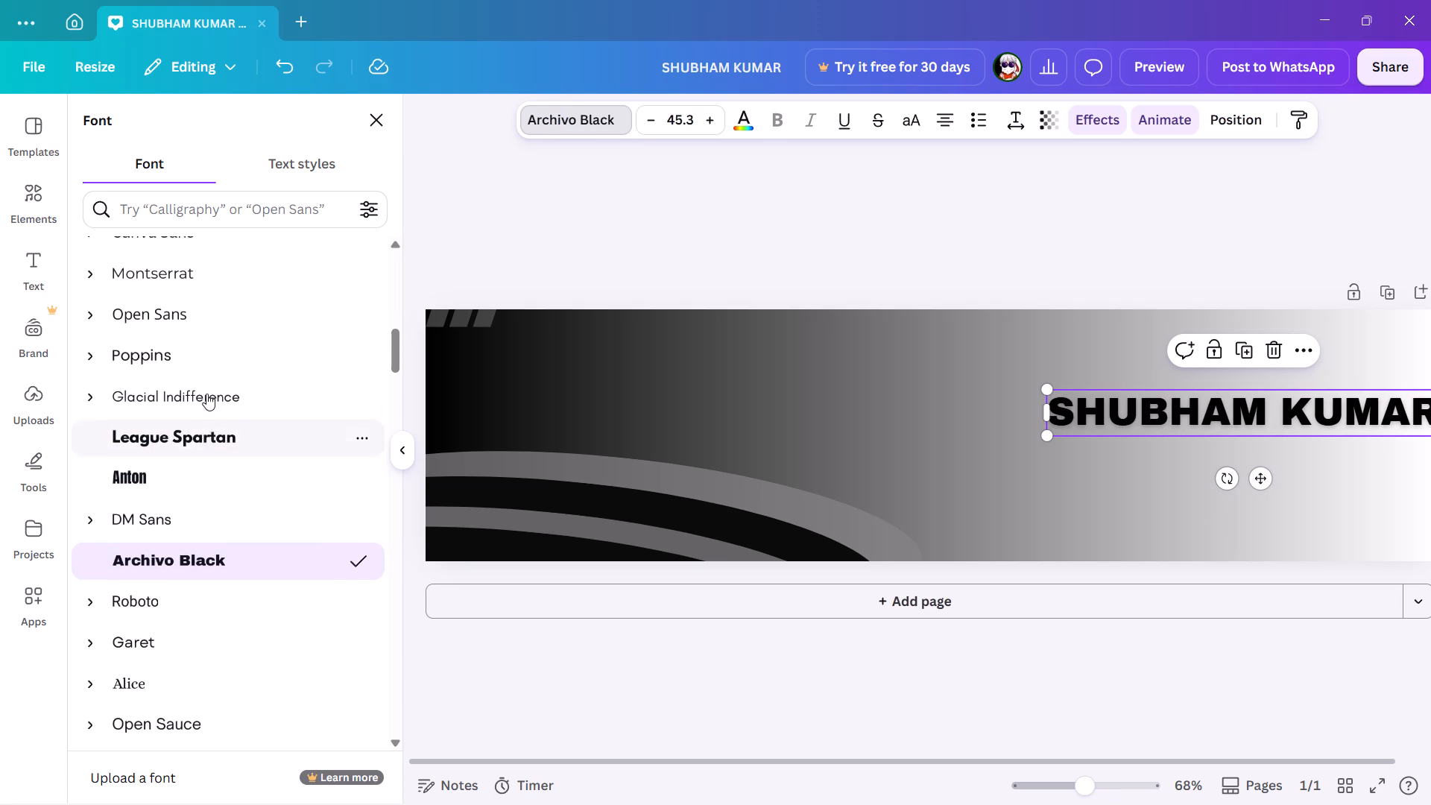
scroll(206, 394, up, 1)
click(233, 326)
Set the name heading's font to Arimo and deselect everything.
scroll(233, 326, up, 1)
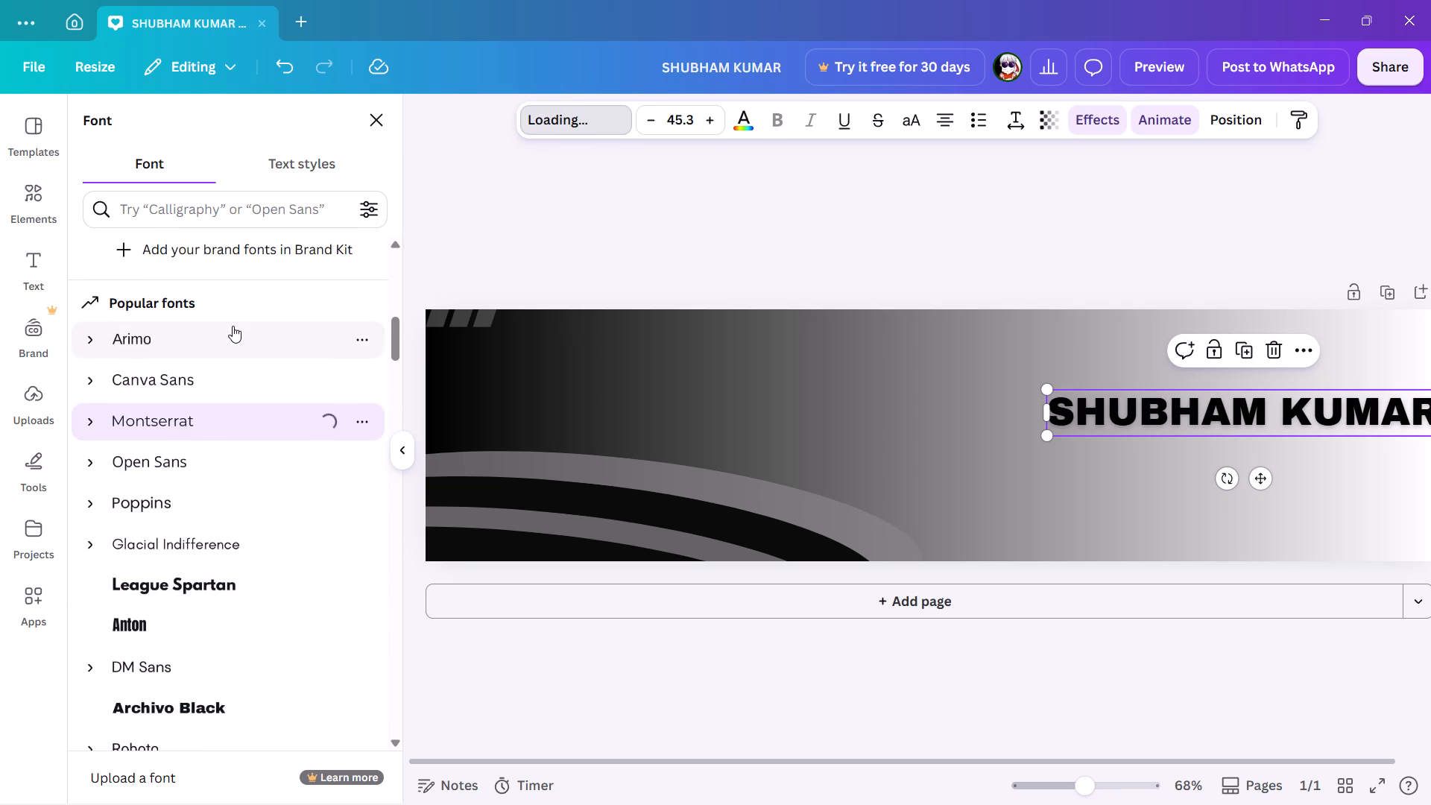
click(233, 326)
scroll(233, 326, down, 3)
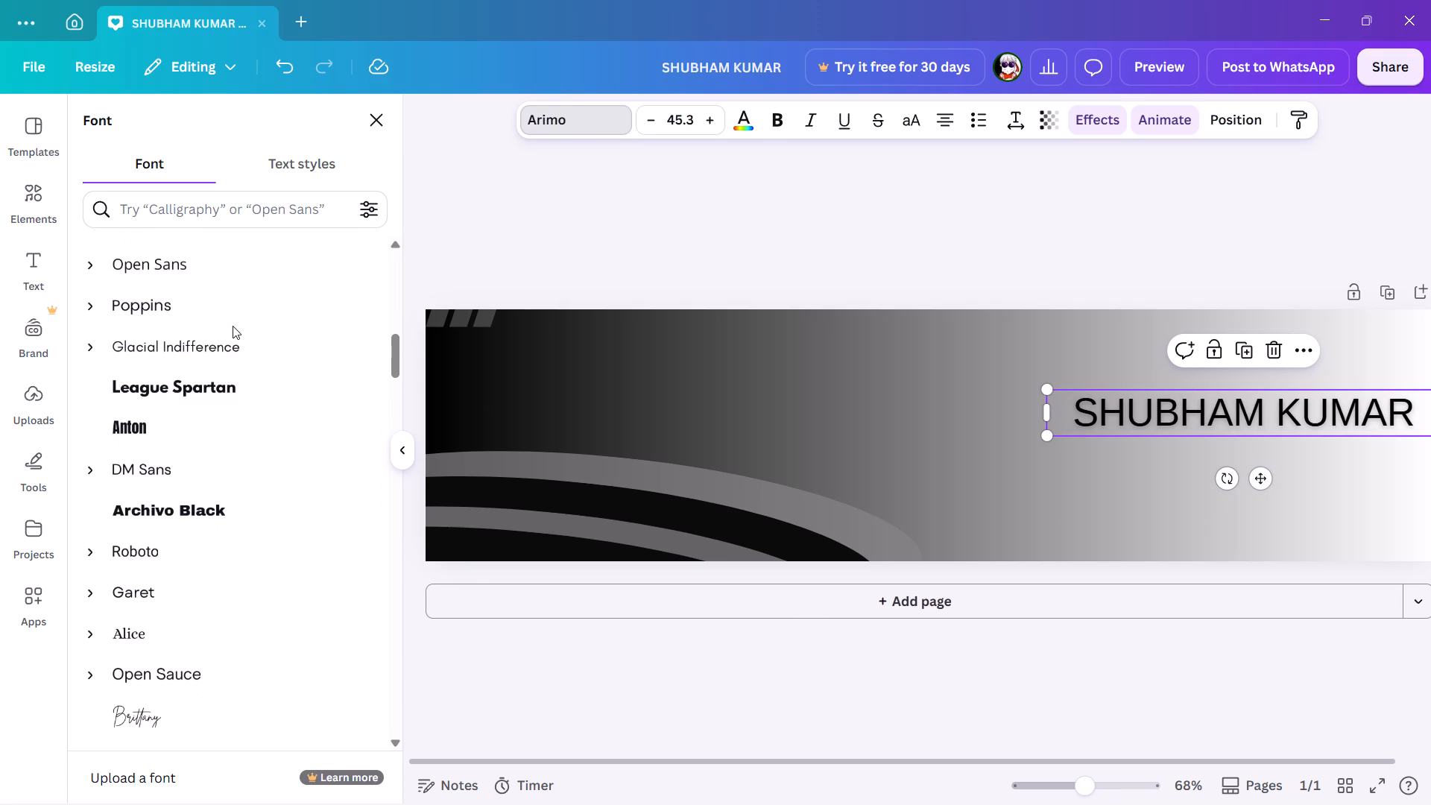
click(810, 206)
click(806, 379)
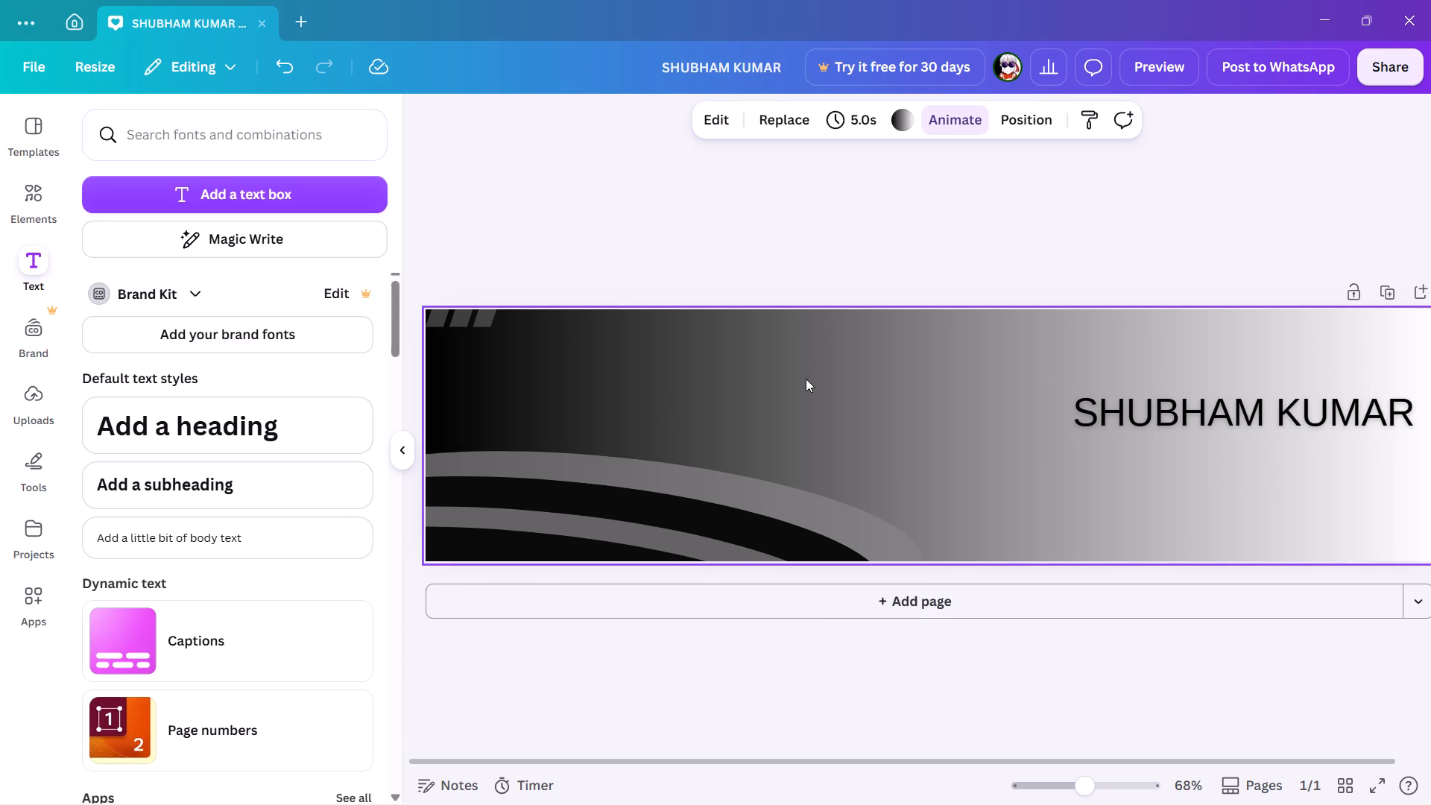
double_click(812, 374)
triple_click(927, 232)
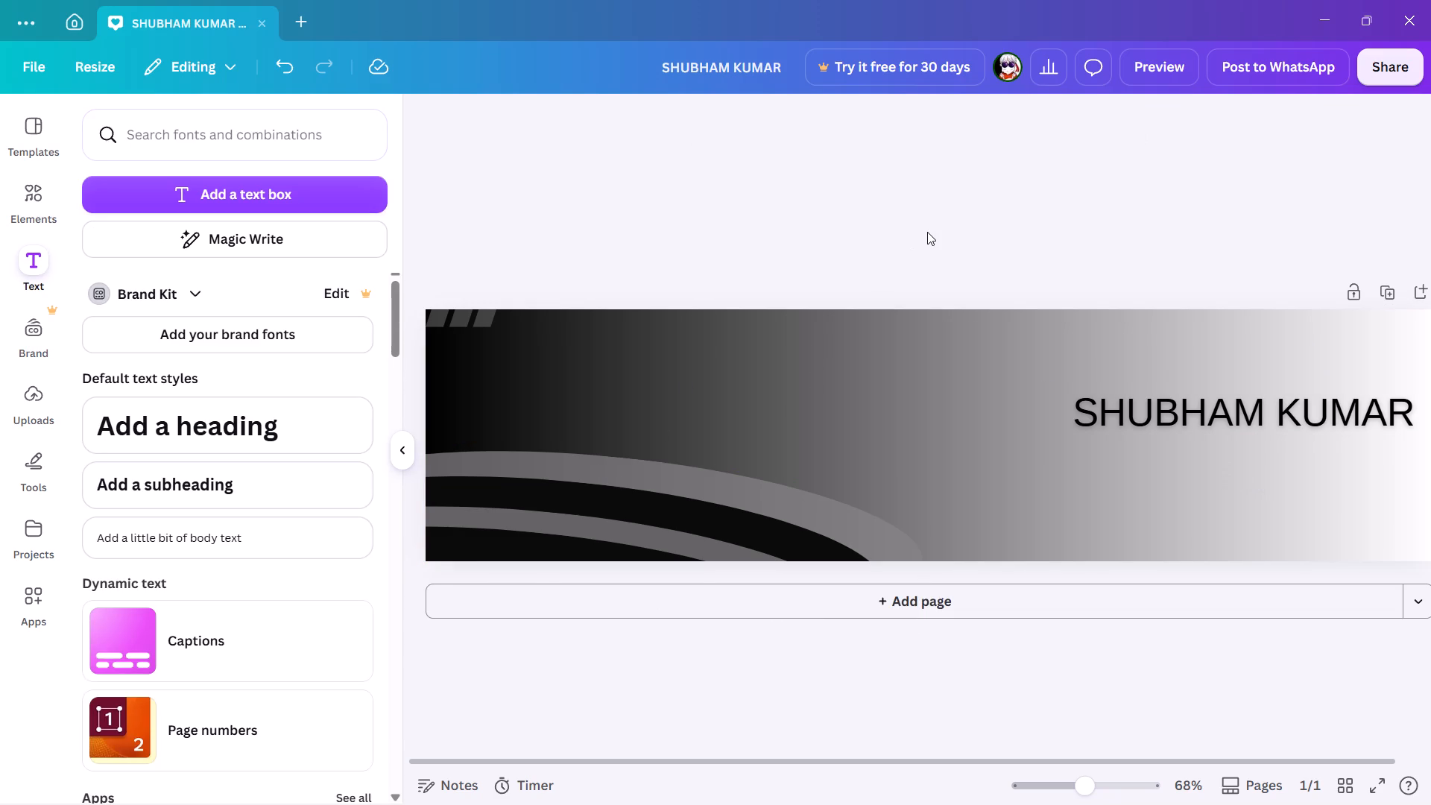
Search the elements for "email icon" and add the solid black envelope graphic to the banner.
scroll(927, 232, left, 2)
scroll(927, 232, right, 1)
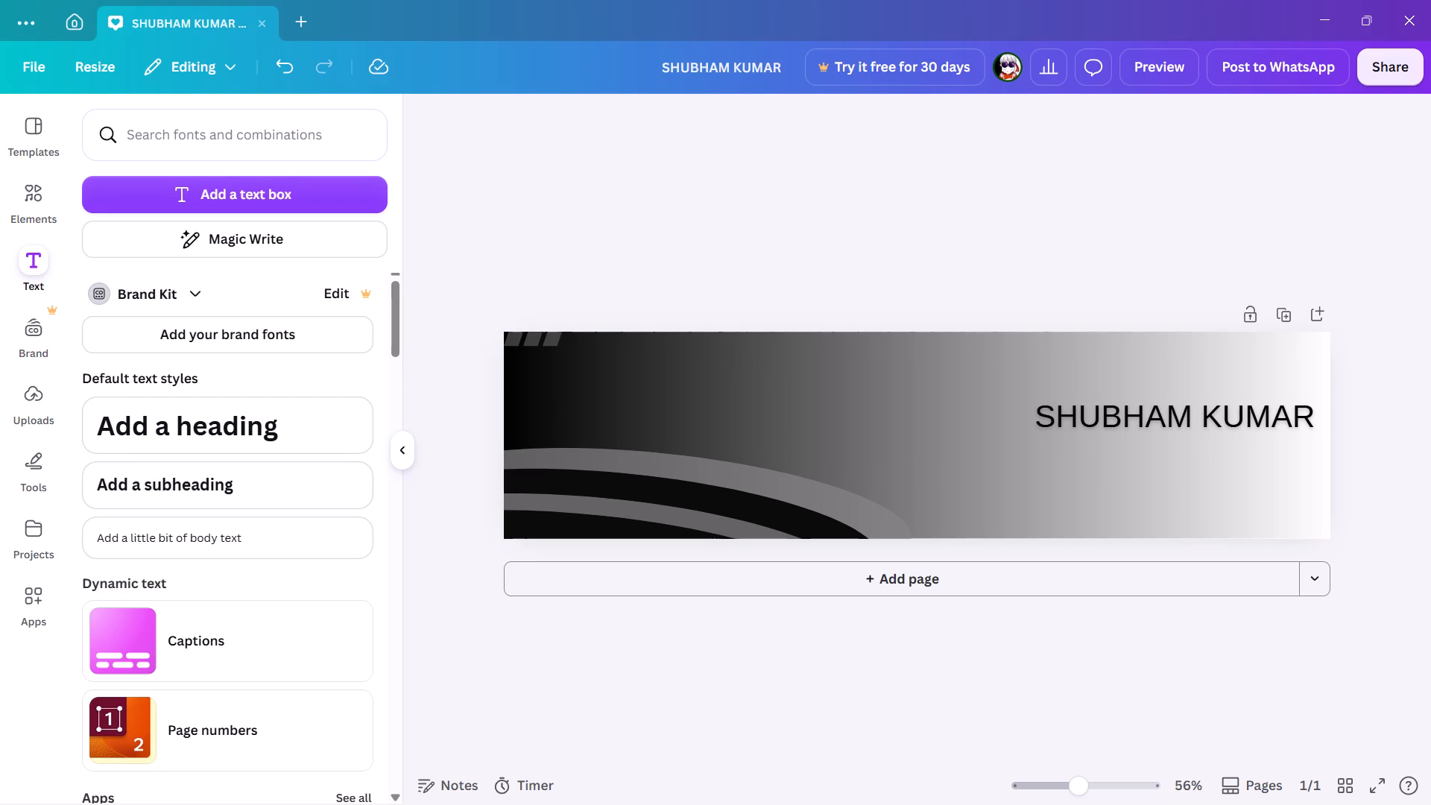
click(25, 213)
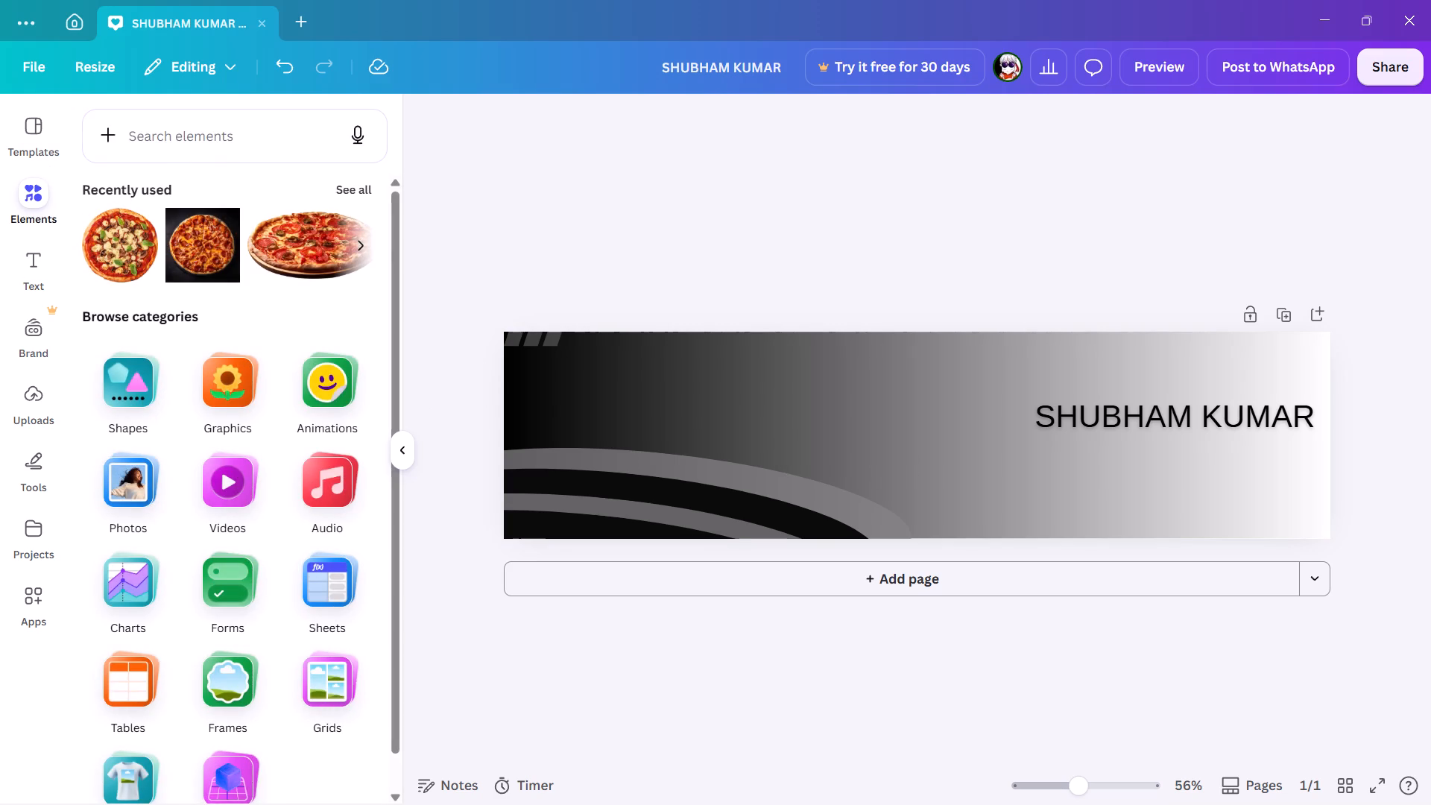
click(220, 138)
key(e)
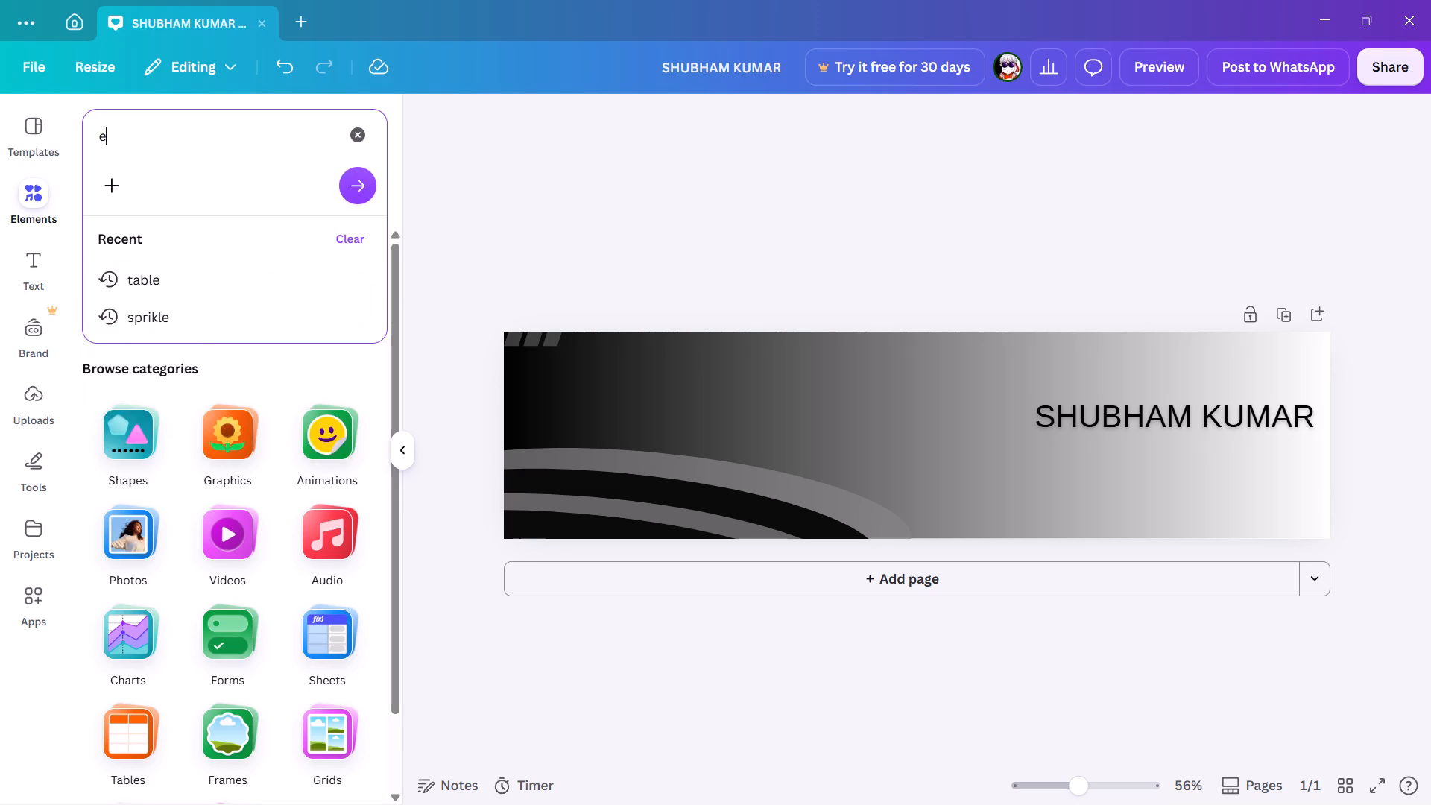
key(BackSpace)
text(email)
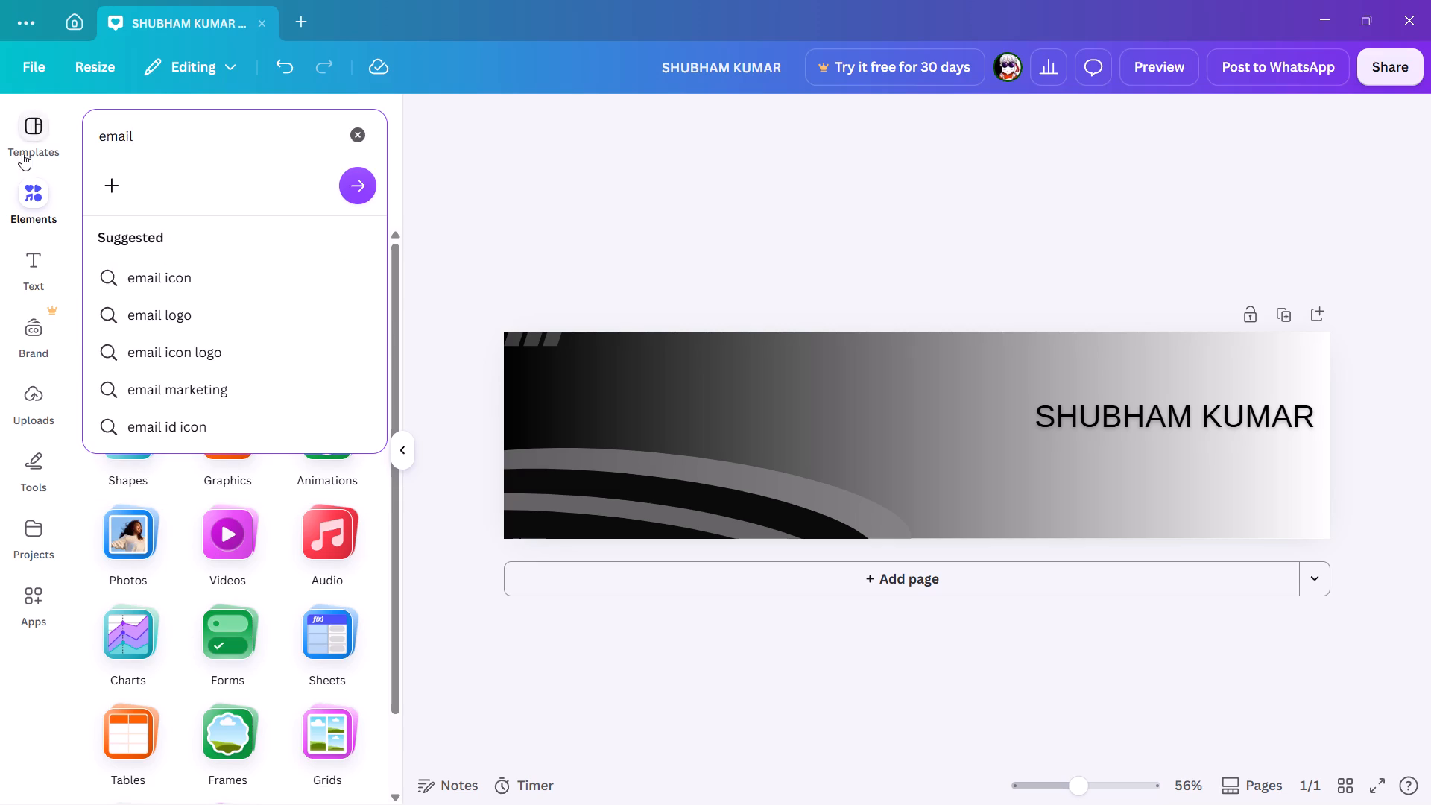
click(216, 277)
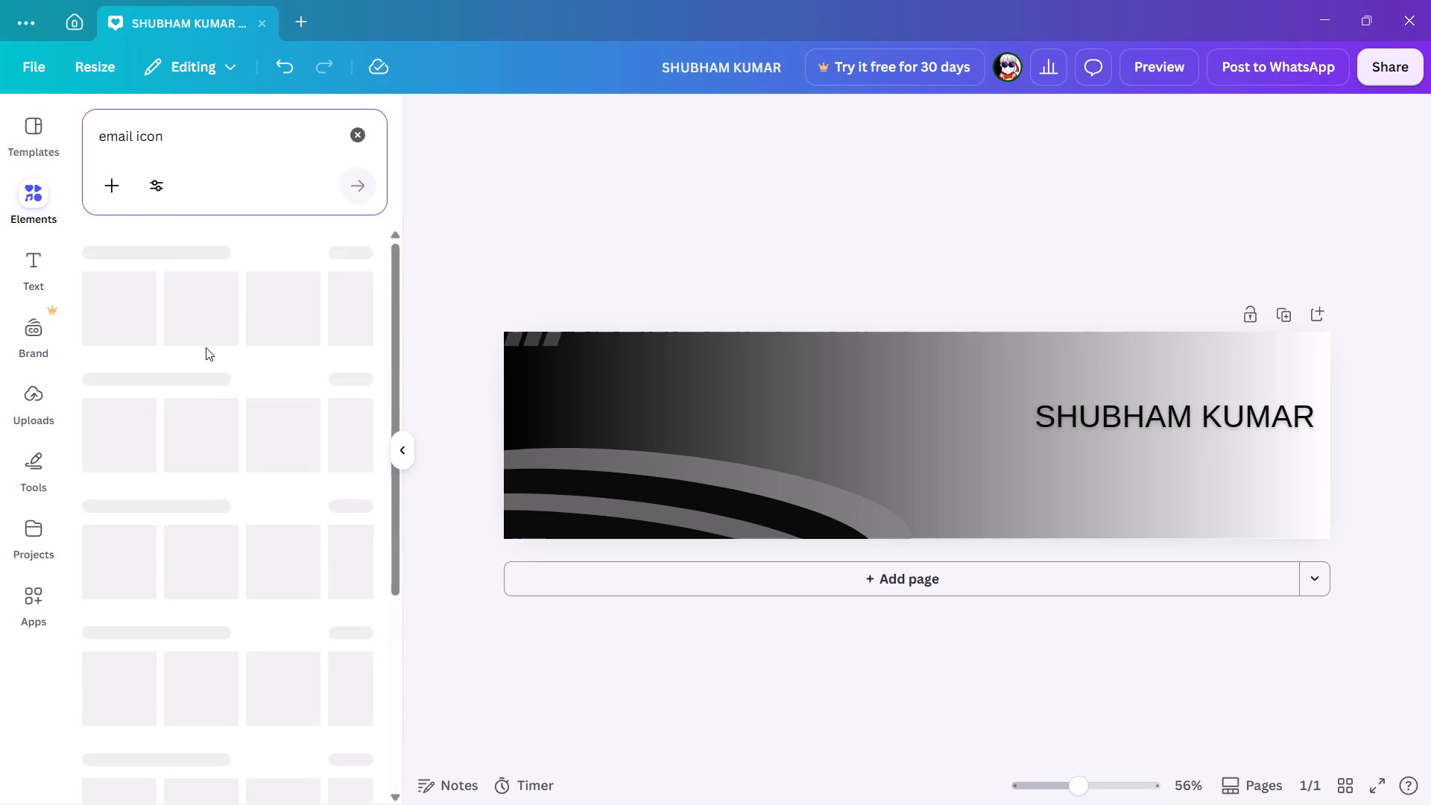
scroll(253, 346, left, 1)
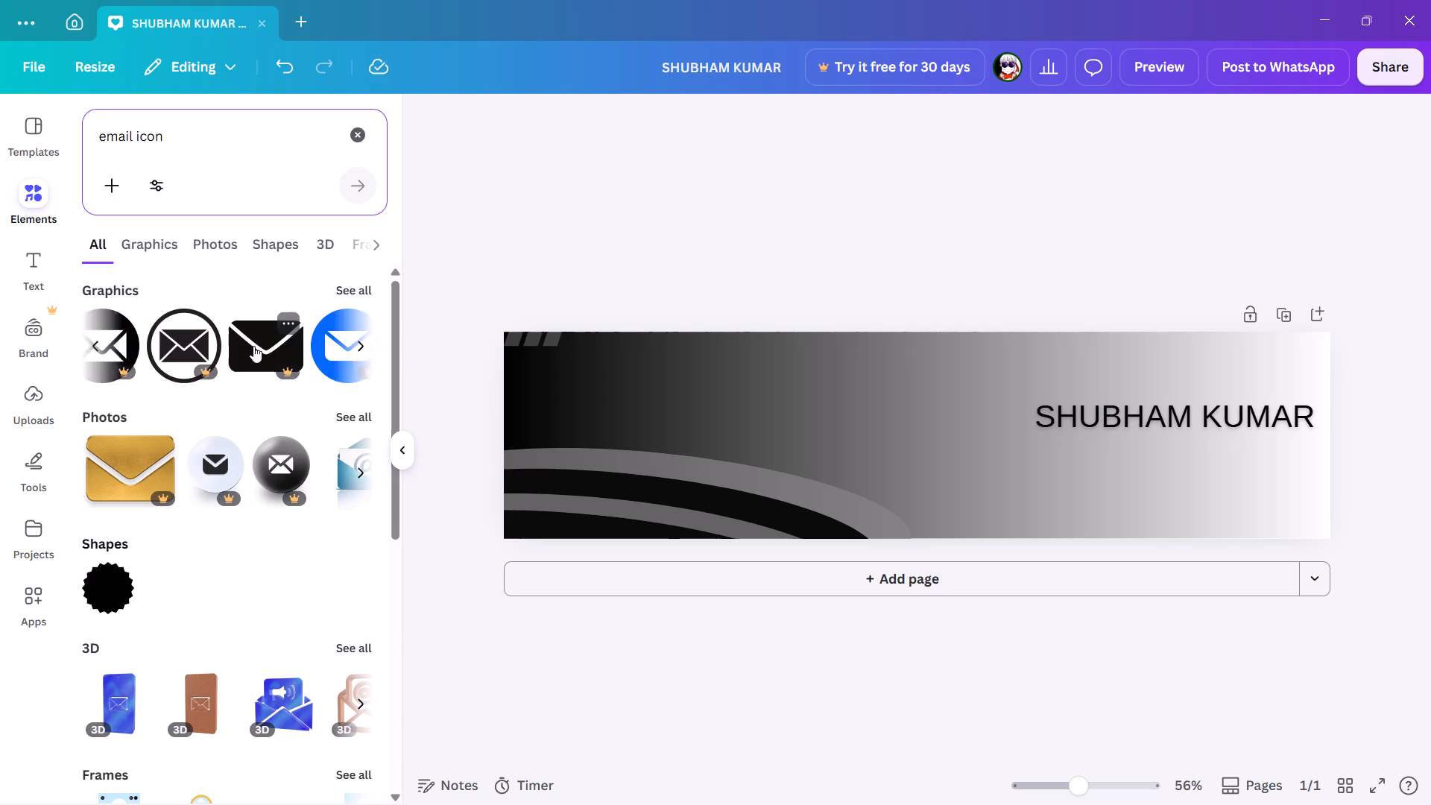
scroll(253, 346, left, 3)
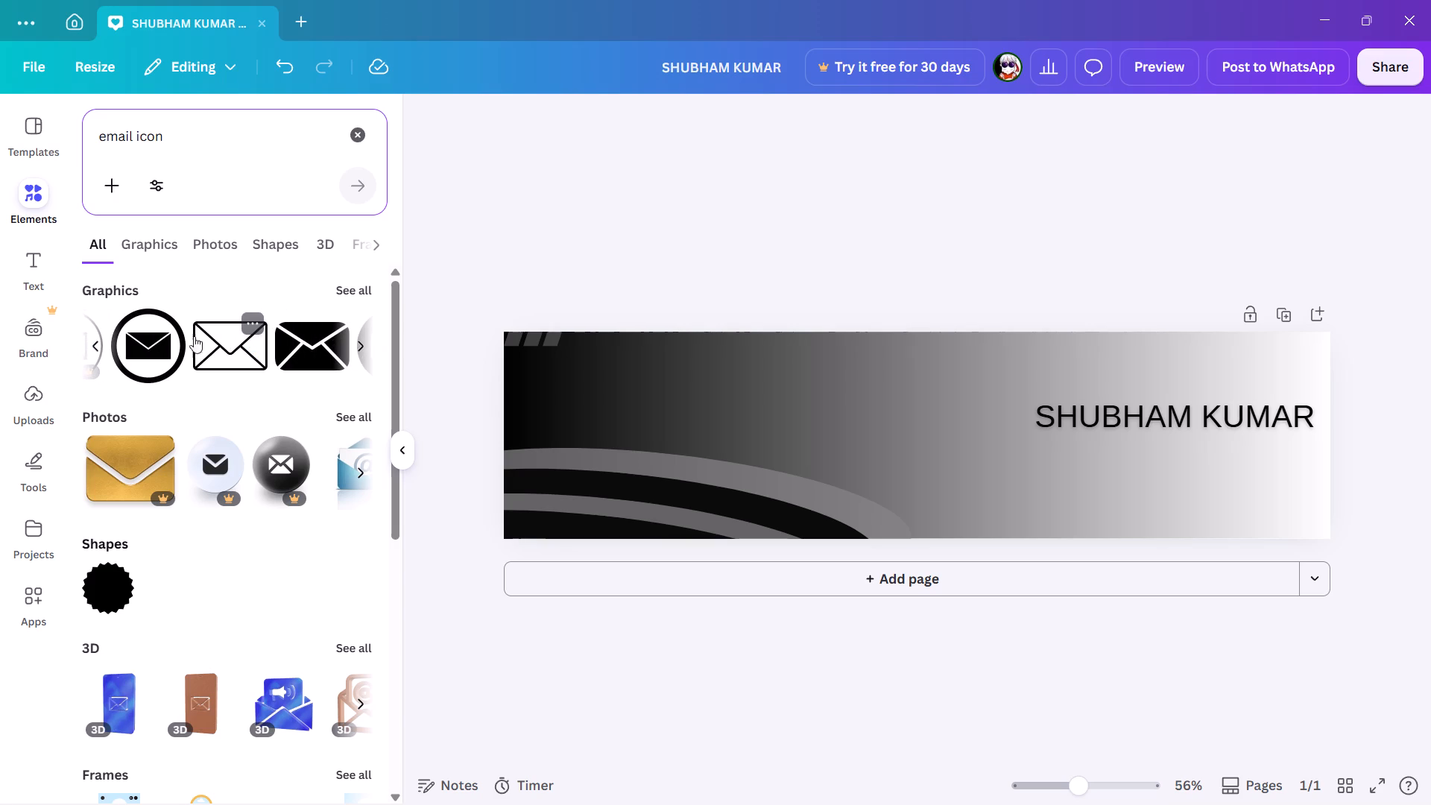
click(312, 350)
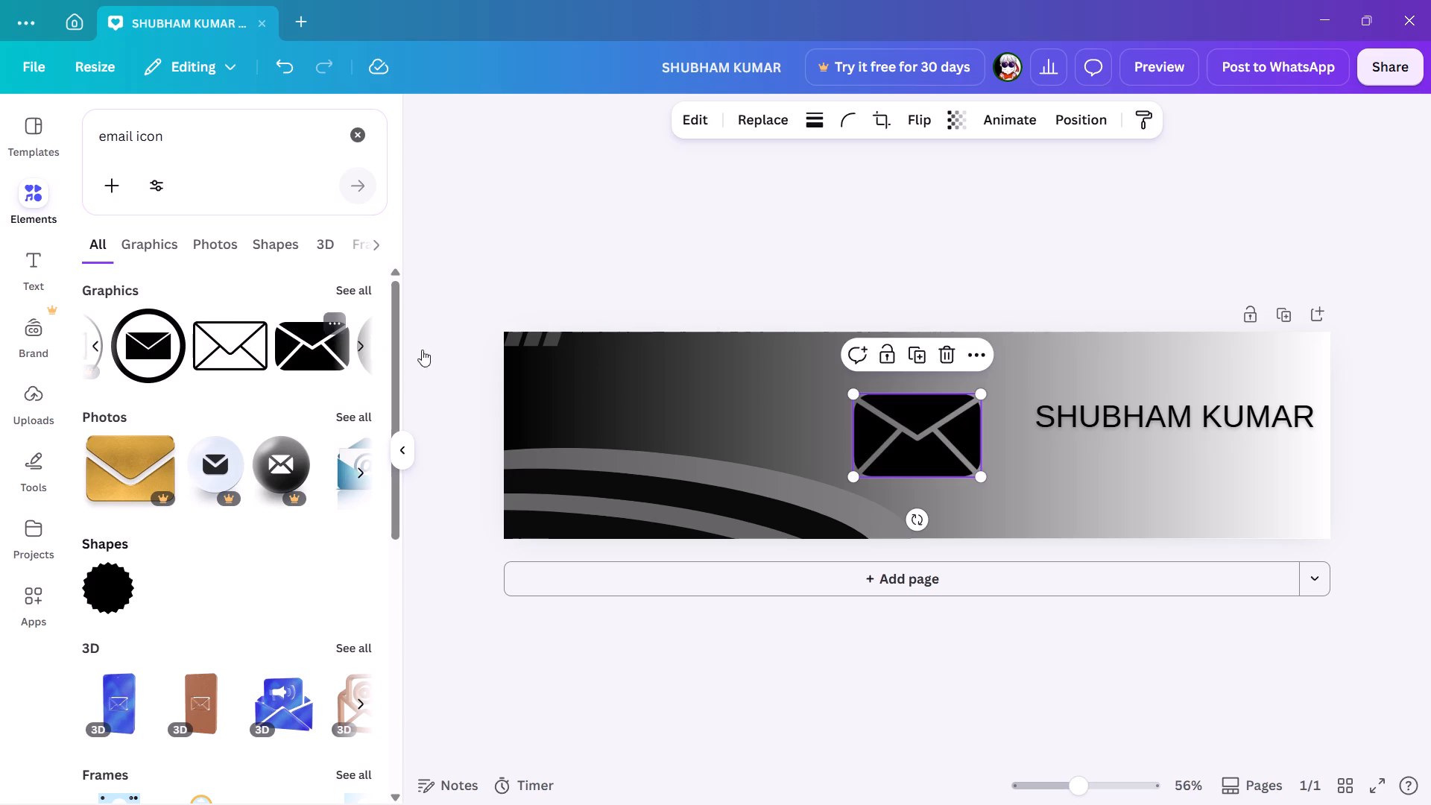
Shrink the envelope icon to a small size and place it near the banner's lower edge, below the start of the name heading.
drag(850, 391, 914, 426)
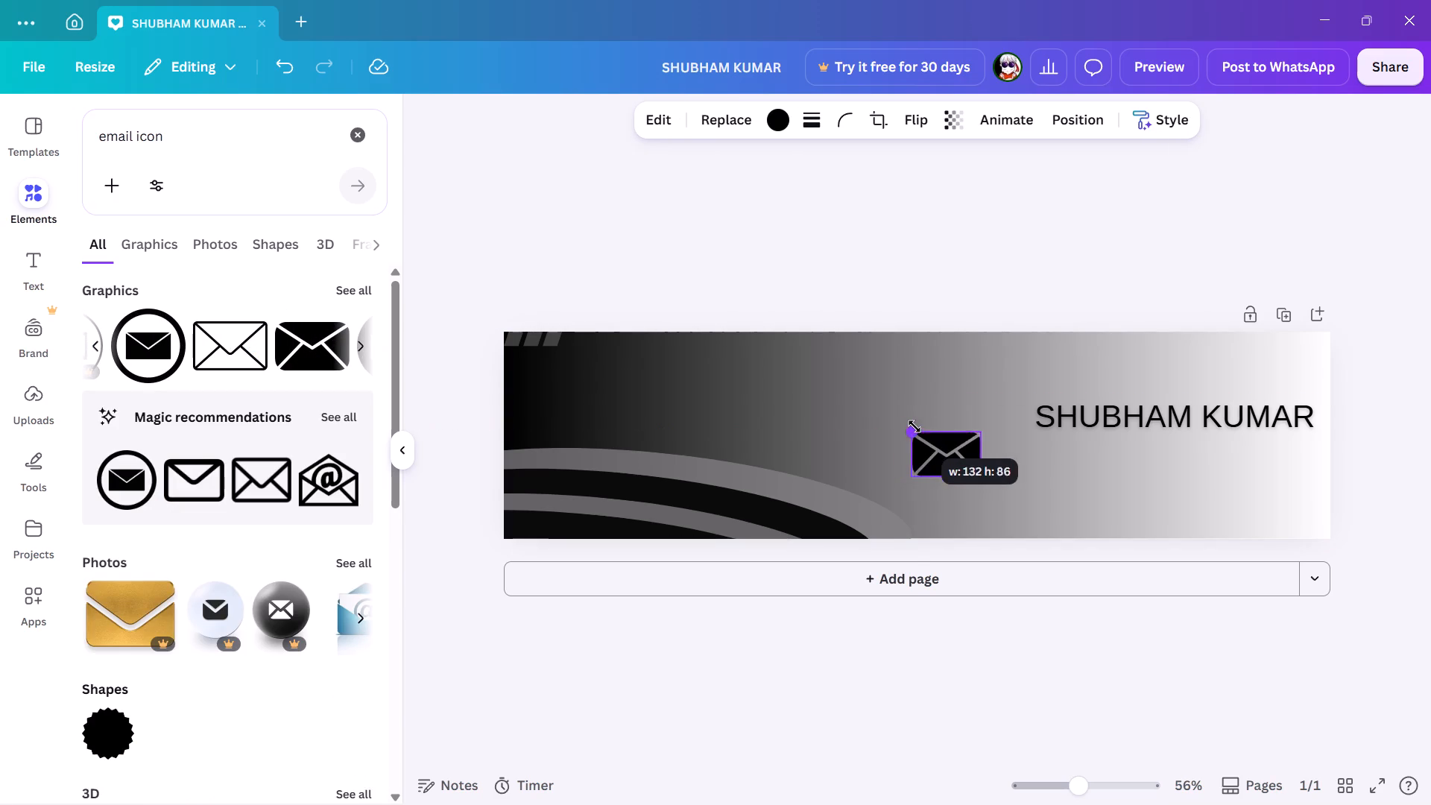
drag(914, 426, 949, 455)
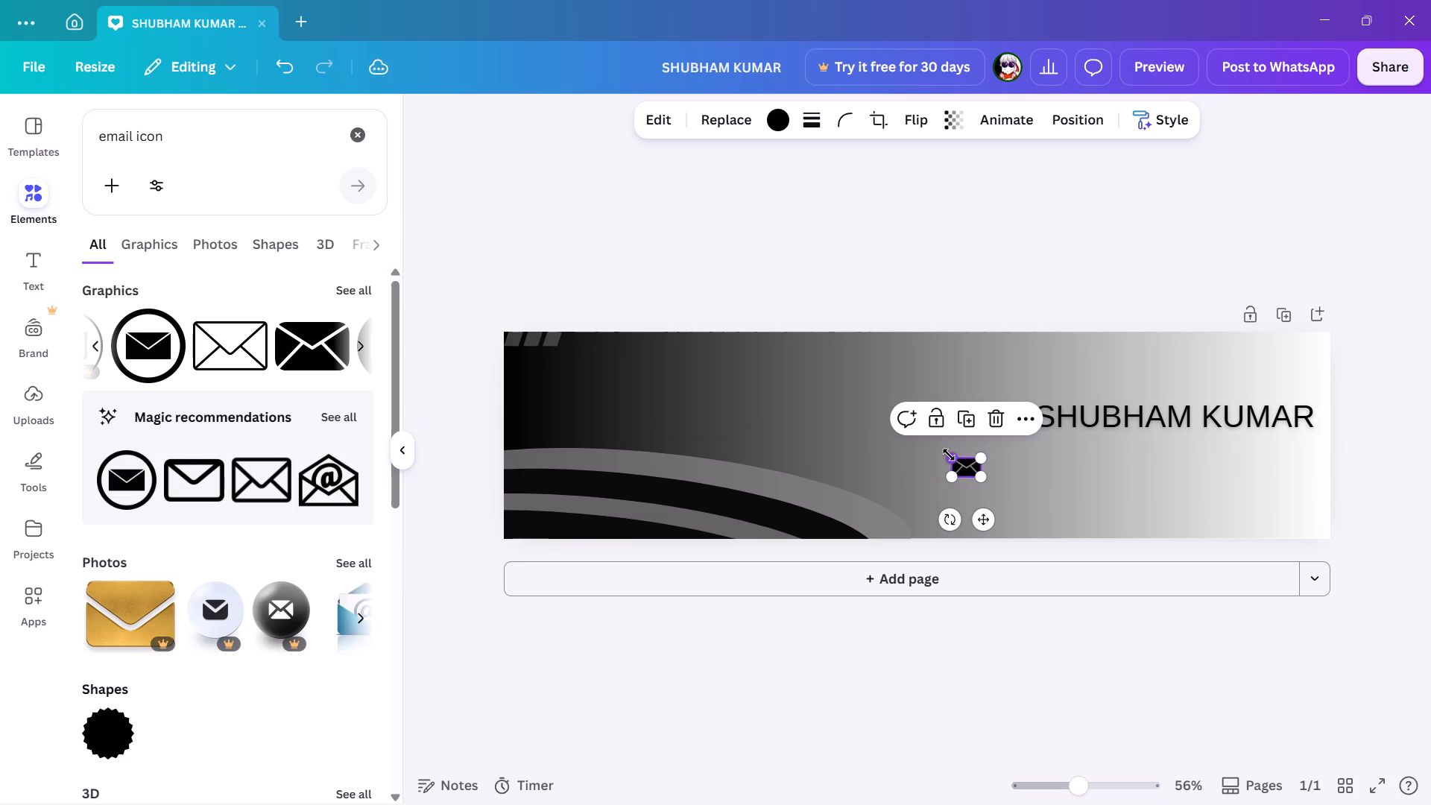
drag(967, 471, 1146, 521)
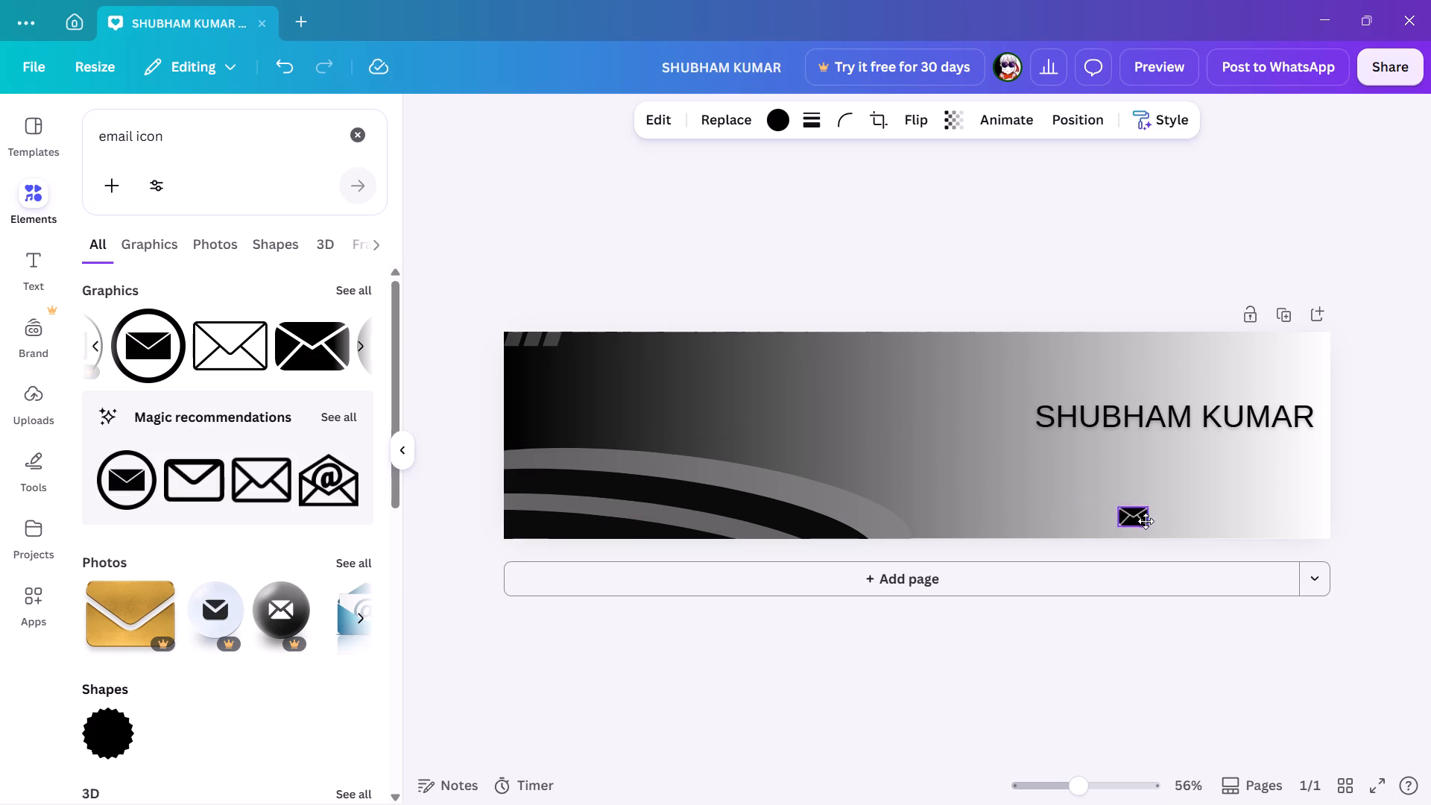
drag(1146, 521, 1096, 524)
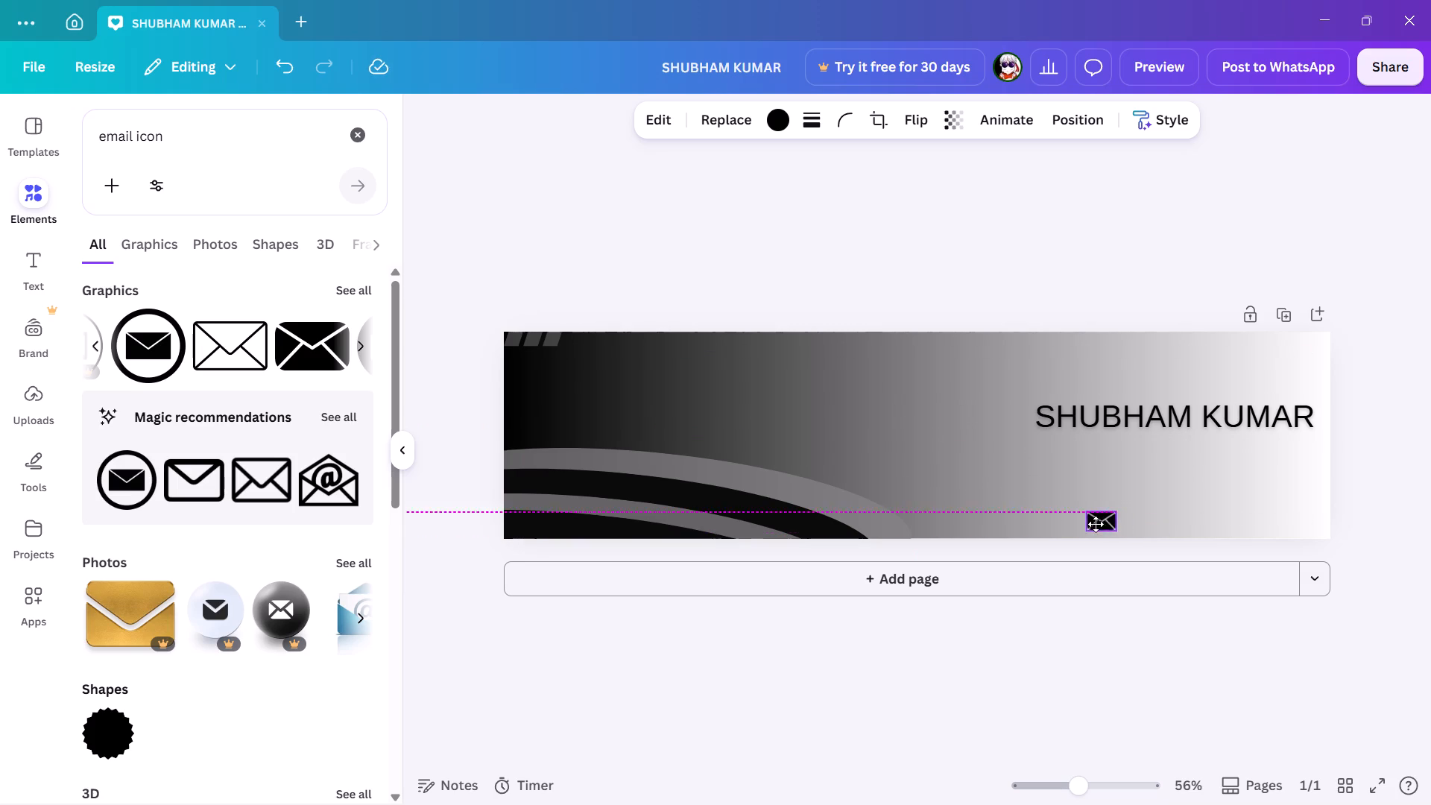
drag(1096, 524, 1093, 524)
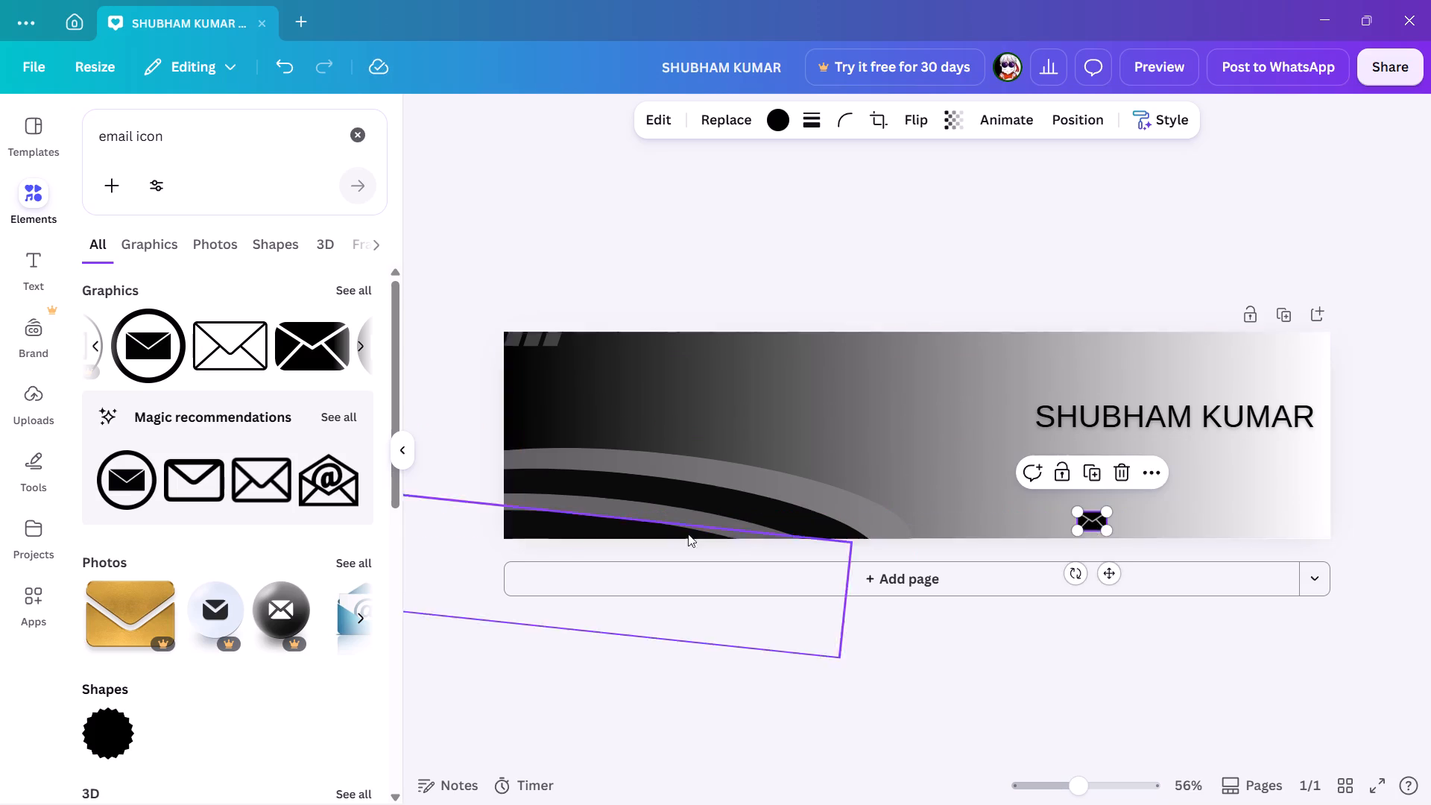
Shift each of the four curved black and gray bands further left in the banner's lower-left corner, then deselect them.
drag(674, 533, 622, 534)
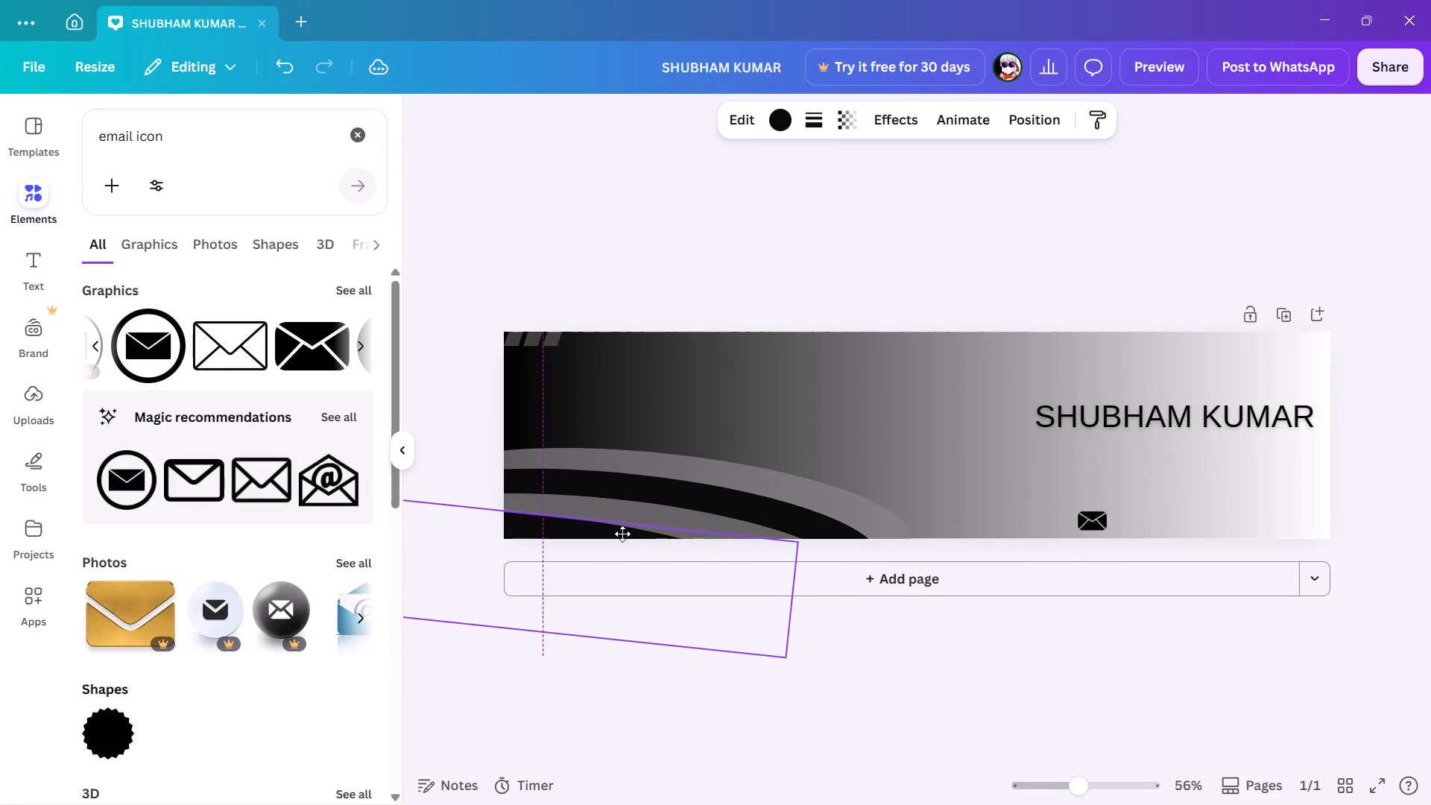
drag(622, 534, 584, 534)
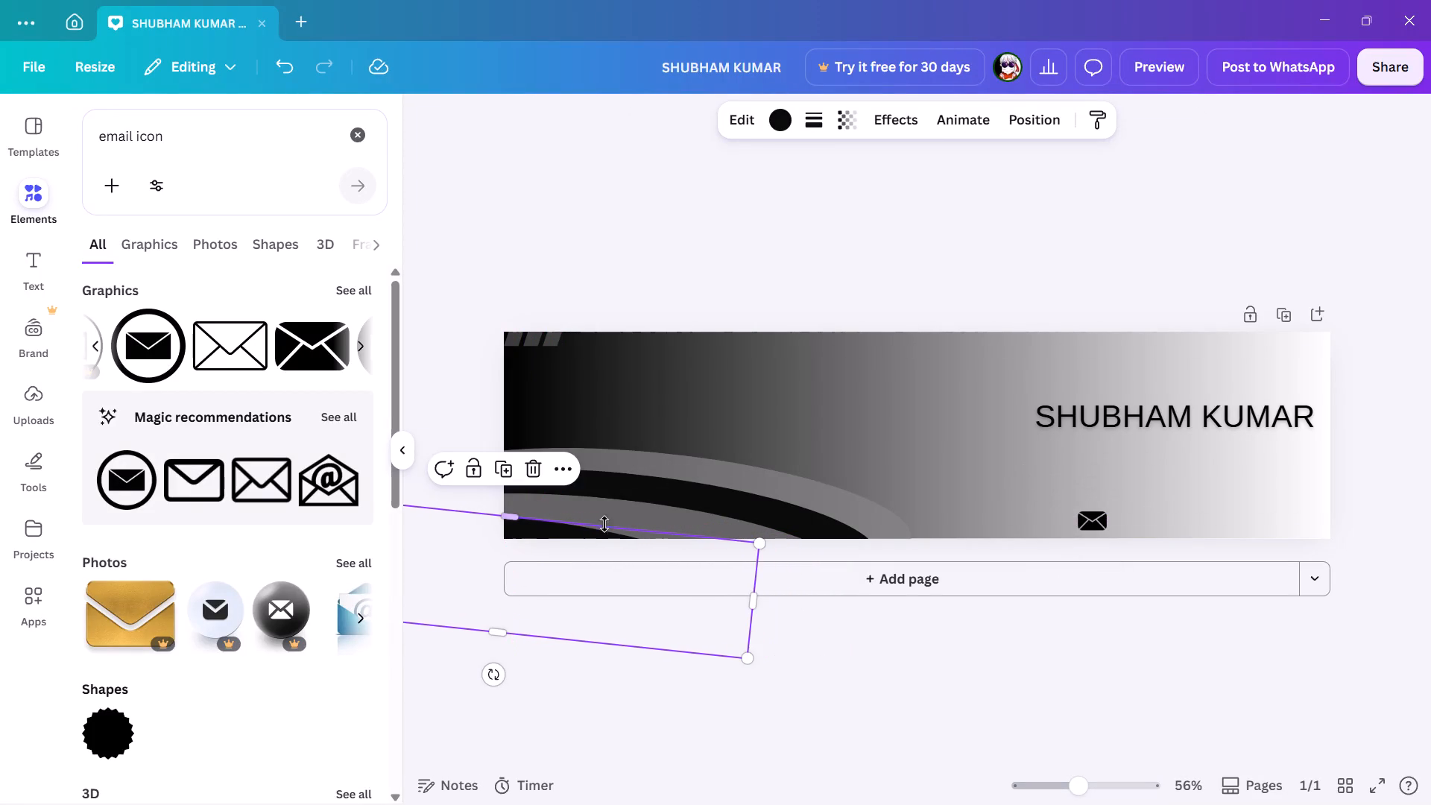
drag(638, 516, 578, 516)
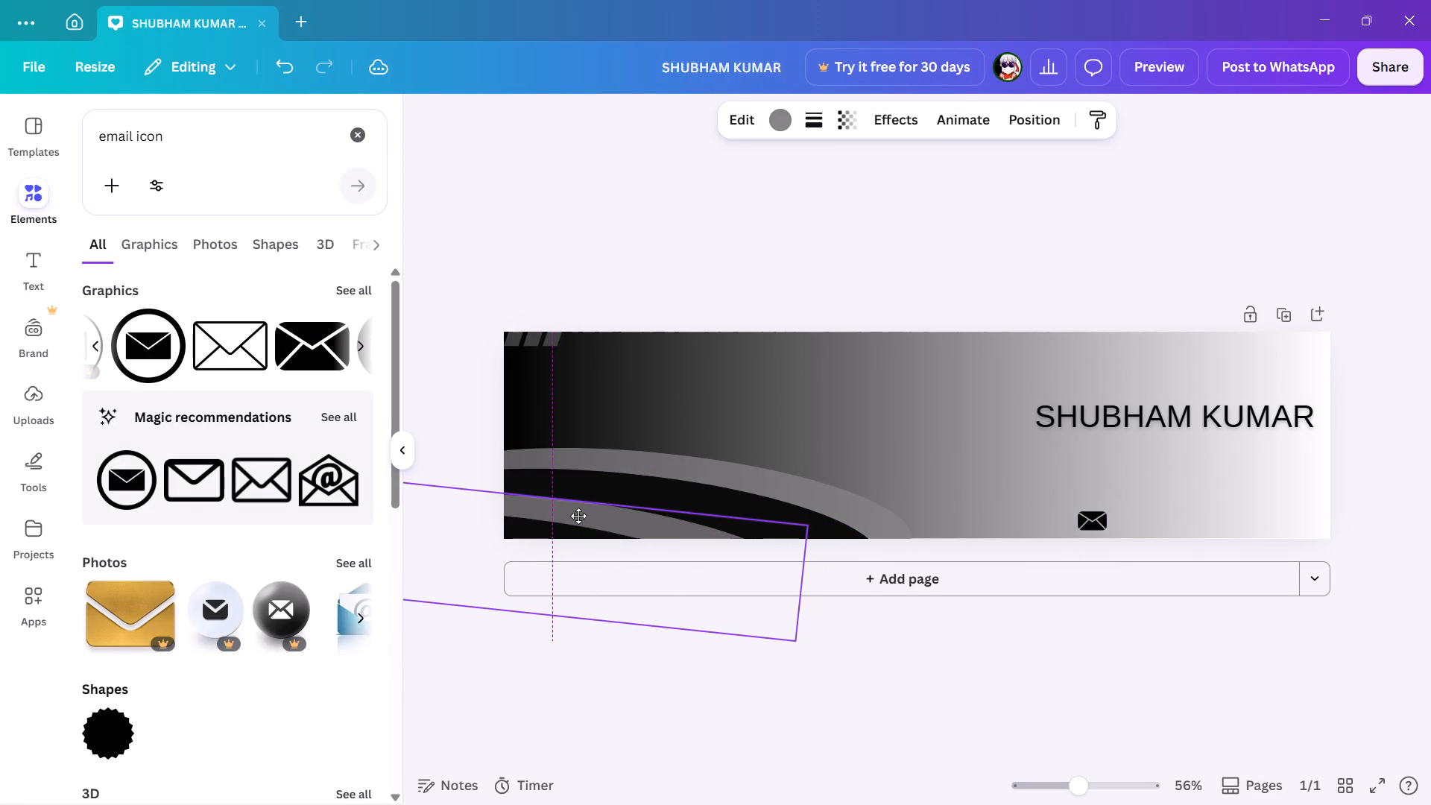
drag(578, 516, 572, 516)
drag(689, 495, 644, 500)
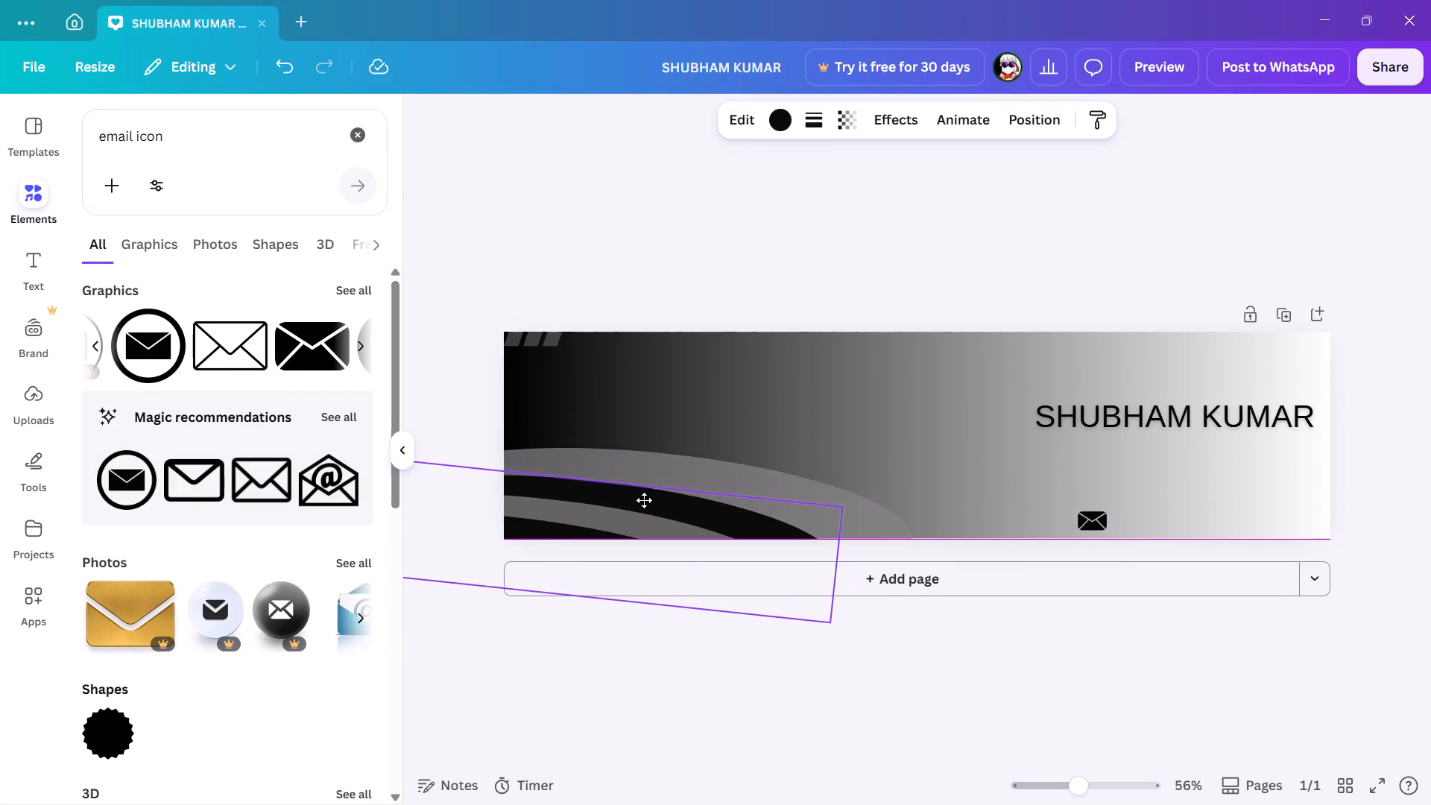
drag(644, 500, 631, 500)
drag(739, 462, 728, 467)
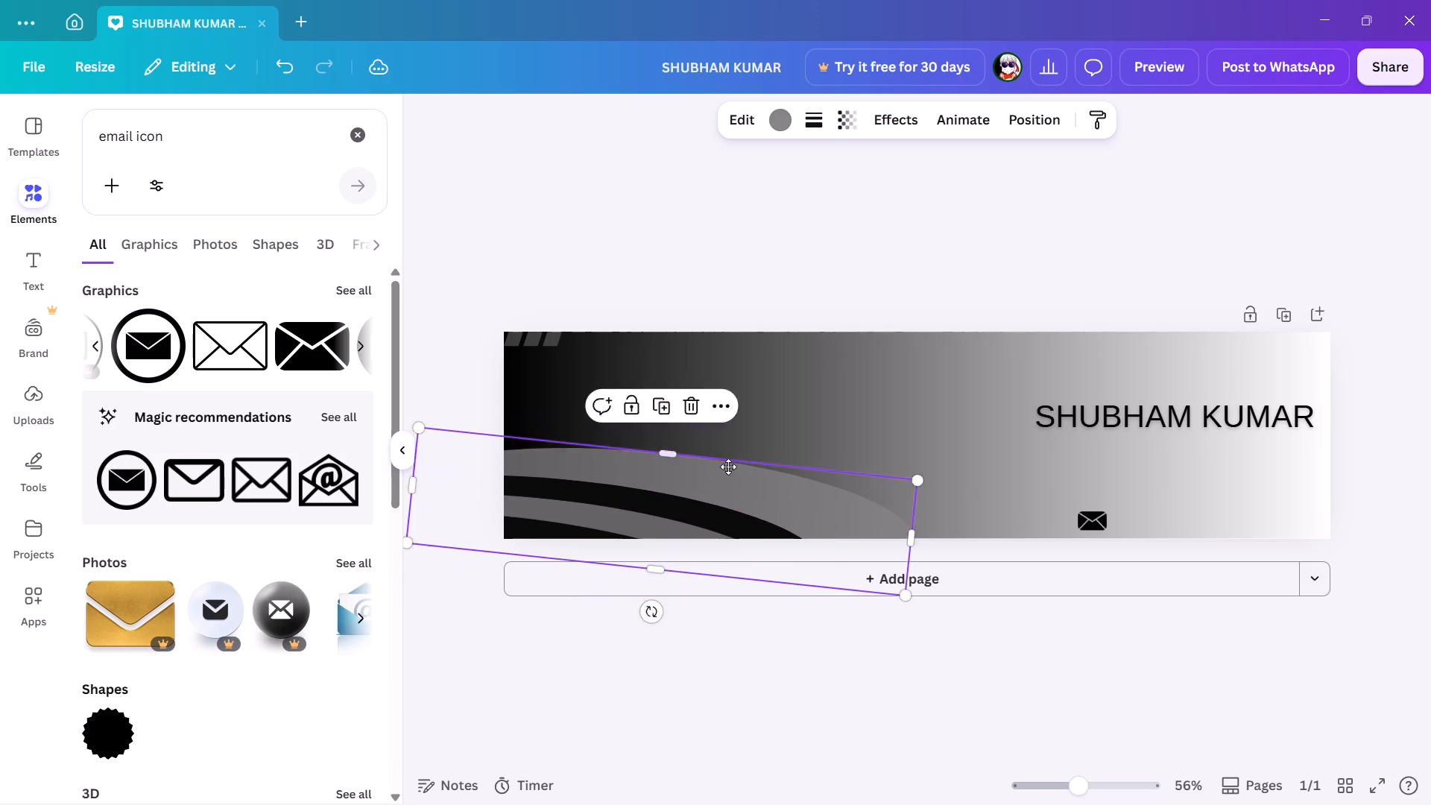
drag(728, 467, 666, 469)
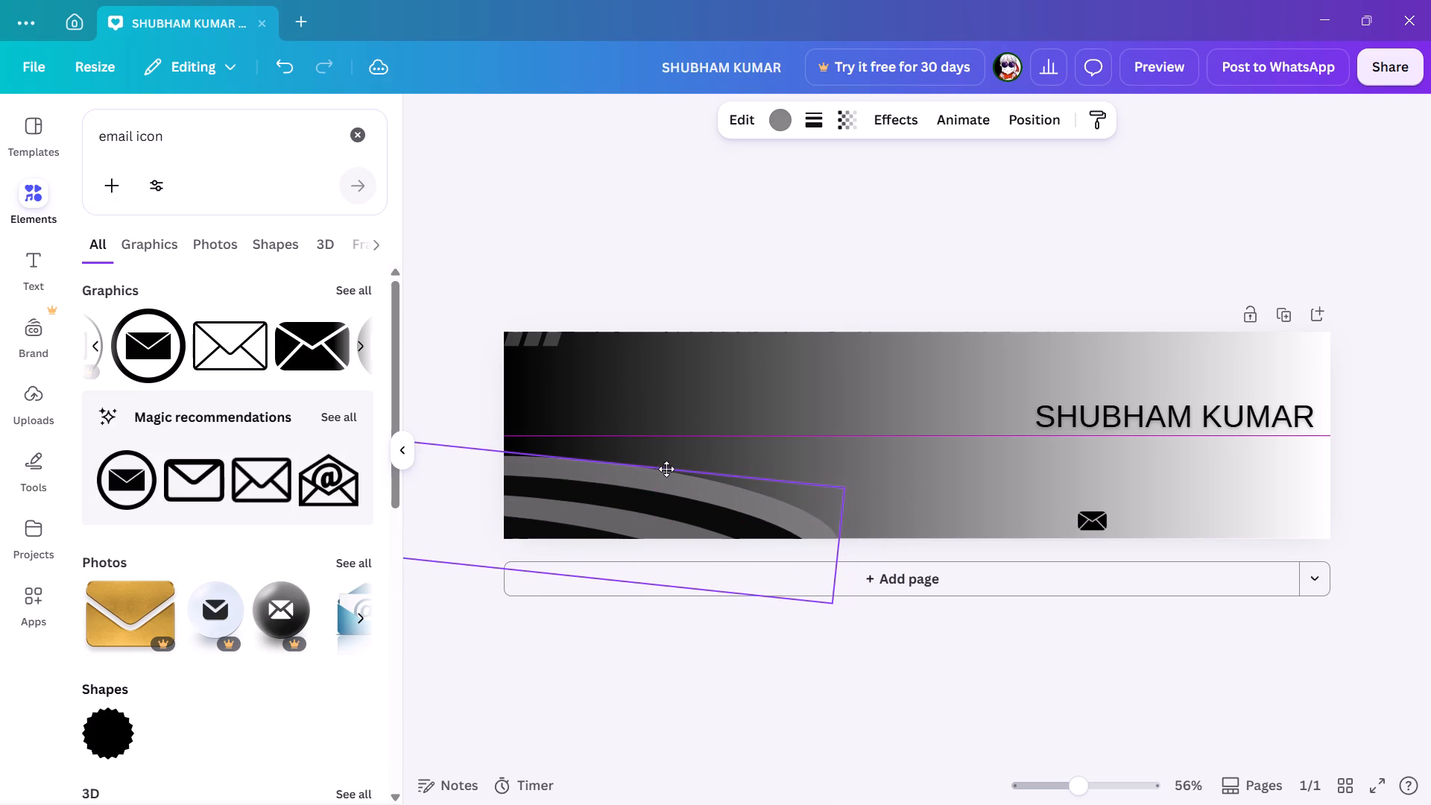
drag(666, 469, 667, 468)
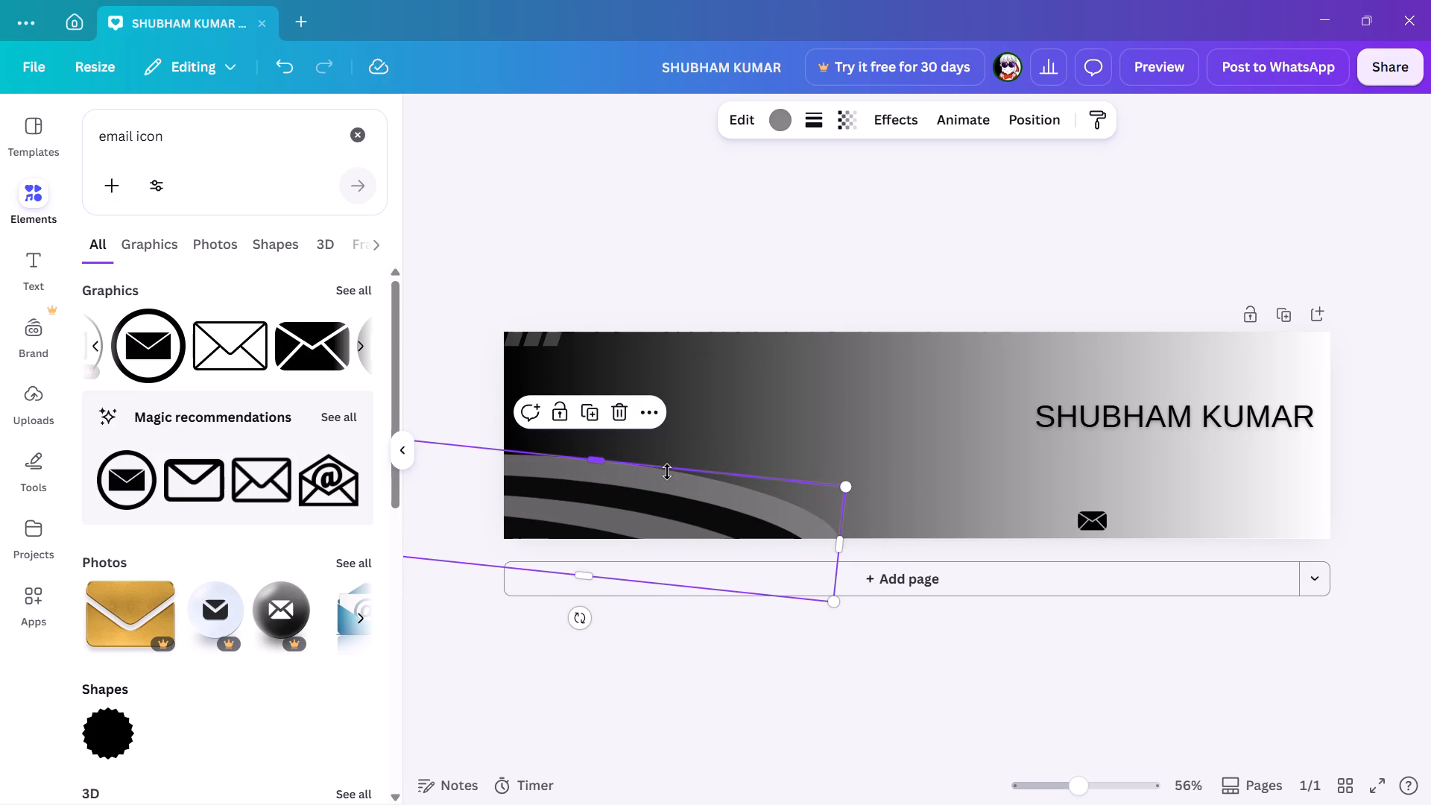
click(985, 458)
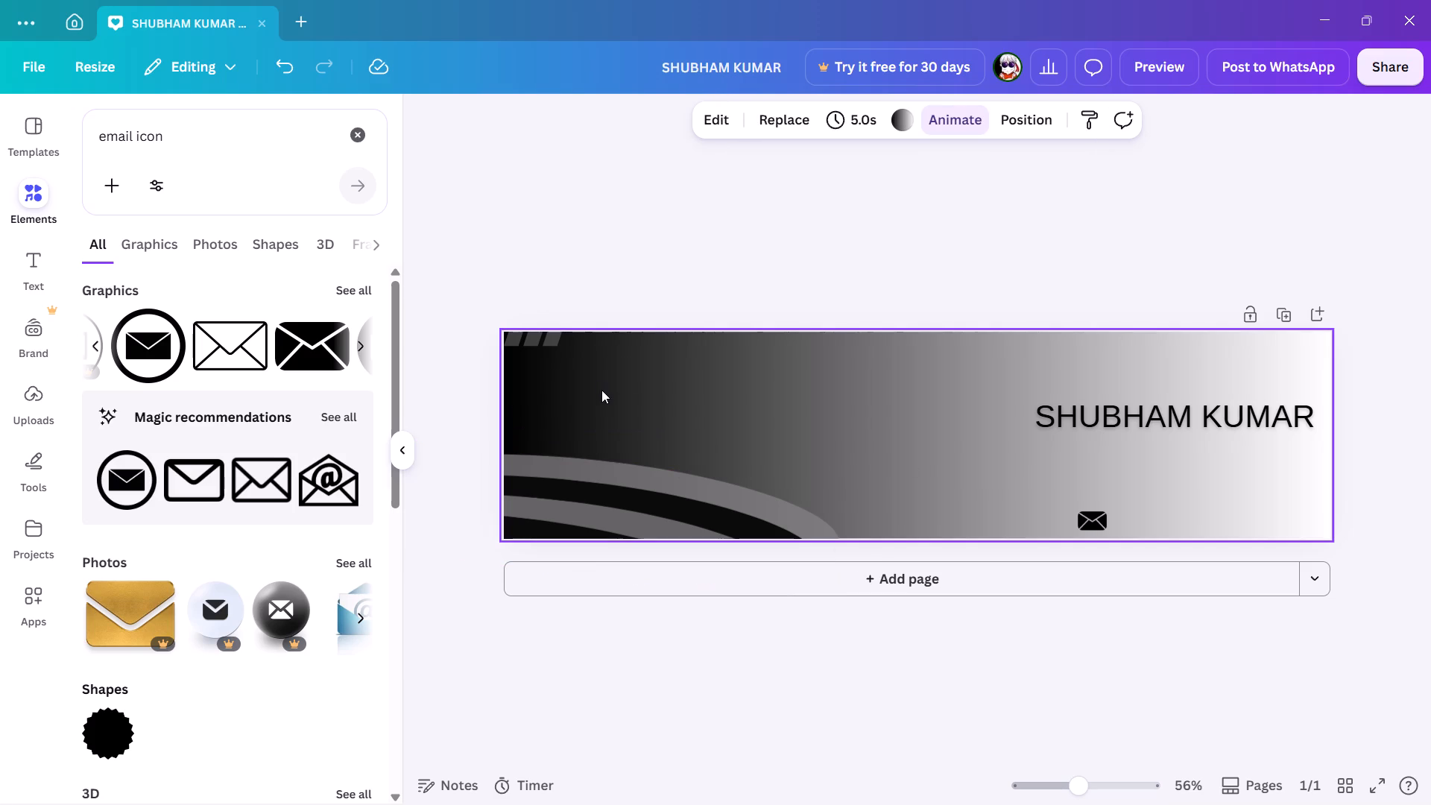
Search the elements for "phone icon" and add the black circle graphic with the white handset to the banner.
click(198, 151)
double_click(198, 151)
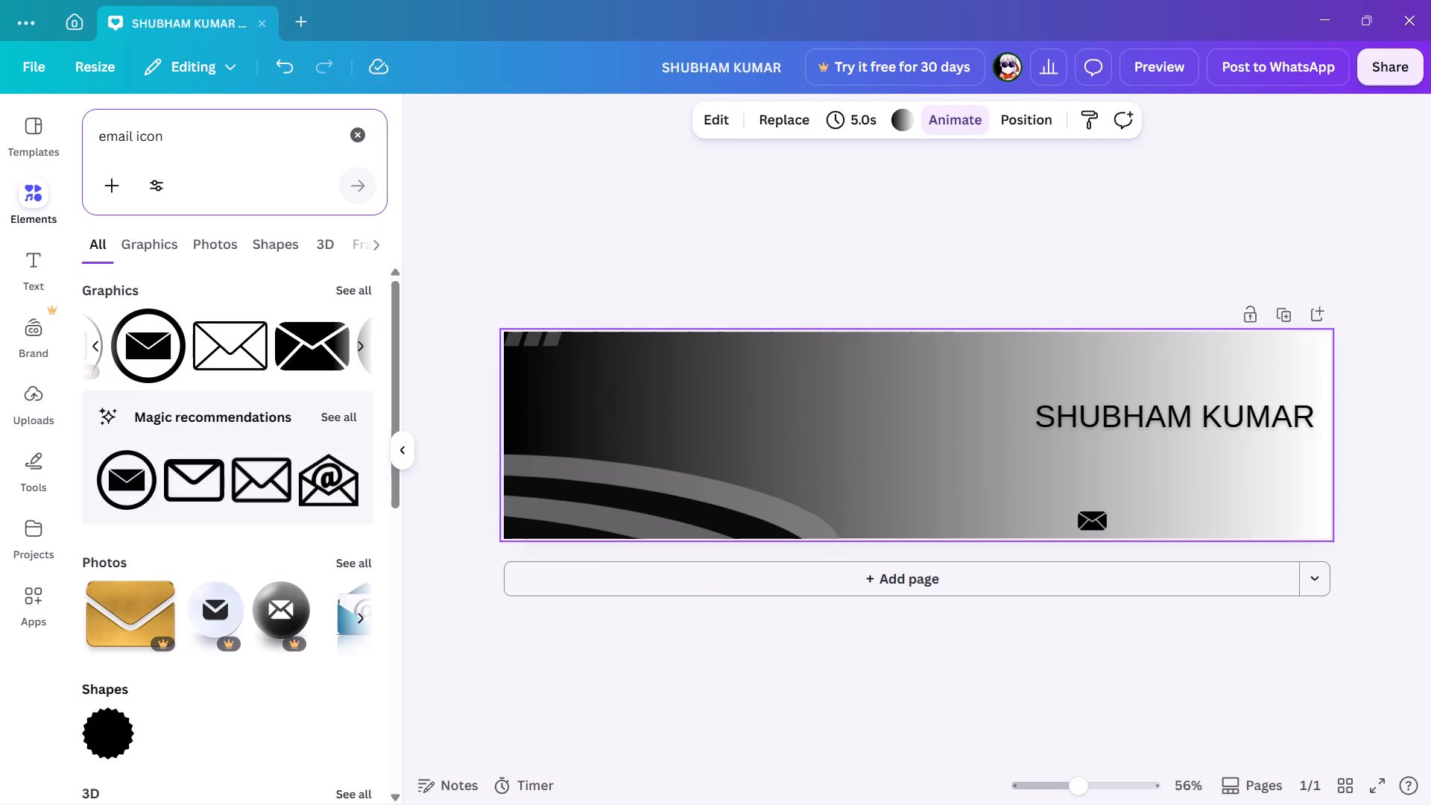
click(192, 138)
key(ctrl+BackSpace)
key(ctrl+BackSpace)
key(ctrl+BackSpace)
key(ctrl+BackSpace)
key(ctrl+BackSpace)
key(ctrl+BackSpace)
key(ctrl+BackSpace)
key(ctrl+BackSpace)
key(ctrl+BackSpace)
key(ctrl+BackSpace)
key(ctrl+BackSpace)
key(ctrl+BackSpace)
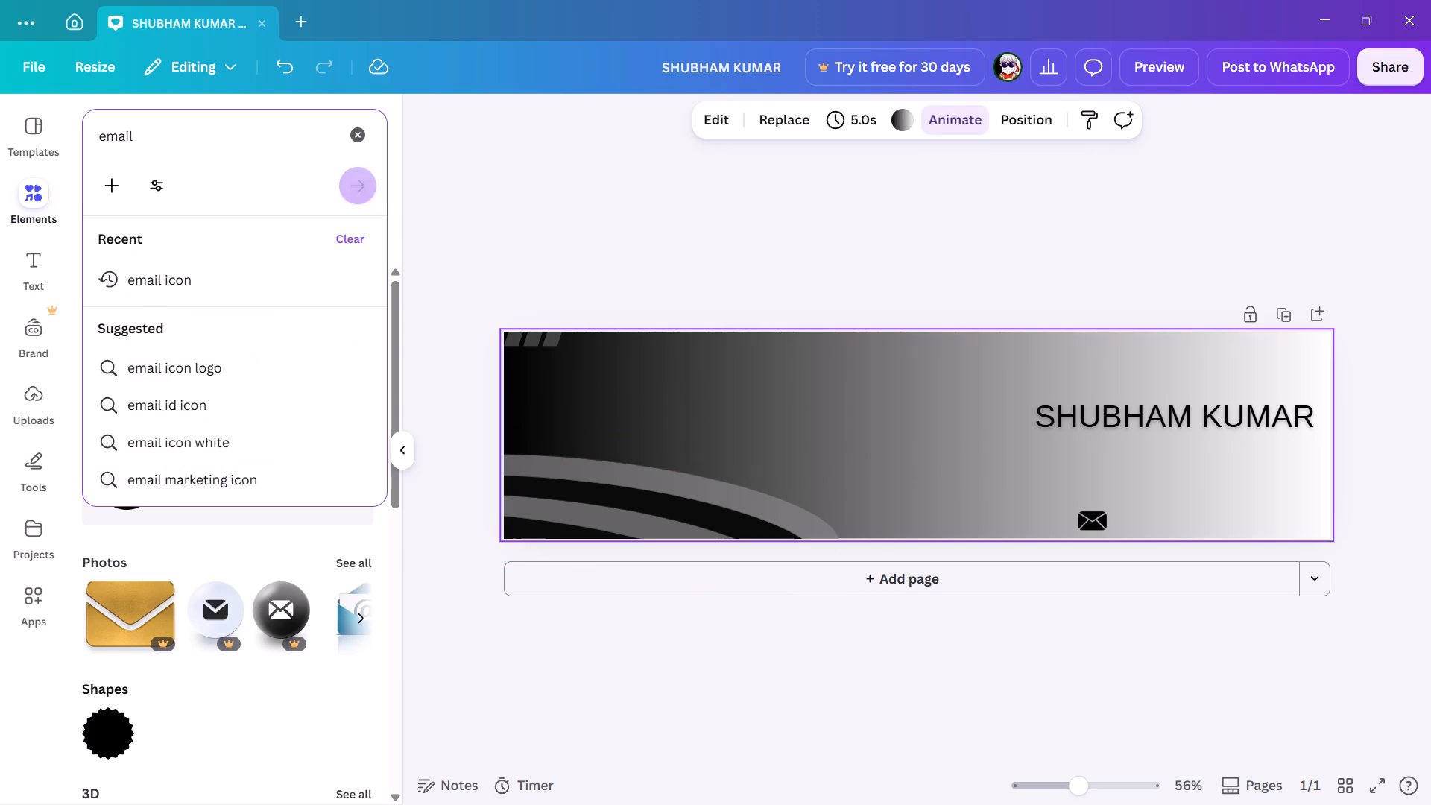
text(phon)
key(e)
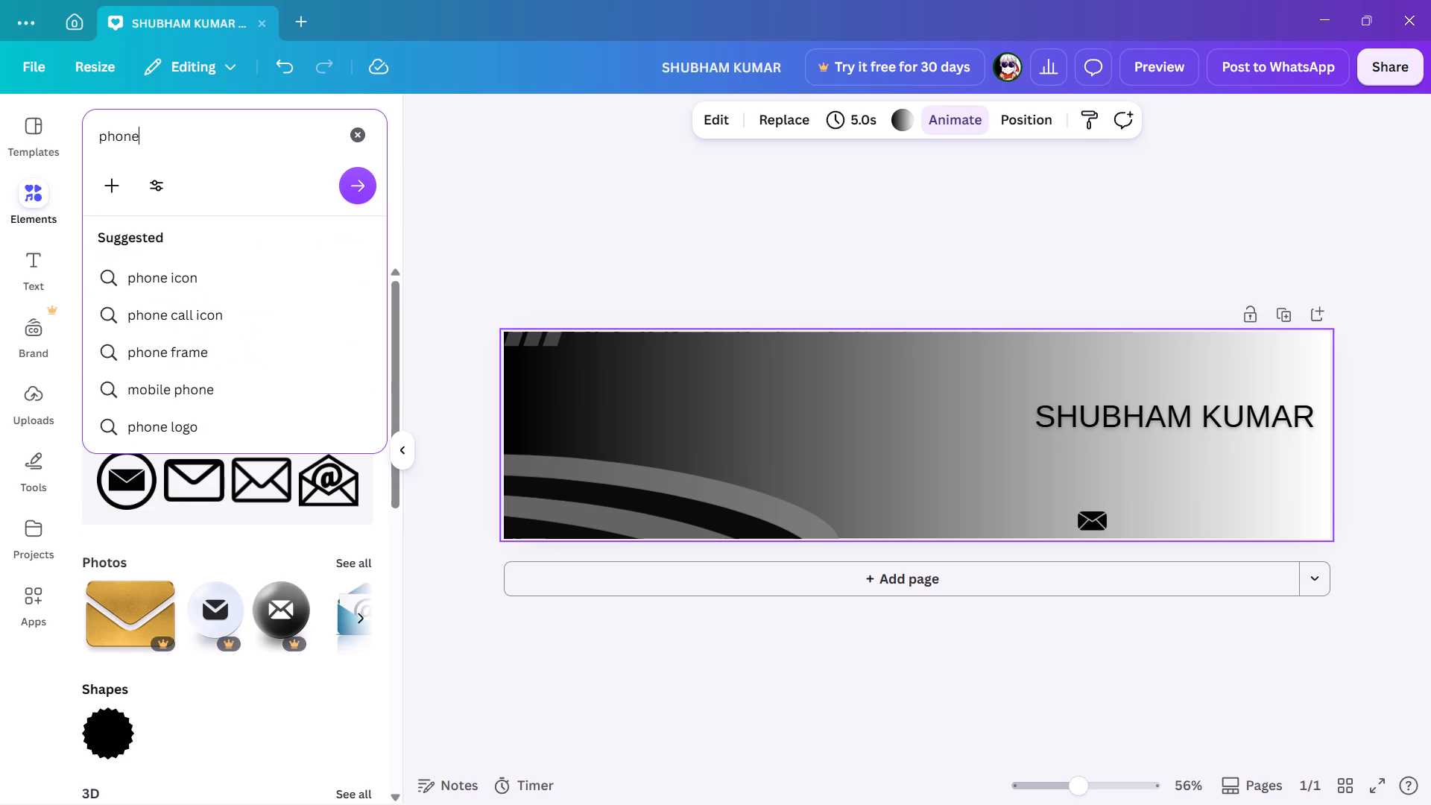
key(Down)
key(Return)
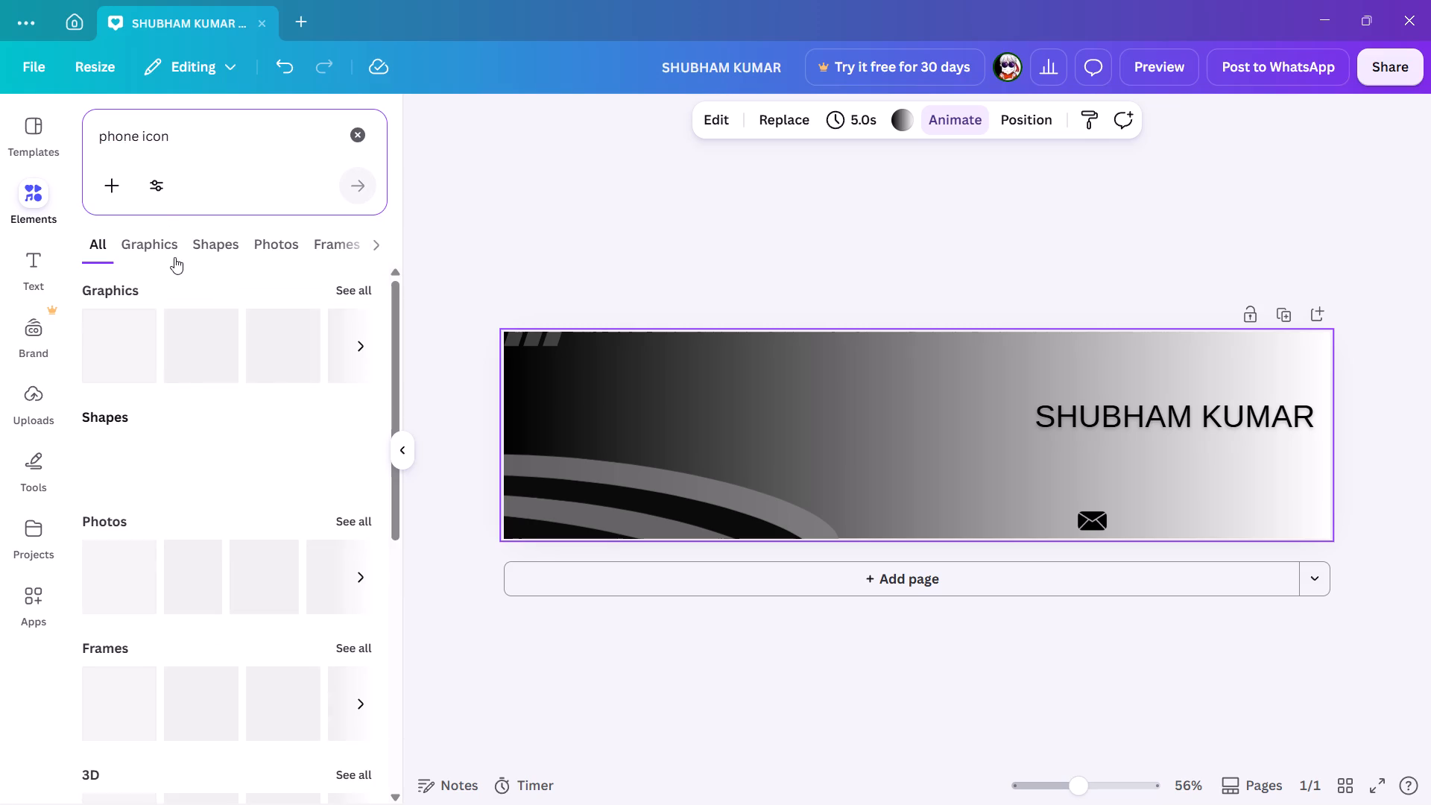
scroll(215, 344, left, 3)
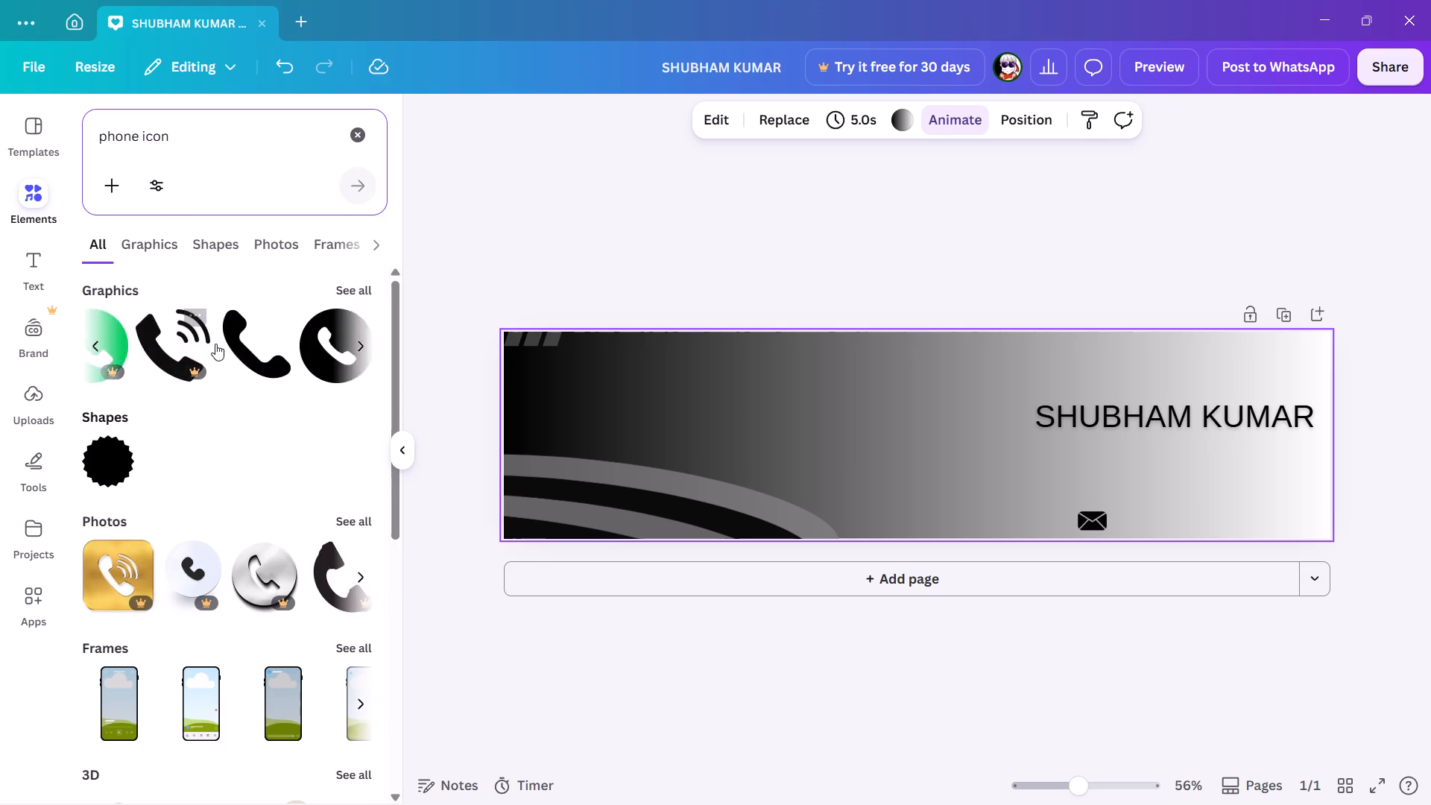
scroll(215, 344, left, 1)
click(180, 350)
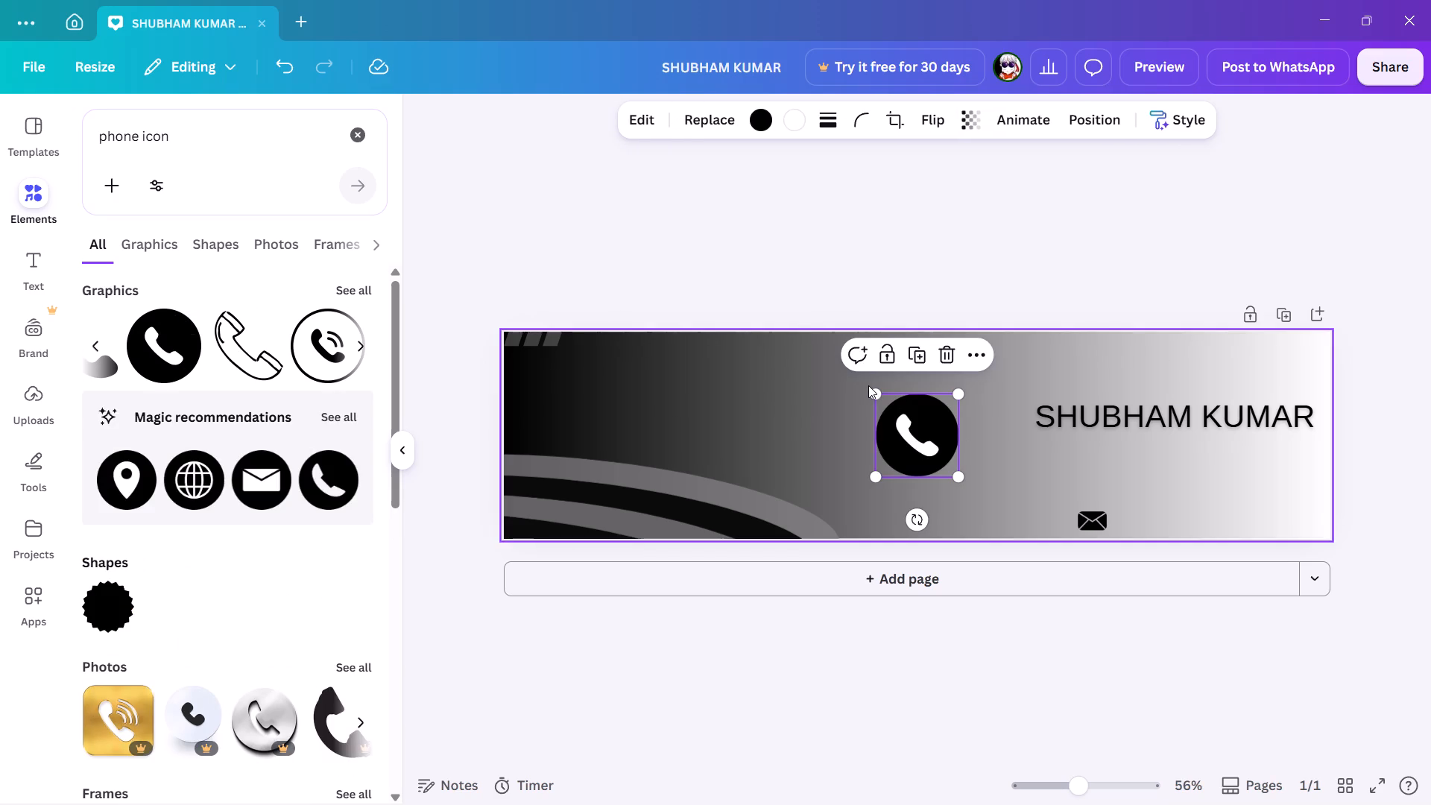
Shrink the phone icon to about 52 × 52 and place it near the banner's lower edge, left of the envelope.
drag(876, 394, 920, 428)
drag(936, 443, 945, 501)
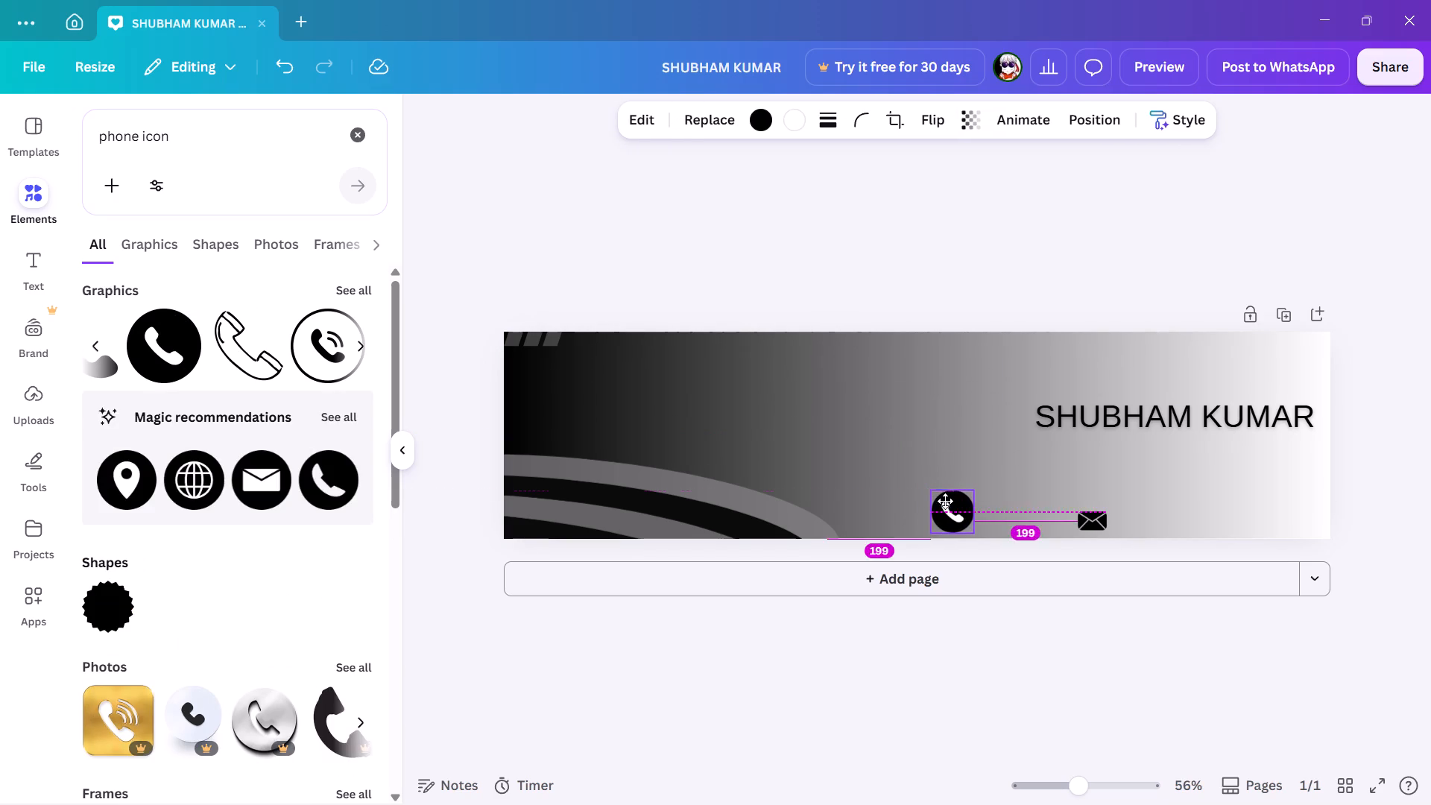
drag(945, 501, 938, 500)
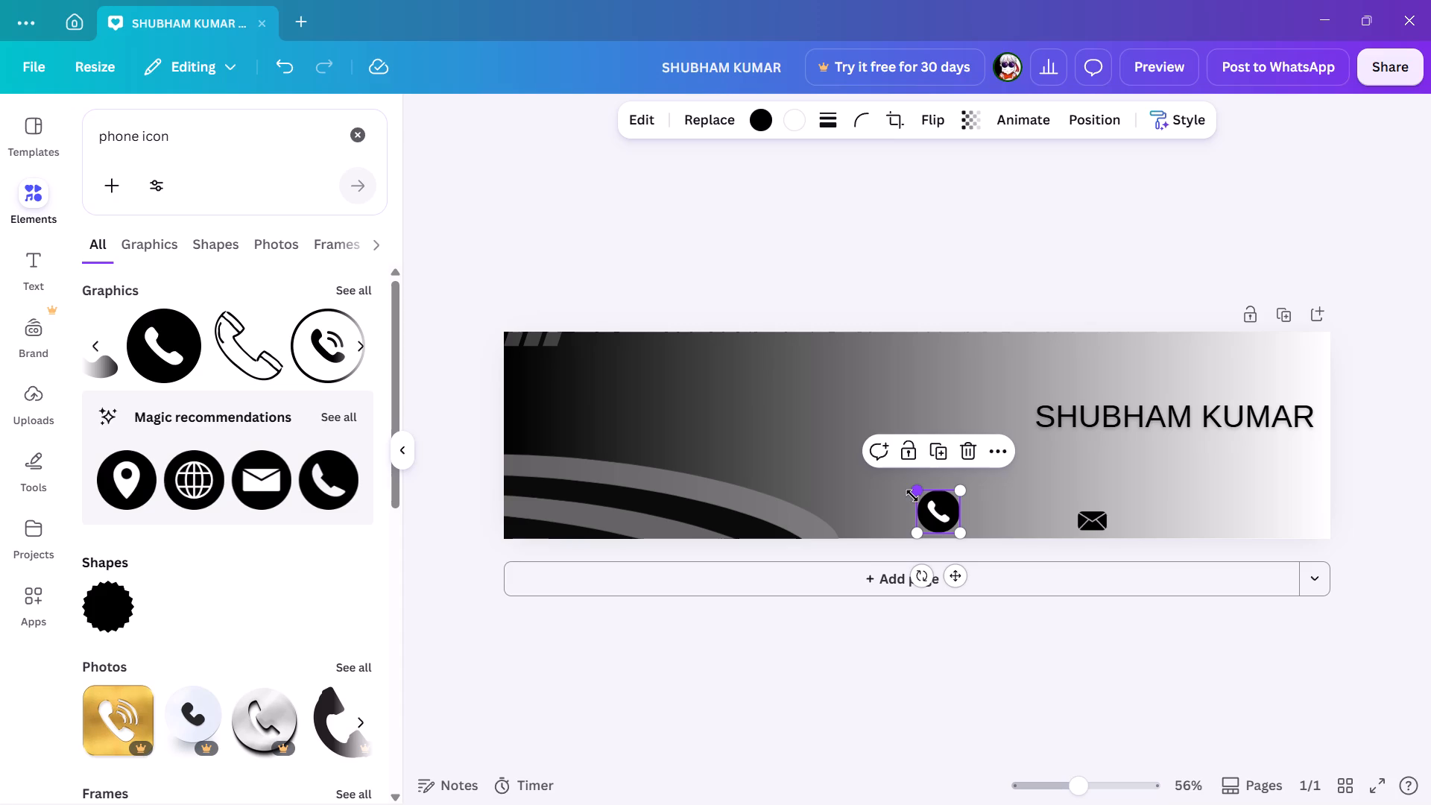
drag(912, 496, 935, 506)
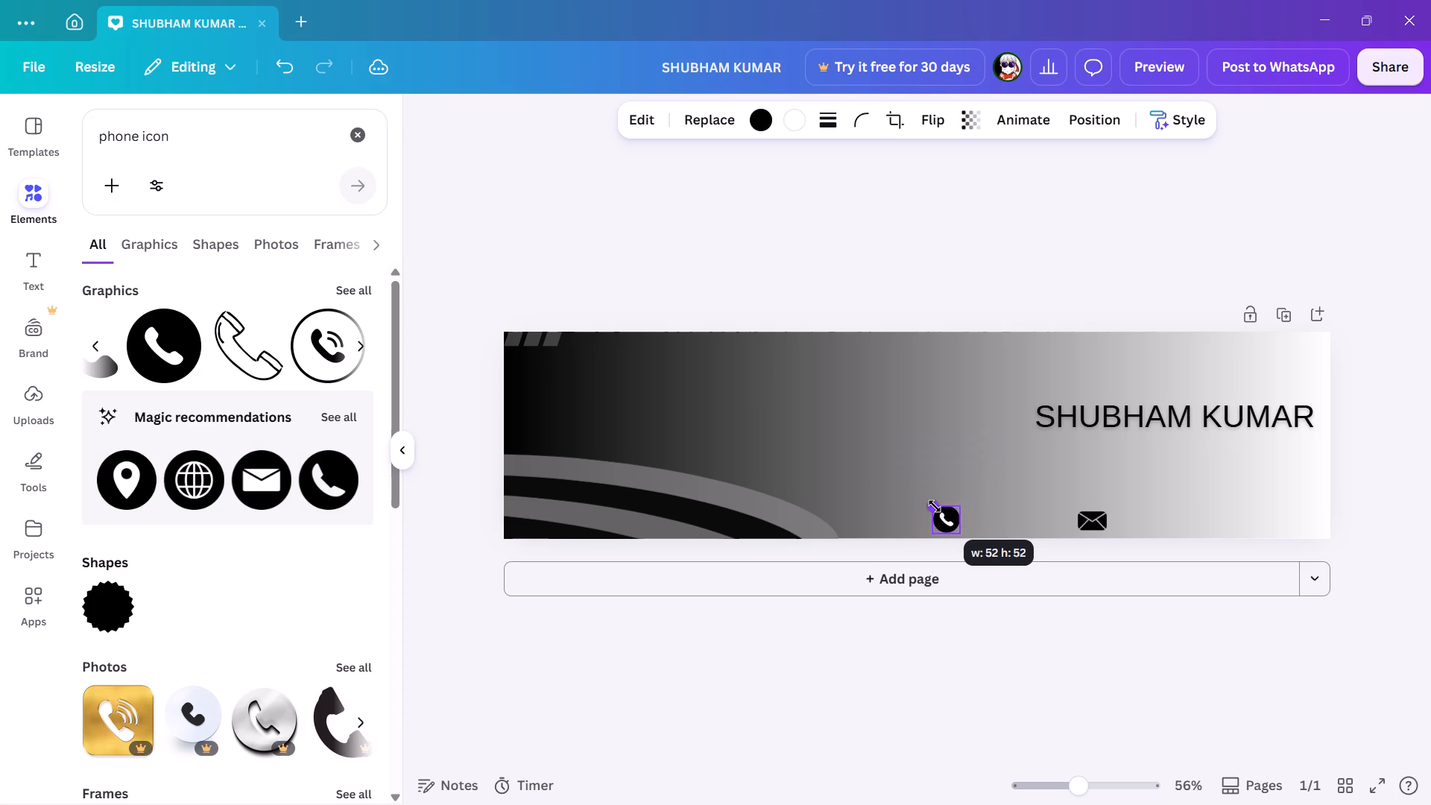
drag(935, 506, 934, 507)
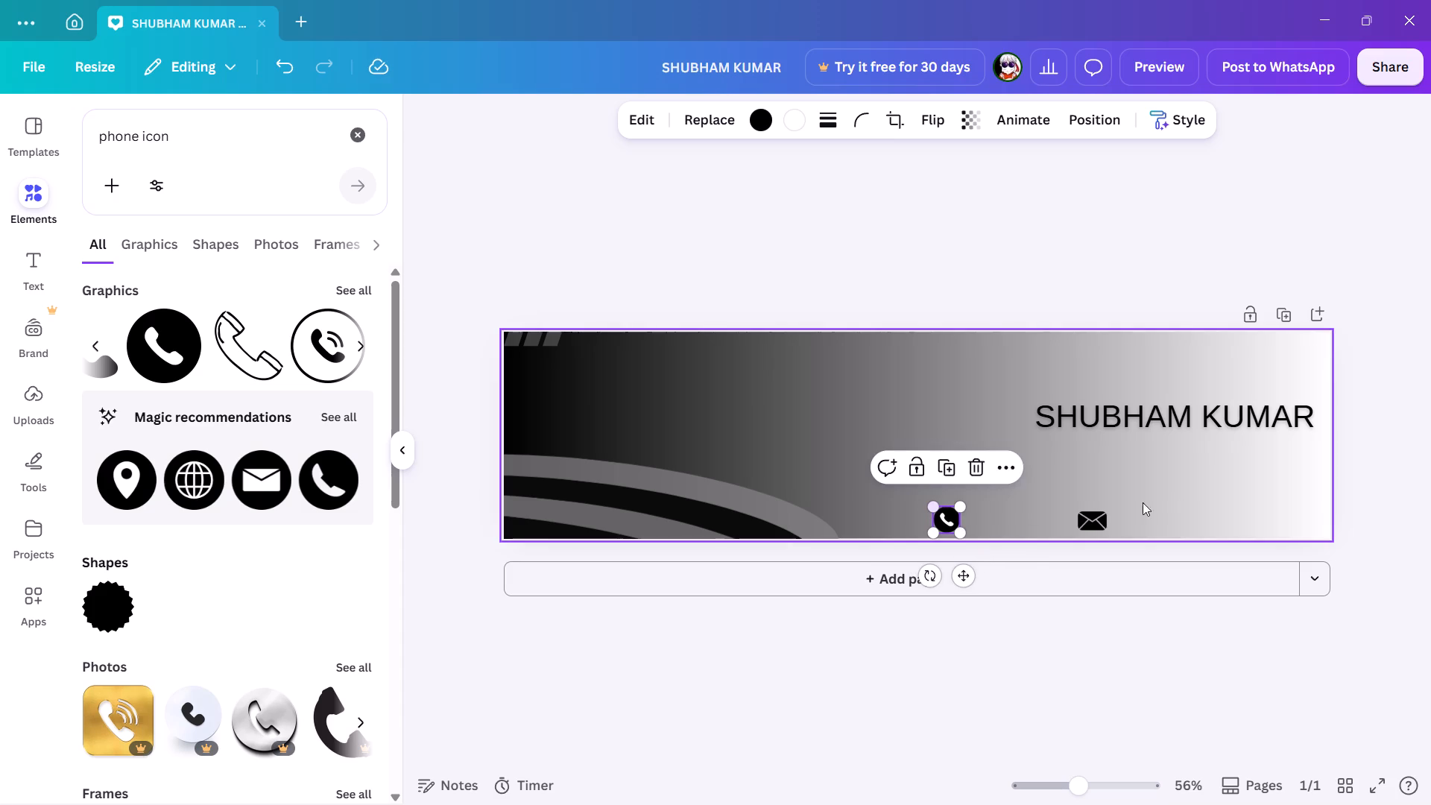
Enlarge the envelope icon slightly from its upper-left corner.
click(1095, 511)
drag(1077, 511, 1073, 511)
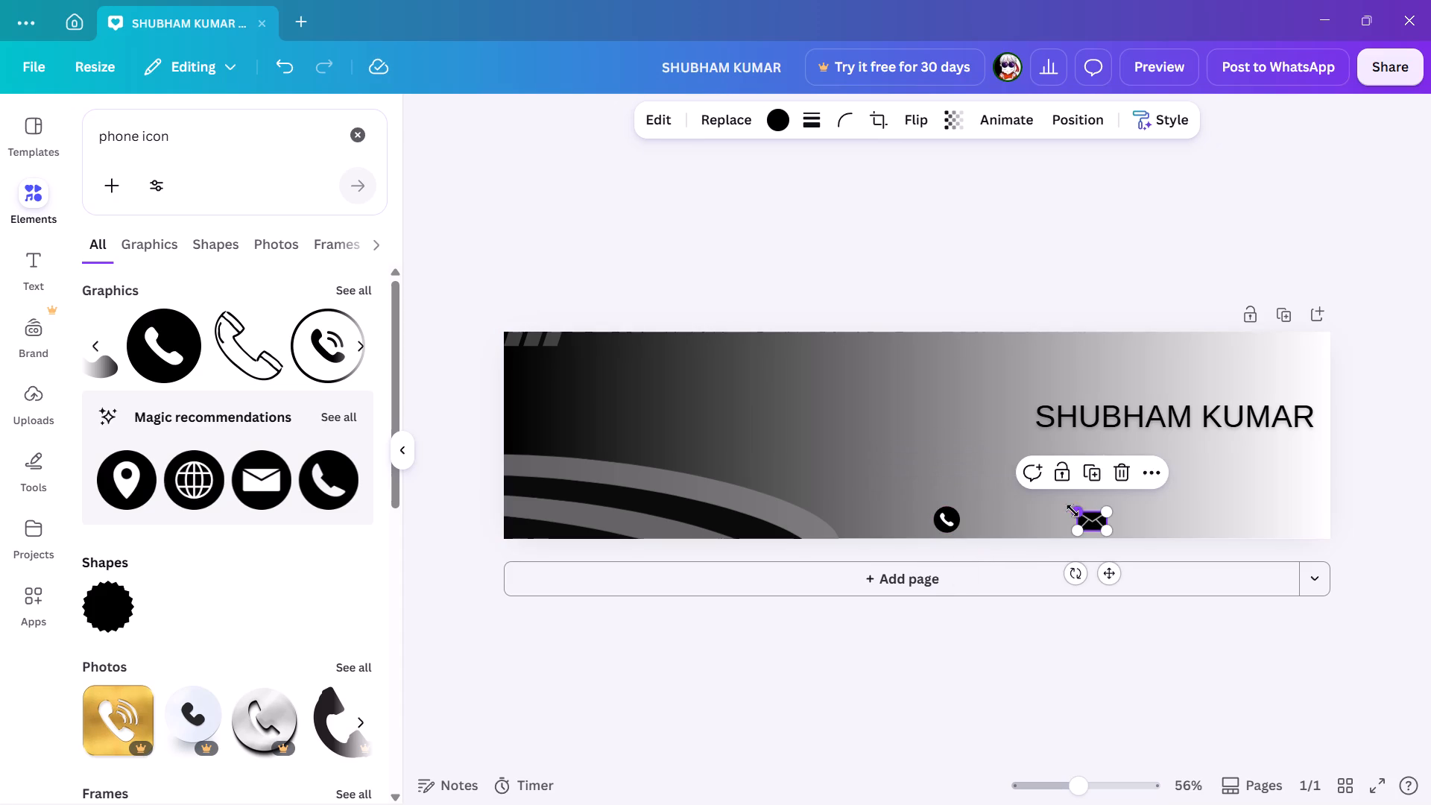
drag(1073, 511, 1070, 511)
Enlarge the phone icon to about 61 × 61 from its upper-left corner.
click(941, 531)
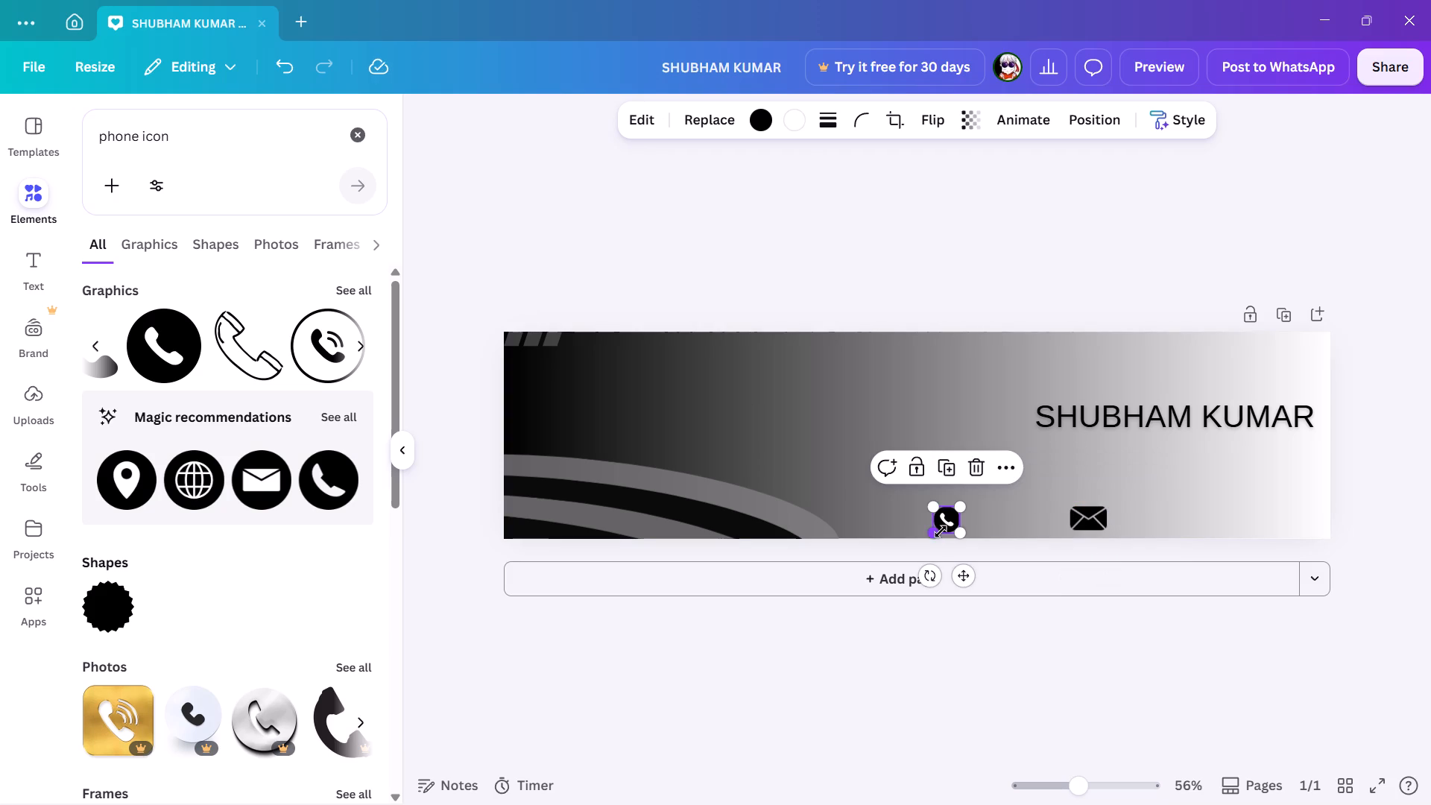
drag(929, 509, 922, 508)
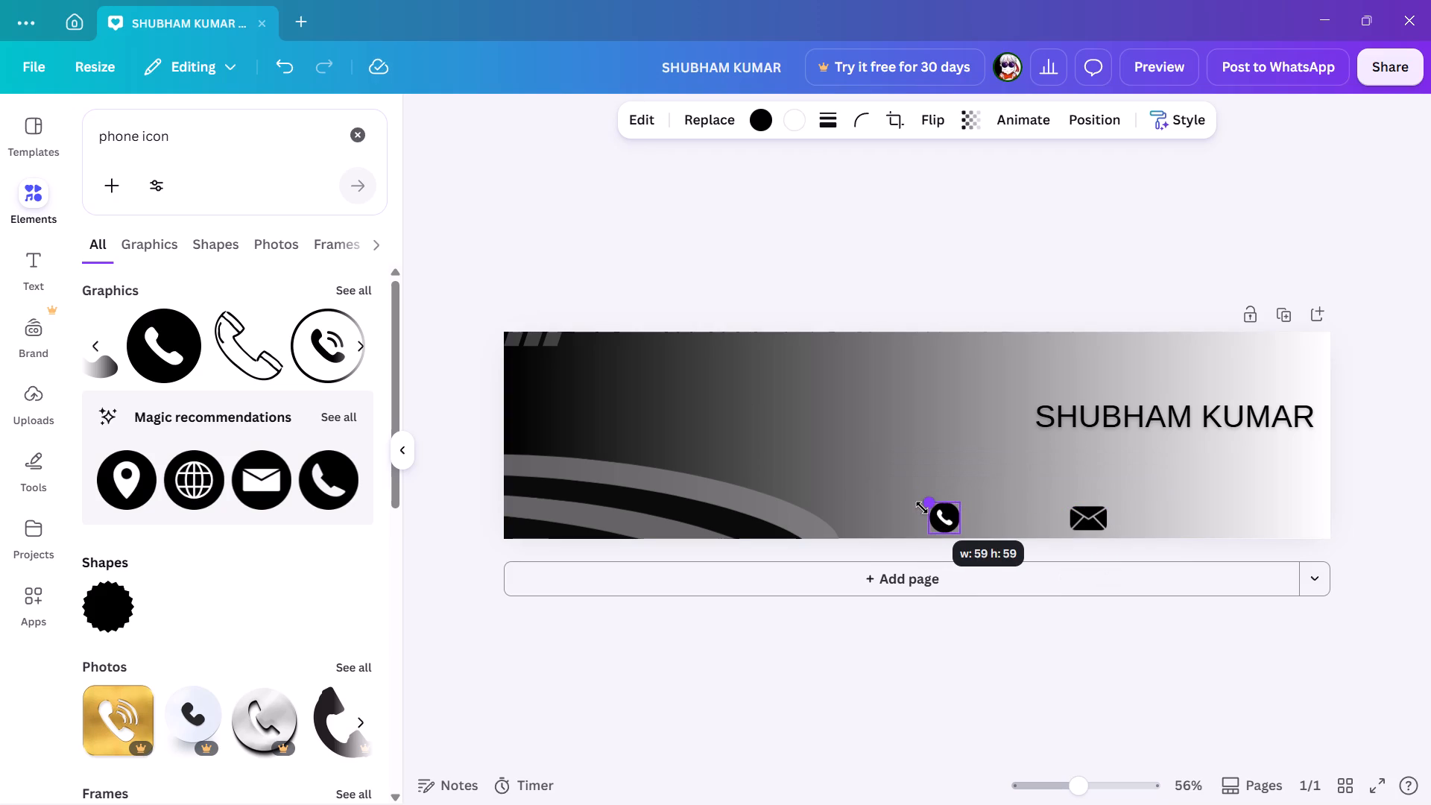
drag(922, 508, 919, 508)
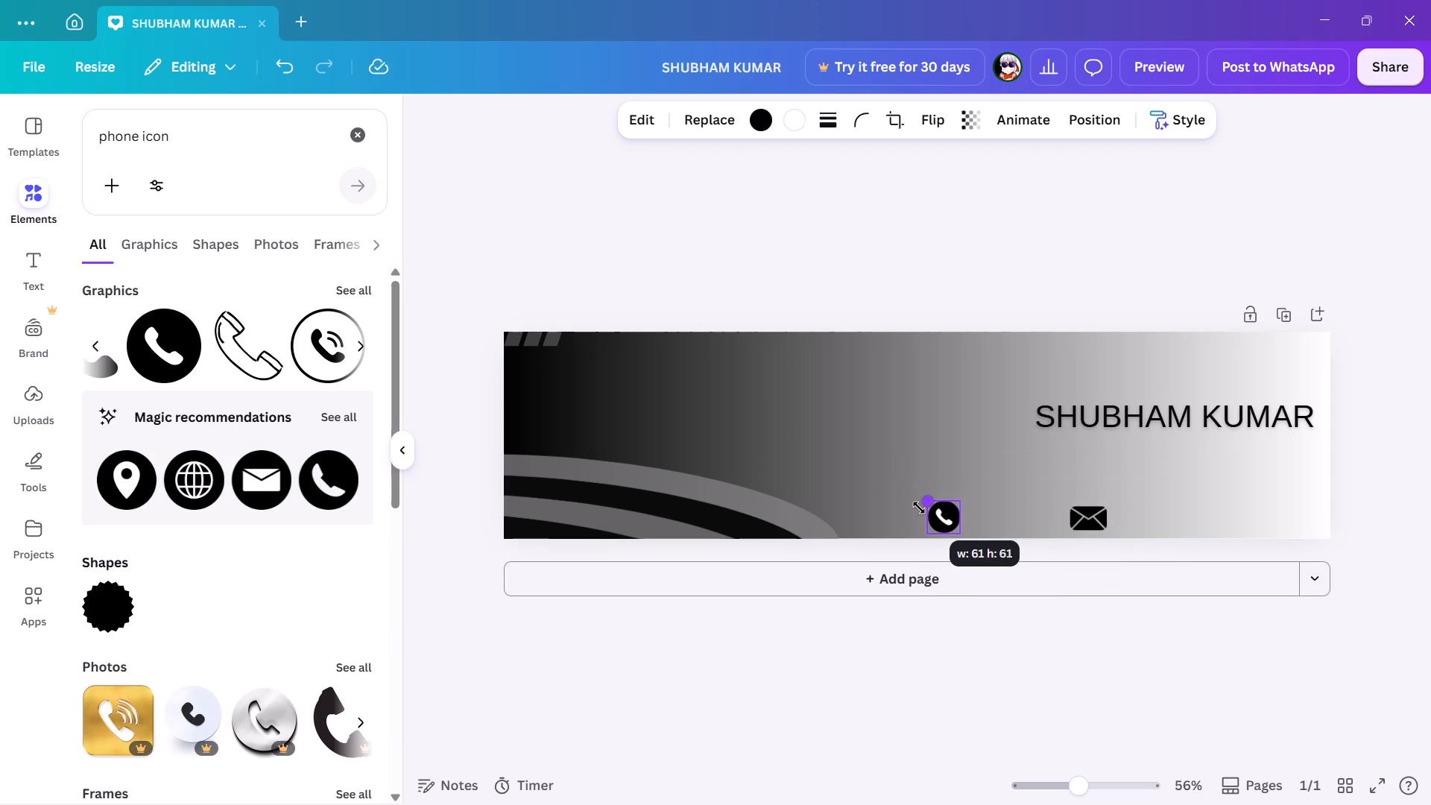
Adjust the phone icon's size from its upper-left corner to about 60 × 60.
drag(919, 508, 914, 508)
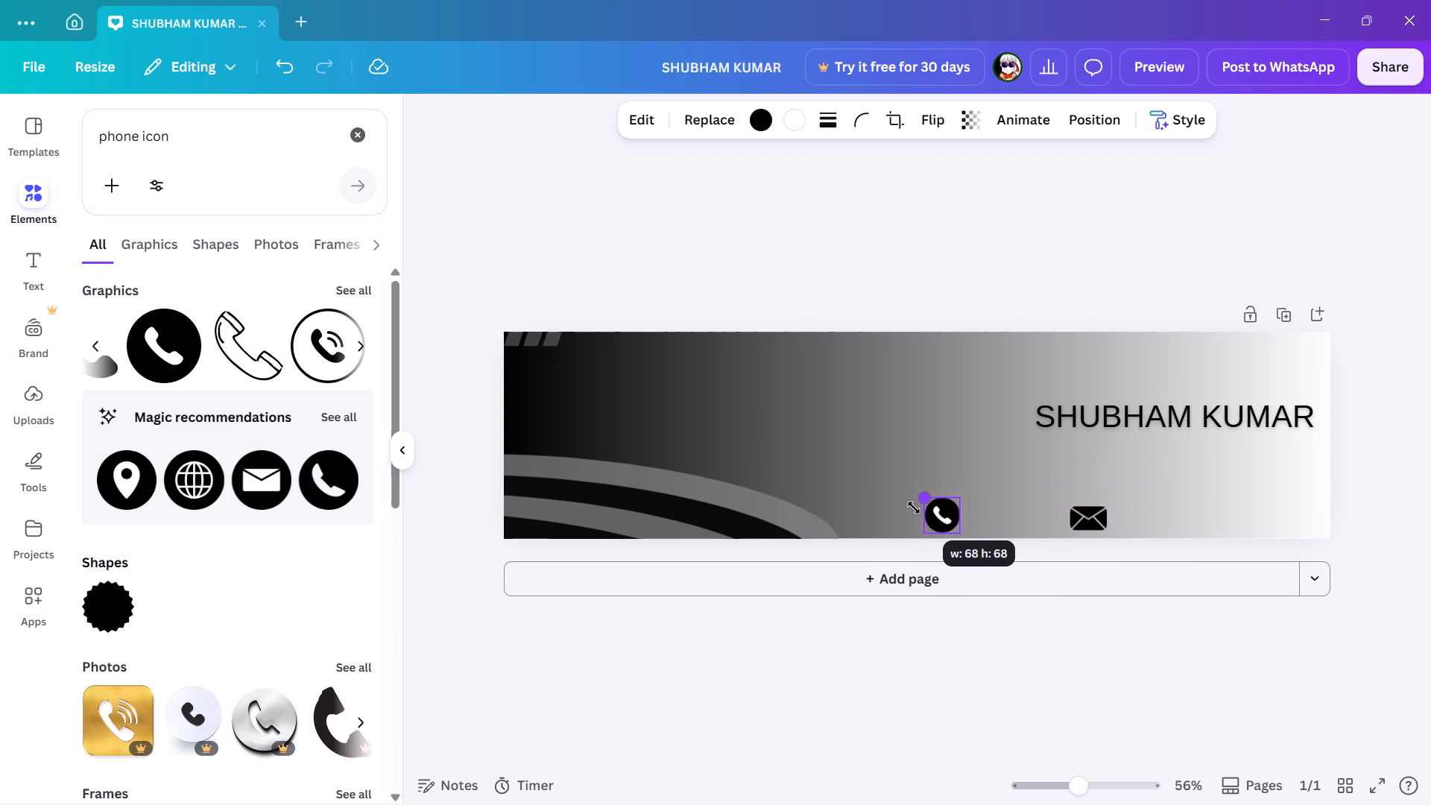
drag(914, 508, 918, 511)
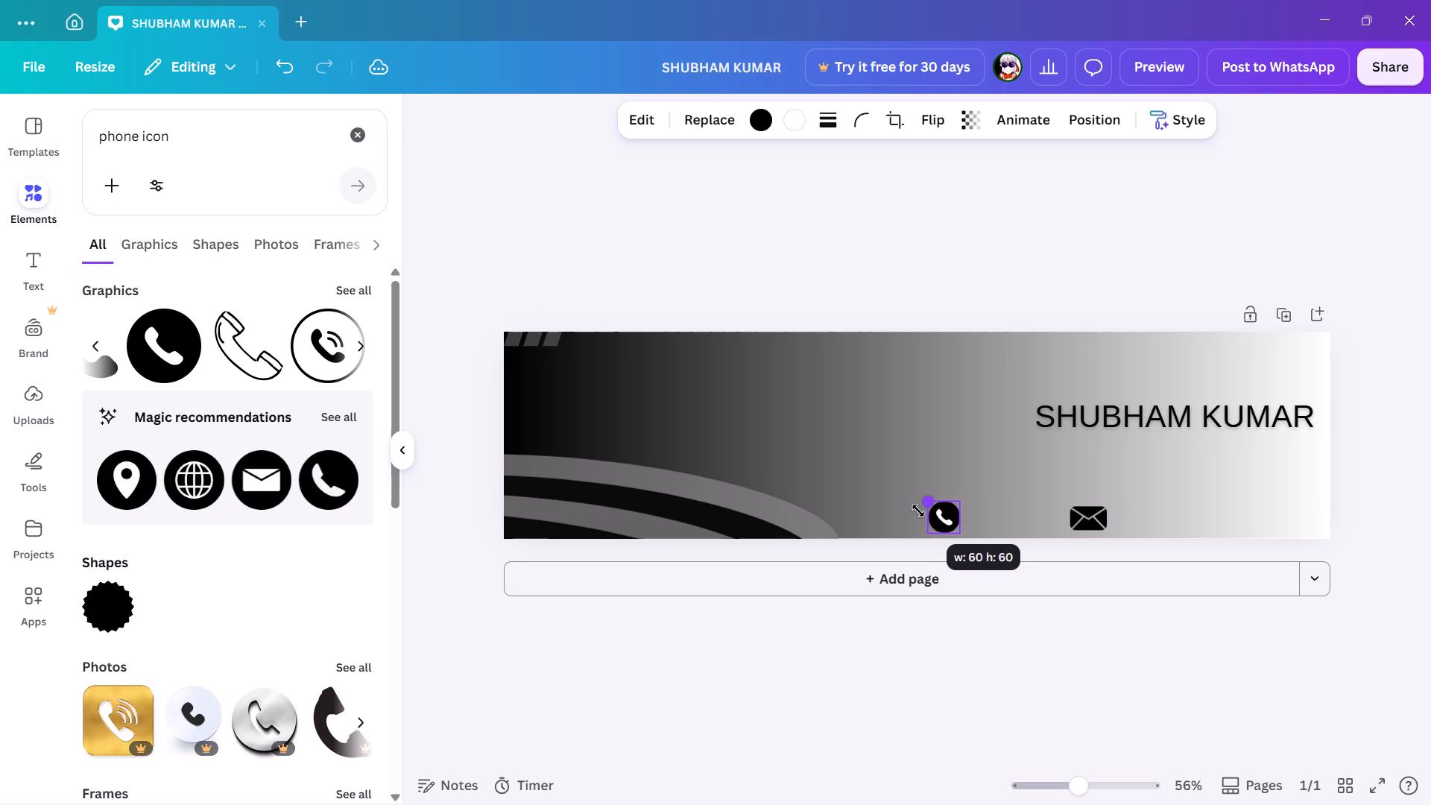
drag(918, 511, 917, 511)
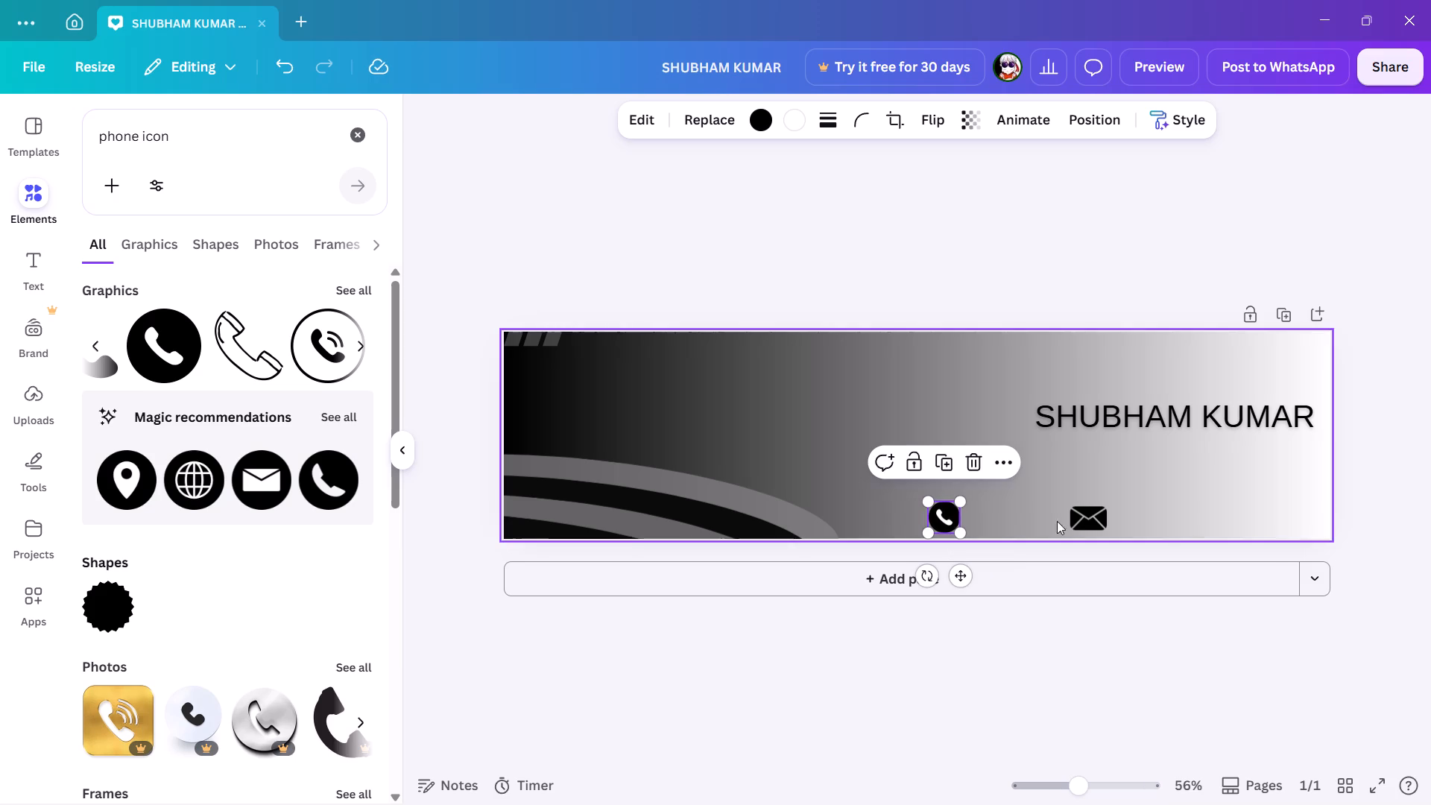
Move the envelope icon slightly farther from the phone icon and shrink it a little from its upper-left corner.
drag(1084, 510, 1087, 510)
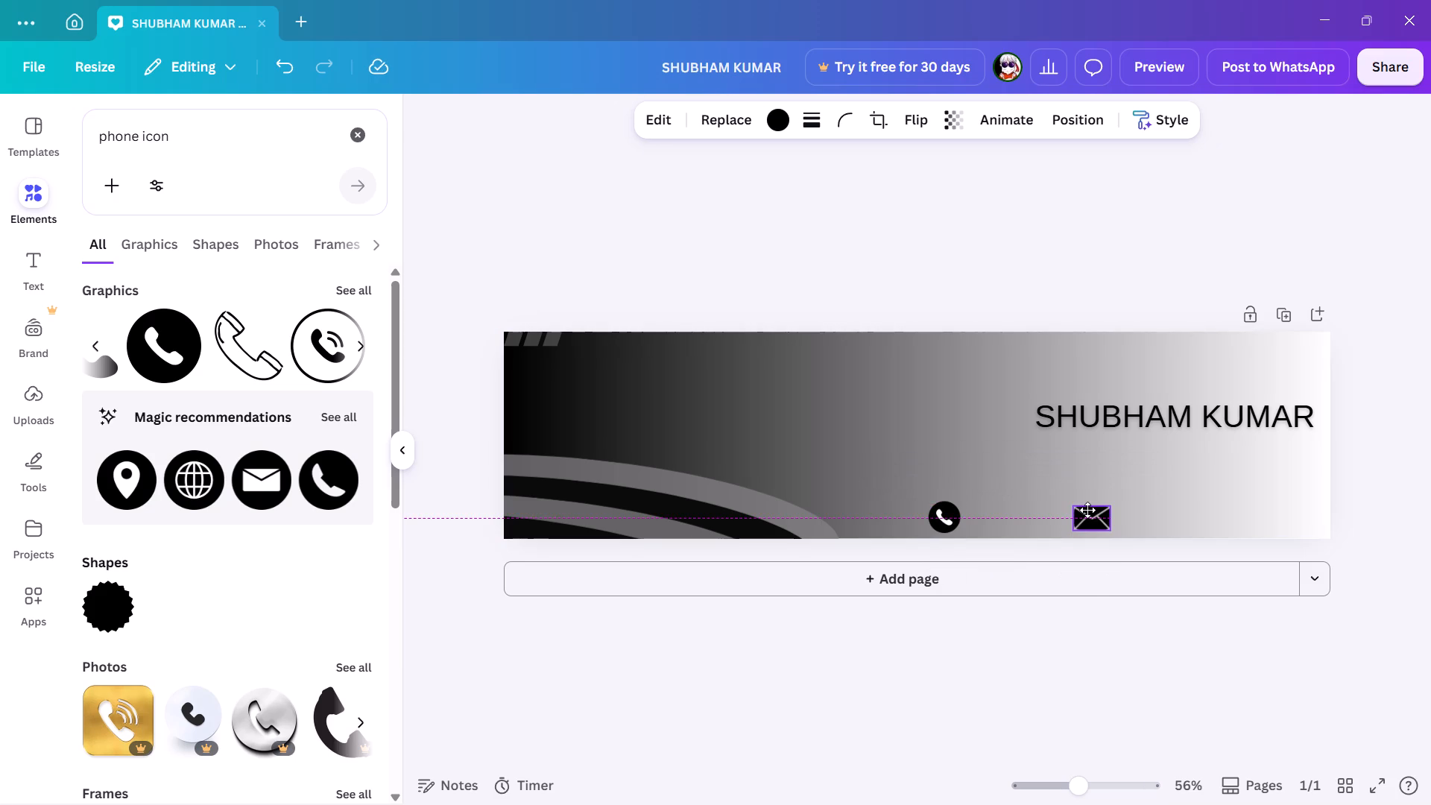
drag(1087, 510, 1091, 508)
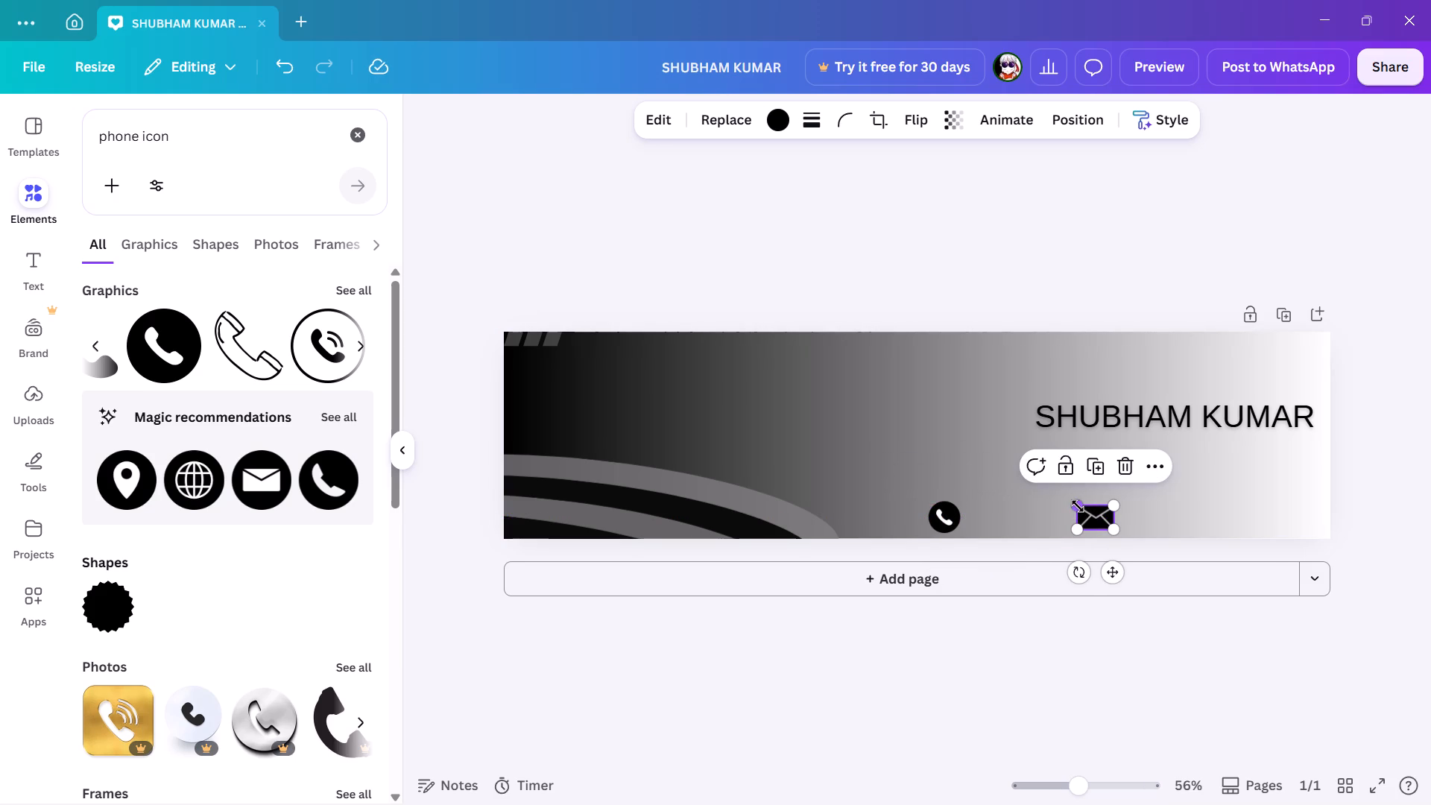
drag(1078, 506, 1084, 508)
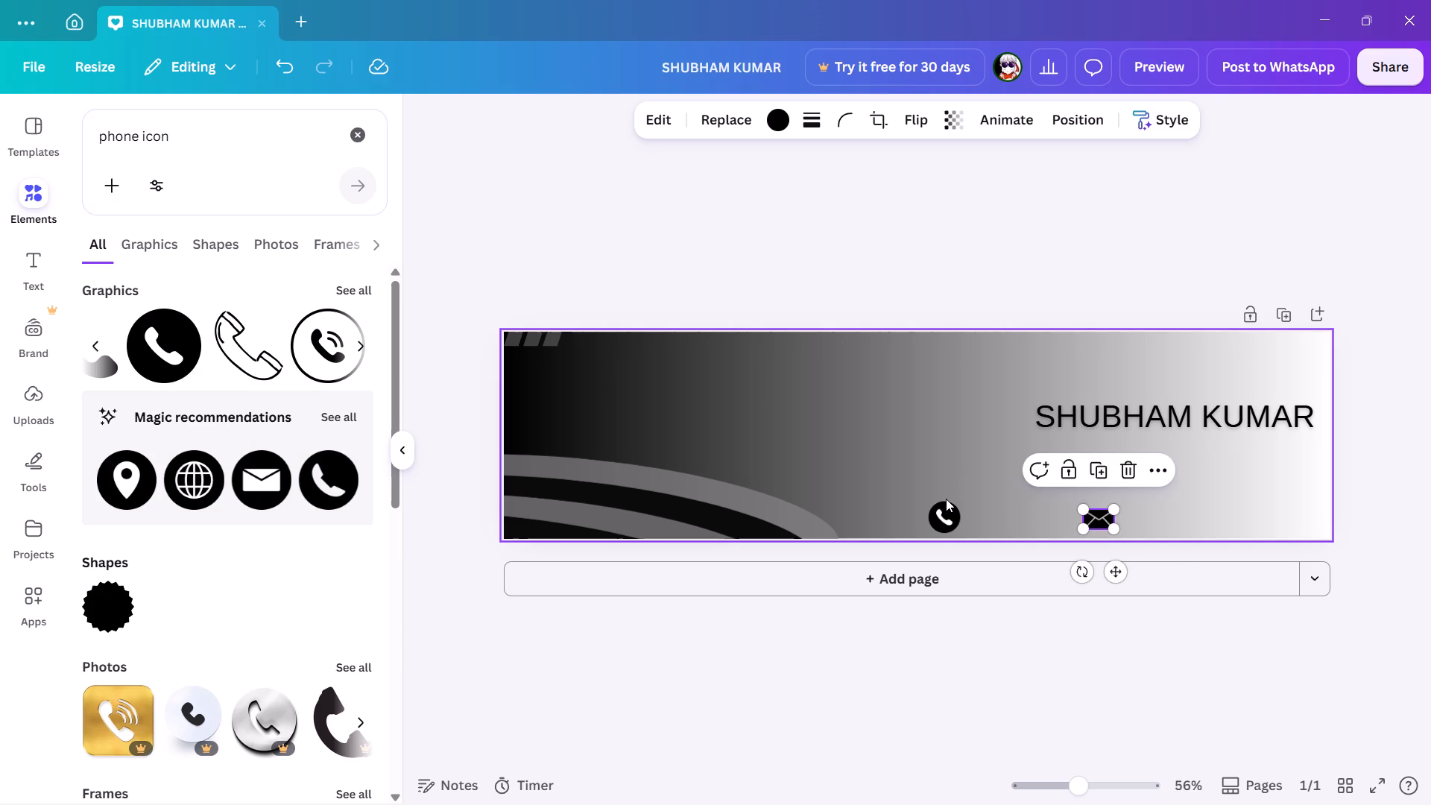
Shrink the phone icon to about 54 × 54 from its upper-left corner to match the envelope icon.
click(946, 499)
click(935, 503)
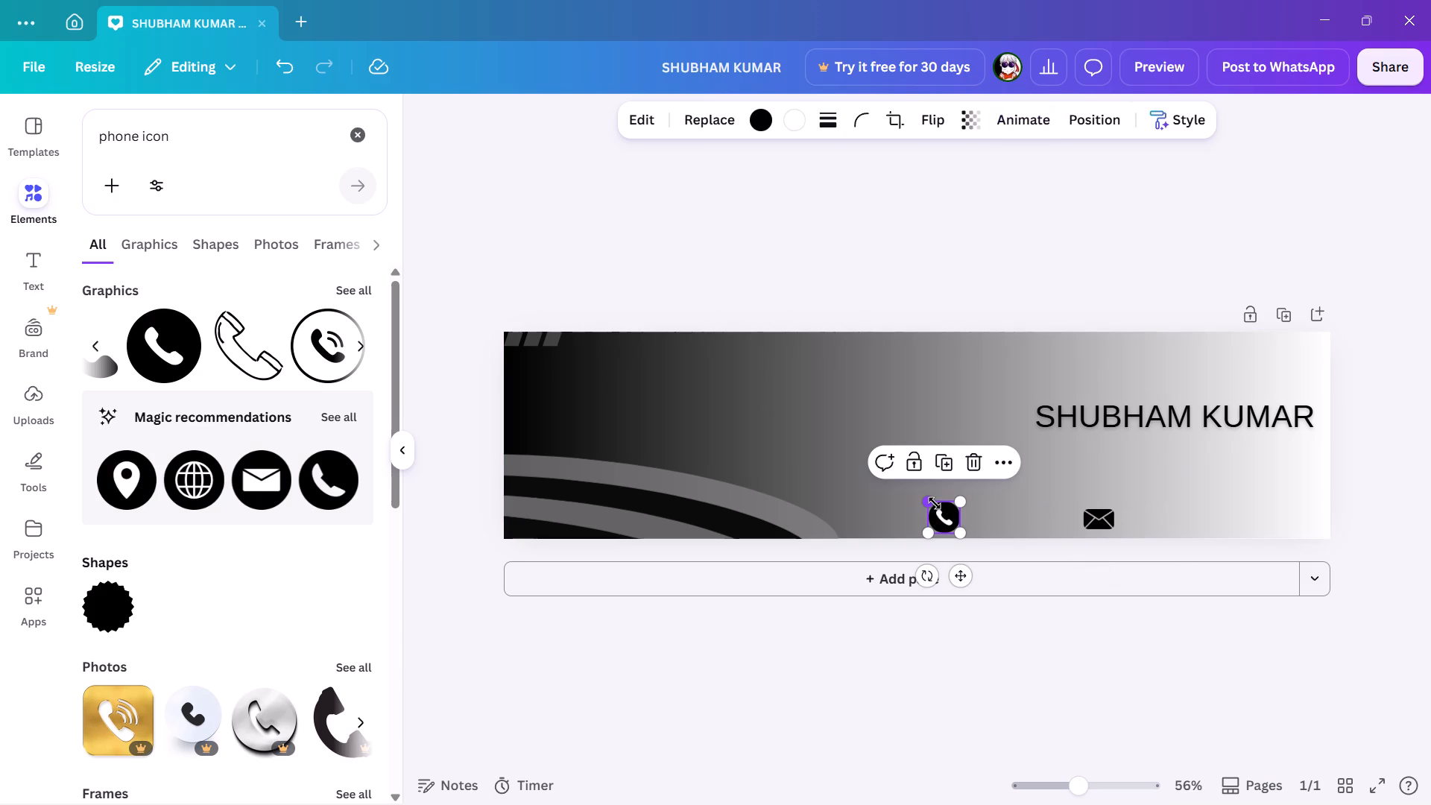
drag(924, 502, 932, 502)
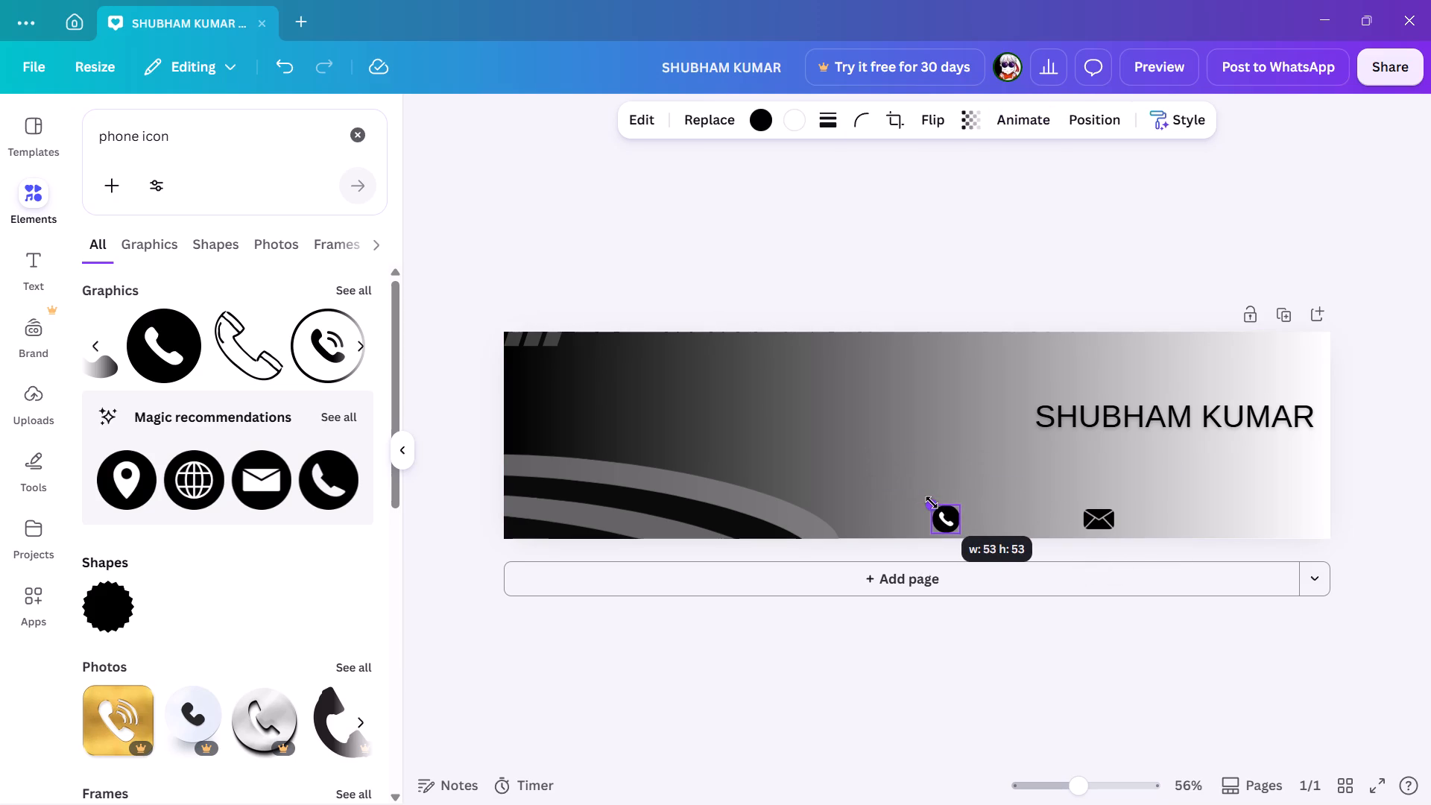
drag(932, 502, 935, 502)
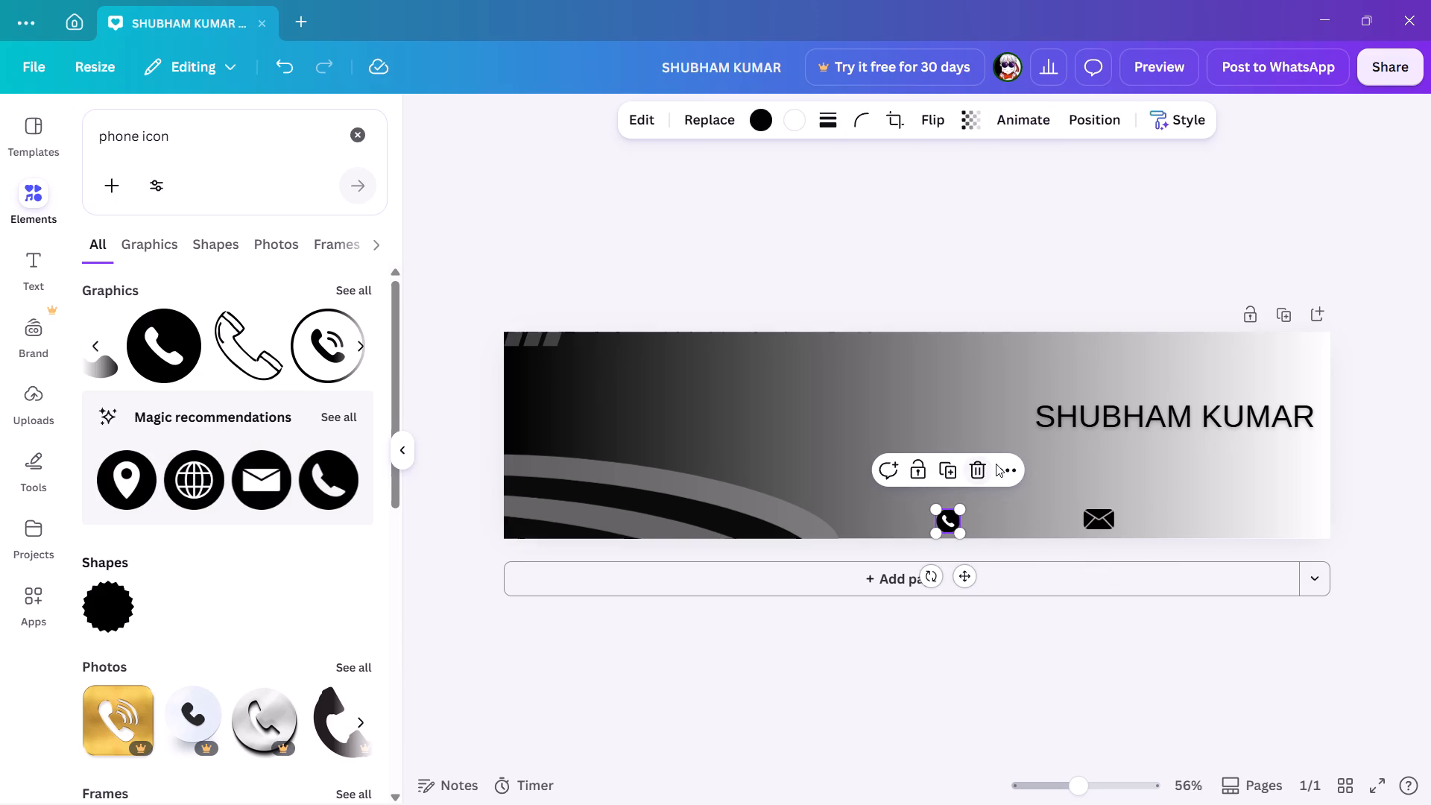
click(1110, 463)
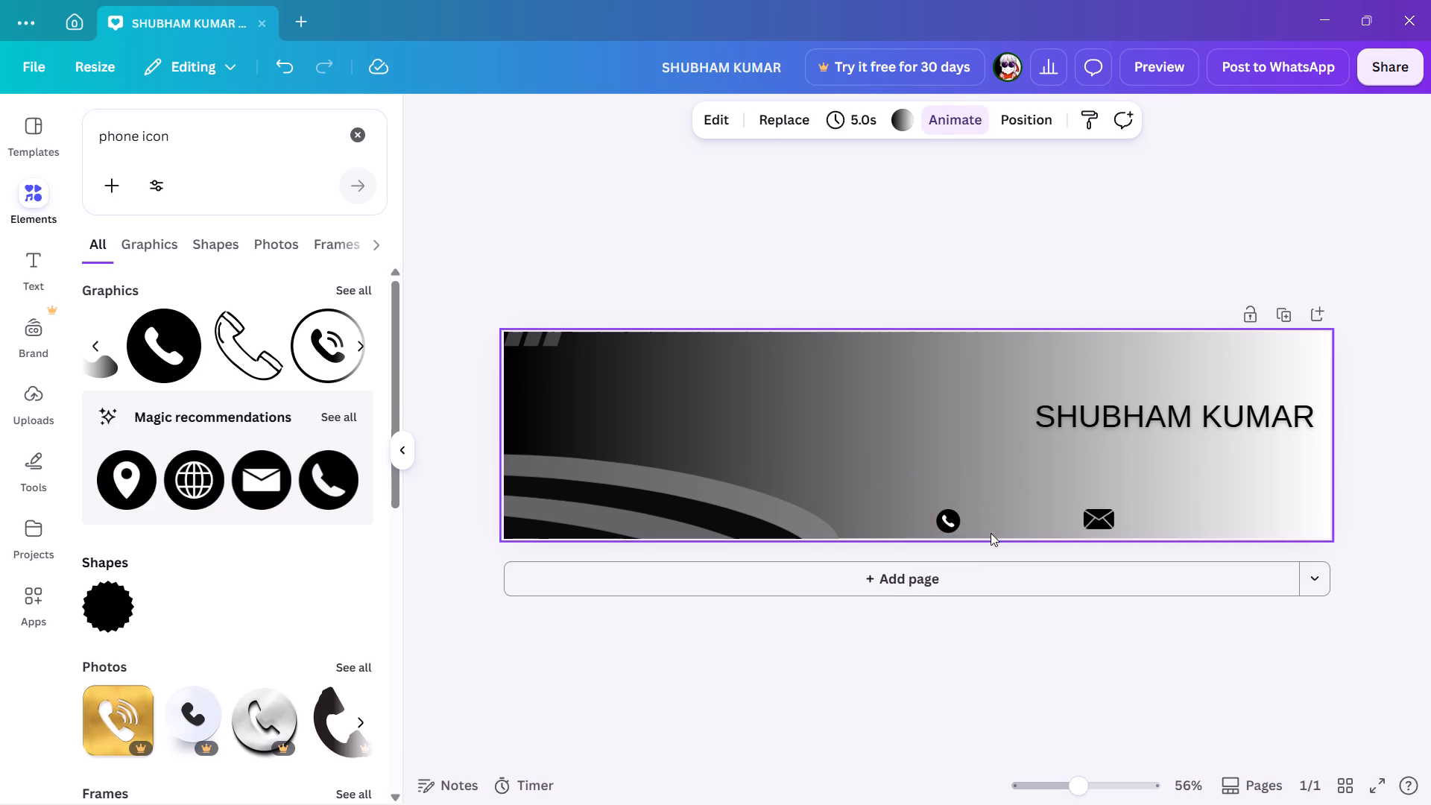
click(952, 517)
click(935, 514)
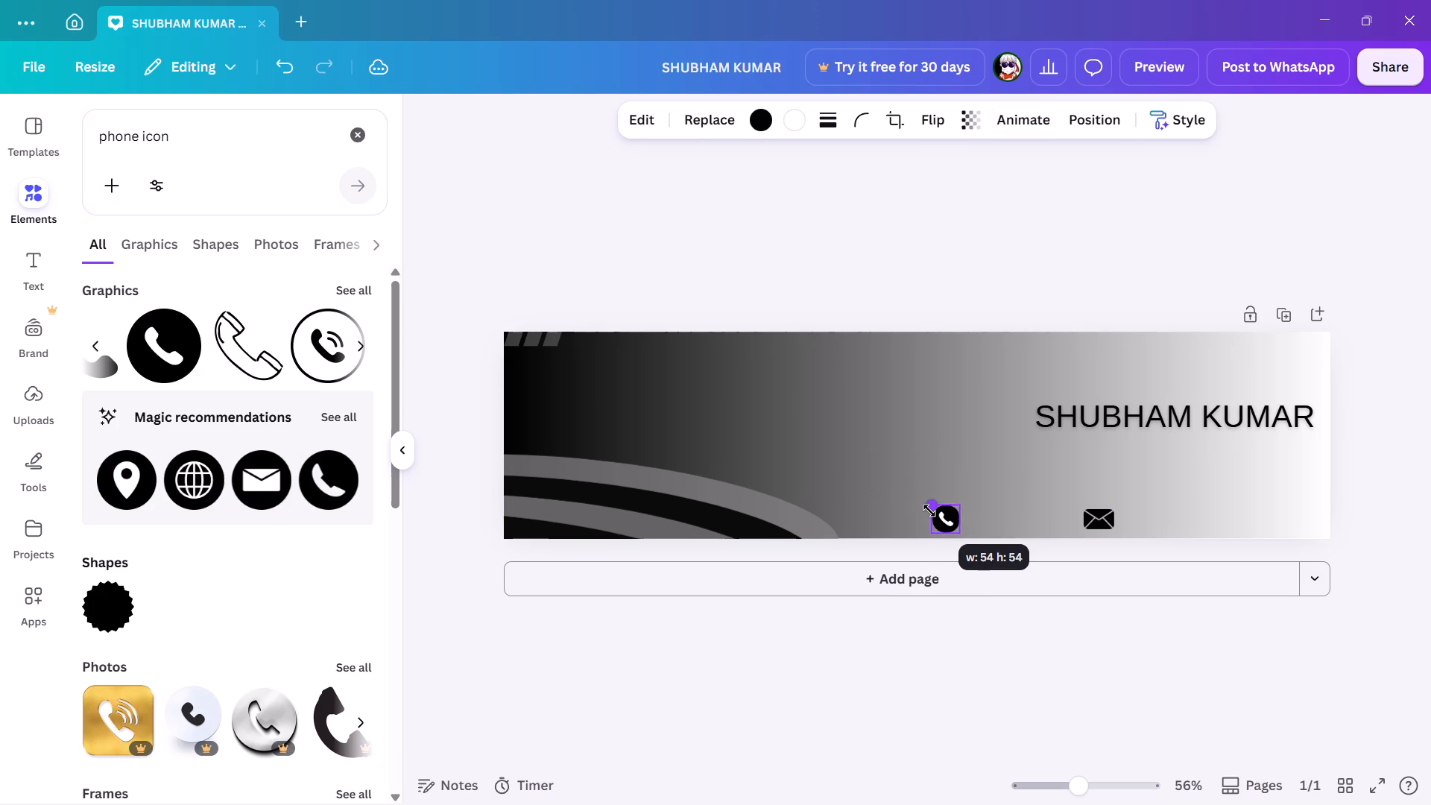
click(1014, 521)
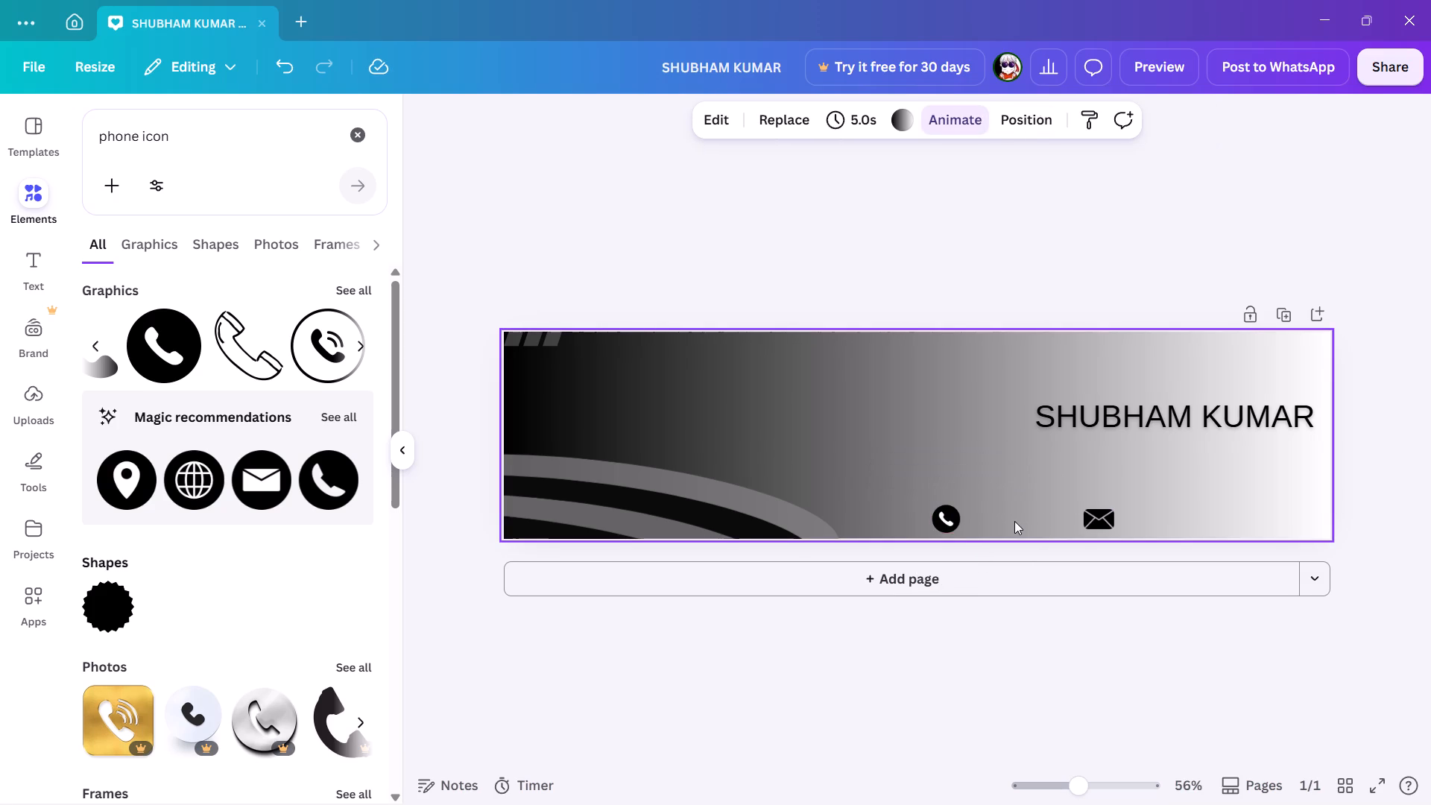
Add a subheading to the banner and replace its placeholder text with the country code prefix "+91-".
click(34, 259)
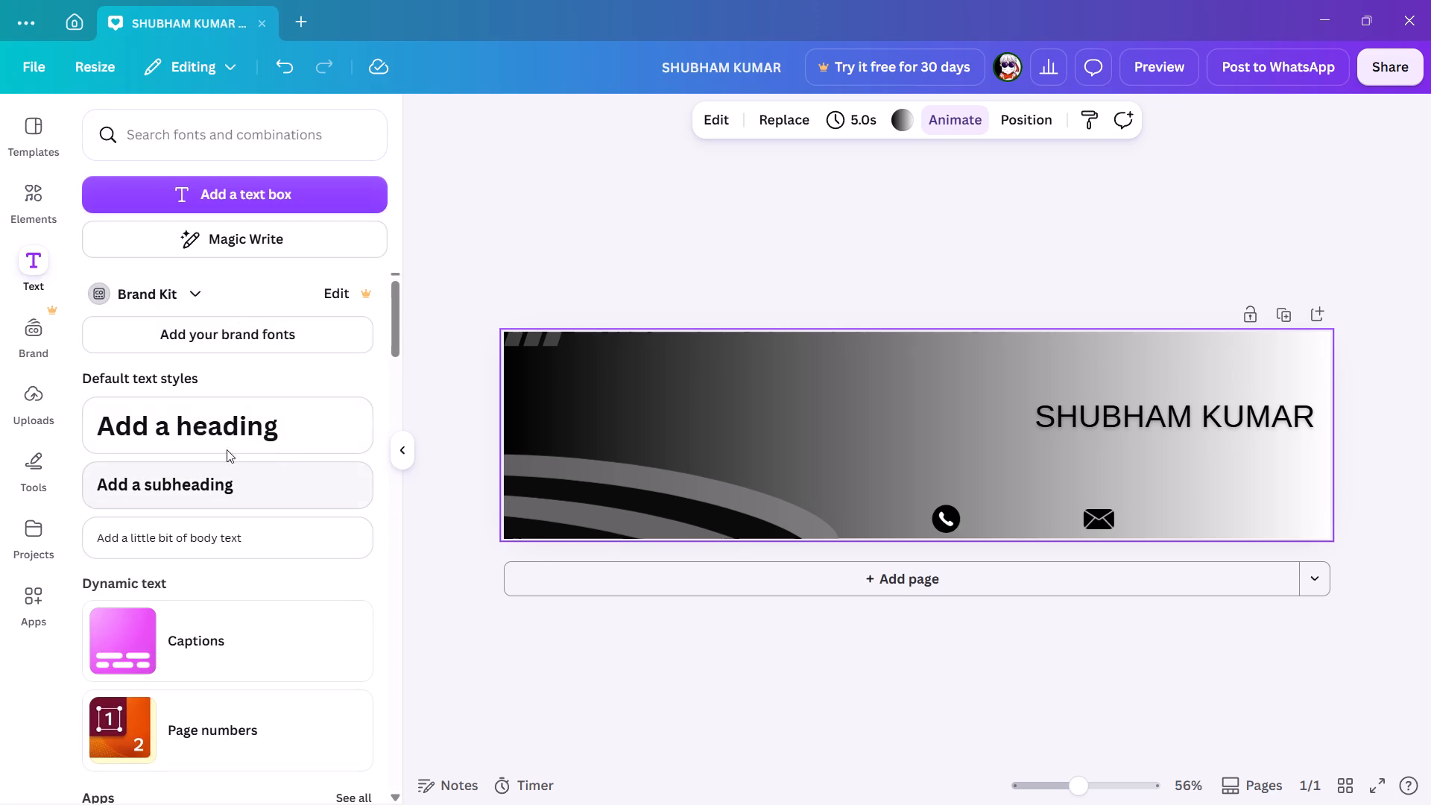
click(244, 484)
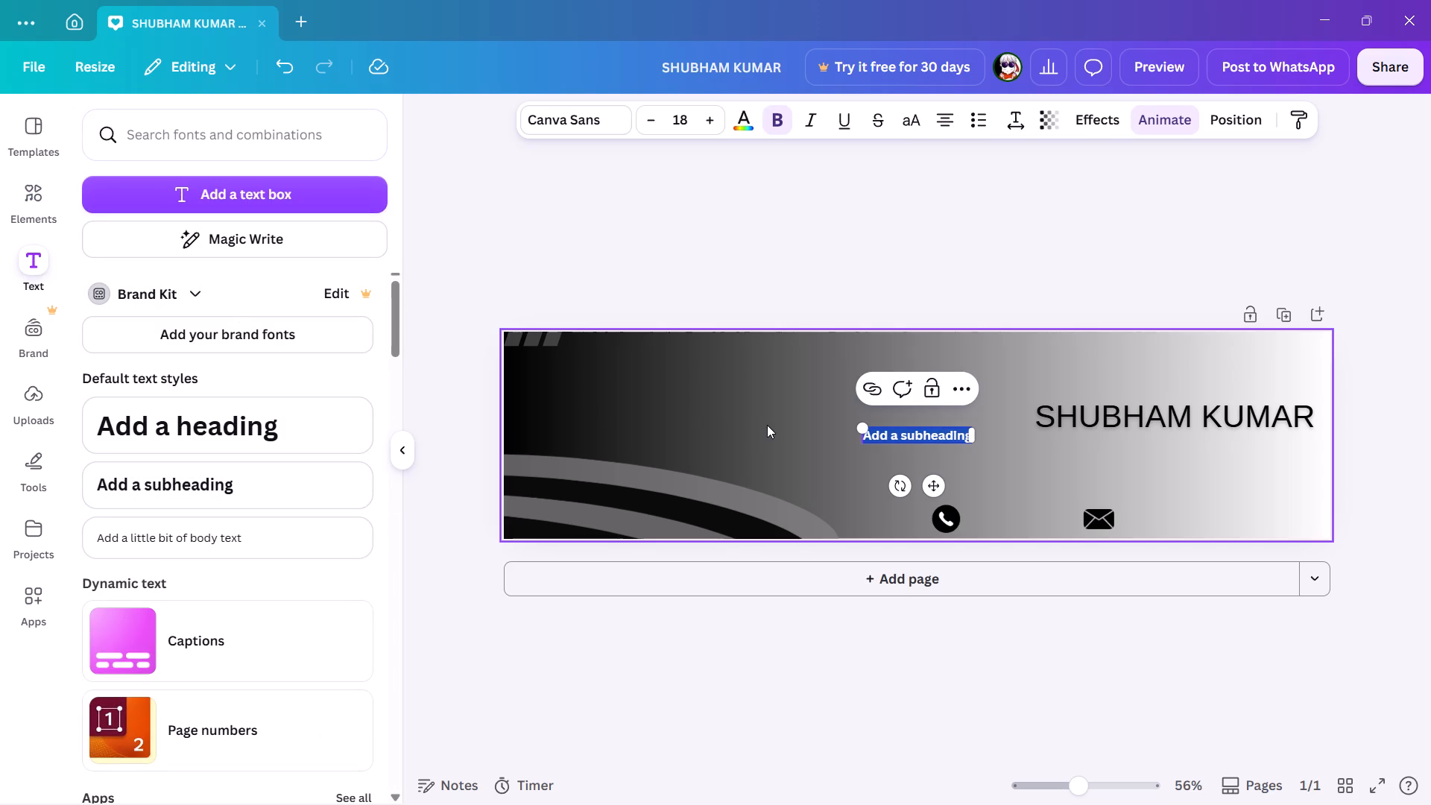
key(BackSpace)
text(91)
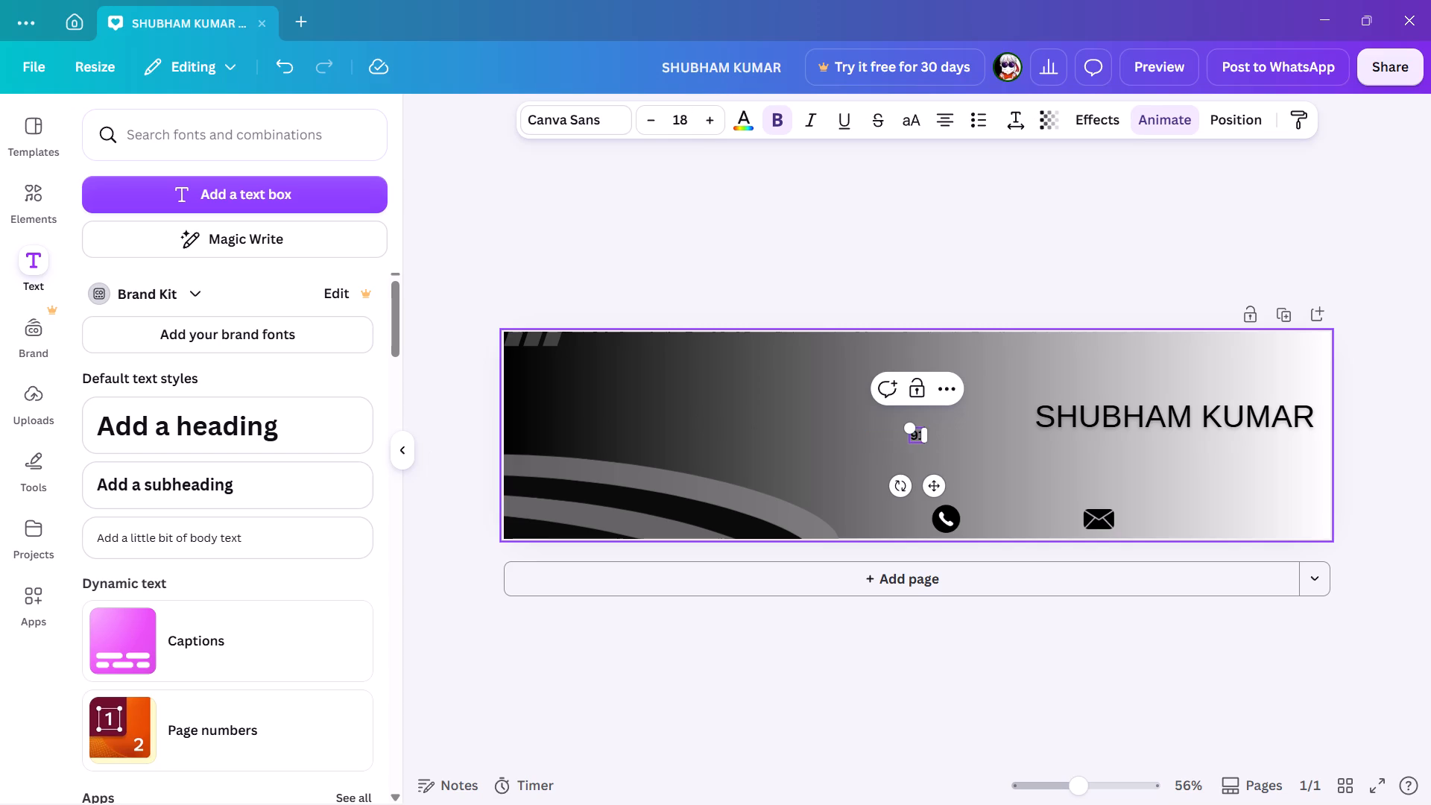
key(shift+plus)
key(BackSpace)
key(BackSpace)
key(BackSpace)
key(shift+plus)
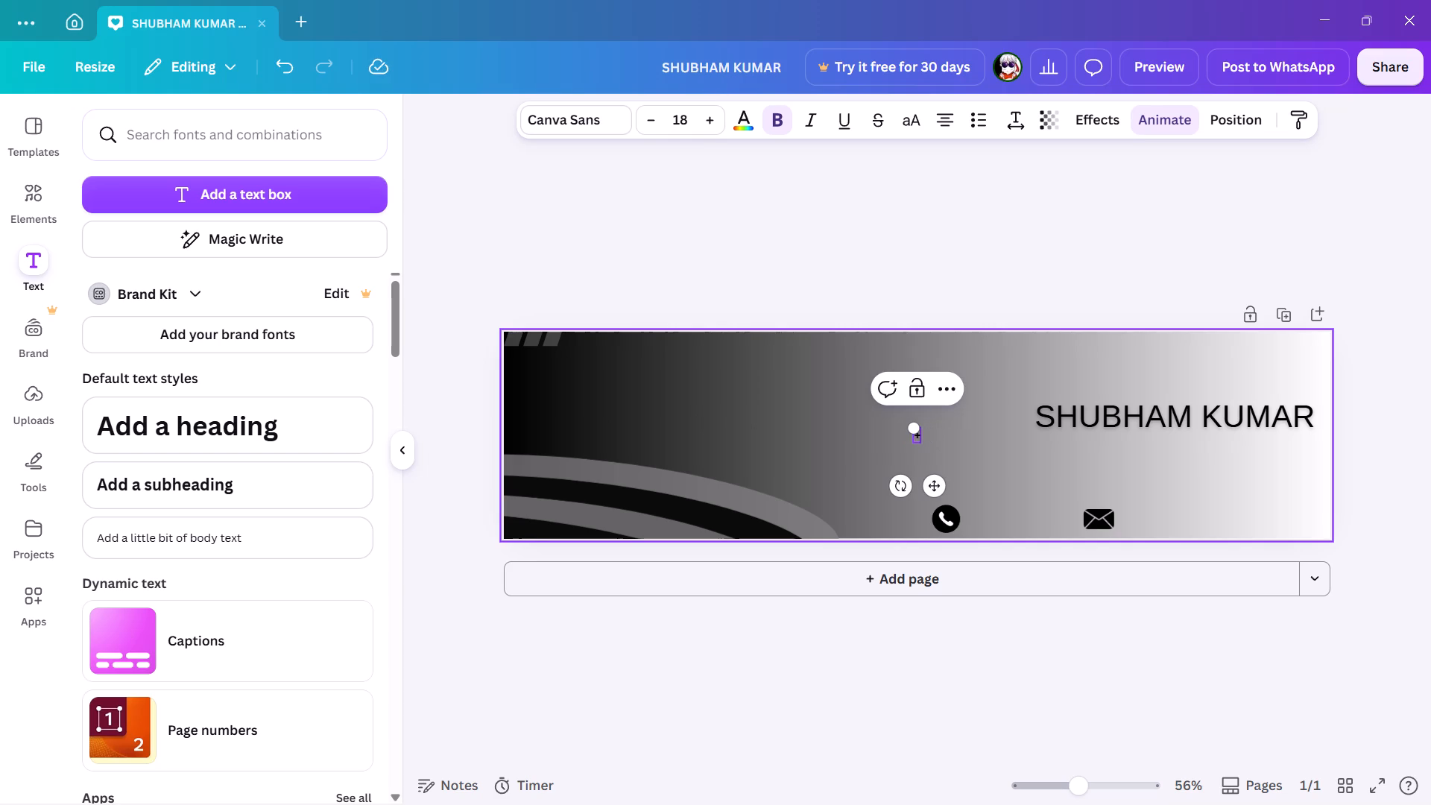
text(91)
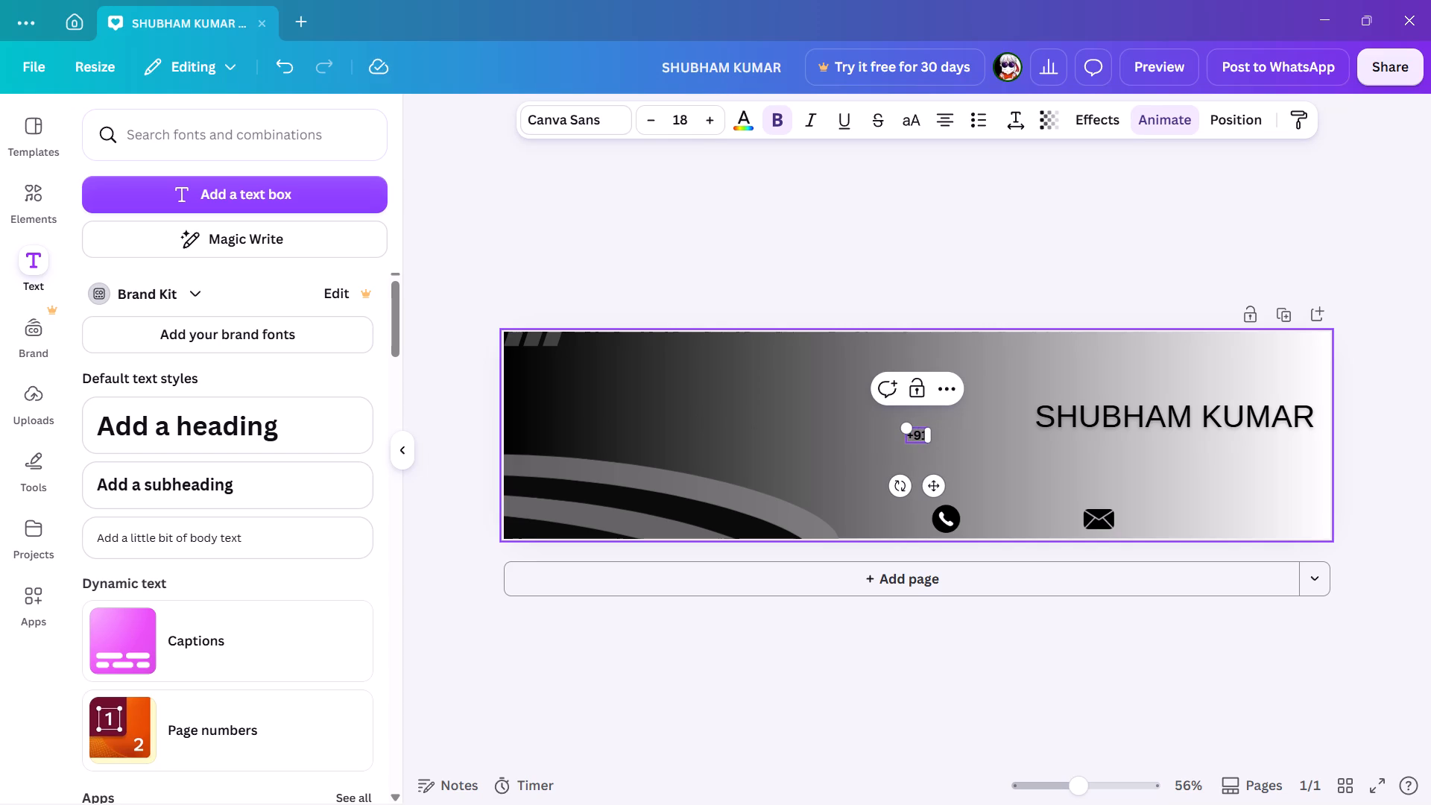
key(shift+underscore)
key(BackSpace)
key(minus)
Widen the "+91-" text box to about 264.
drag(934, 432, 1047, 459)
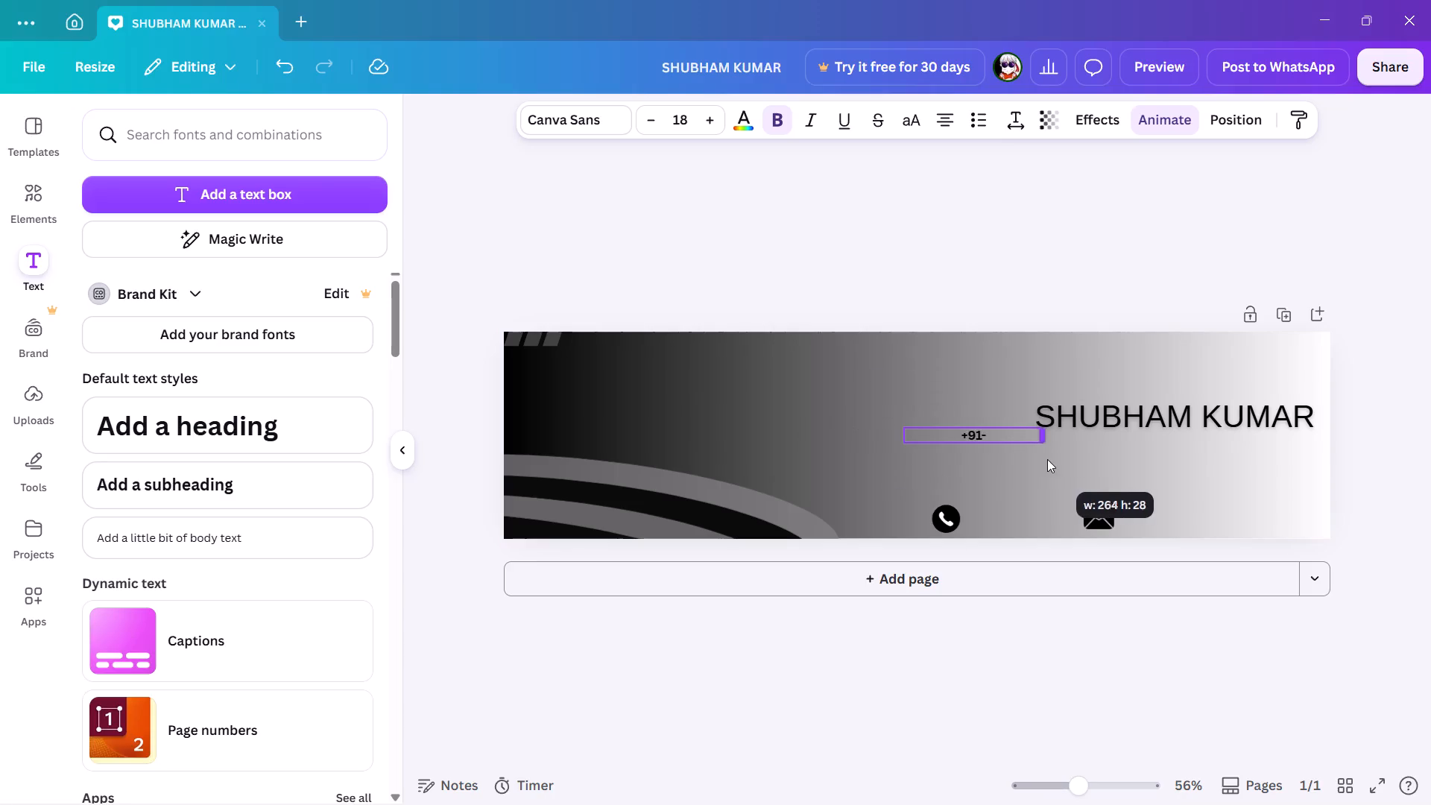
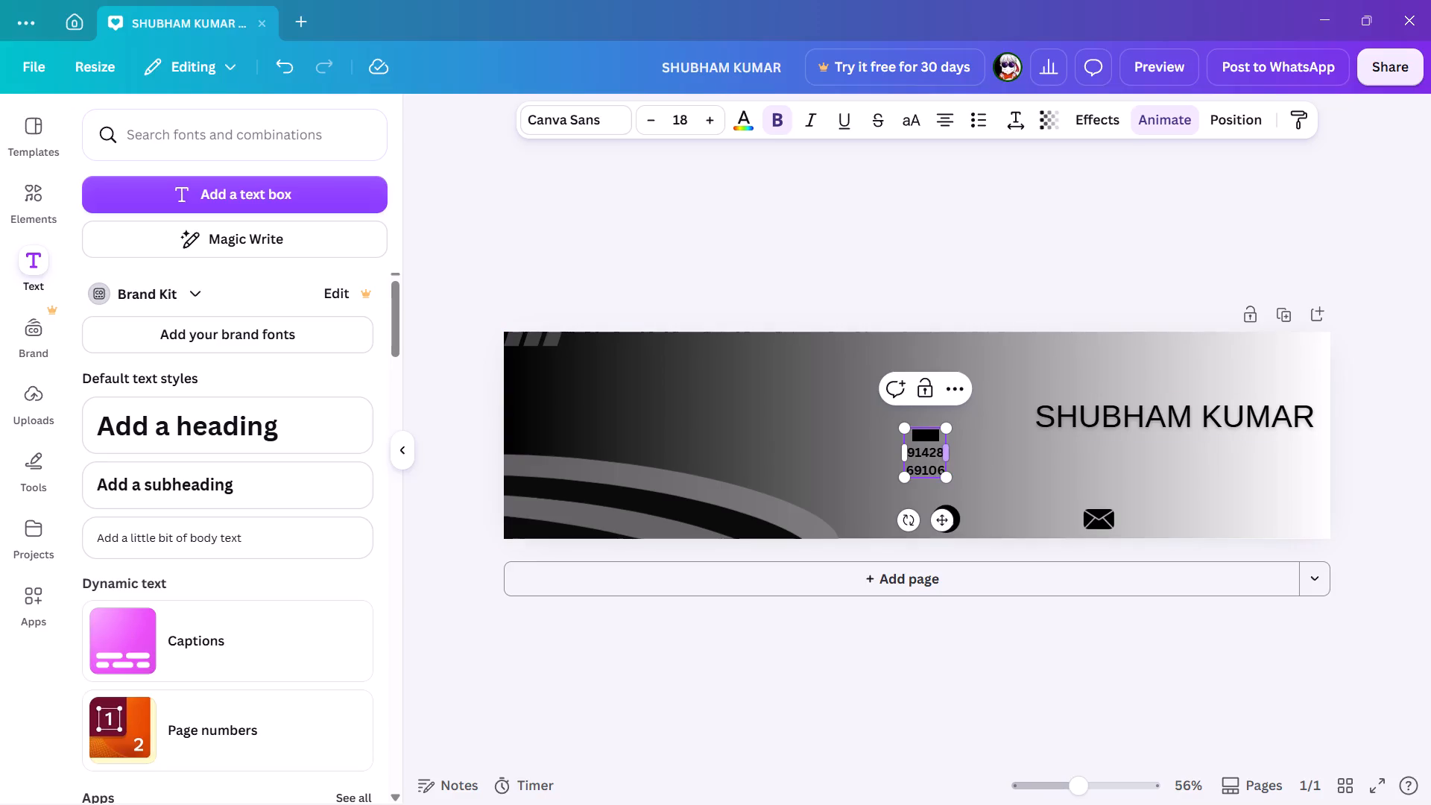
Widen the phone number text box until the whole number fits on a single line.
click(943, 453)
drag(946, 452, 970, 452)
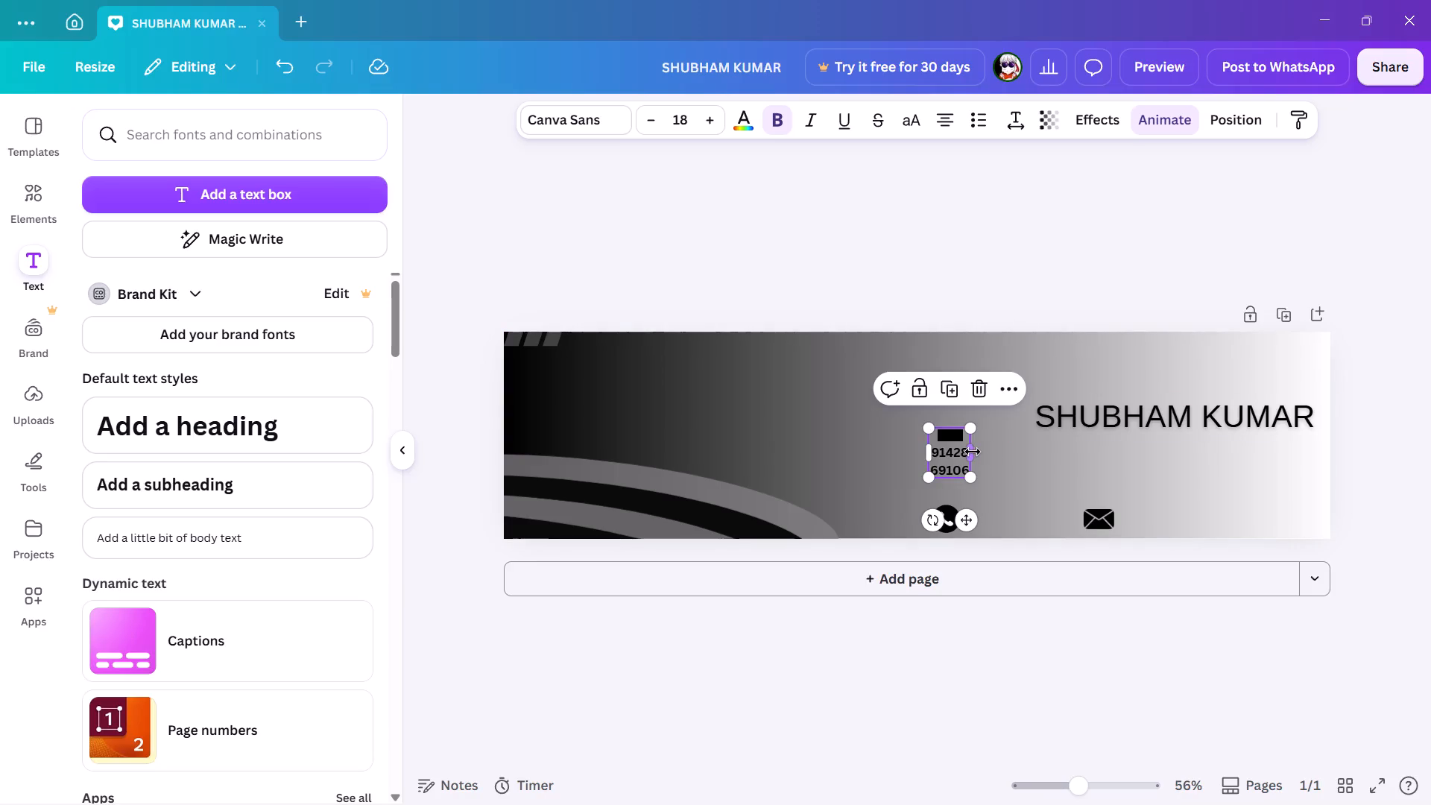
click(978, 482)
click(968, 457)
drag(971, 452, 1013, 448)
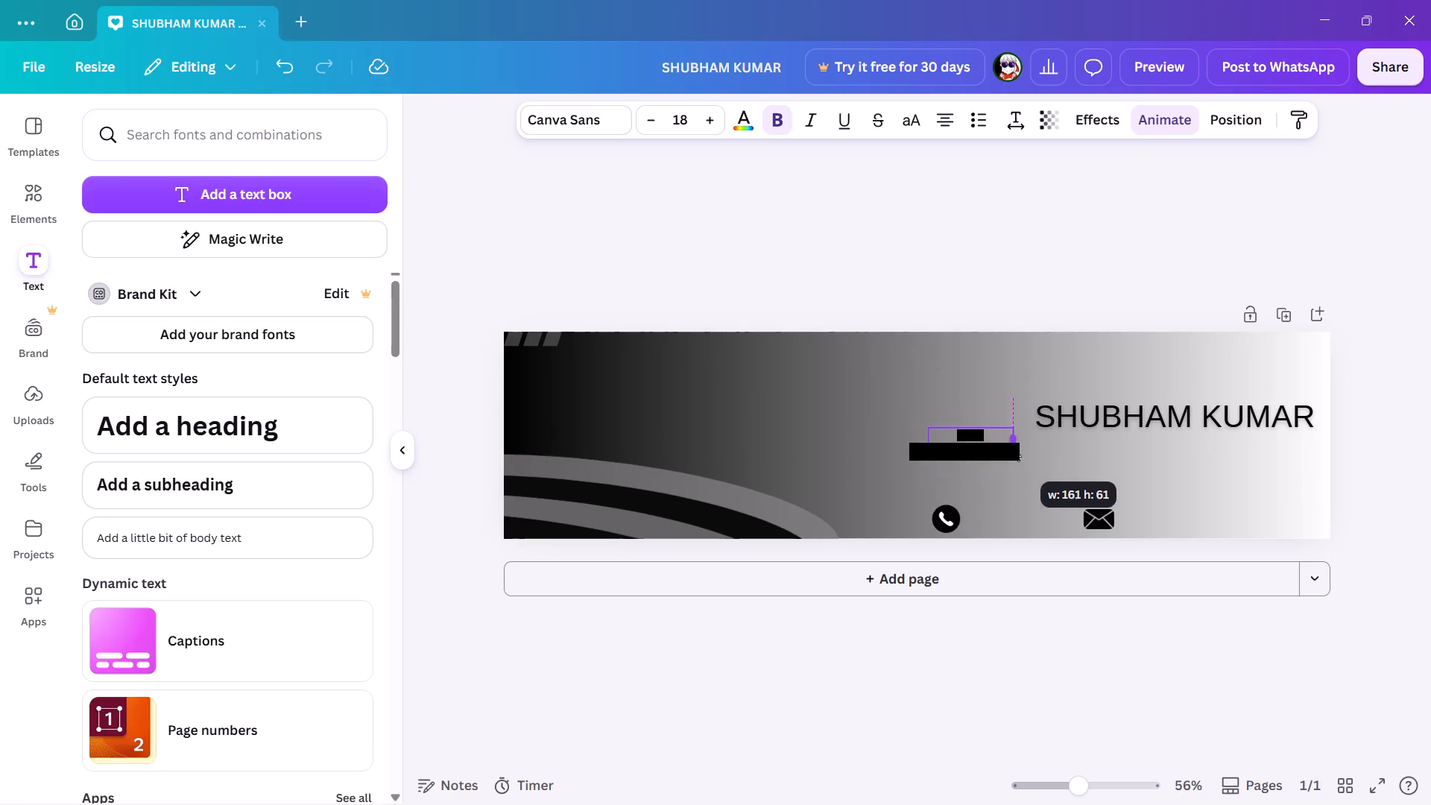
drag(1013, 448, 1038, 446)
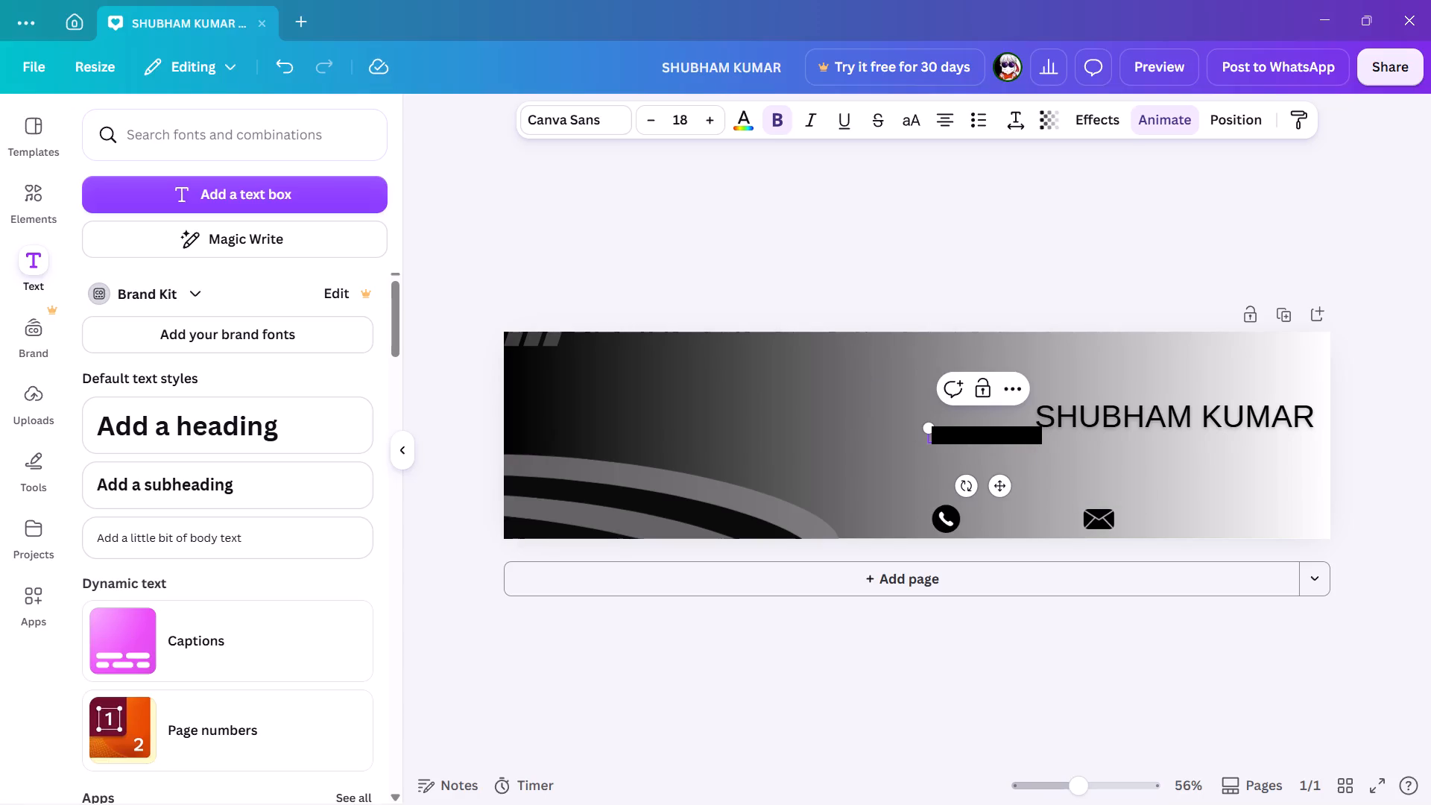
Move the phone number text down beside the phone icon, vertically centred with it and a small gap after the icon.
drag(1005, 438, 1034, 470)
click(974, 435)
drag(974, 435, 996, 457)
drag(999, 484, 1023, 521)
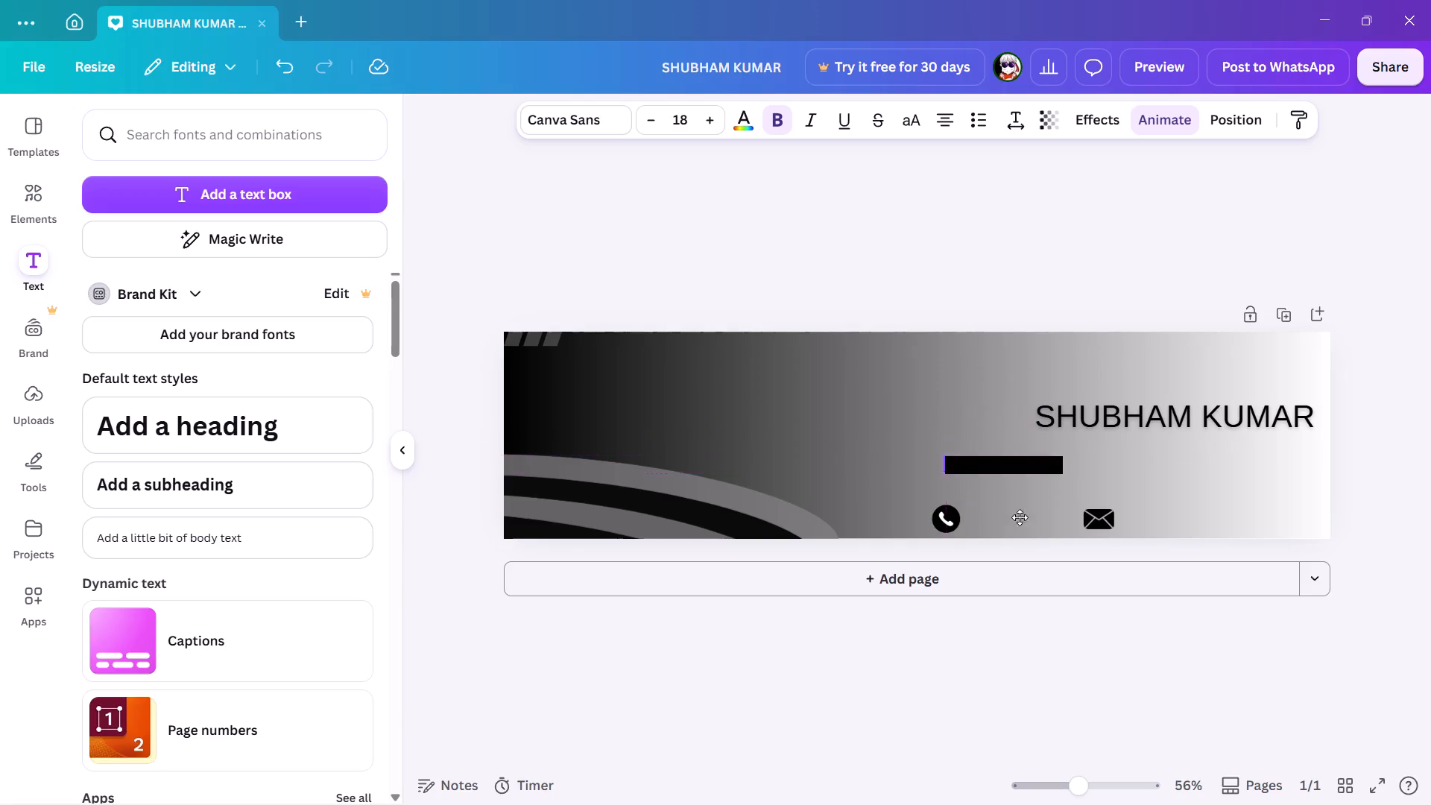
drag(1023, 521, 1038, 567)
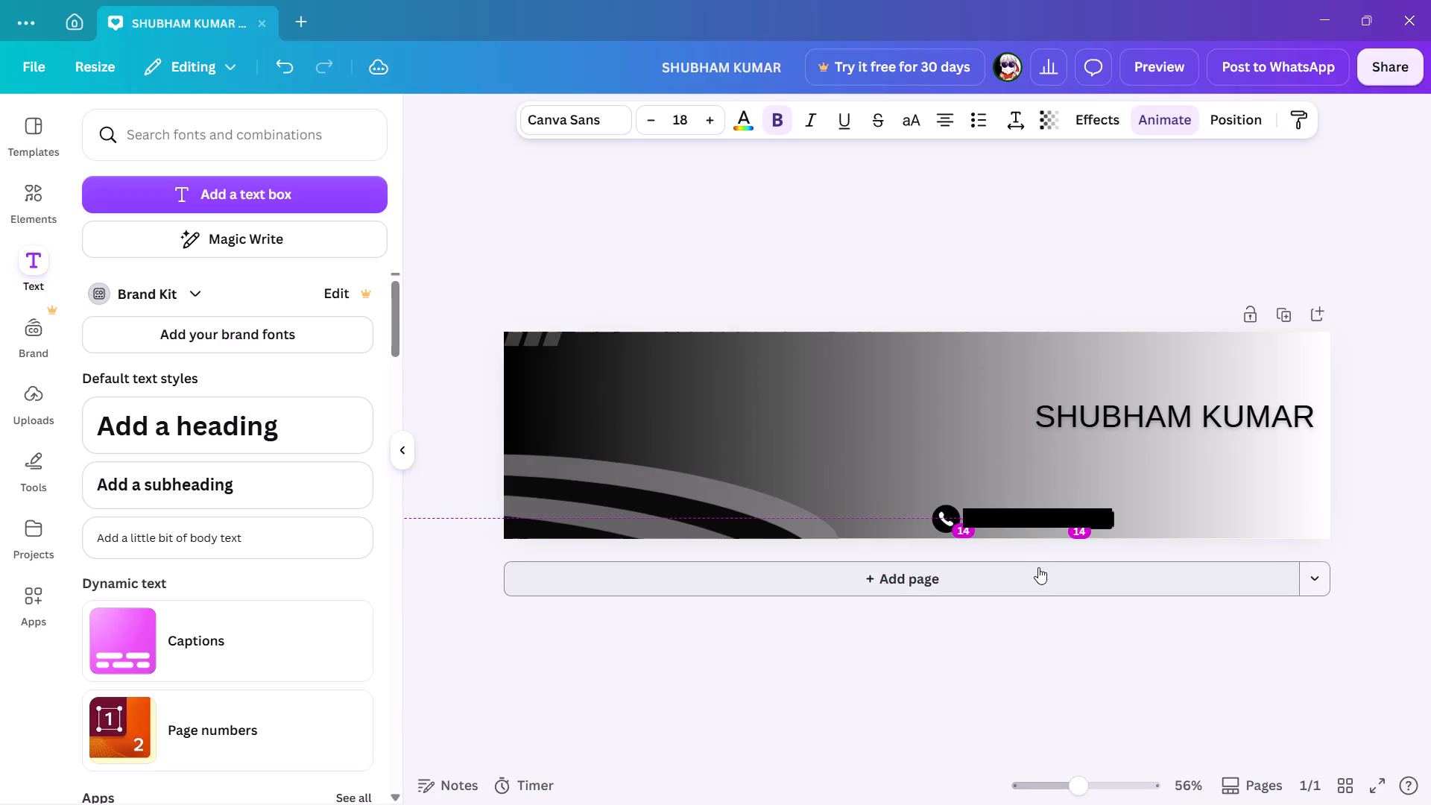
drag(1038, 567, 1034, 566)
click(1159, 514)
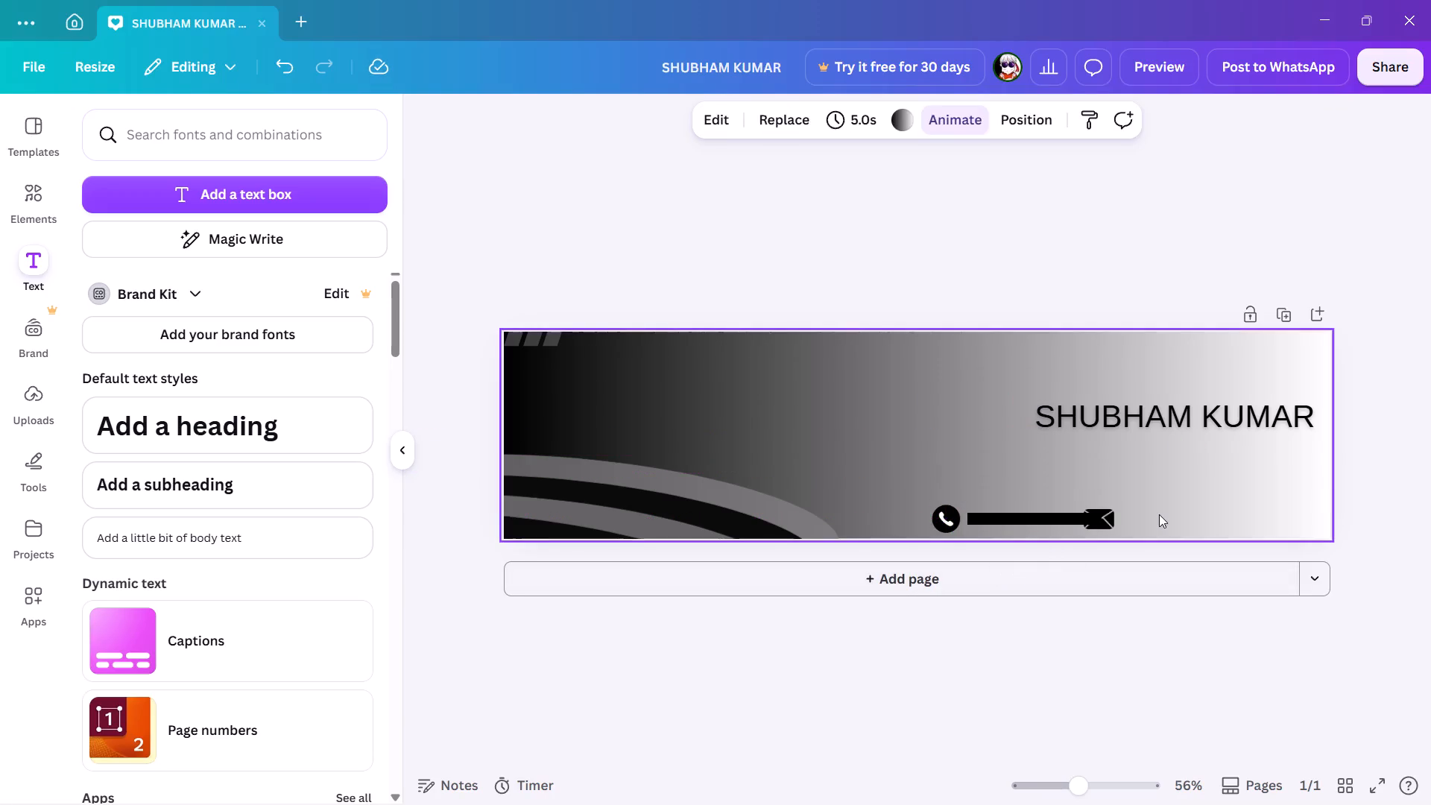
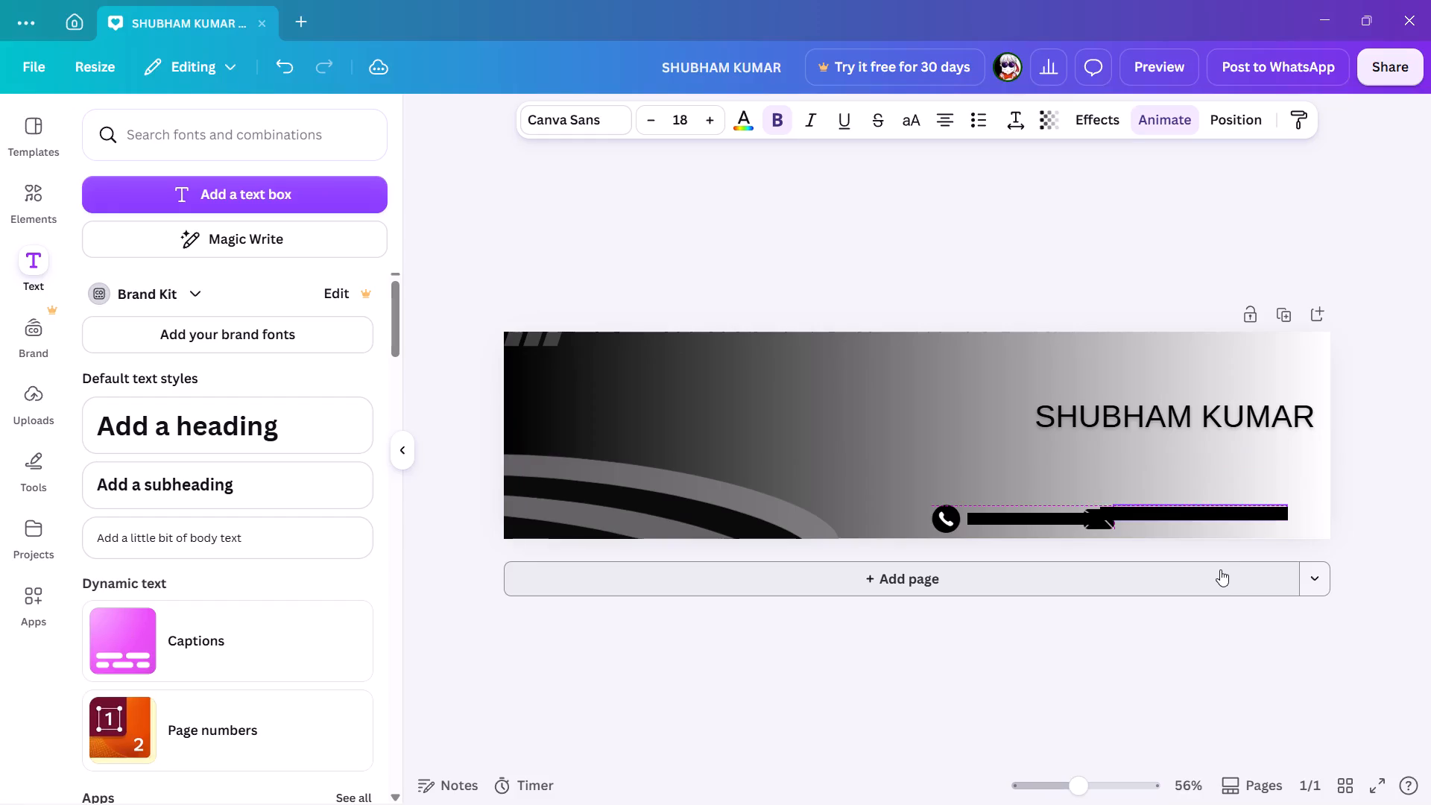
Shift the email address and its envelope icon right, towards the banner's right edge, level with the phone details.
drag(1220, 569, 1240, 573)
drag(1099, 514, 1108, 514)
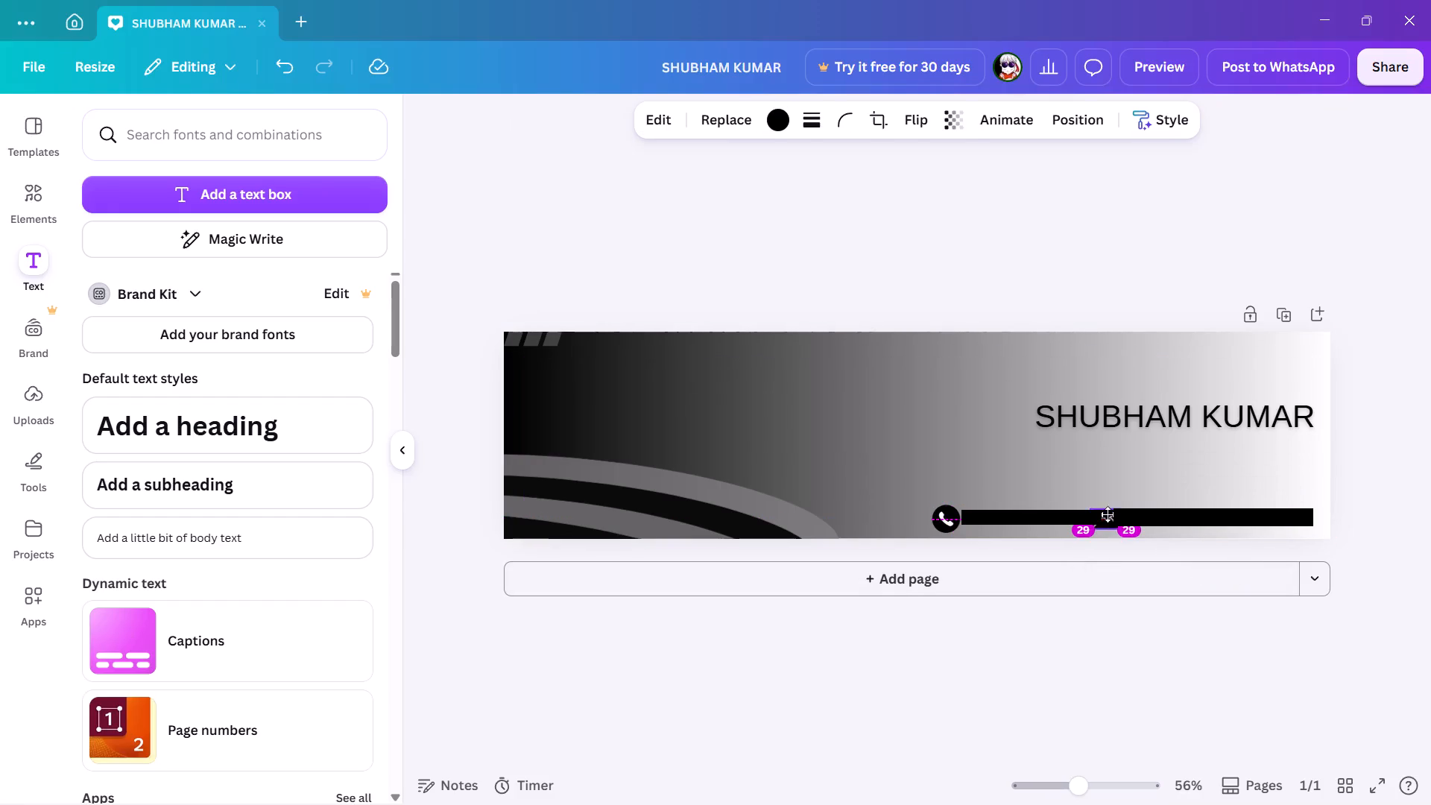
drag(1108, 514, 1117, 514)
drag(1117, 514, 1116, 515)
Move the phone number and phone icon slightly right, closer to the email details and vertically aligned with each other.
drag(1055, 514, 1061, 517)
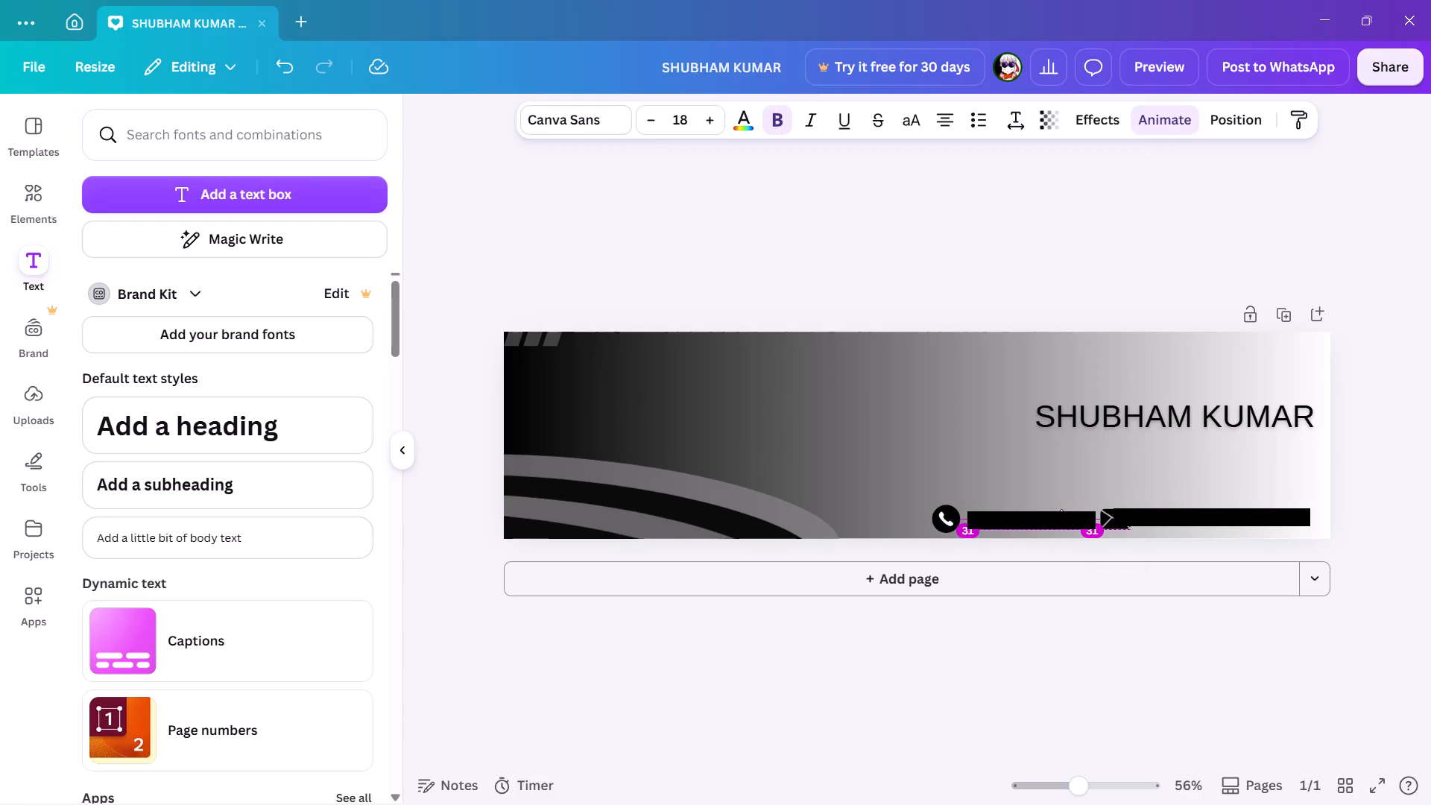
drag(1061, 517, 1061, 514)
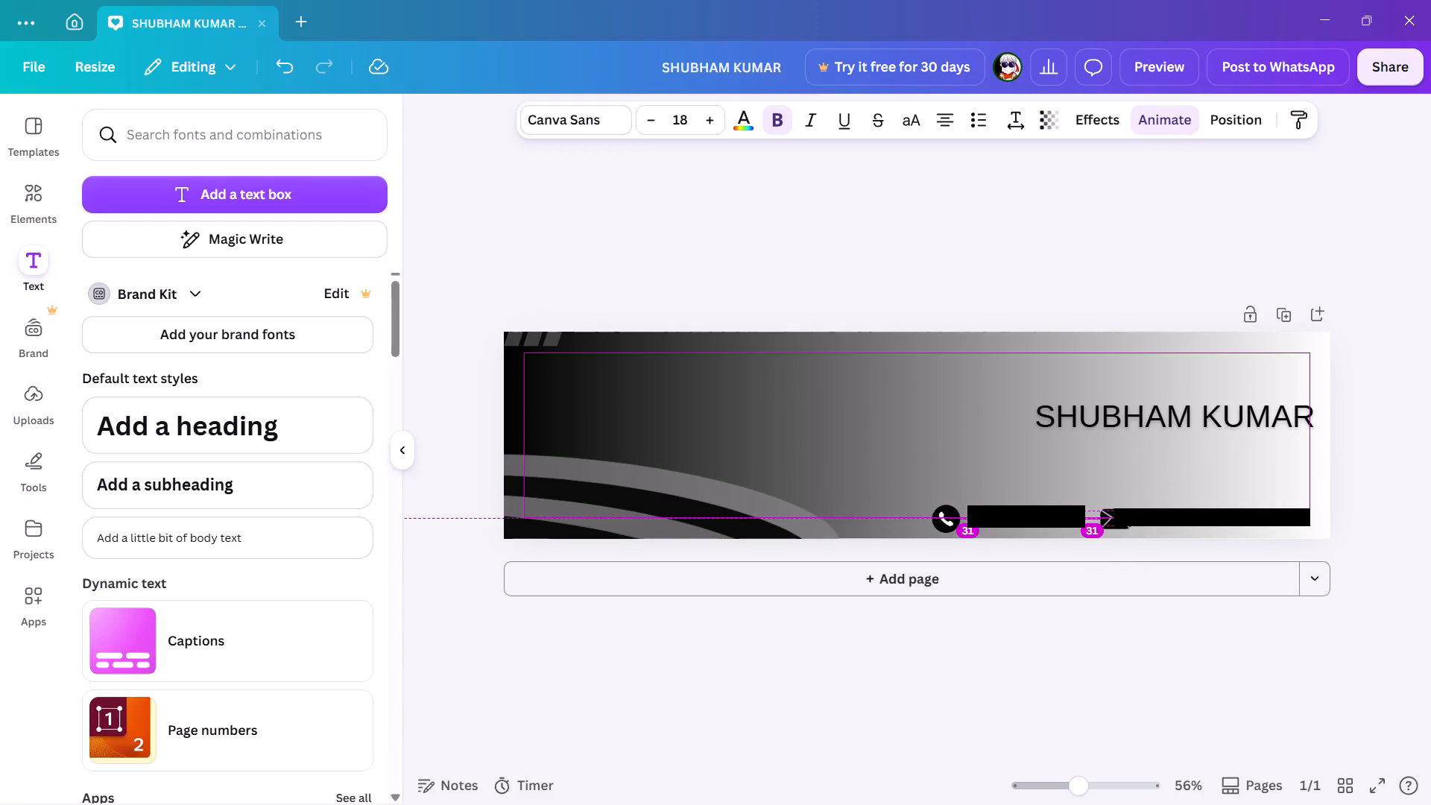
drag(1061, 514, 1062, 515)
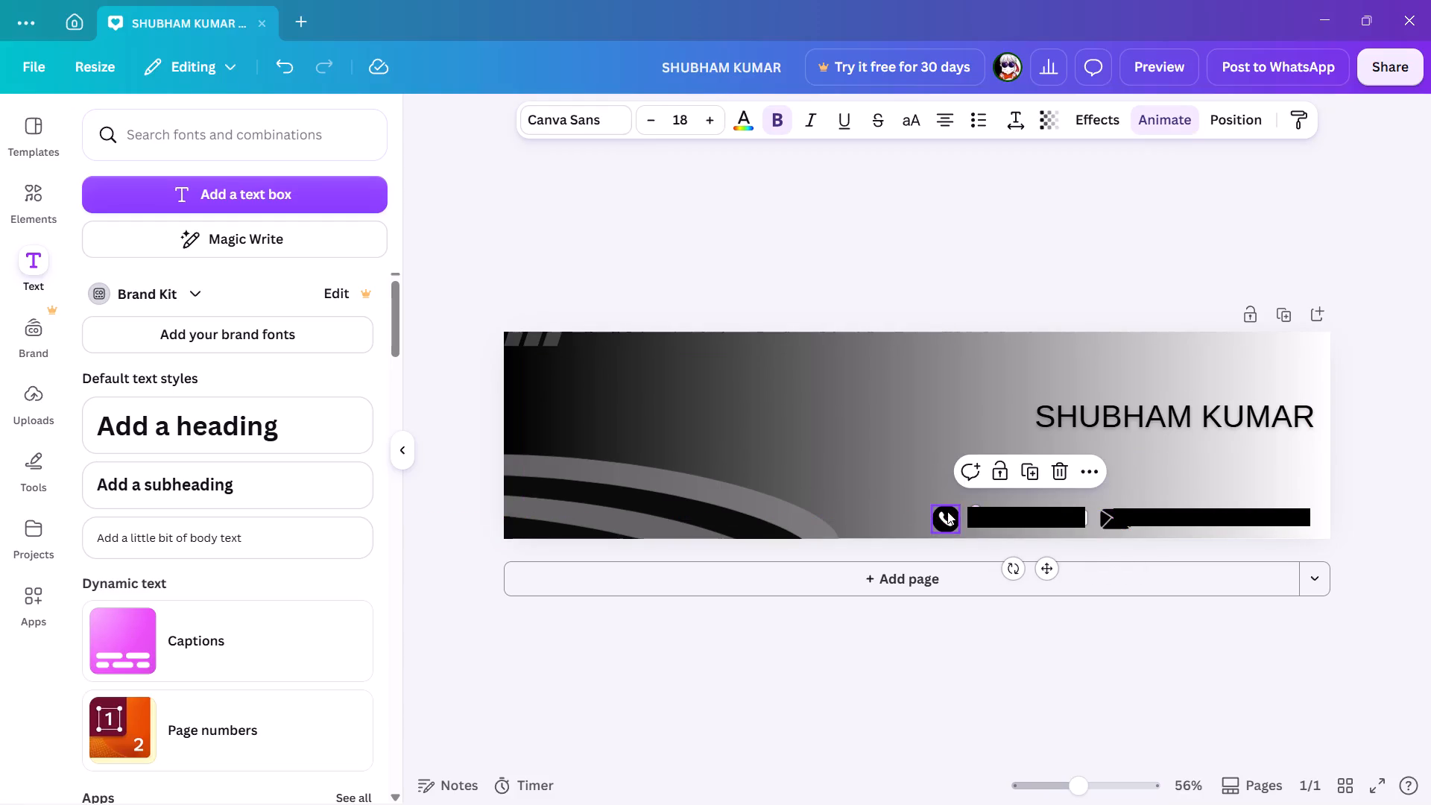
click(947, 511)
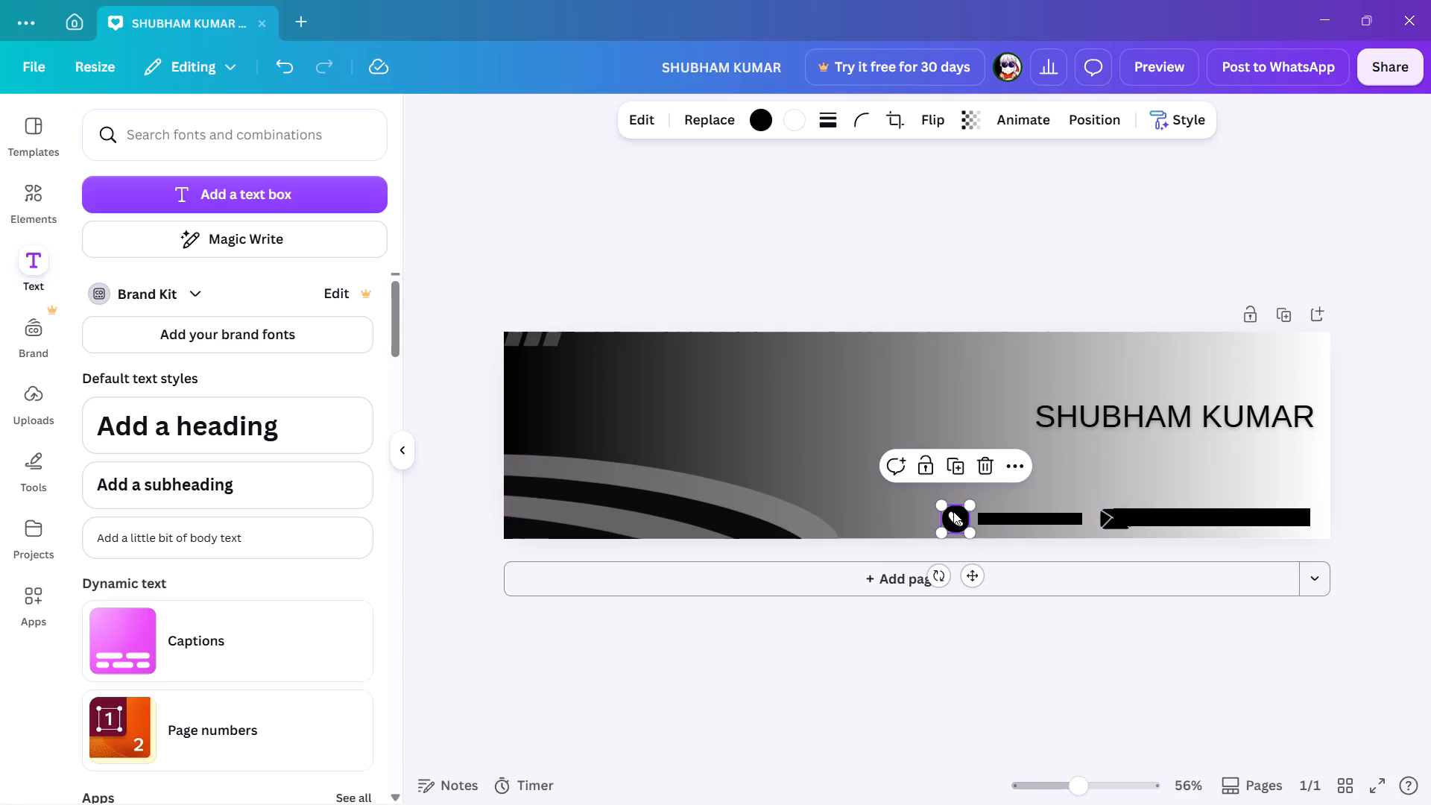
click(914, 344)
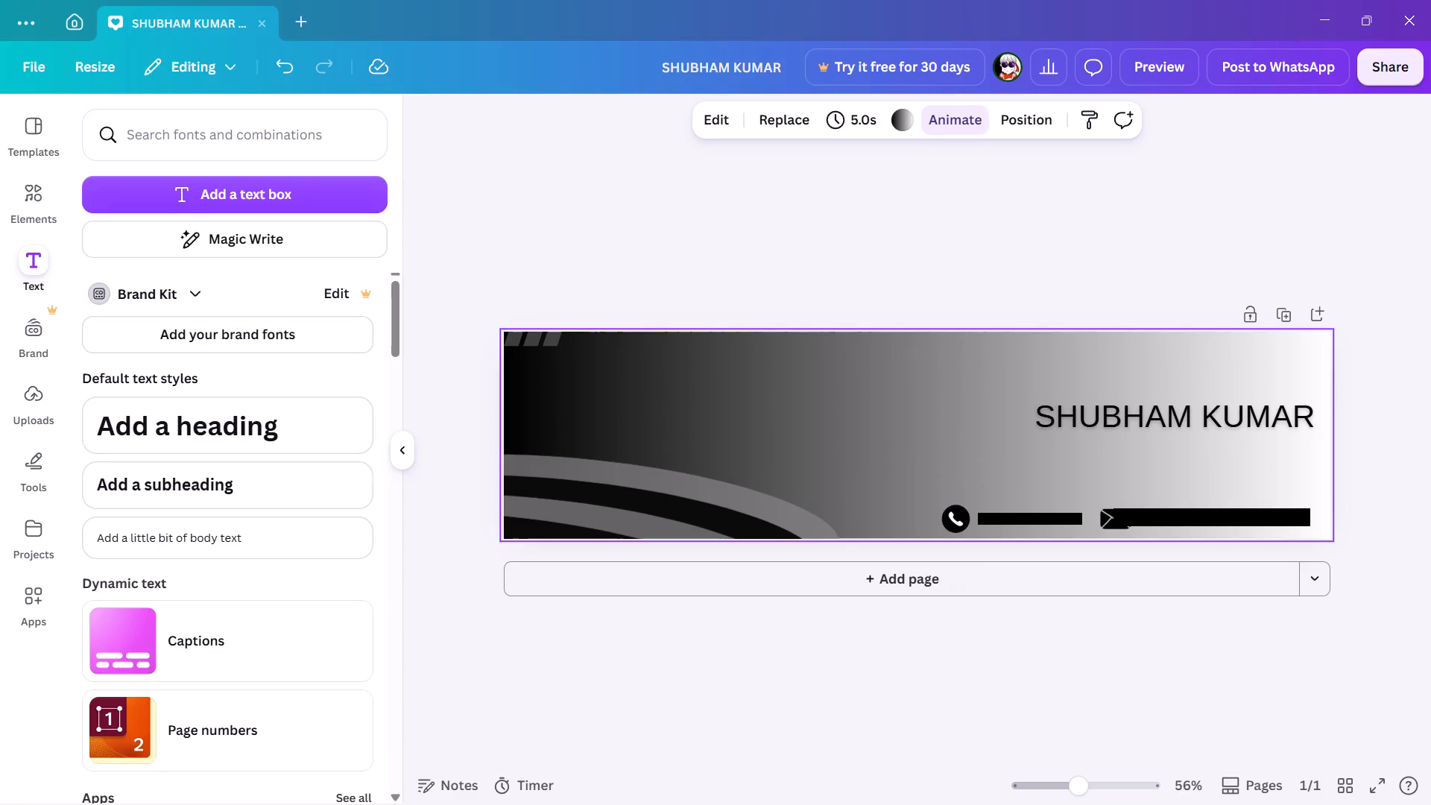
Look through the existing phone icon element results for further graphics to use on the banner.
click(22, 177)
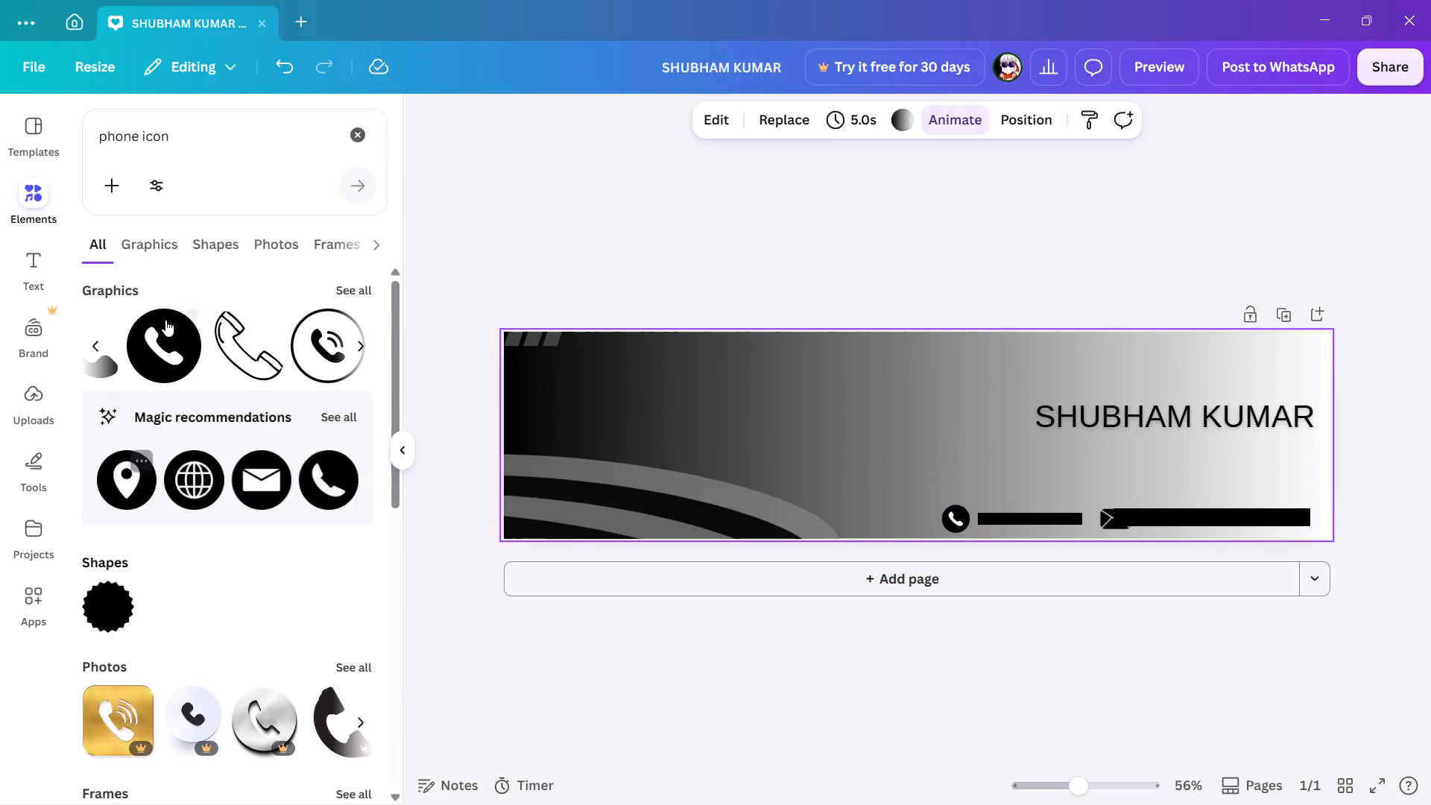
scroll(166, 321, down, 3)
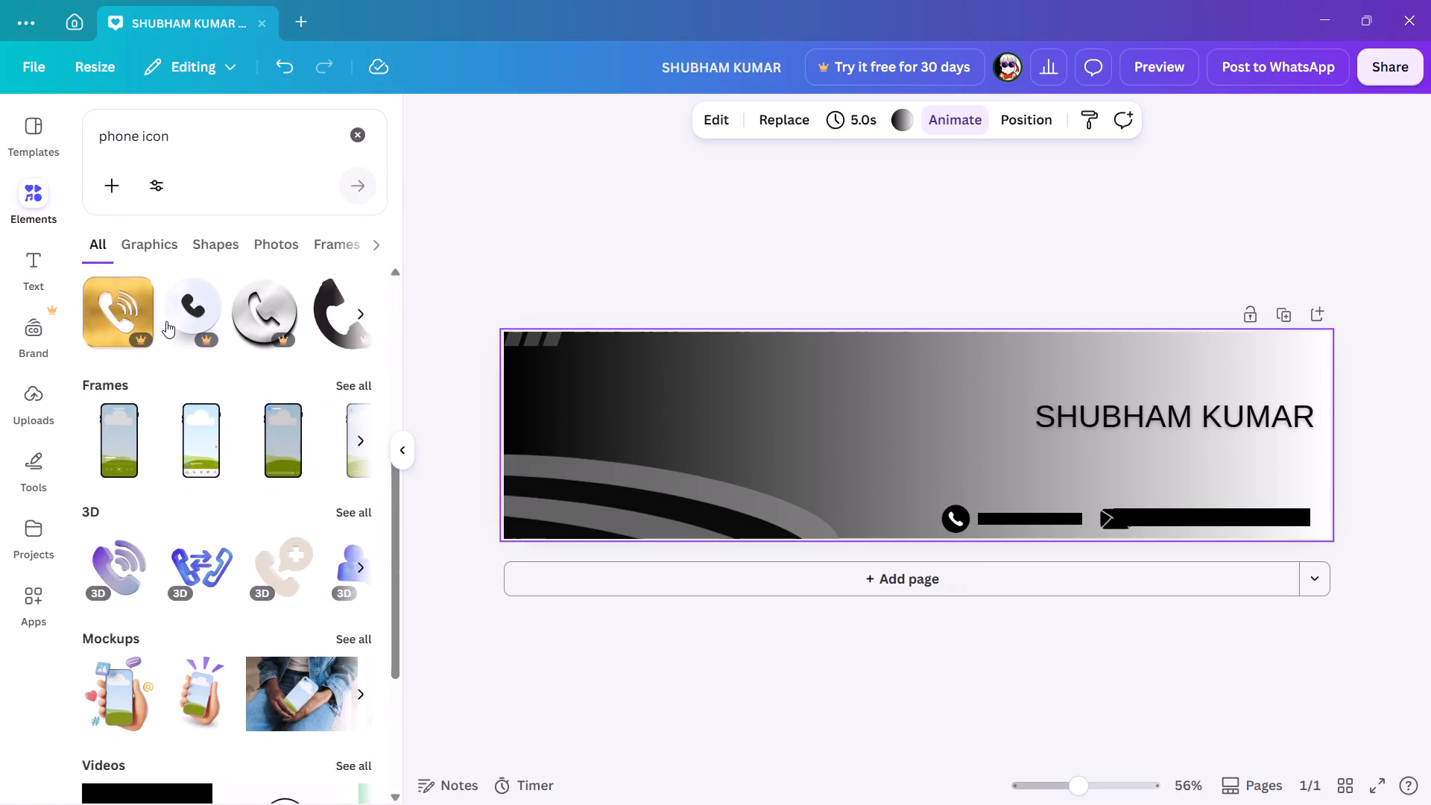
scroll(166, 321, up, 2)
scroll(166, 321, down, 4)
scroll(166, 321, up, 3)
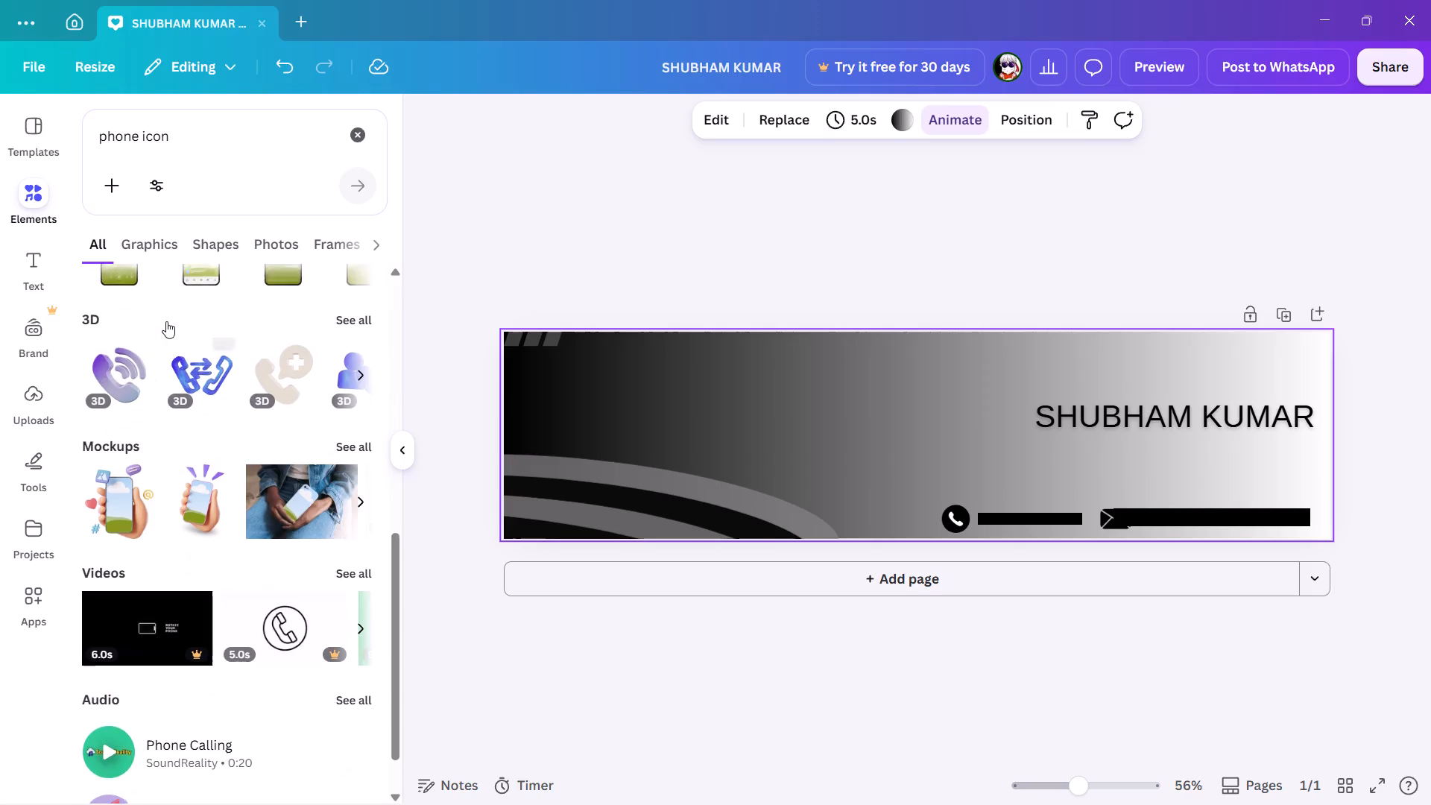
scroll(166, 321, up, 2)
scroll(166, 321, left, 5)
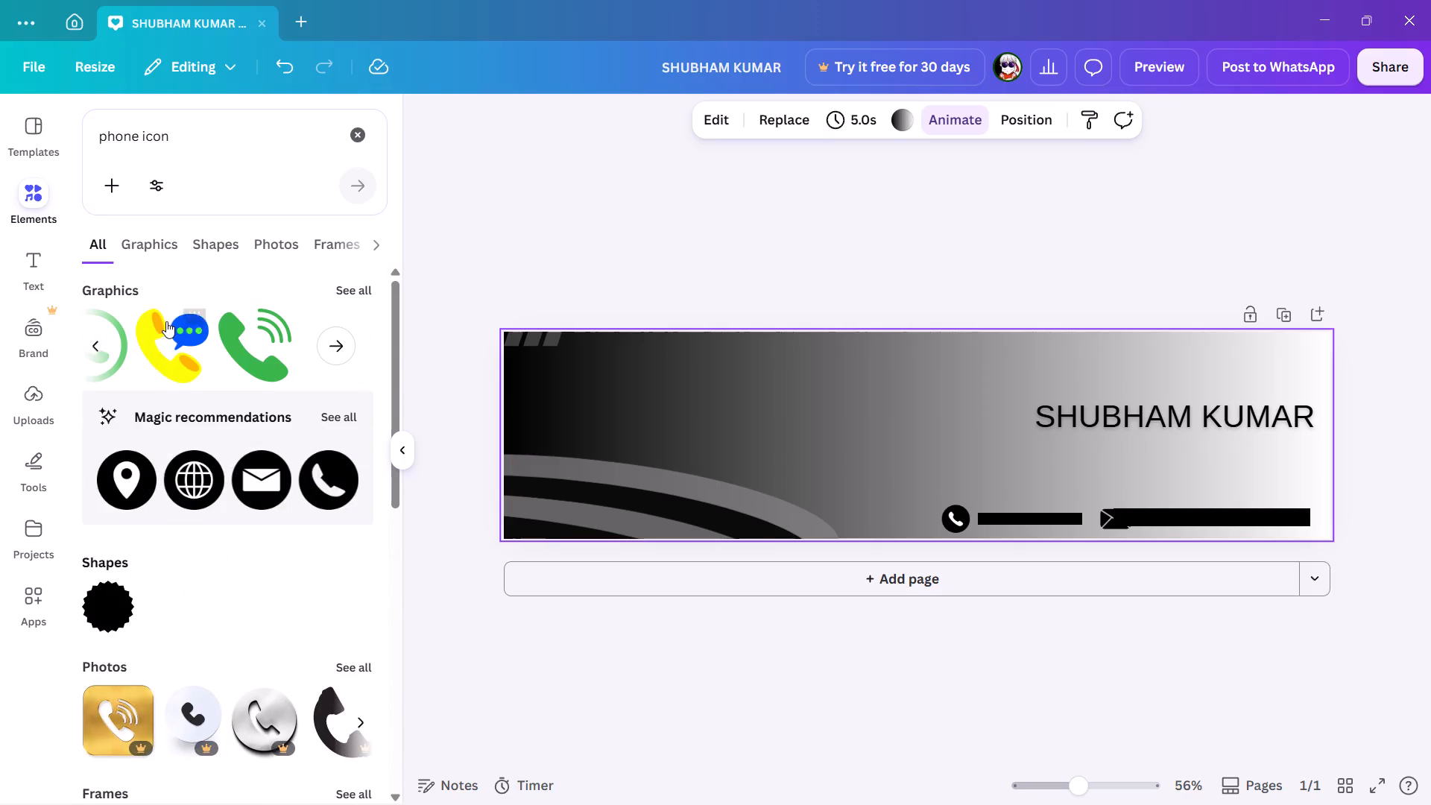
scroll(166, 321, left, 1)
Clear the "phone icon" term from the elements search.
click(233, 136)
key(ctrl+BackSpace)
key(ctrl+BackSpace)
key(ctrl+BackSpace)
key(ctrl+BackSpace)
key(ctrl+BackSpace)
key(ctrl+BackSpace)
key(ctrl+BackSpace)
key(ctrl+BackSpace)
key(ctrl+BackSpace)
key(ctrl+BackSpace)
key(ctrl+BackSpace)
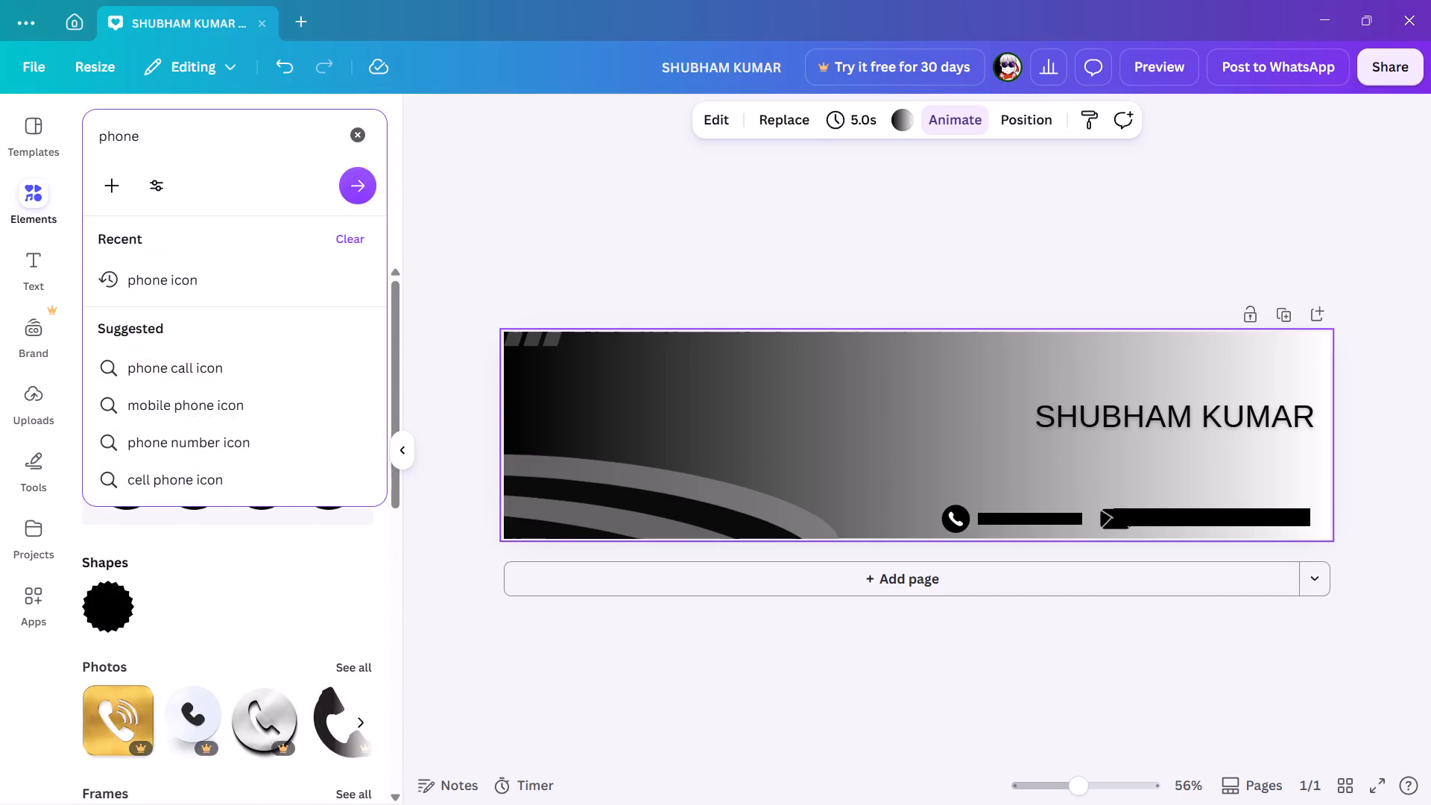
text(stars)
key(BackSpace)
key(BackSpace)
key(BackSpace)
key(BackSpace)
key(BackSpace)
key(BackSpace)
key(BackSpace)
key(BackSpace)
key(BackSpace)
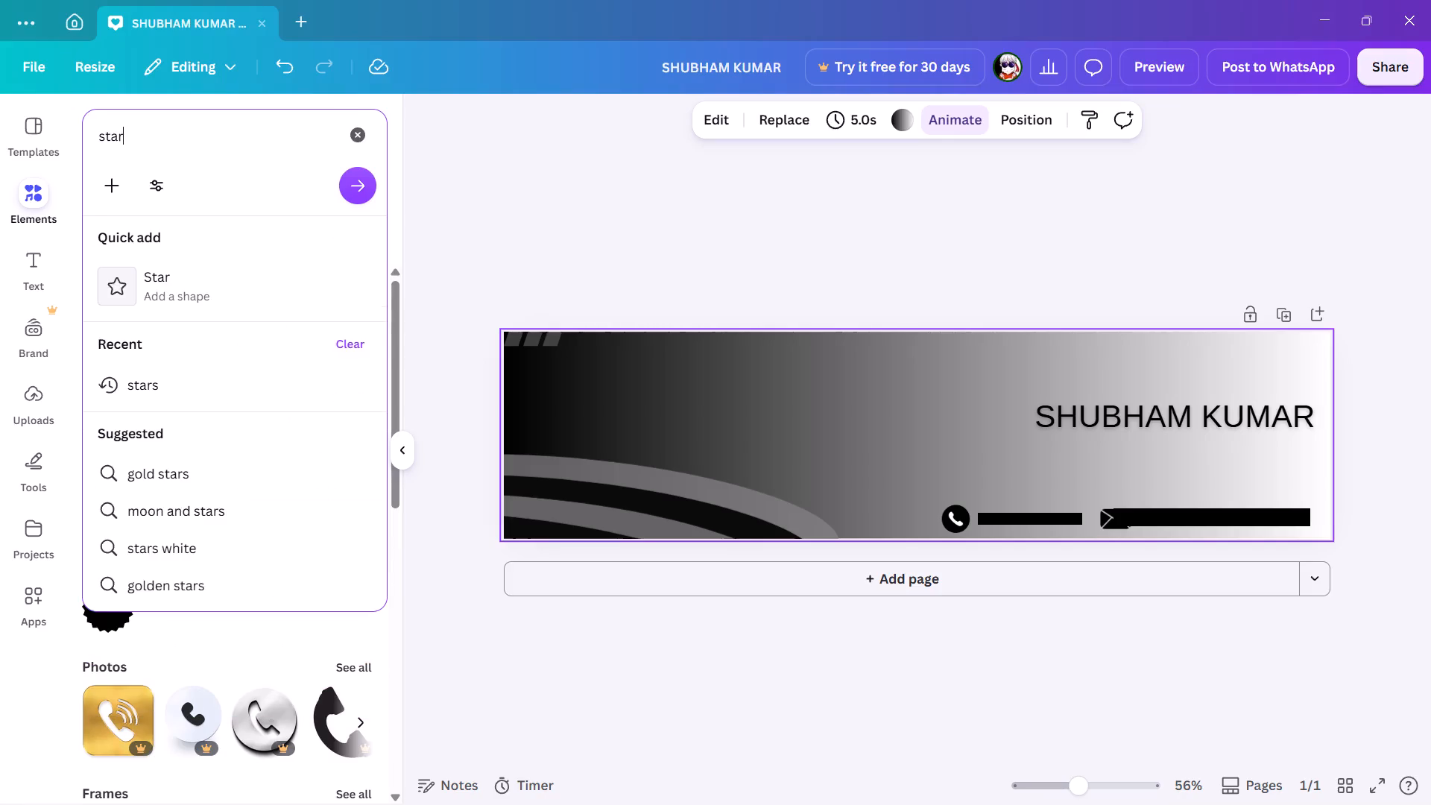
Search the elements for "patterns" using the suggested term "patterns background".
text(patterns)
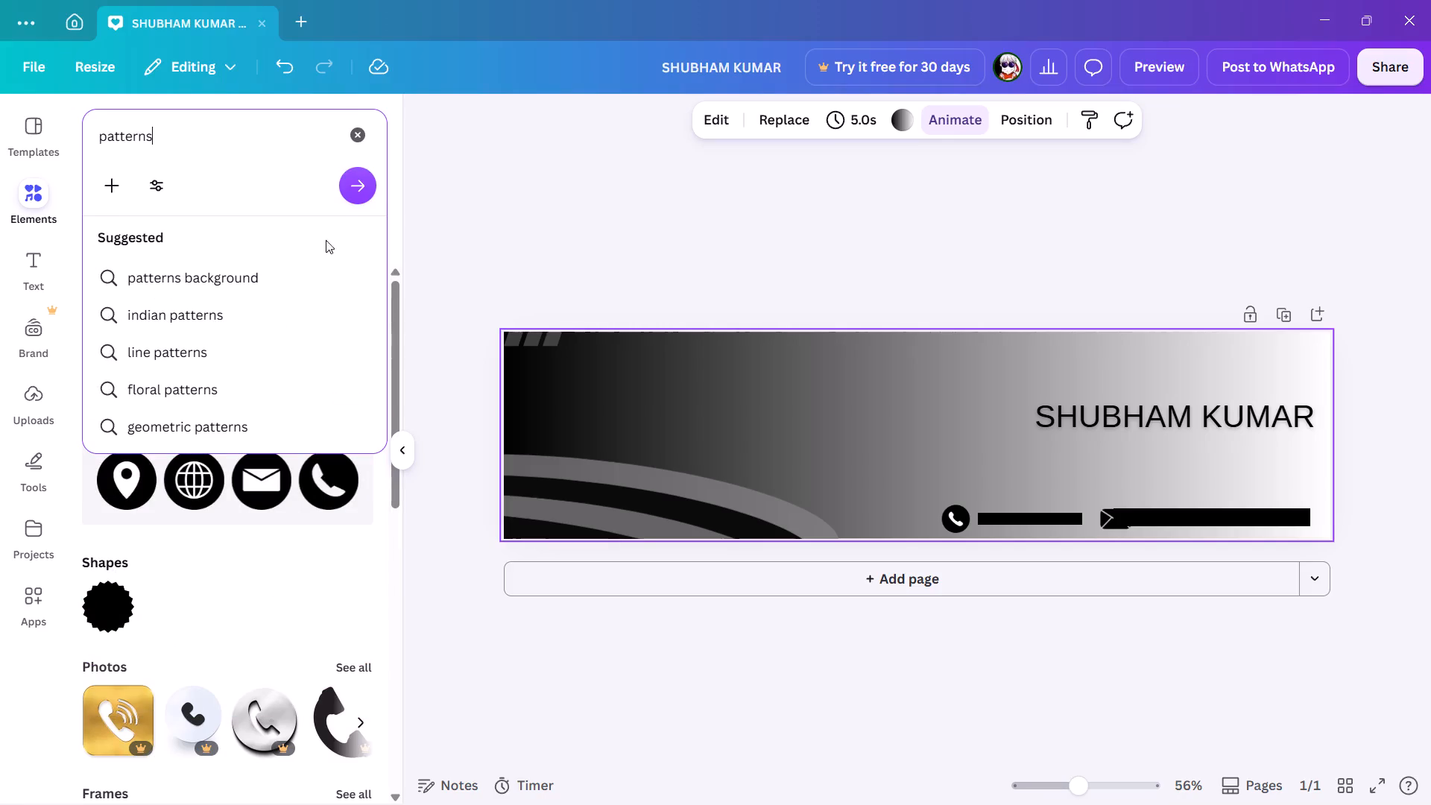
click(277, 271)
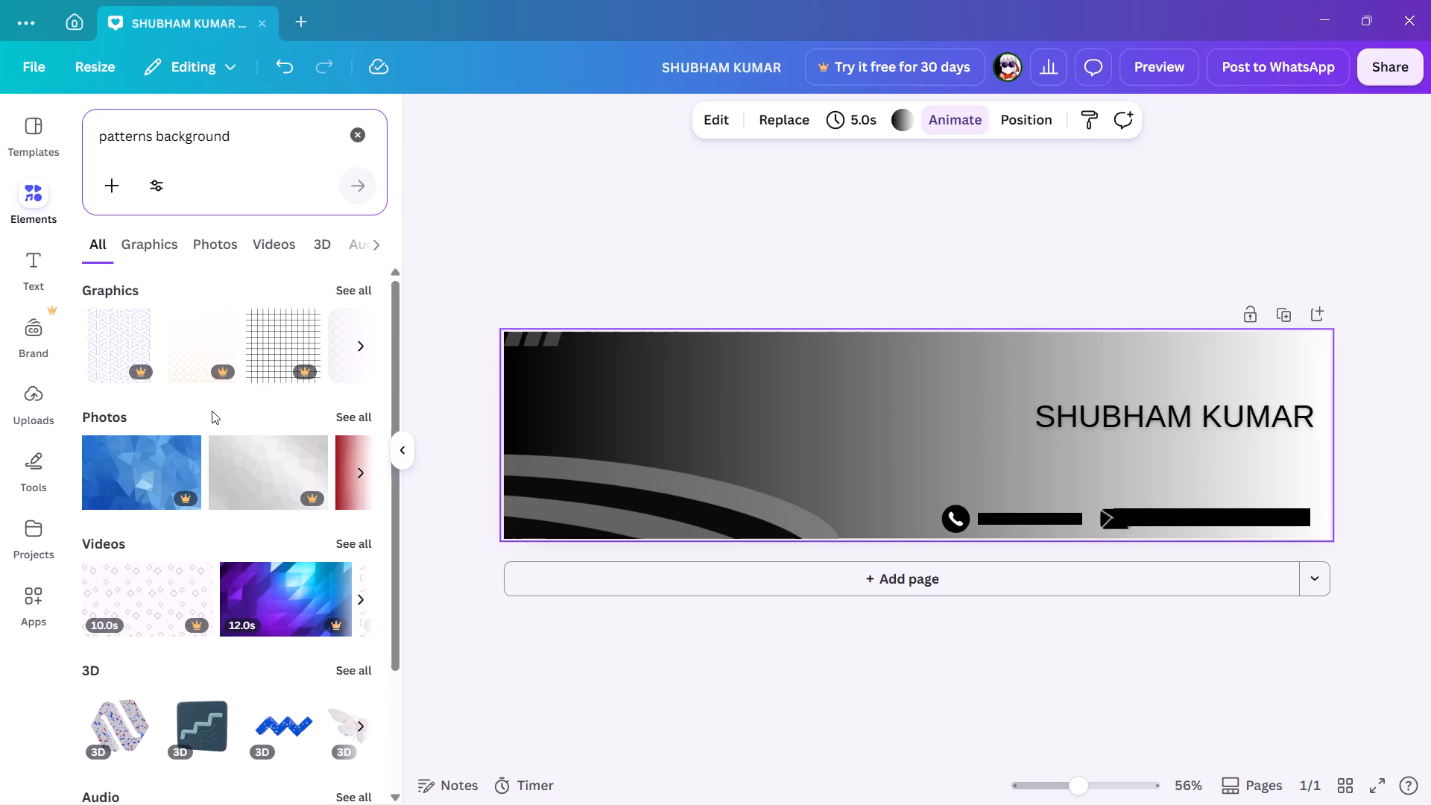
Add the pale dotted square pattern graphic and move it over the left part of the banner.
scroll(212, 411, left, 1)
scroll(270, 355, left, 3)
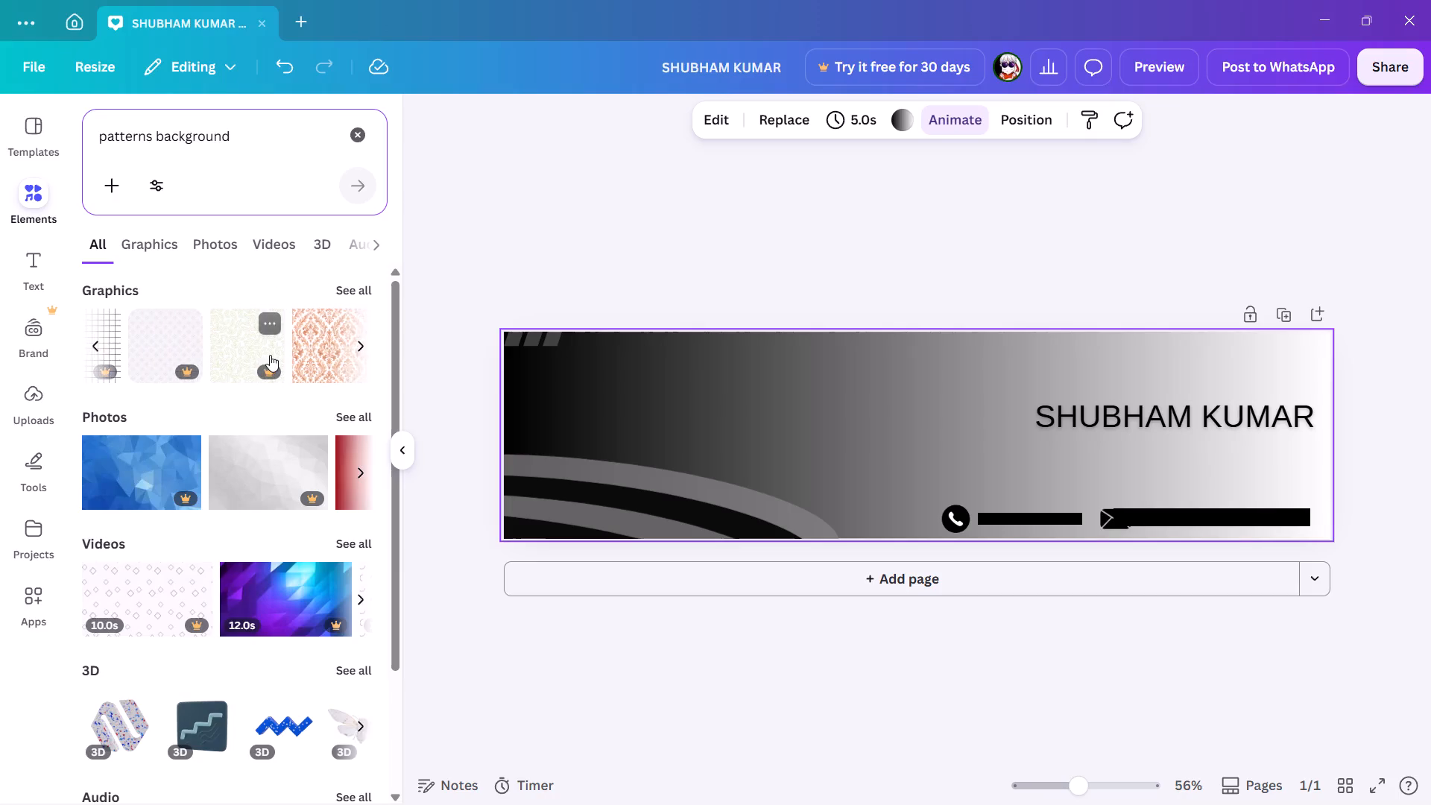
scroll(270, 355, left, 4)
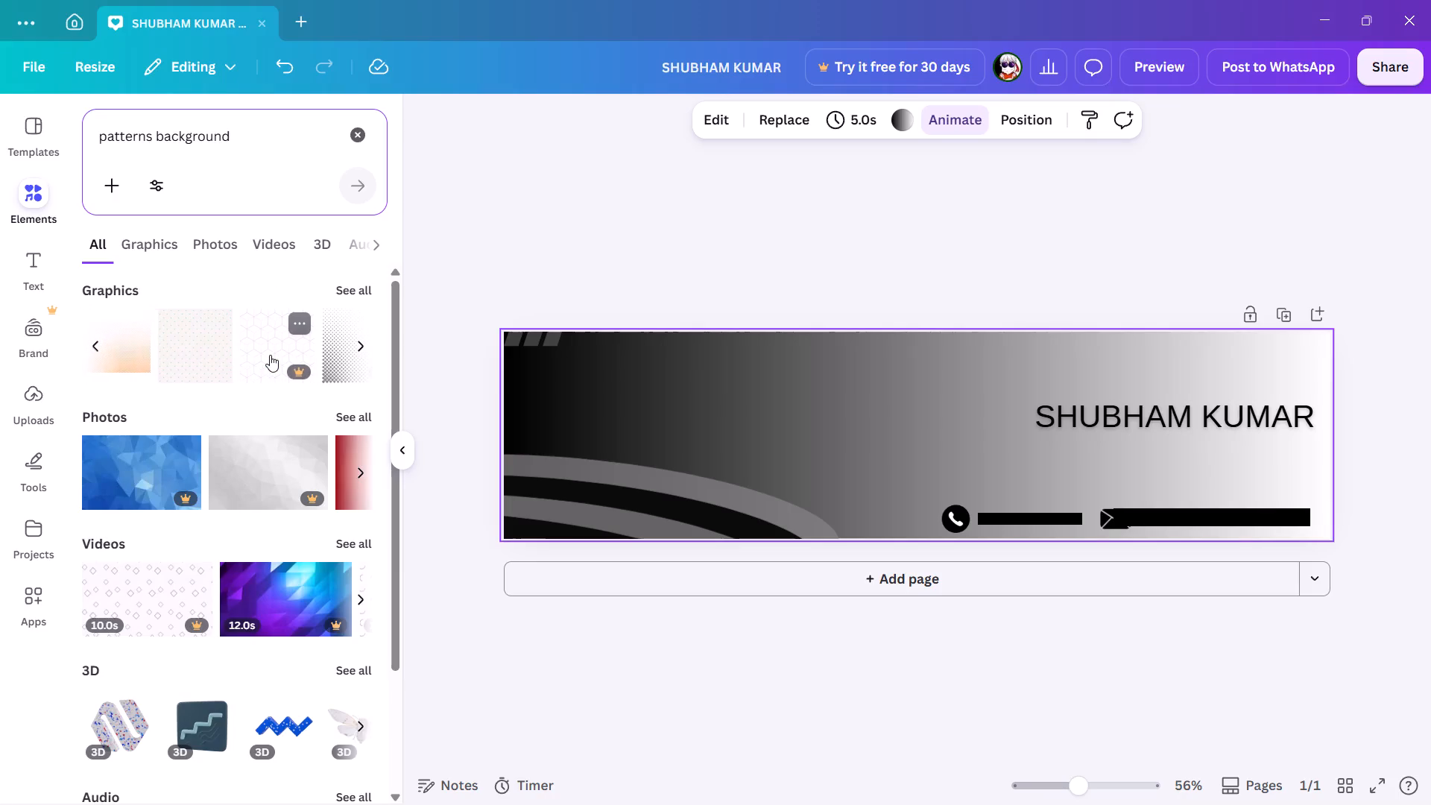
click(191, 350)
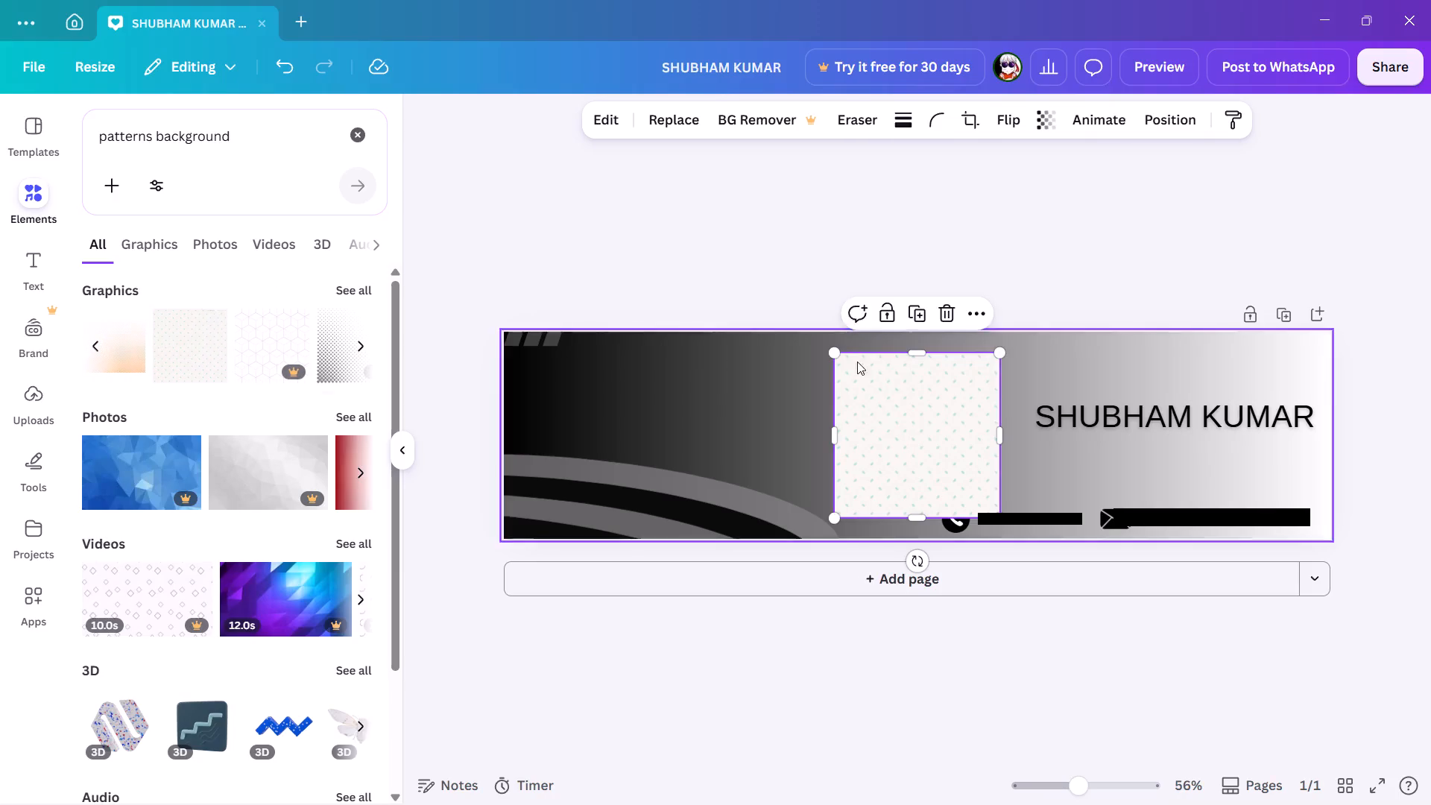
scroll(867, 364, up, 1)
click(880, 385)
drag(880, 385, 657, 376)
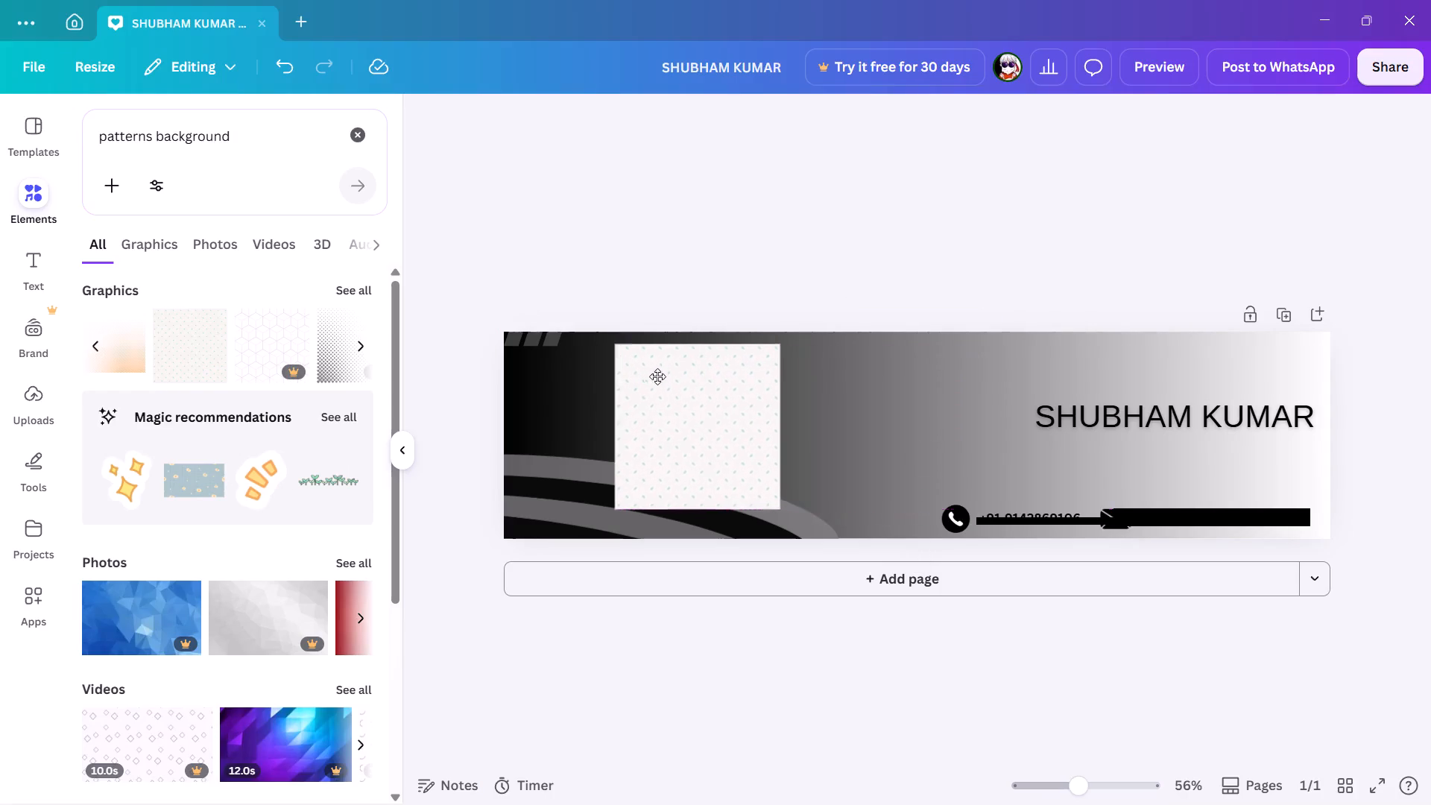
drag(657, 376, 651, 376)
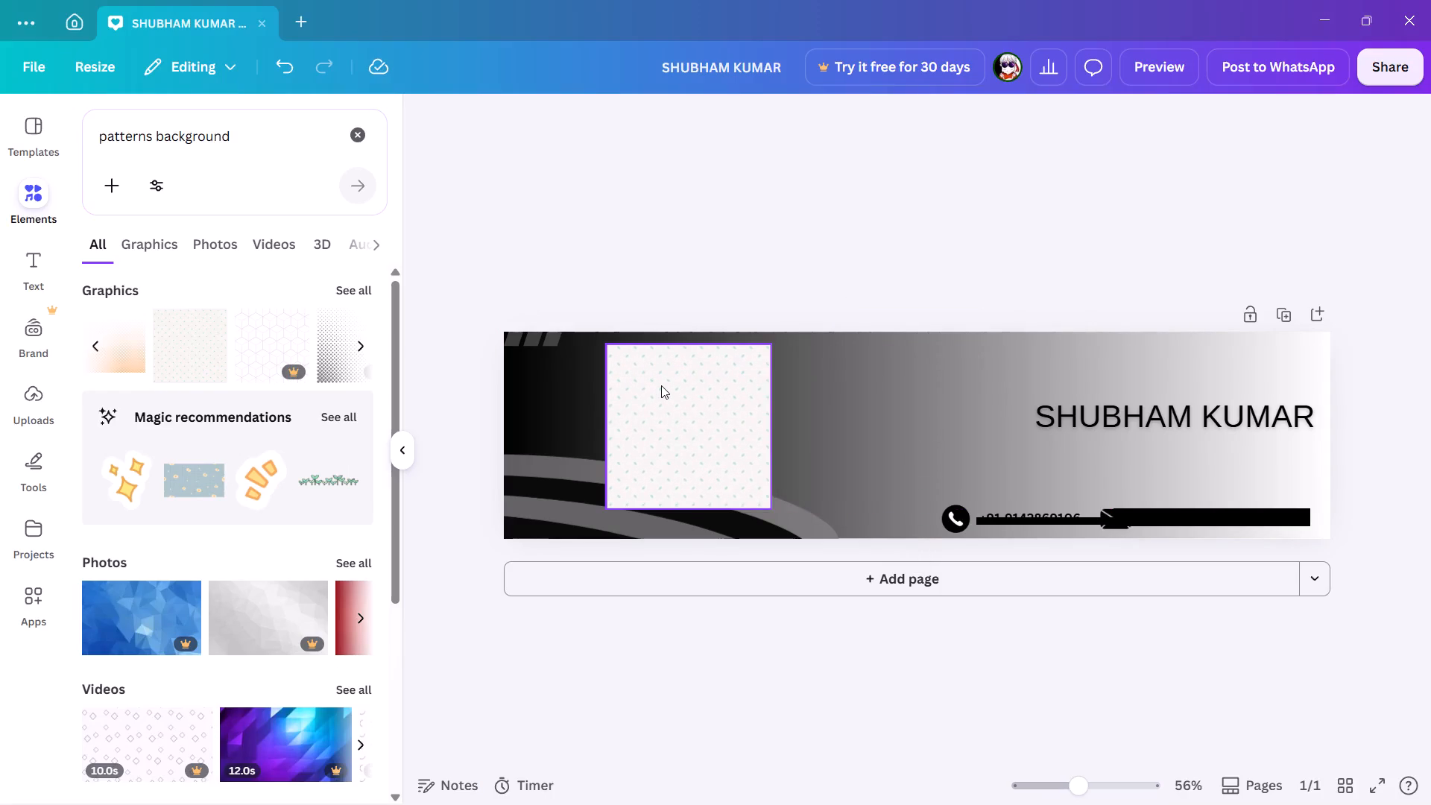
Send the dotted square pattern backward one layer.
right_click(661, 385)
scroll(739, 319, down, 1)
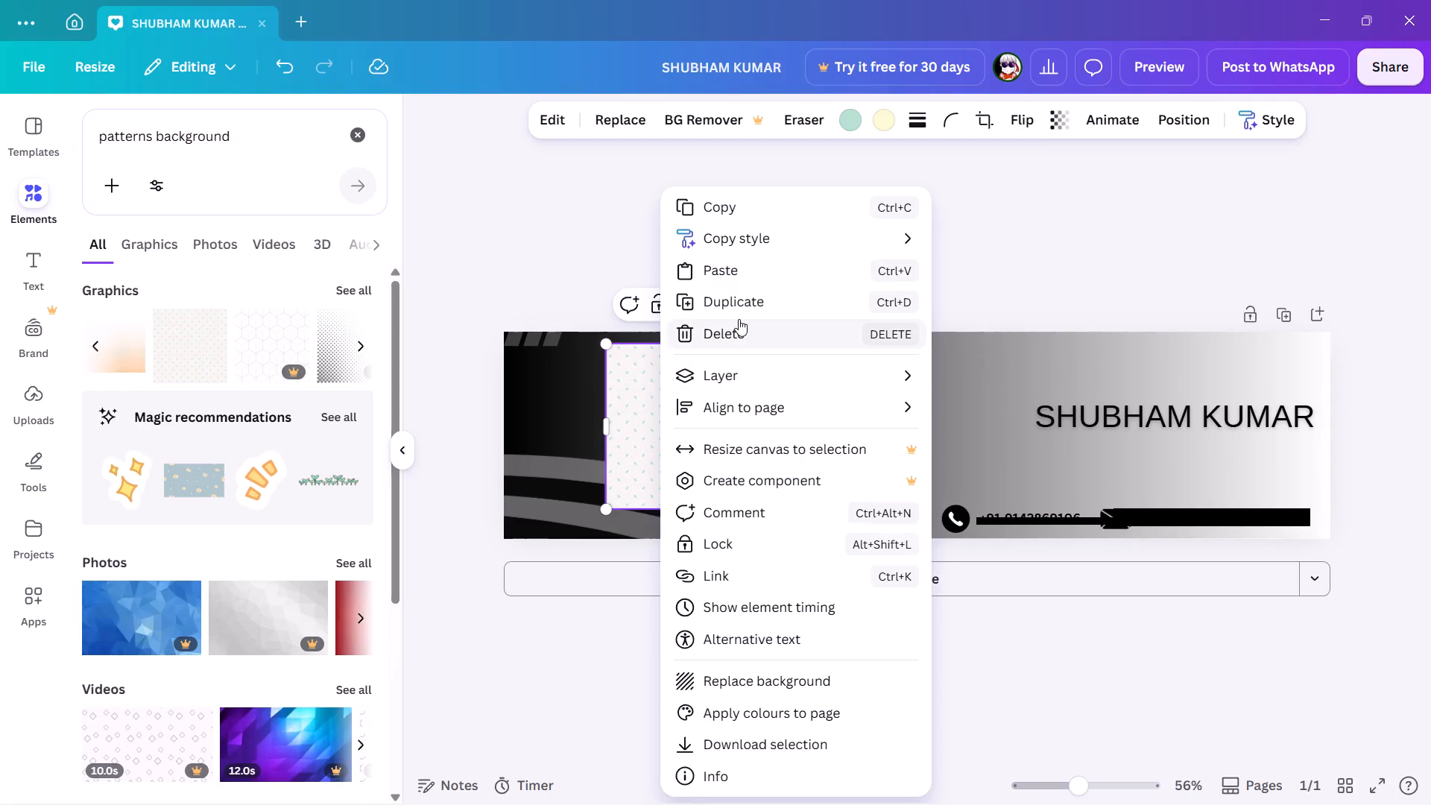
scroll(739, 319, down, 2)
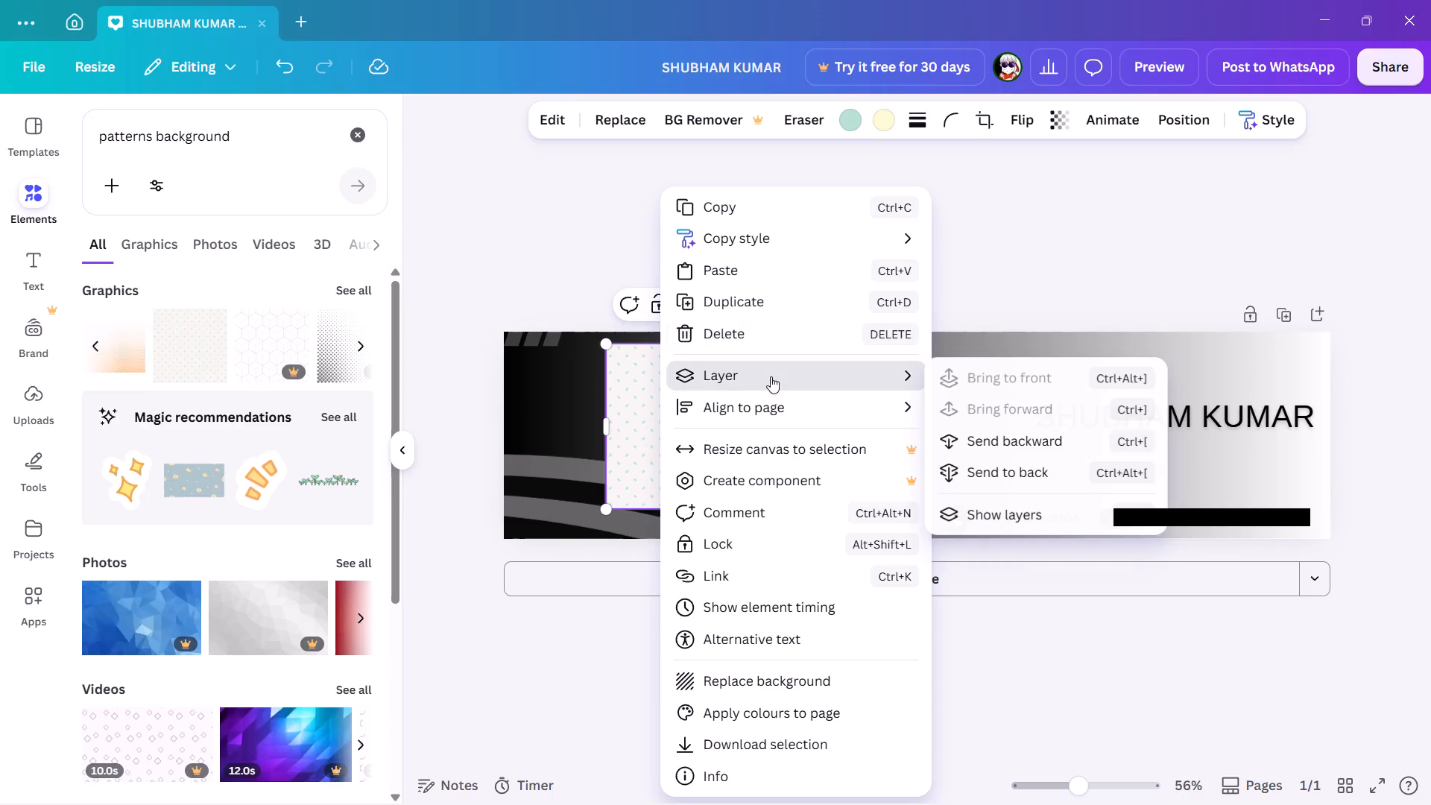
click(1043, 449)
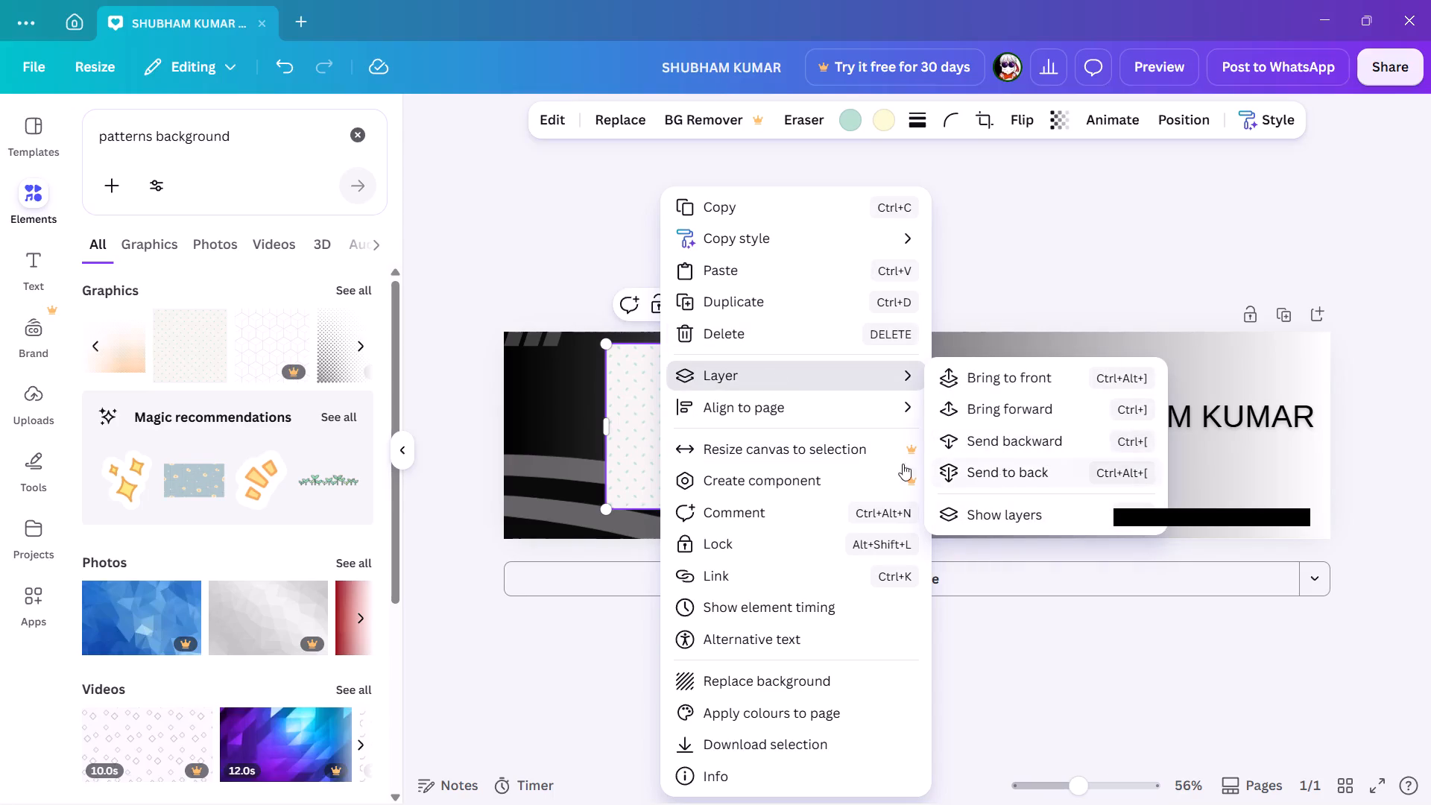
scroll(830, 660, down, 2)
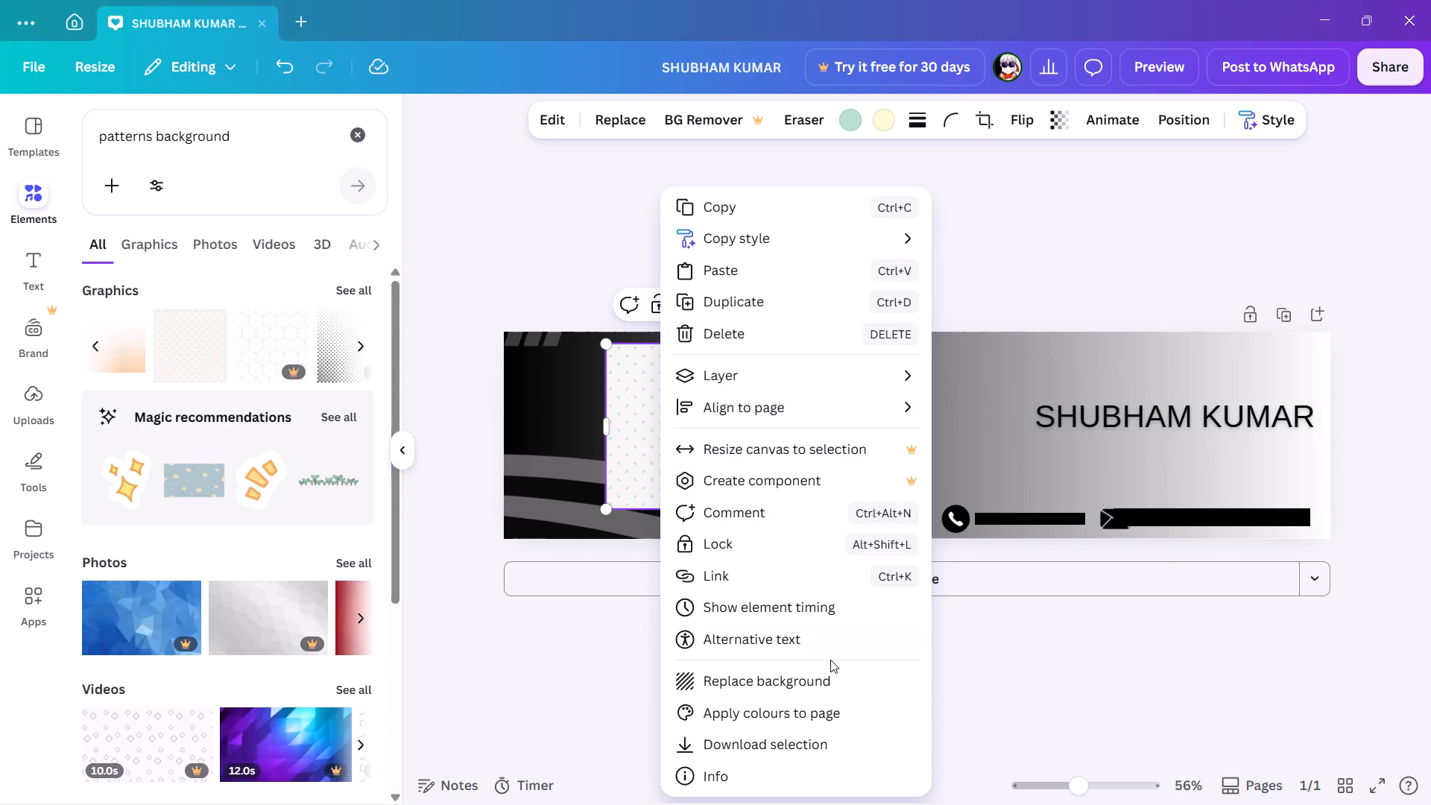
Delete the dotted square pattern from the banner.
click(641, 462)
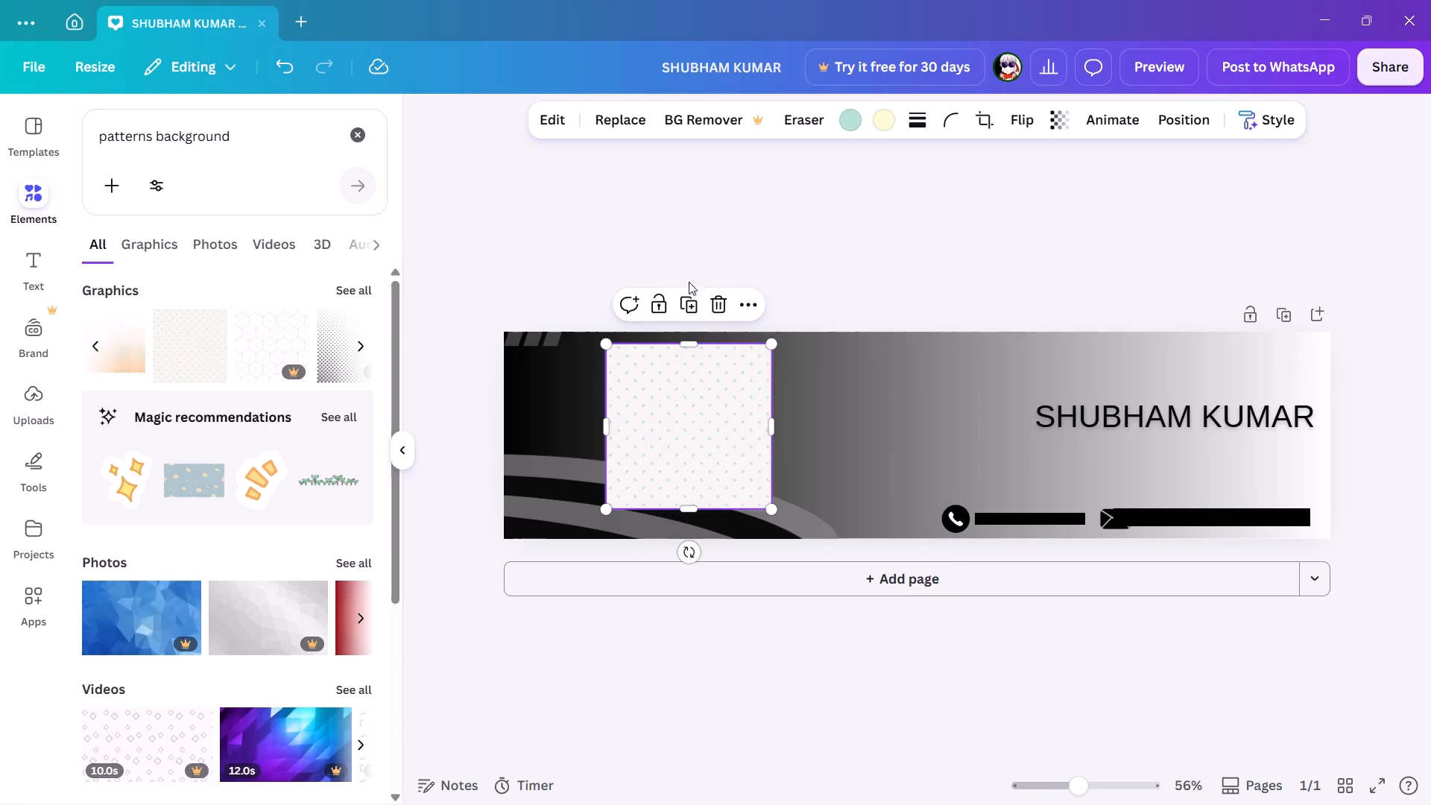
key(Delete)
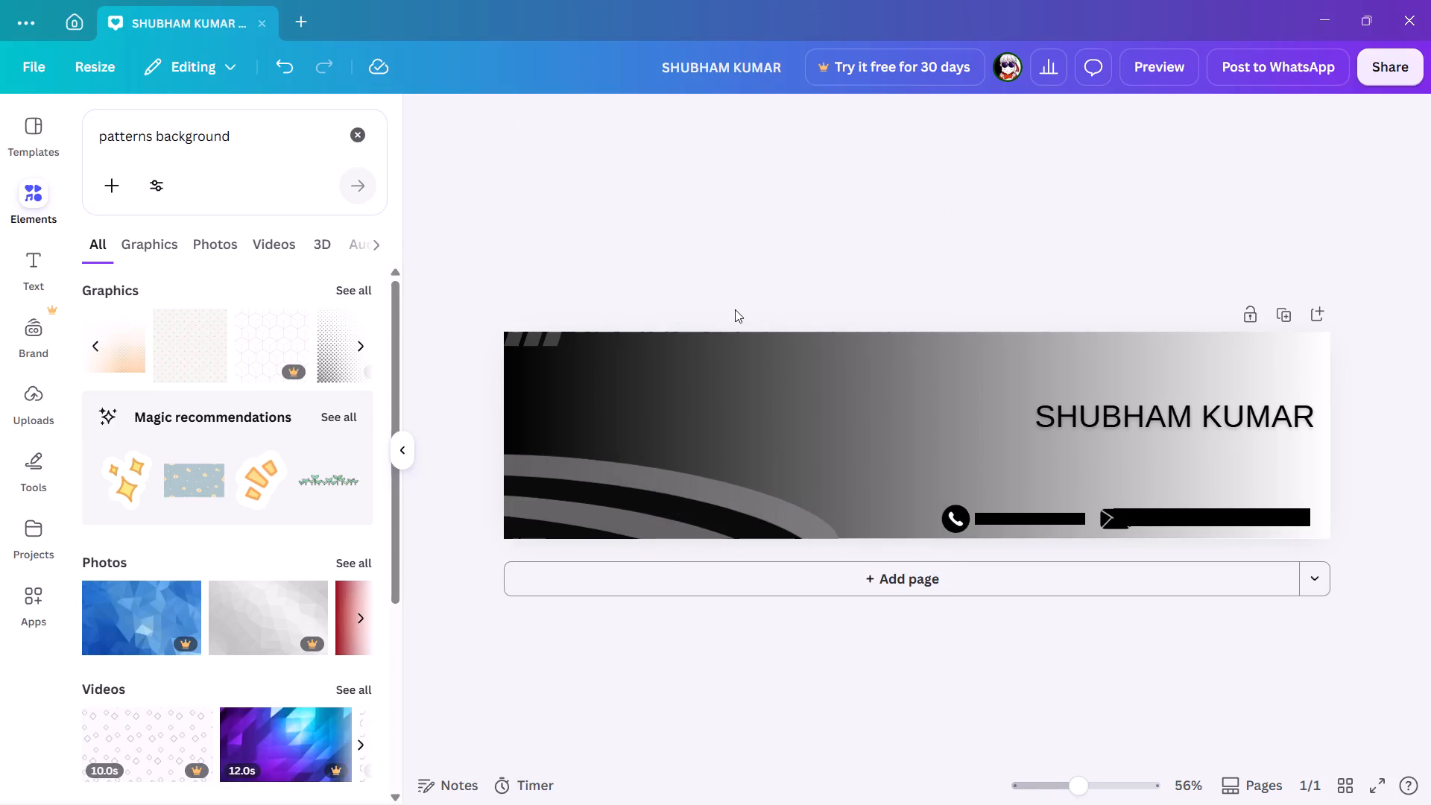
Add the black circular halftone dot graphic and place it at the banner's top-right corner, slightly overhanging the edges.
scroll(230, 326, left, 3)
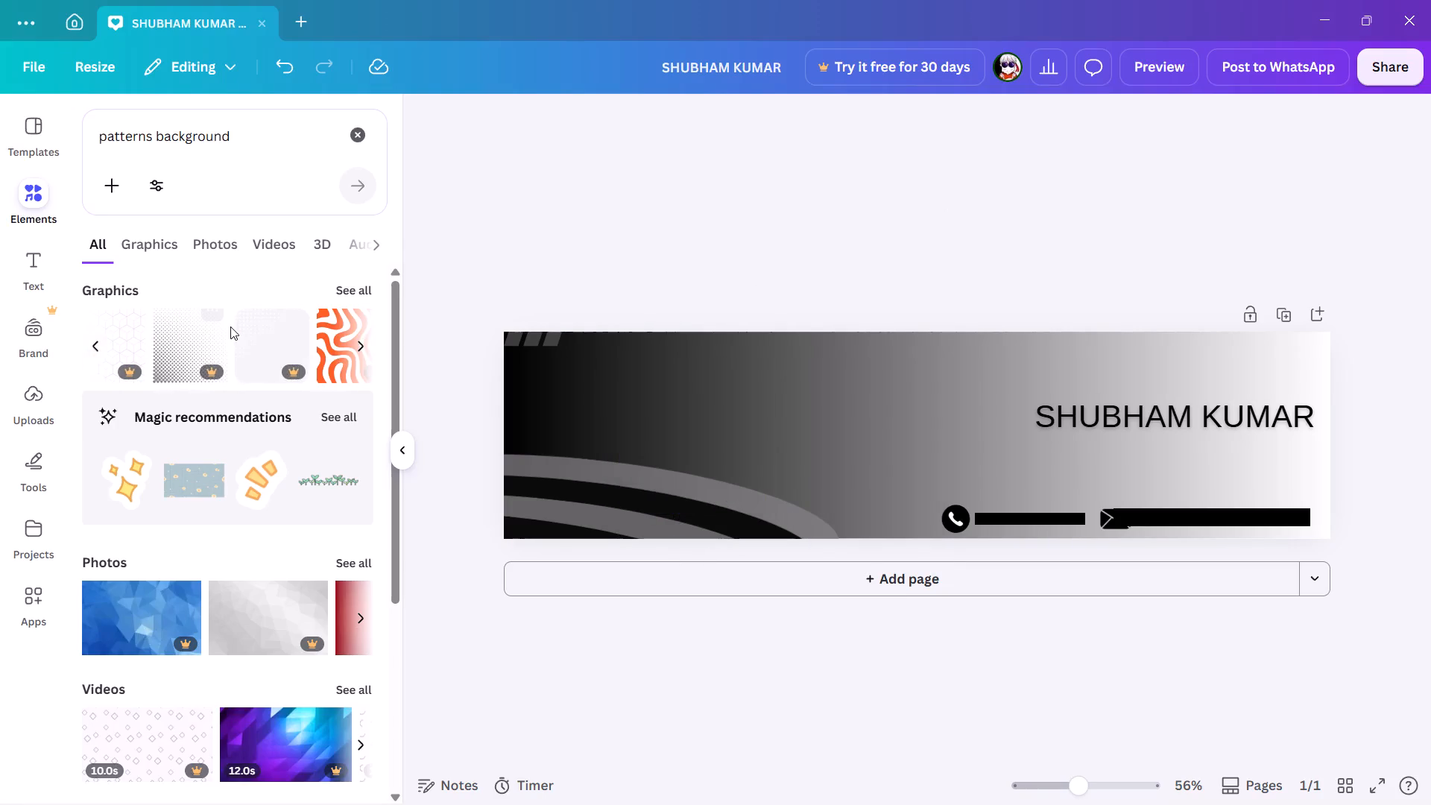
scroll(230, 326, left, 3)
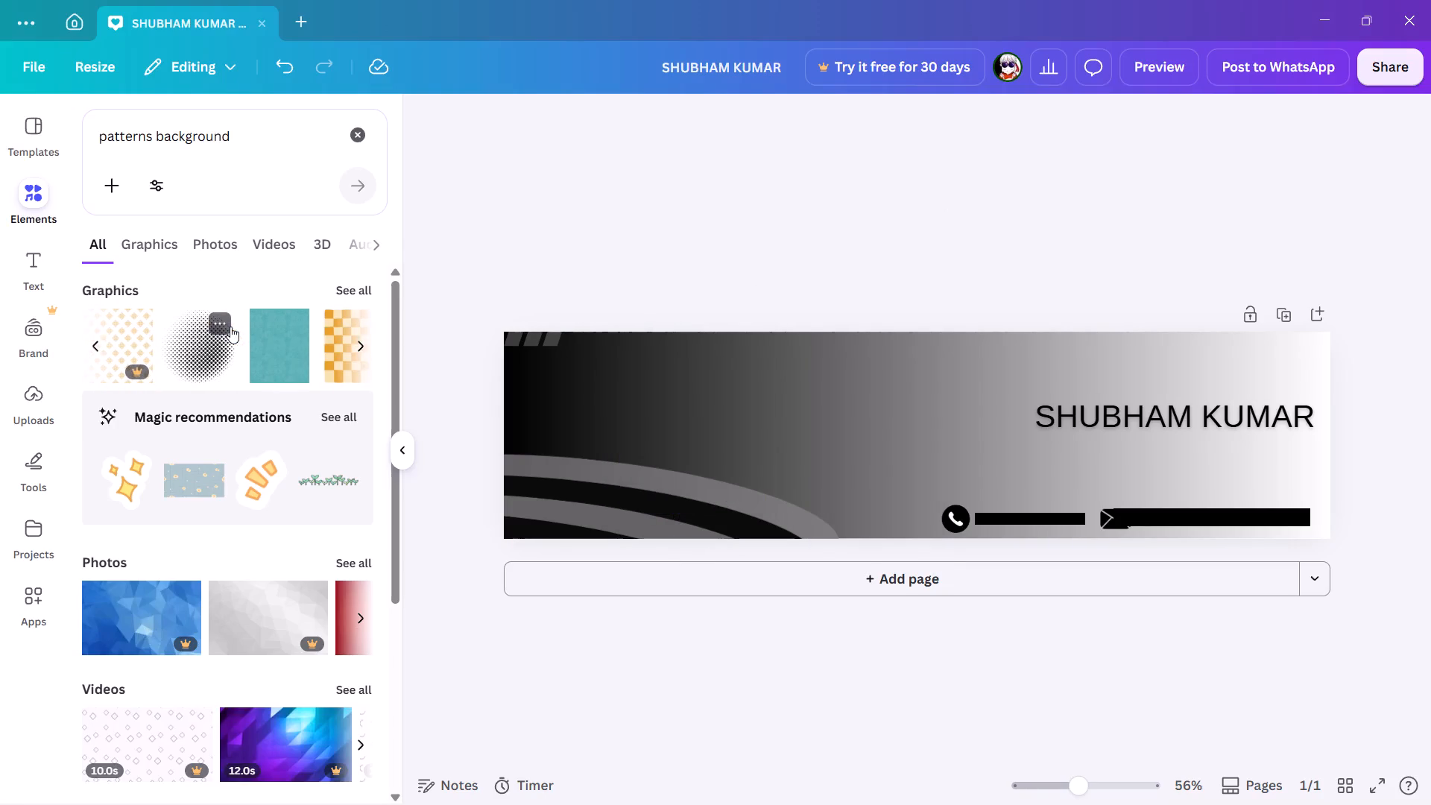
click(189, 368)
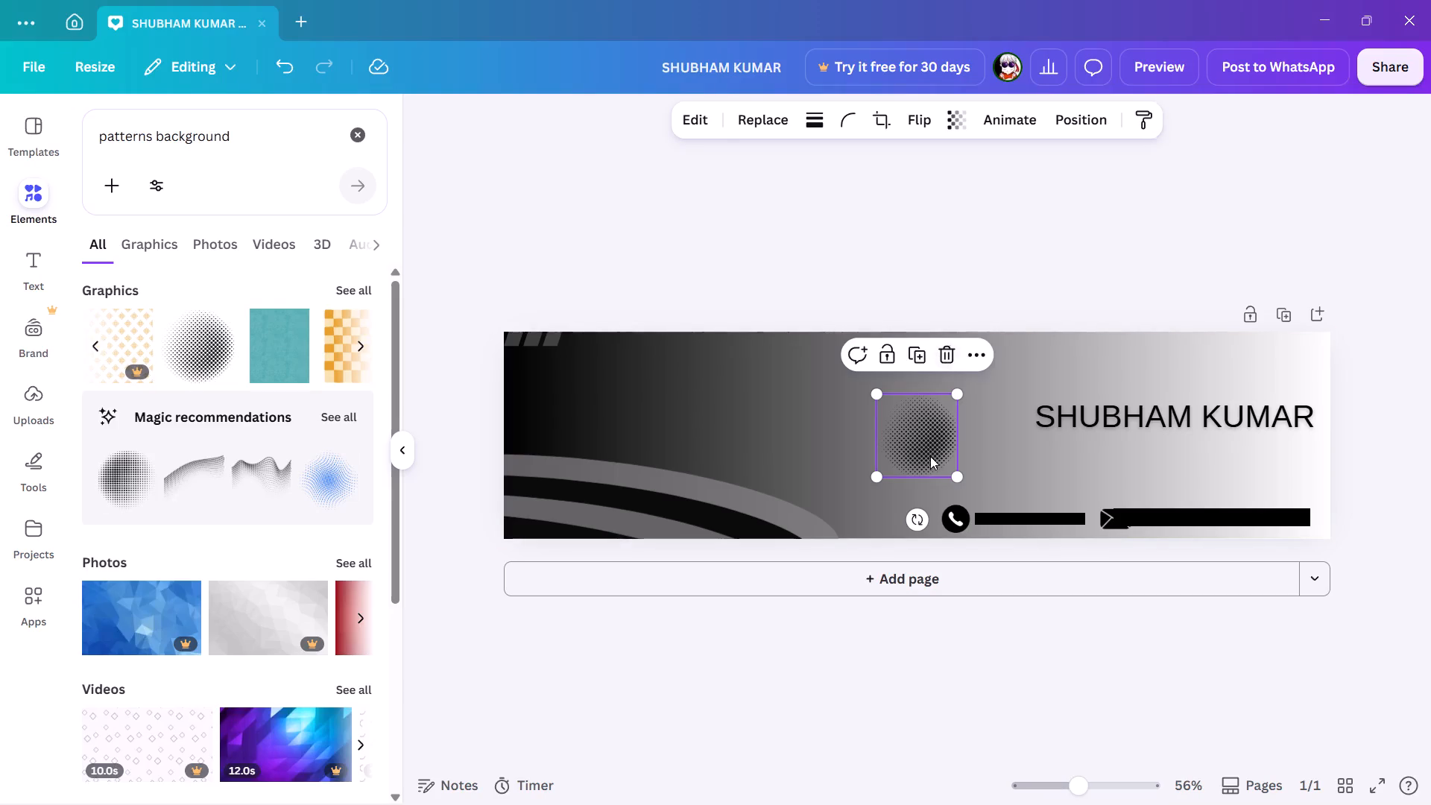
drag(929, 455, 555, 384)
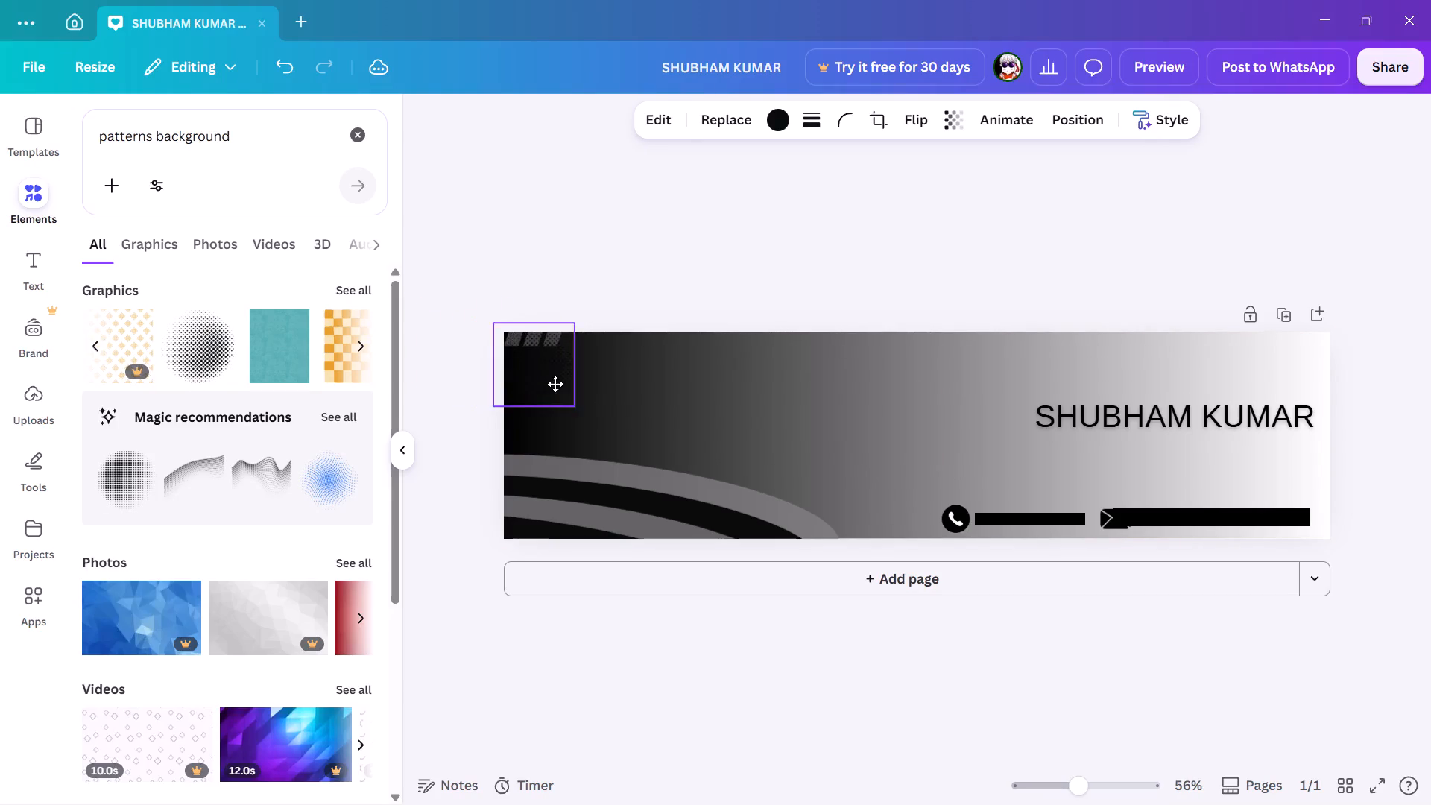
drag(555, 384, 1267, 391)
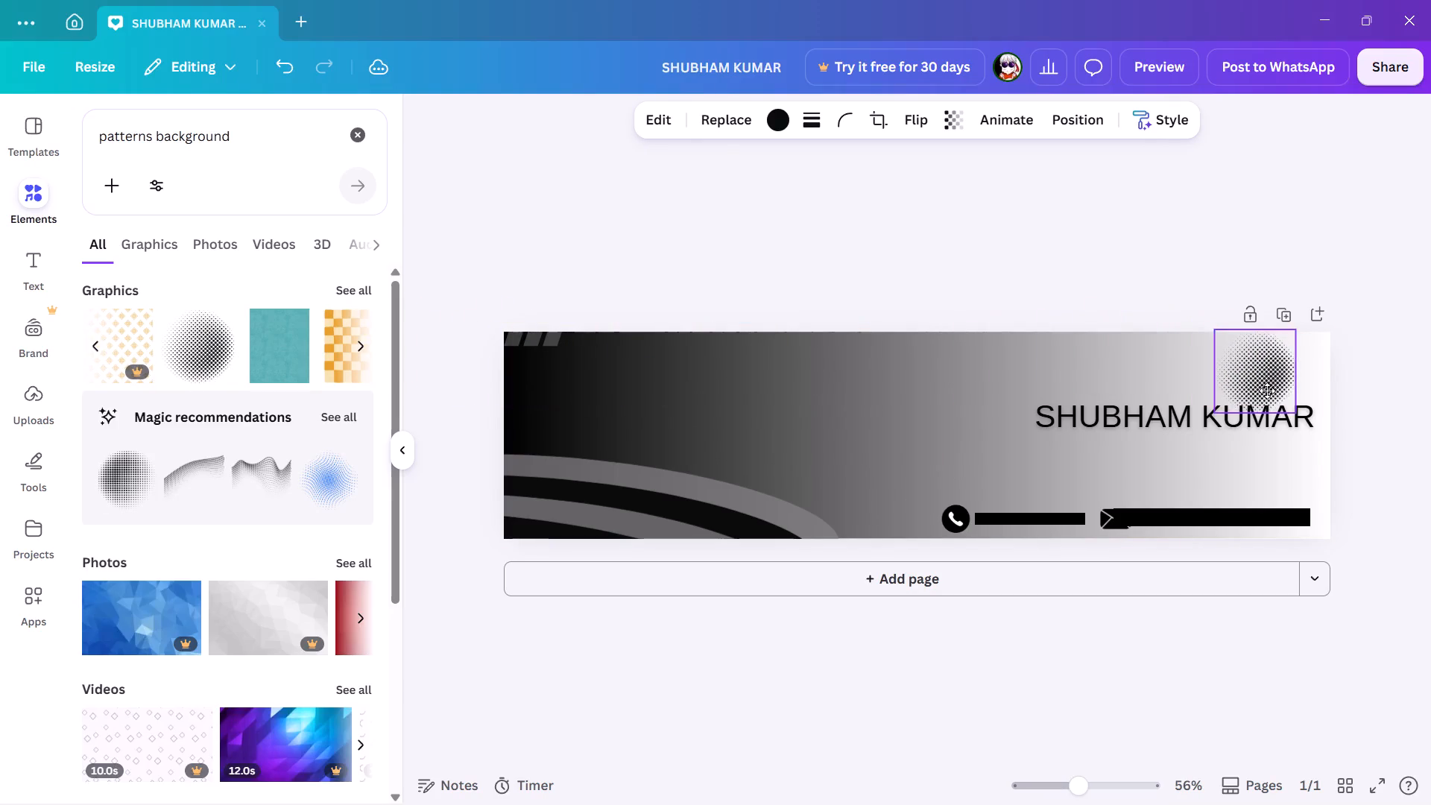
drag(1267, 391, 1305, 368)
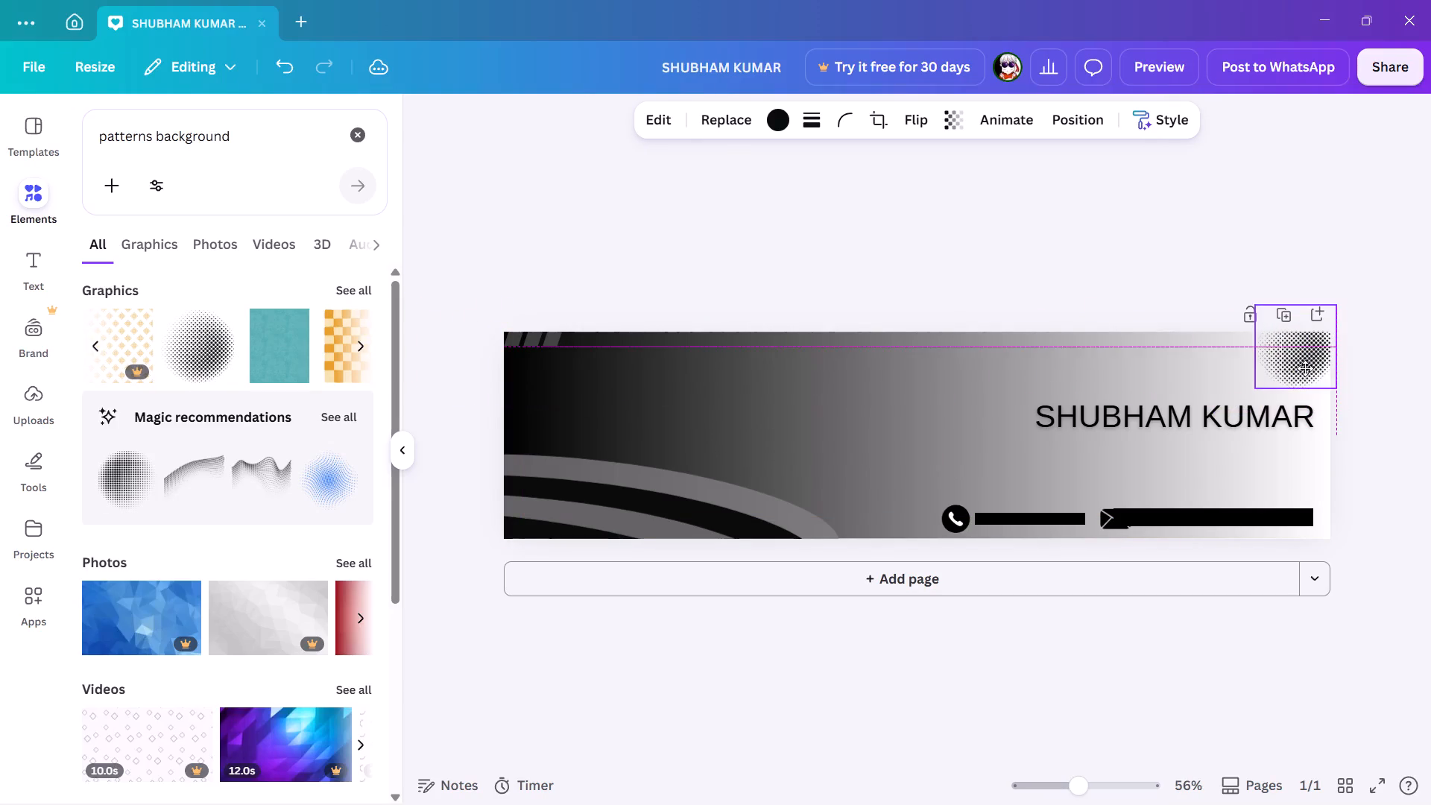
drag(1305, 368, 1315, 377)
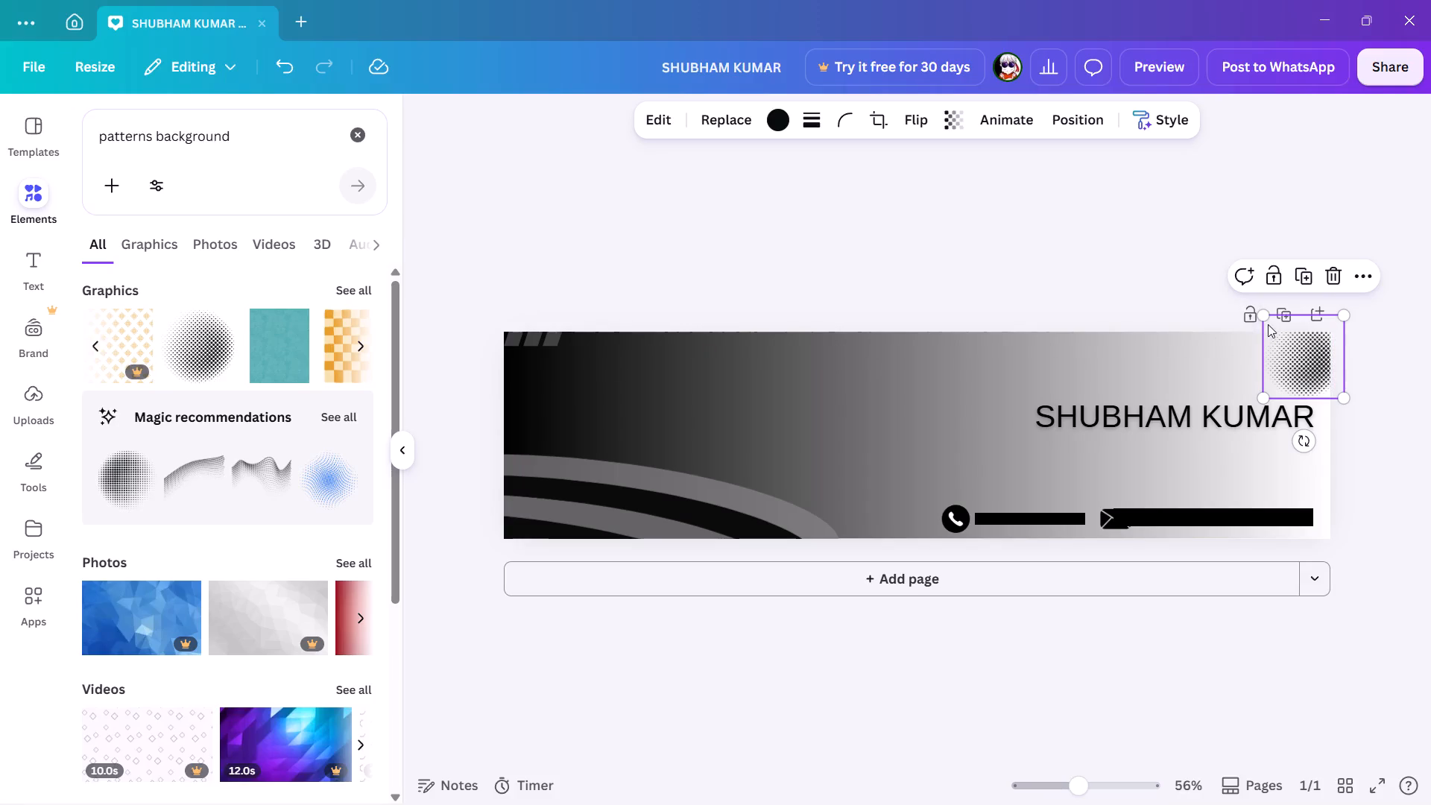
Enlarge the halftone dot graphic and position it over the banner's top-right corner, overhanging the edges and ending just above the name heading.
drag(1255, 312, 1133, 322)
drag(1262, 315, 1053, 303)
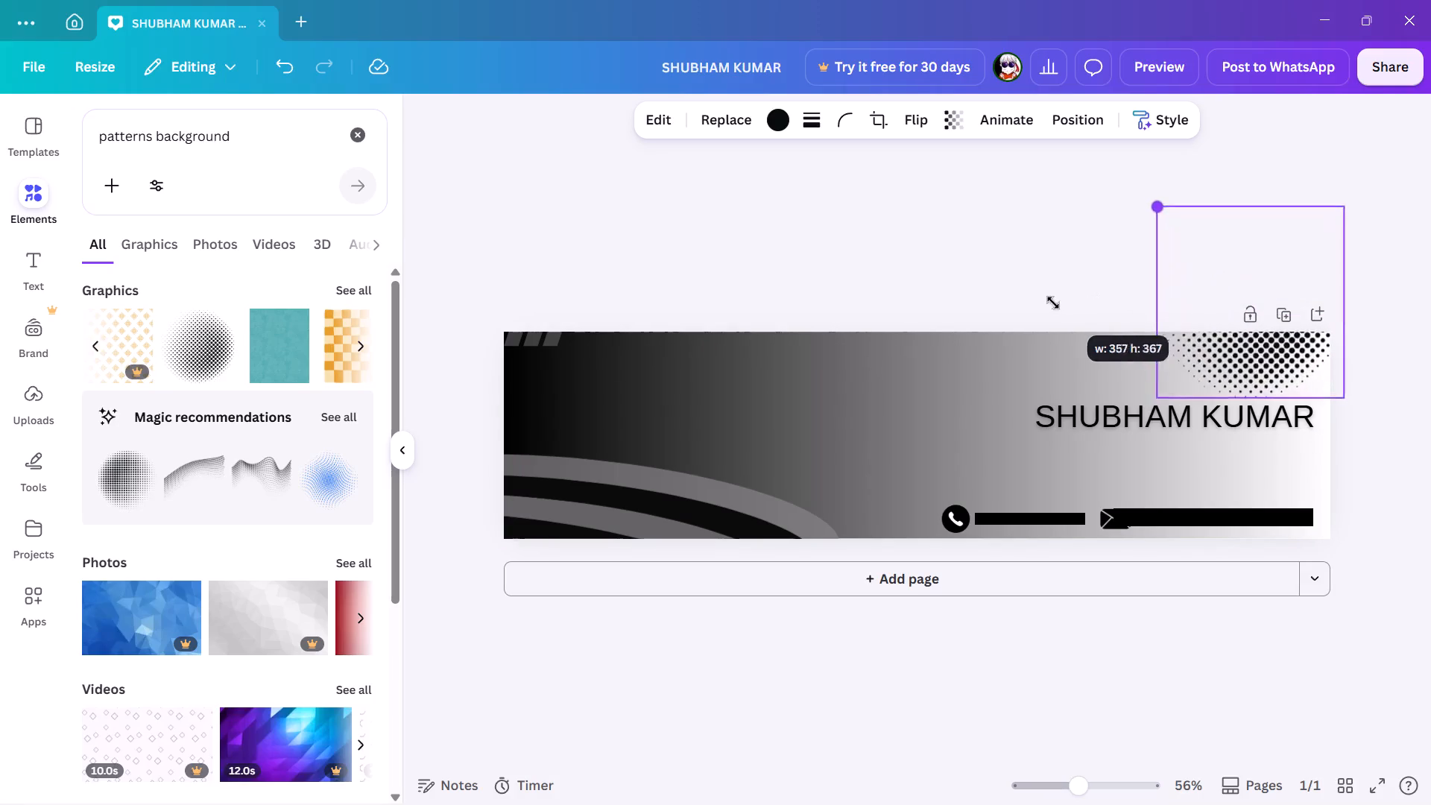
drag(1053, 303, 991, 362)
drag(1310, 268, 1332, 287)
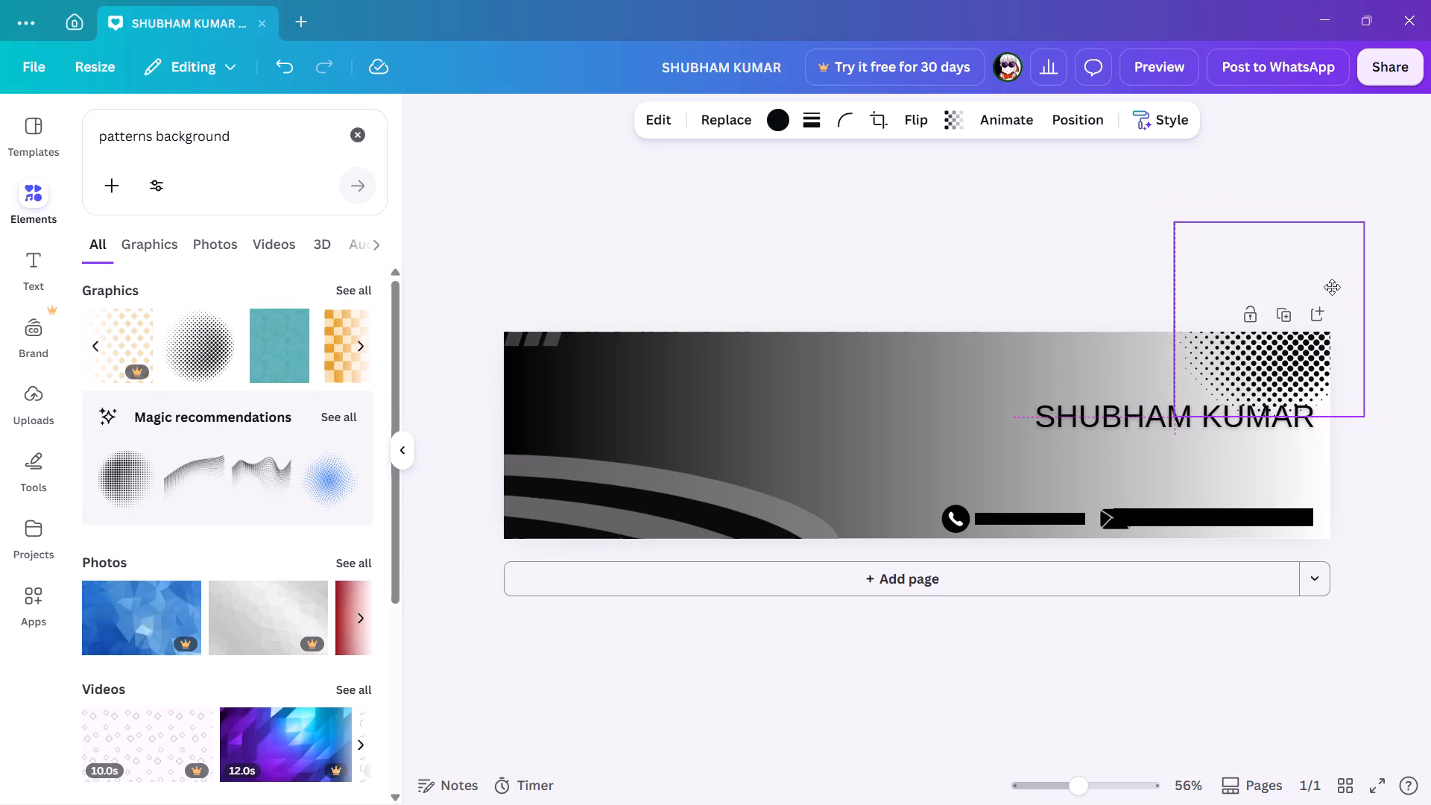
drag(1332, 287, 1343, 293)
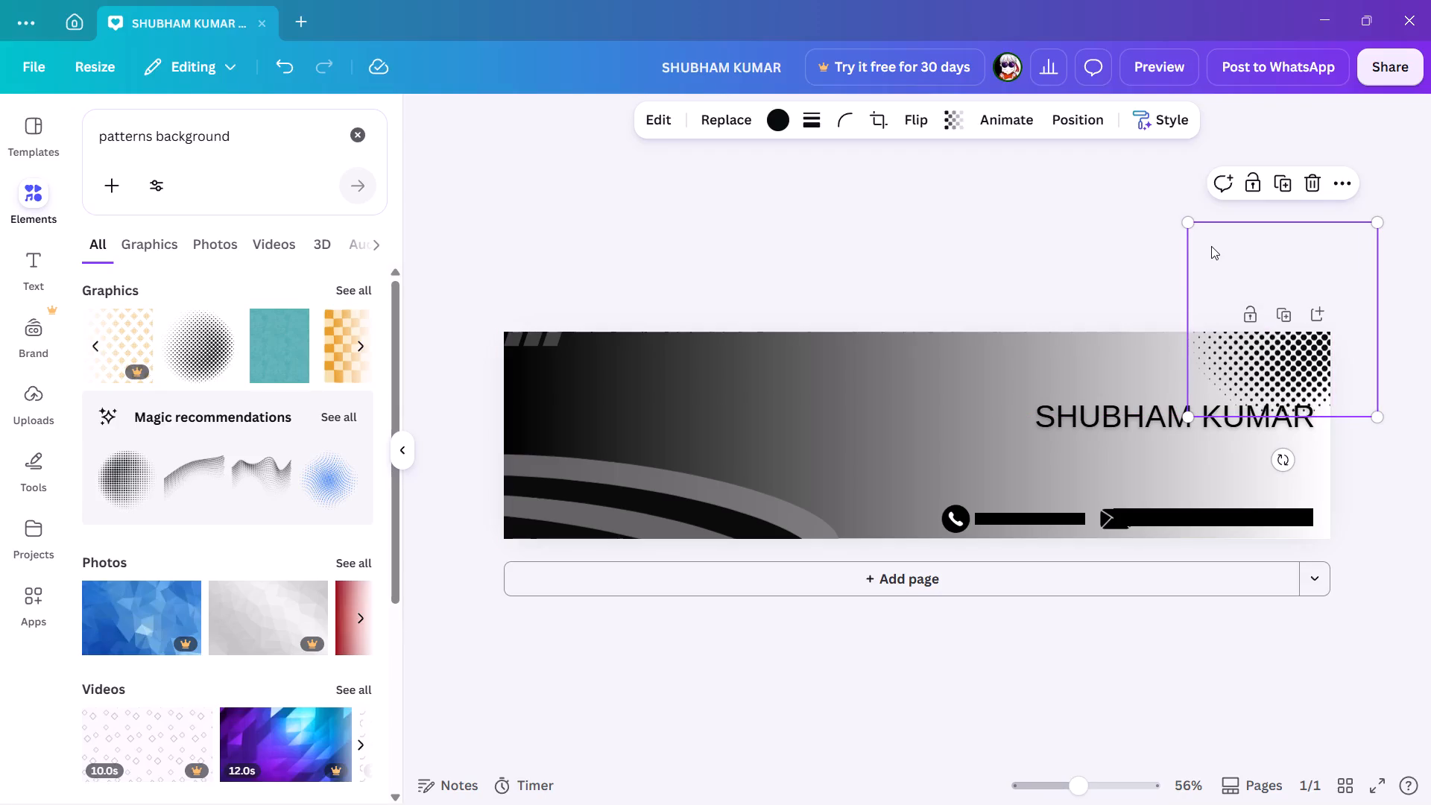
drag(1211, 246, 1191, 240)
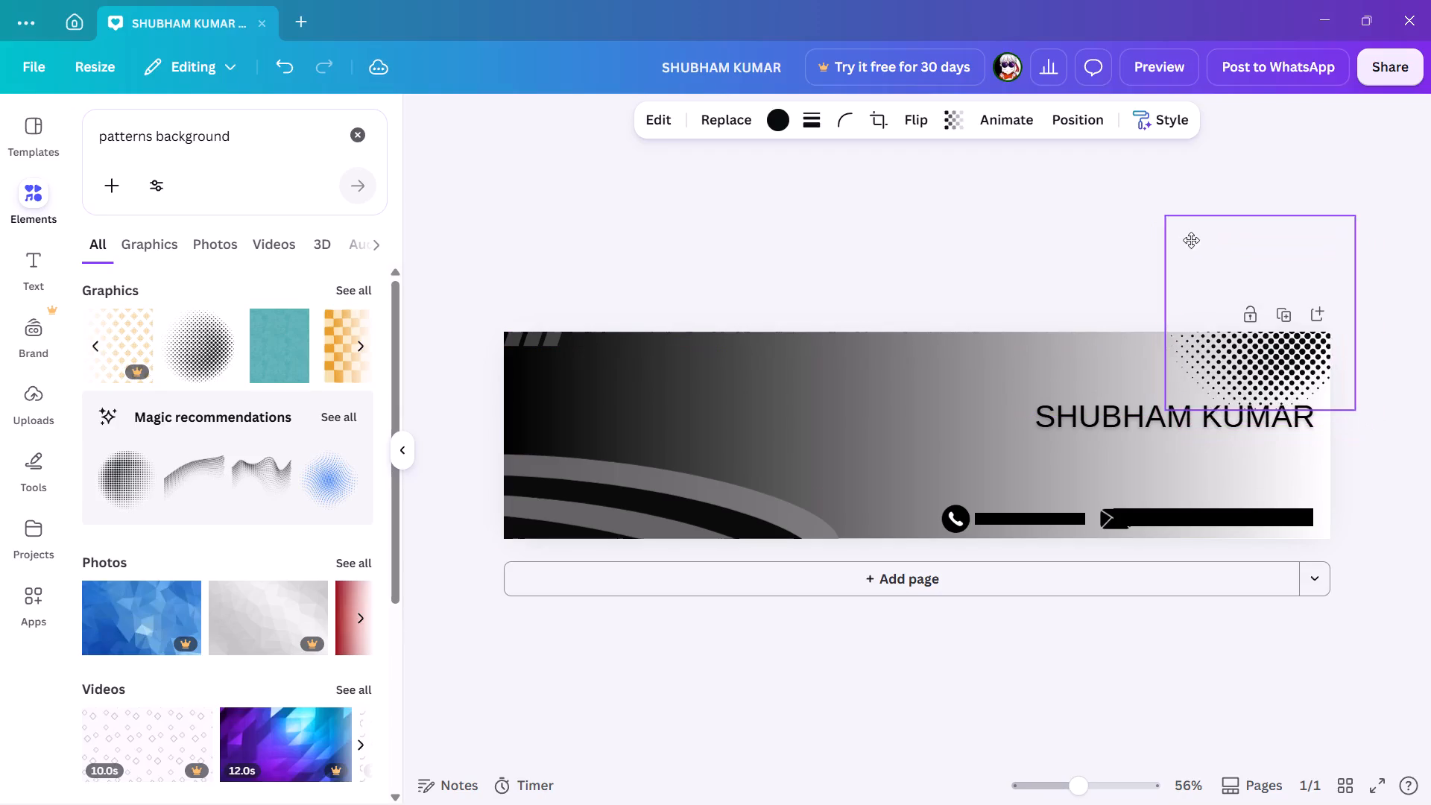
drag(1191, 240, 1225, 228)
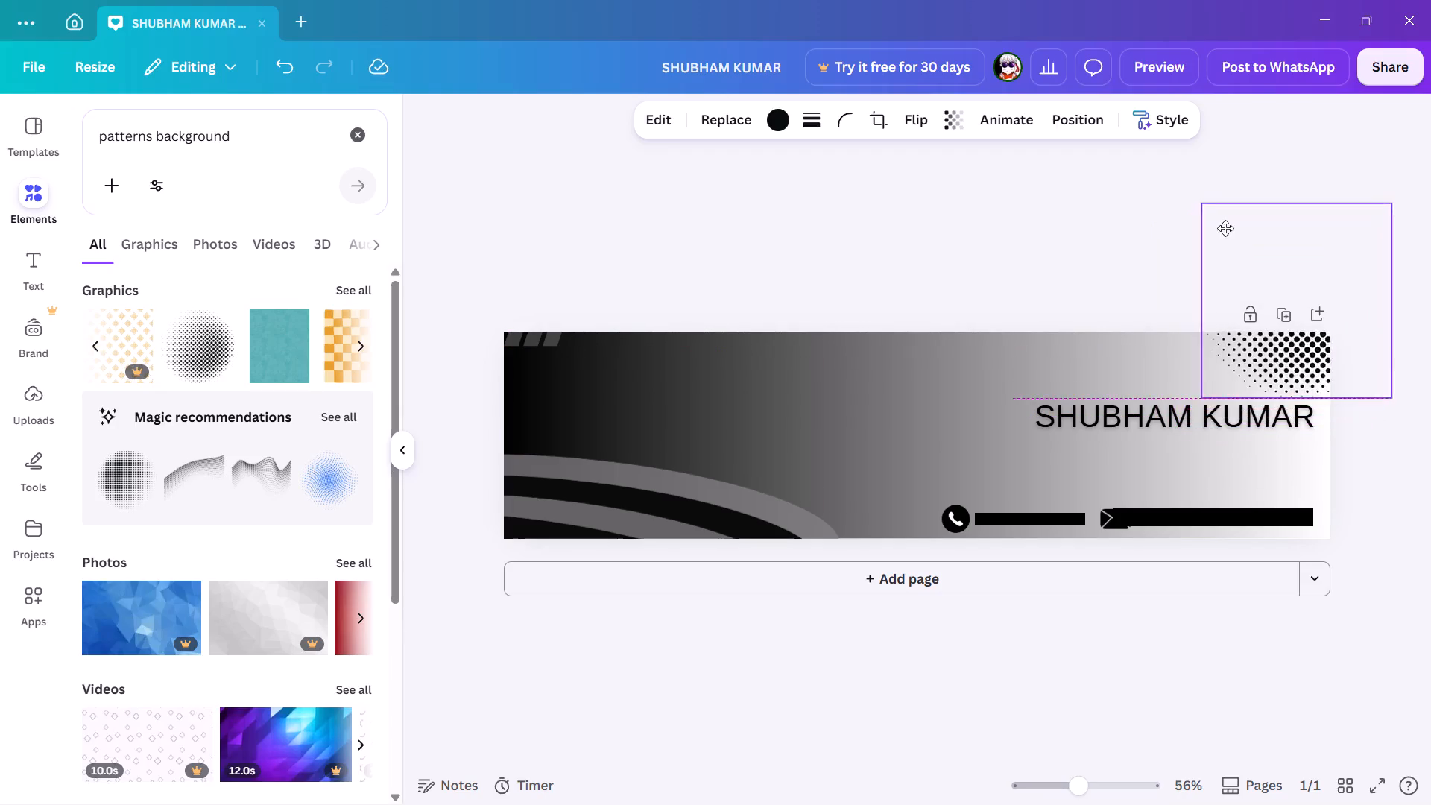
drag(1225, 228, 1195, 275)
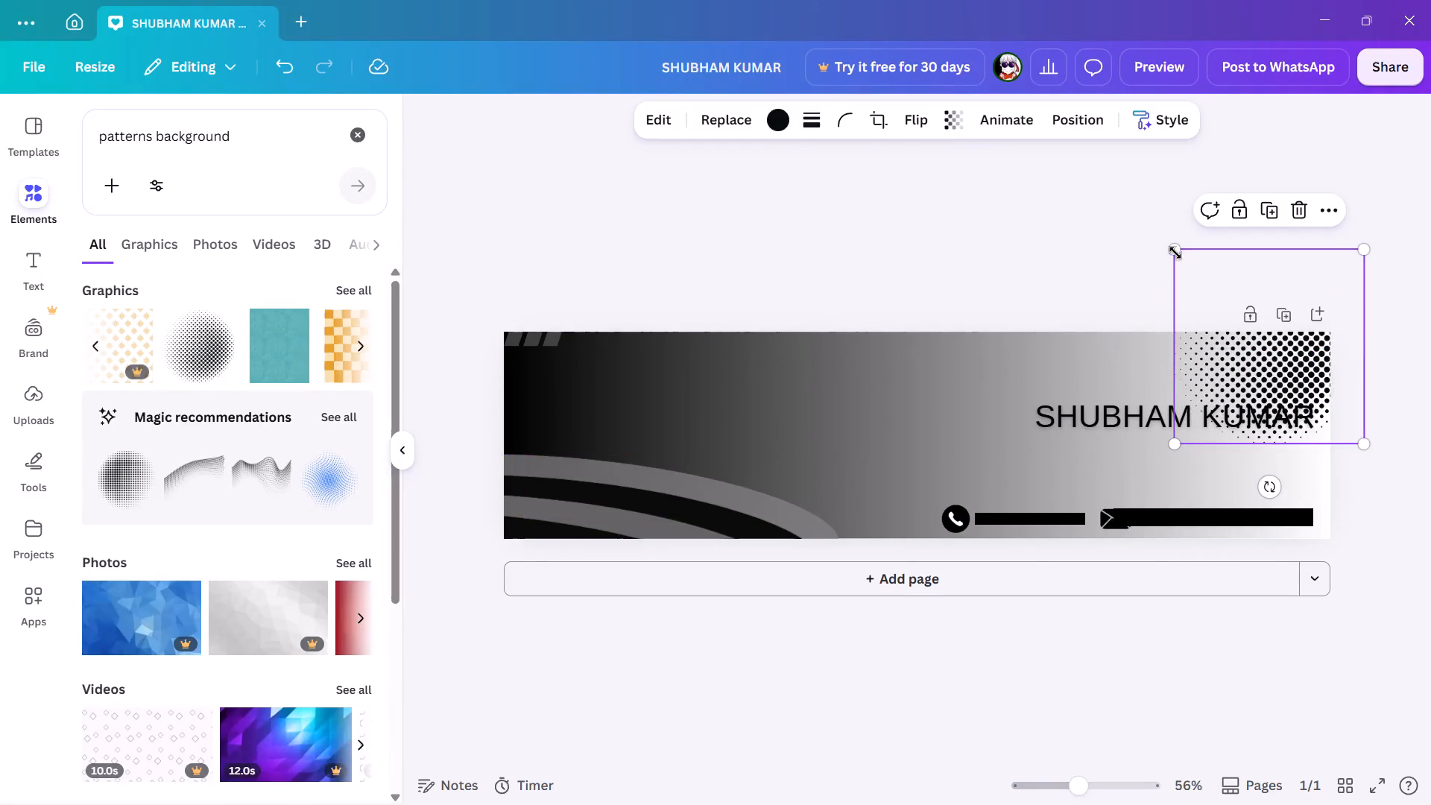
drag(1180, 253, 1226, 294)
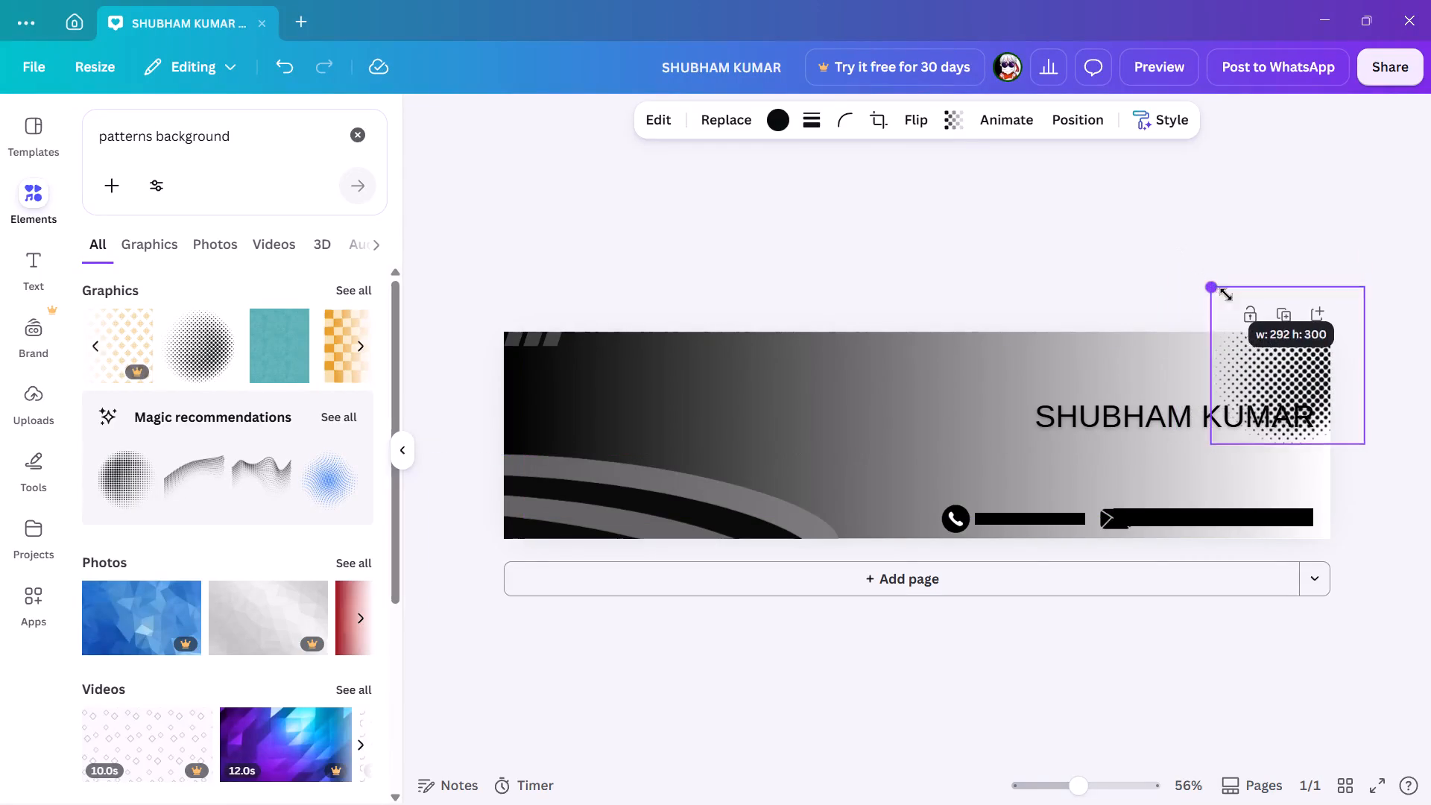
drag(1226, 294, 1228, 295)
drag(1306, 373, 1283, 347)
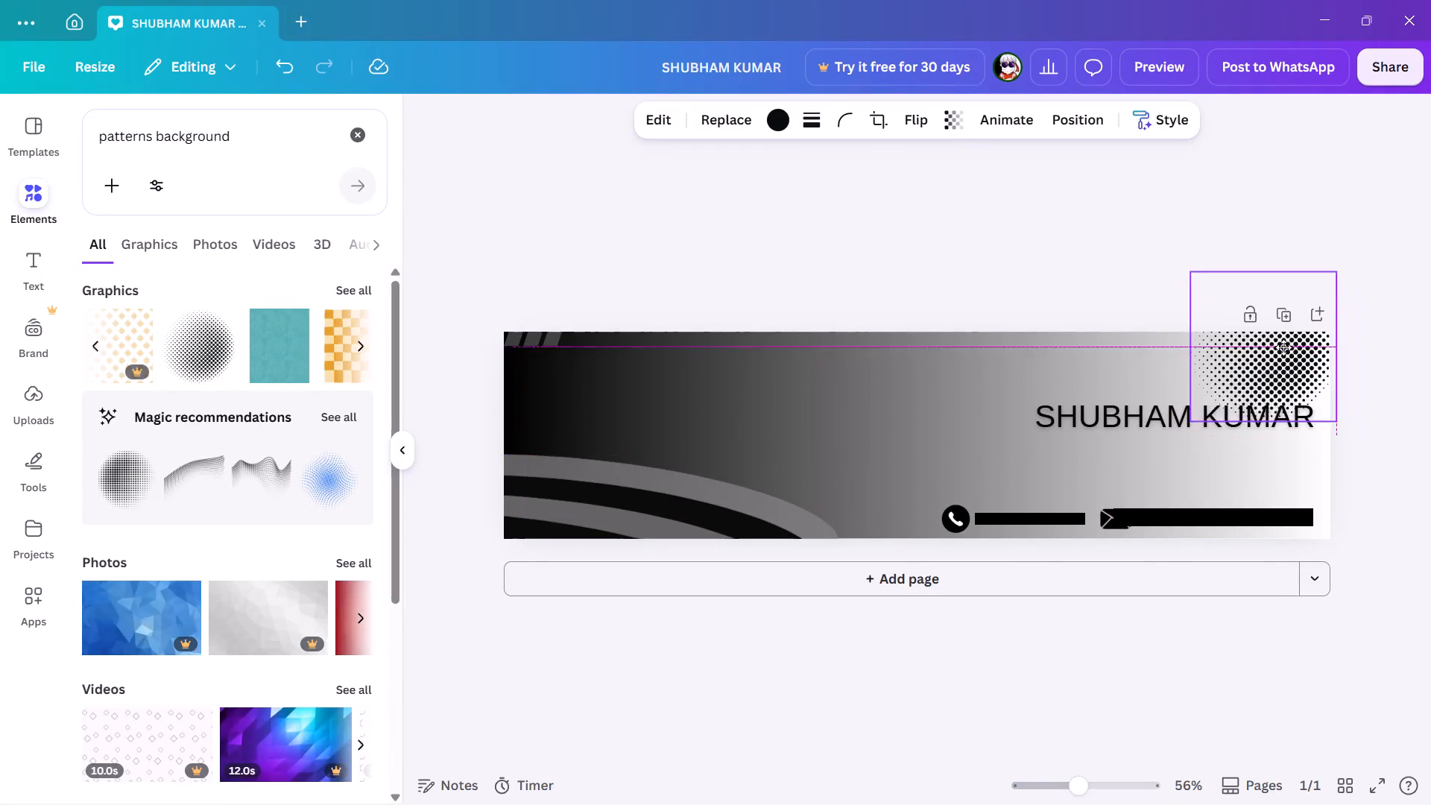
drag(1283, 347, 1289, 333)
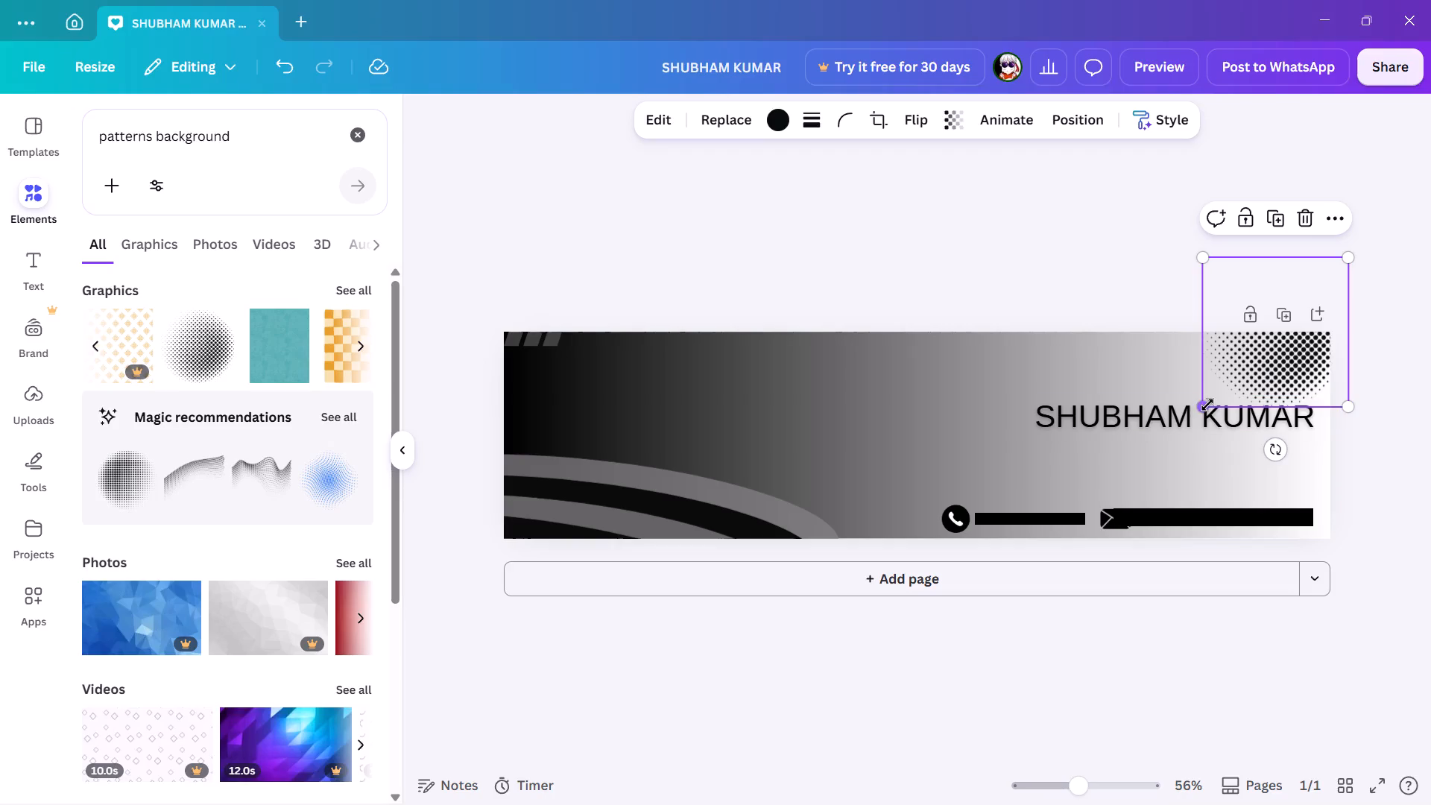
drag(1202, 408, 1193, 396)
Lower the halftone dot graphic's transparency value to about 50.
click(961, 125)
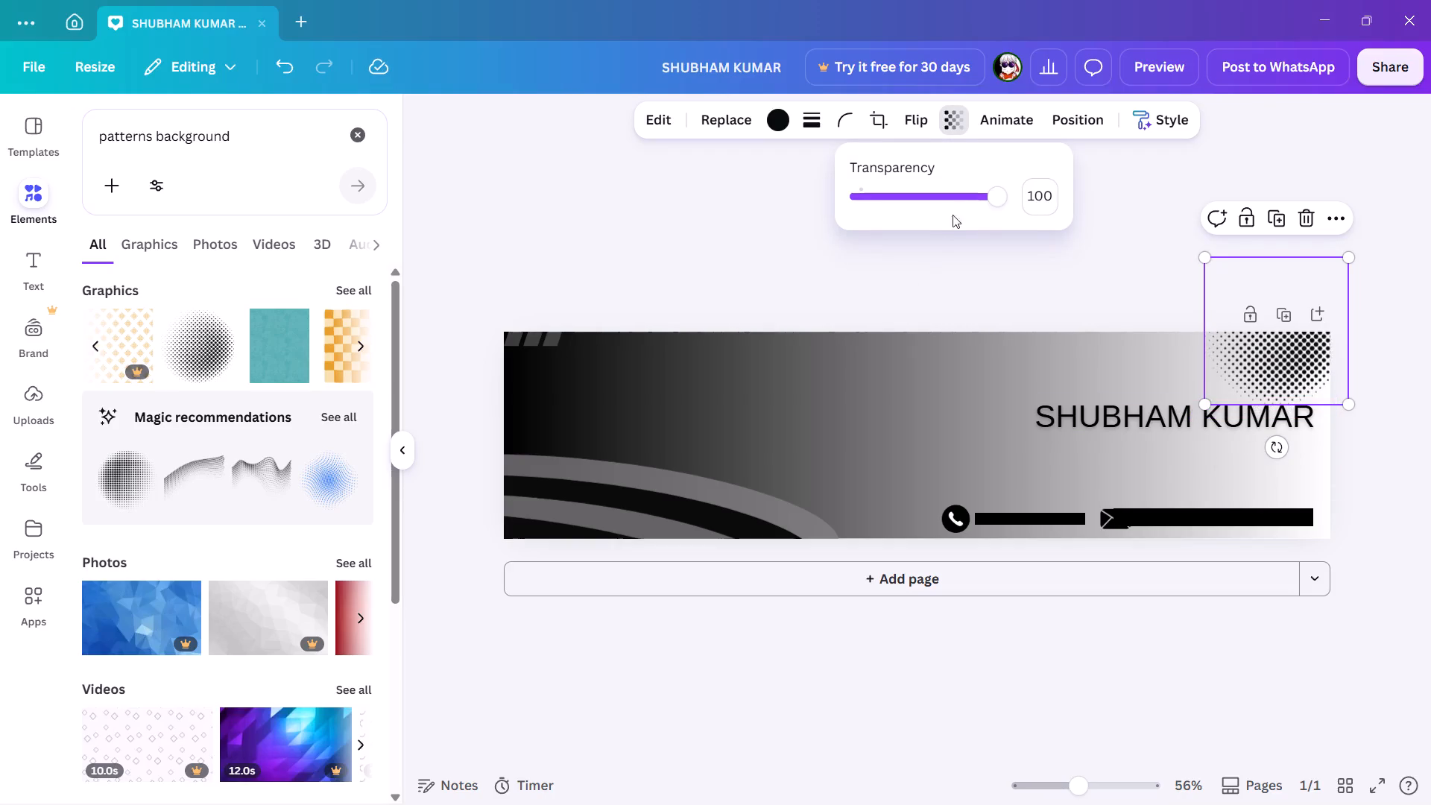
click(962, 197)
click(944, 198)
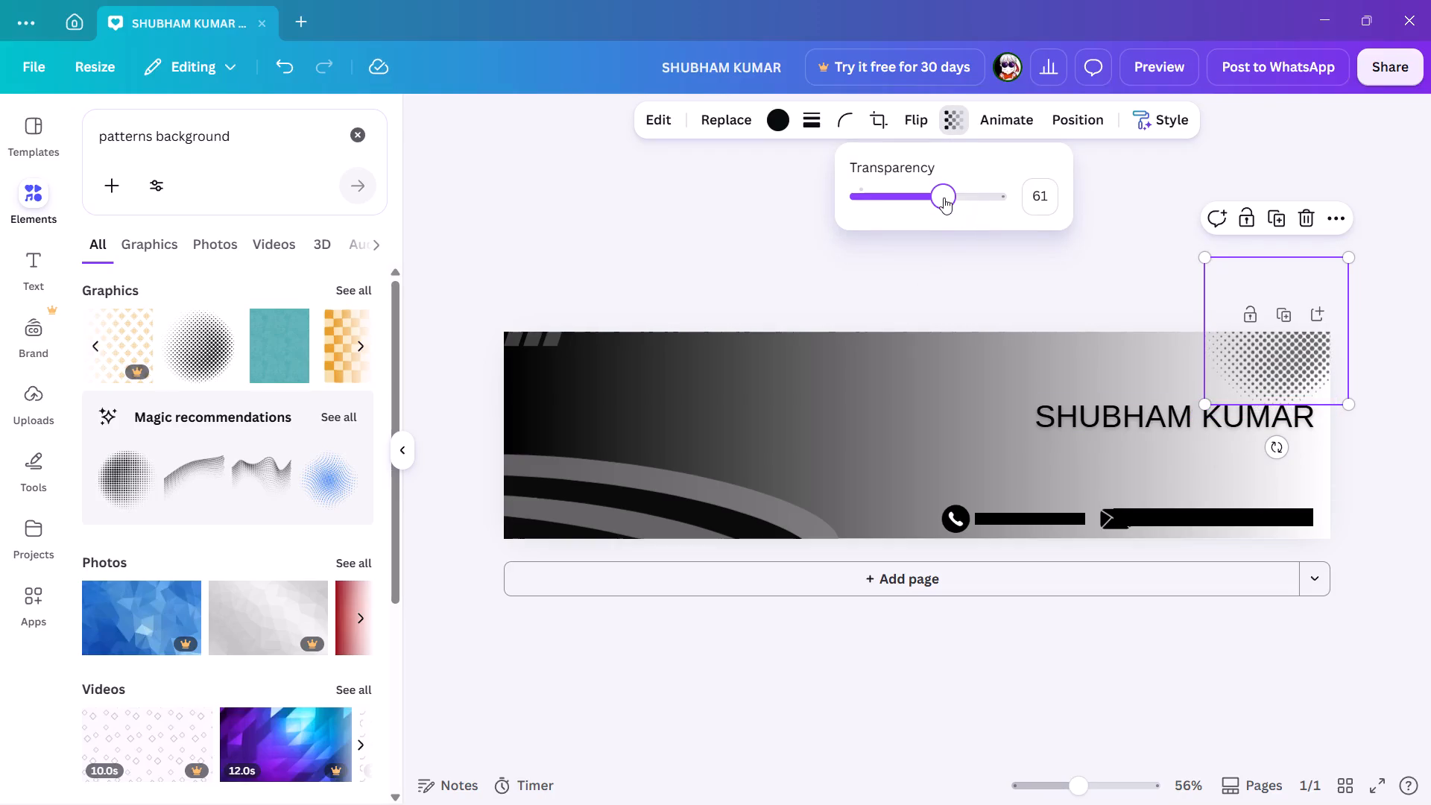
drag(946, 201, 940, 201)
drag(940, 201, 924, 206)
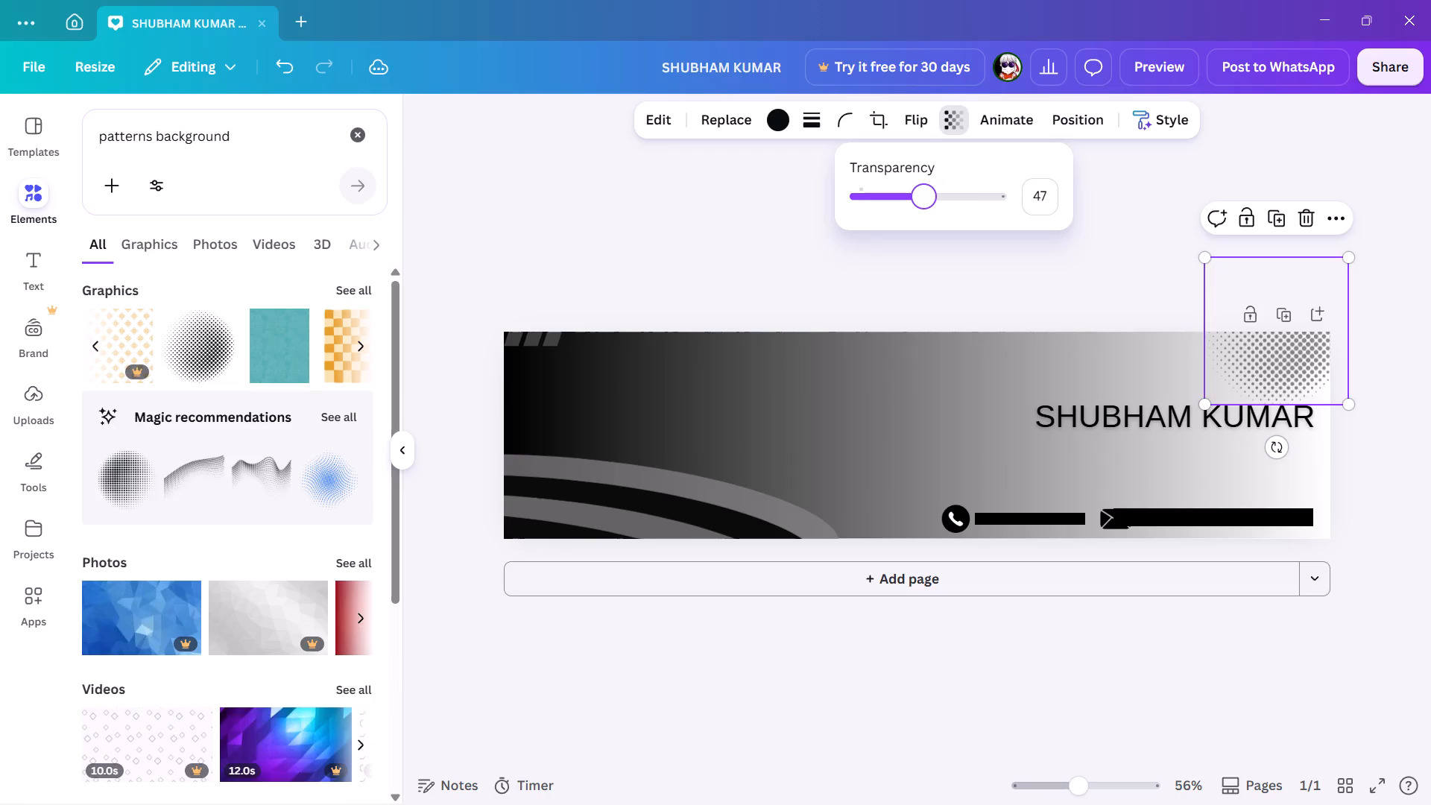
drag(924, 206, 929, 206)
click(898, 368)
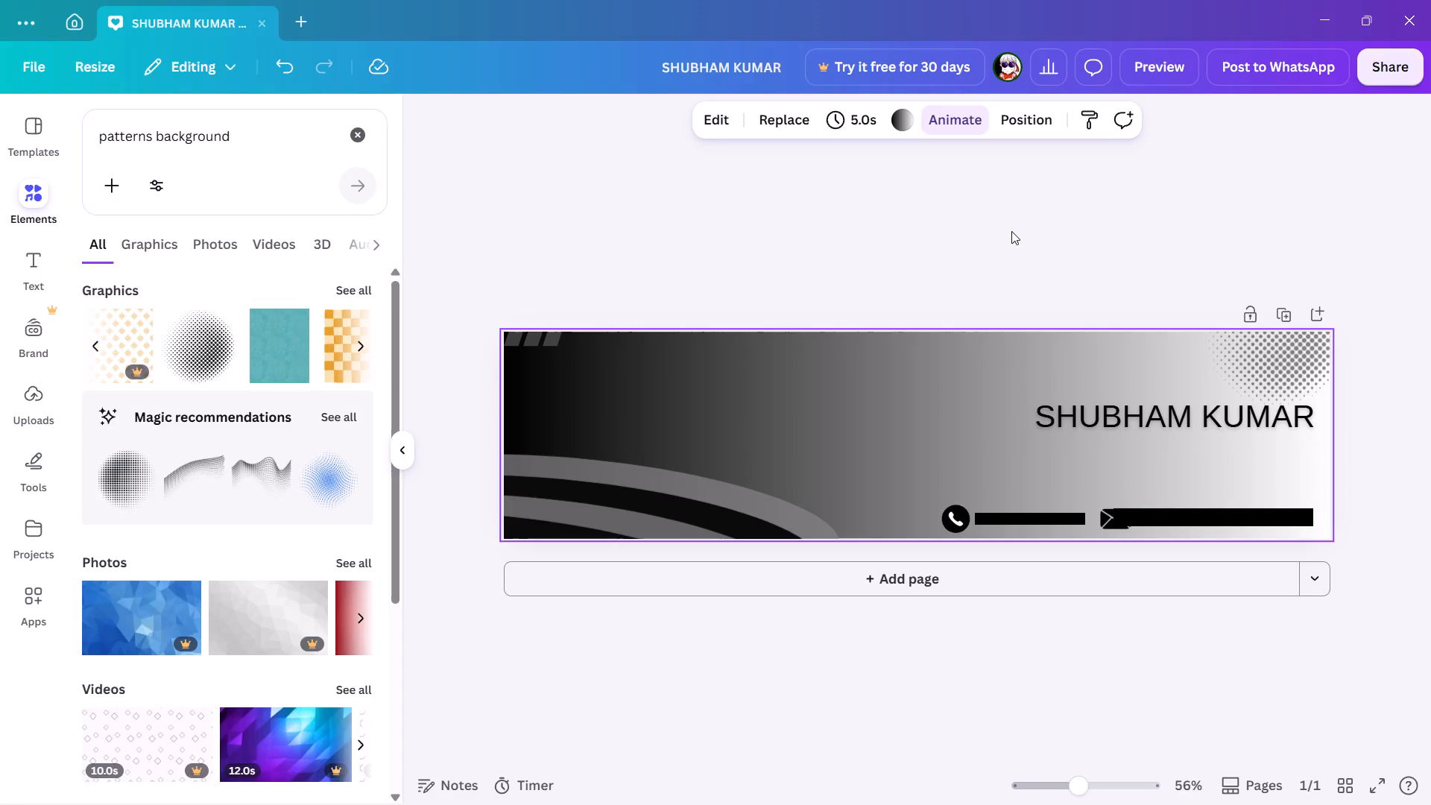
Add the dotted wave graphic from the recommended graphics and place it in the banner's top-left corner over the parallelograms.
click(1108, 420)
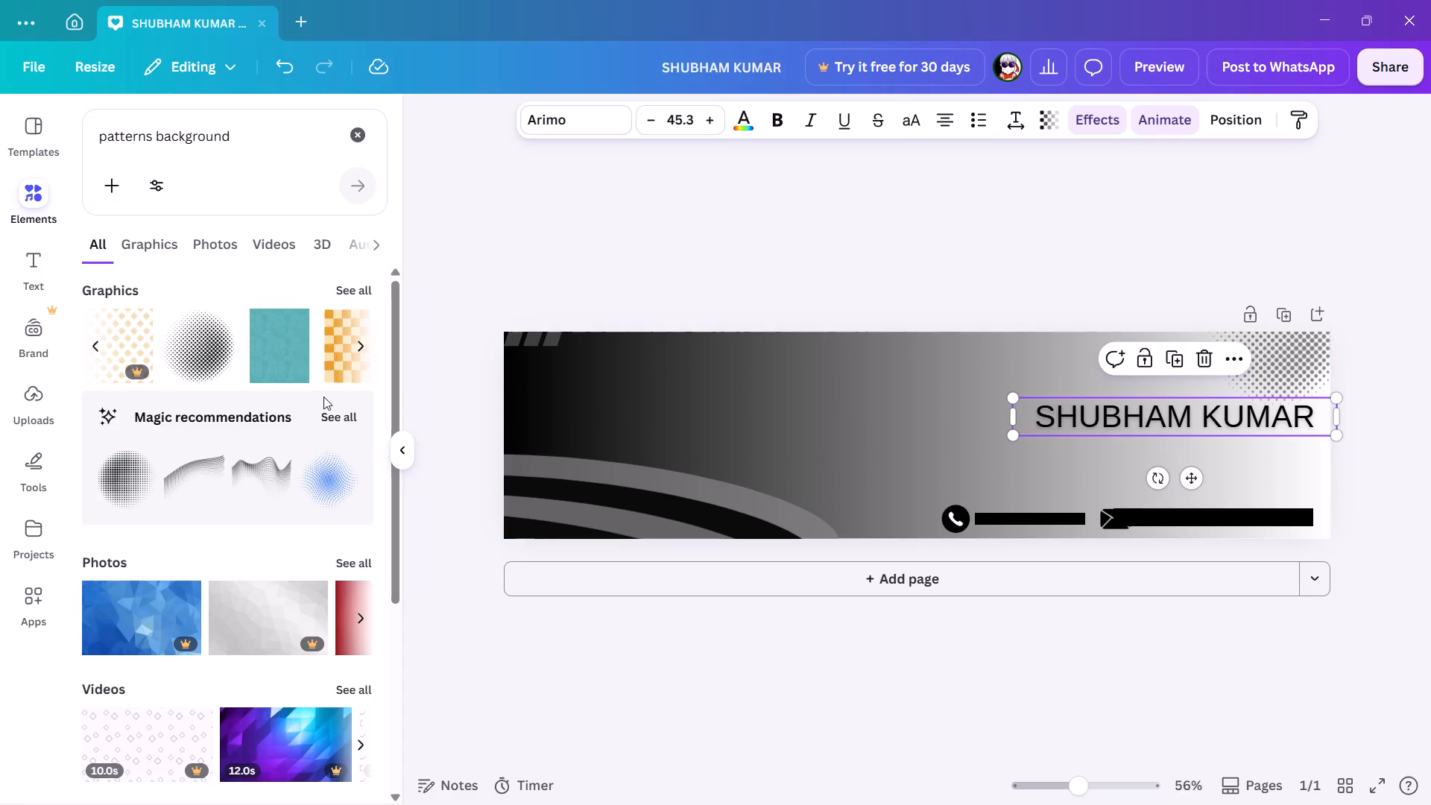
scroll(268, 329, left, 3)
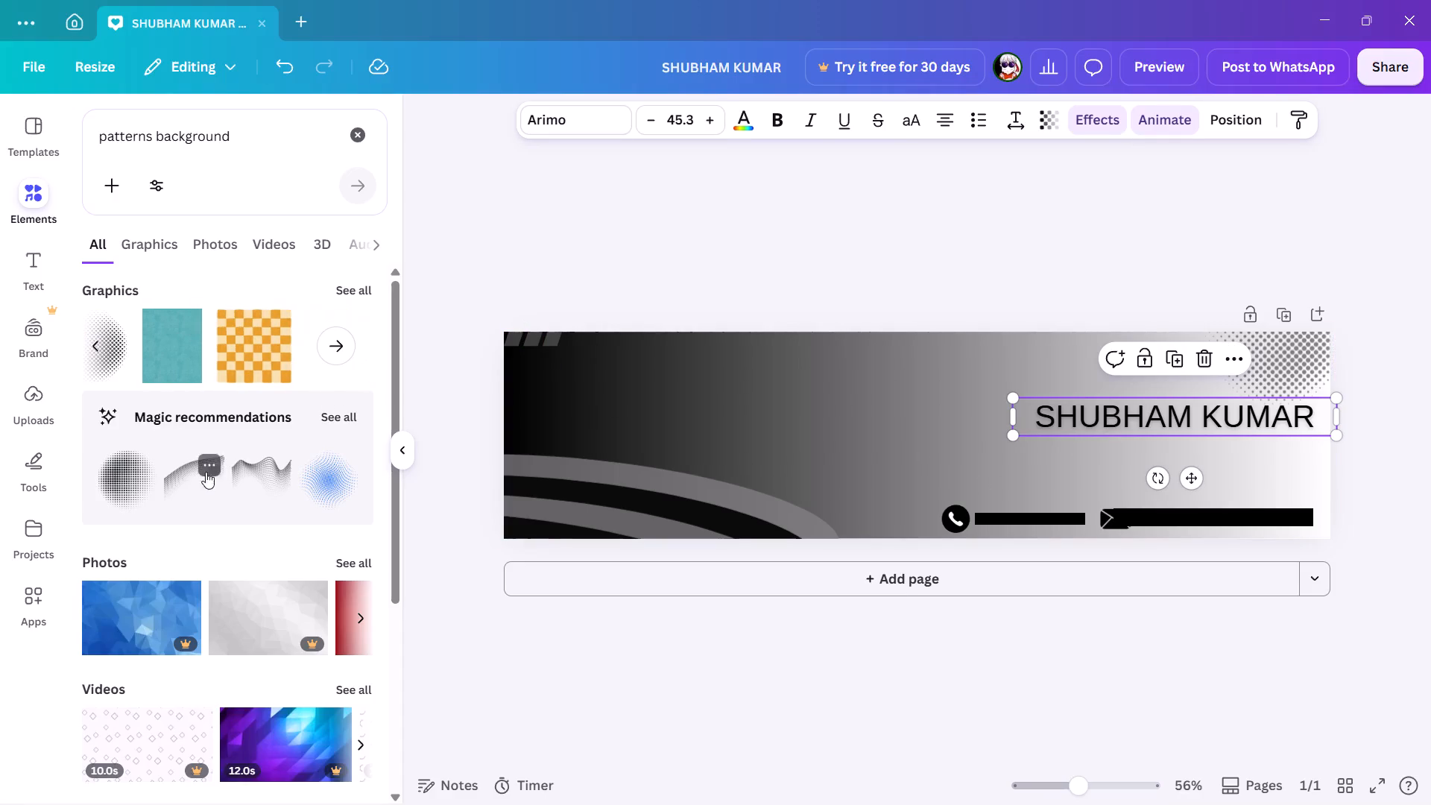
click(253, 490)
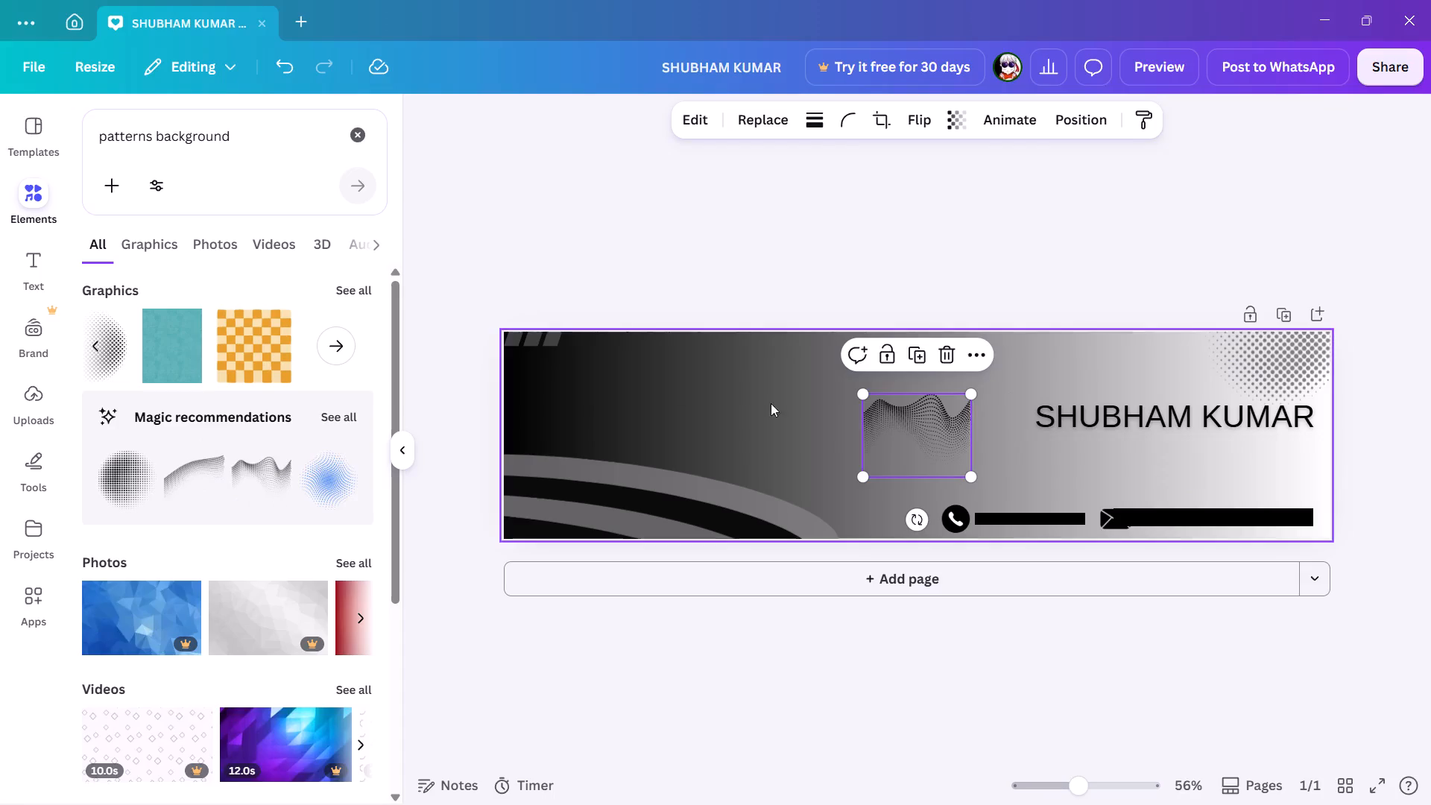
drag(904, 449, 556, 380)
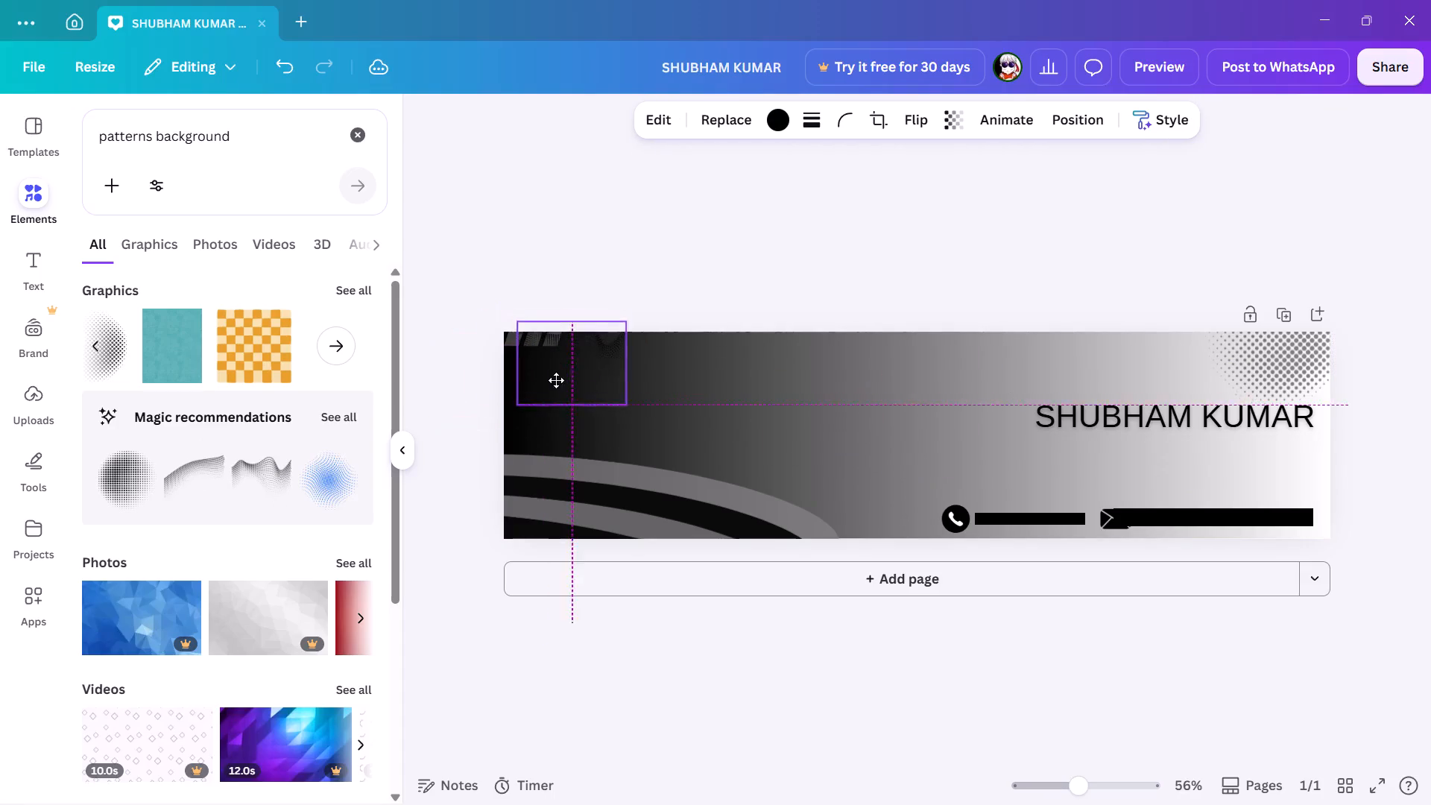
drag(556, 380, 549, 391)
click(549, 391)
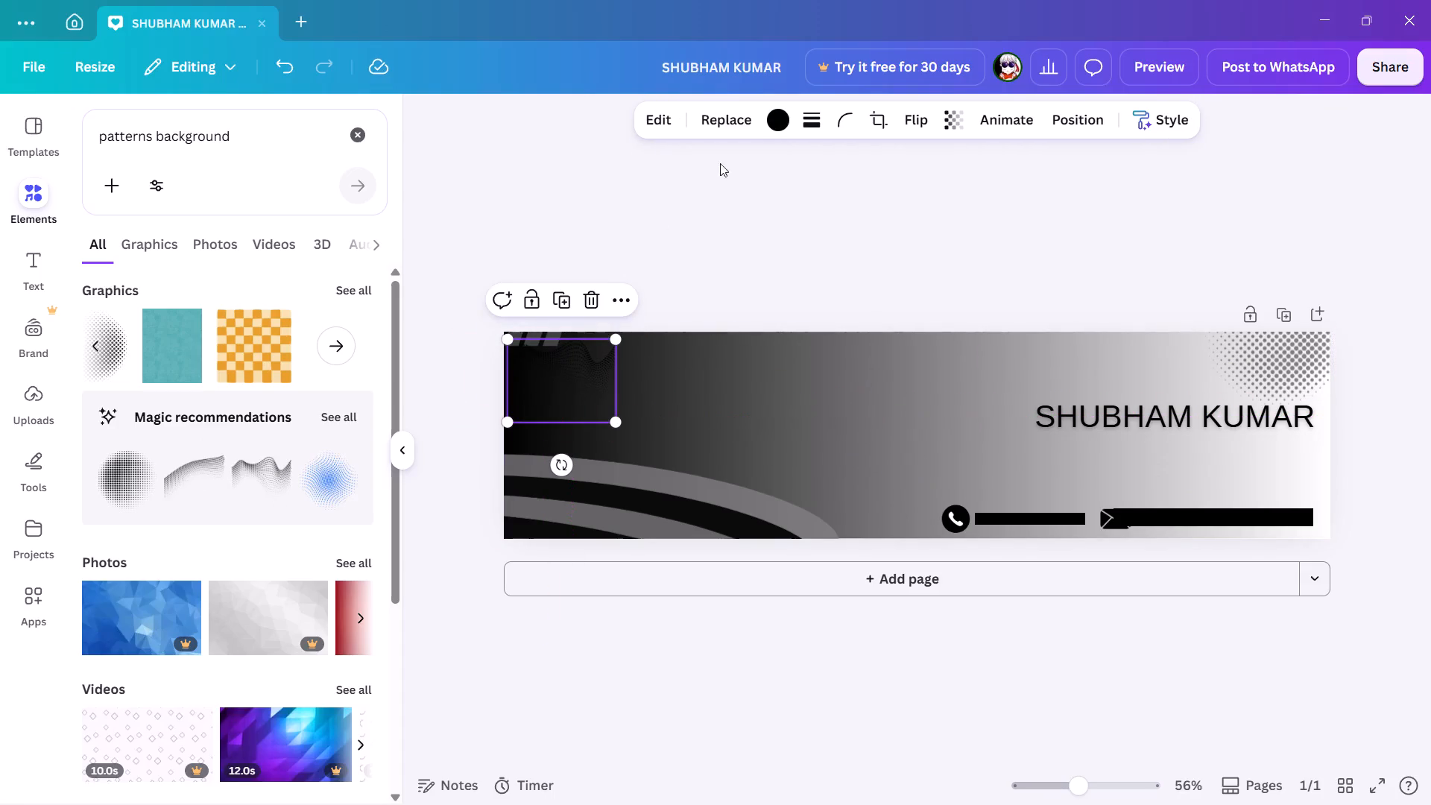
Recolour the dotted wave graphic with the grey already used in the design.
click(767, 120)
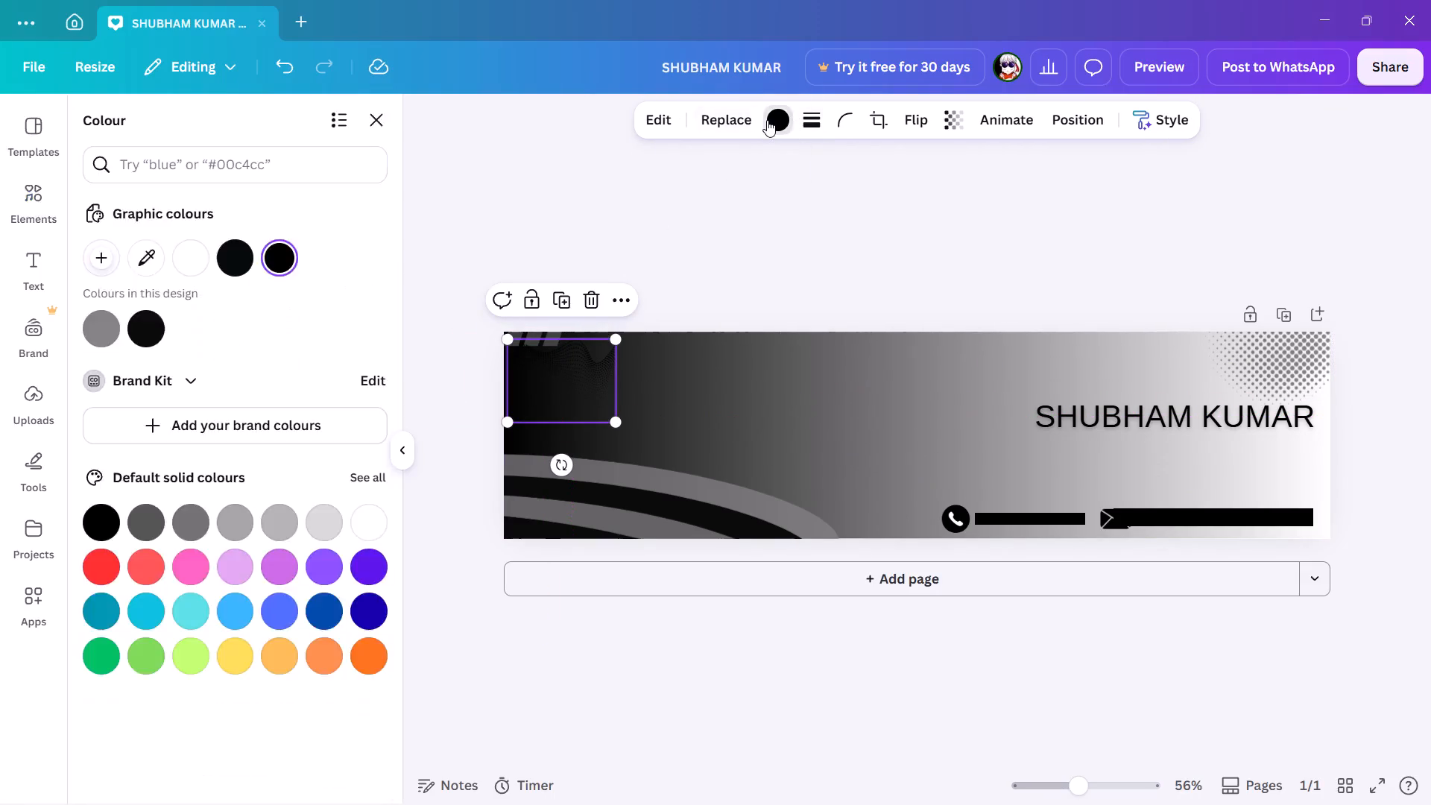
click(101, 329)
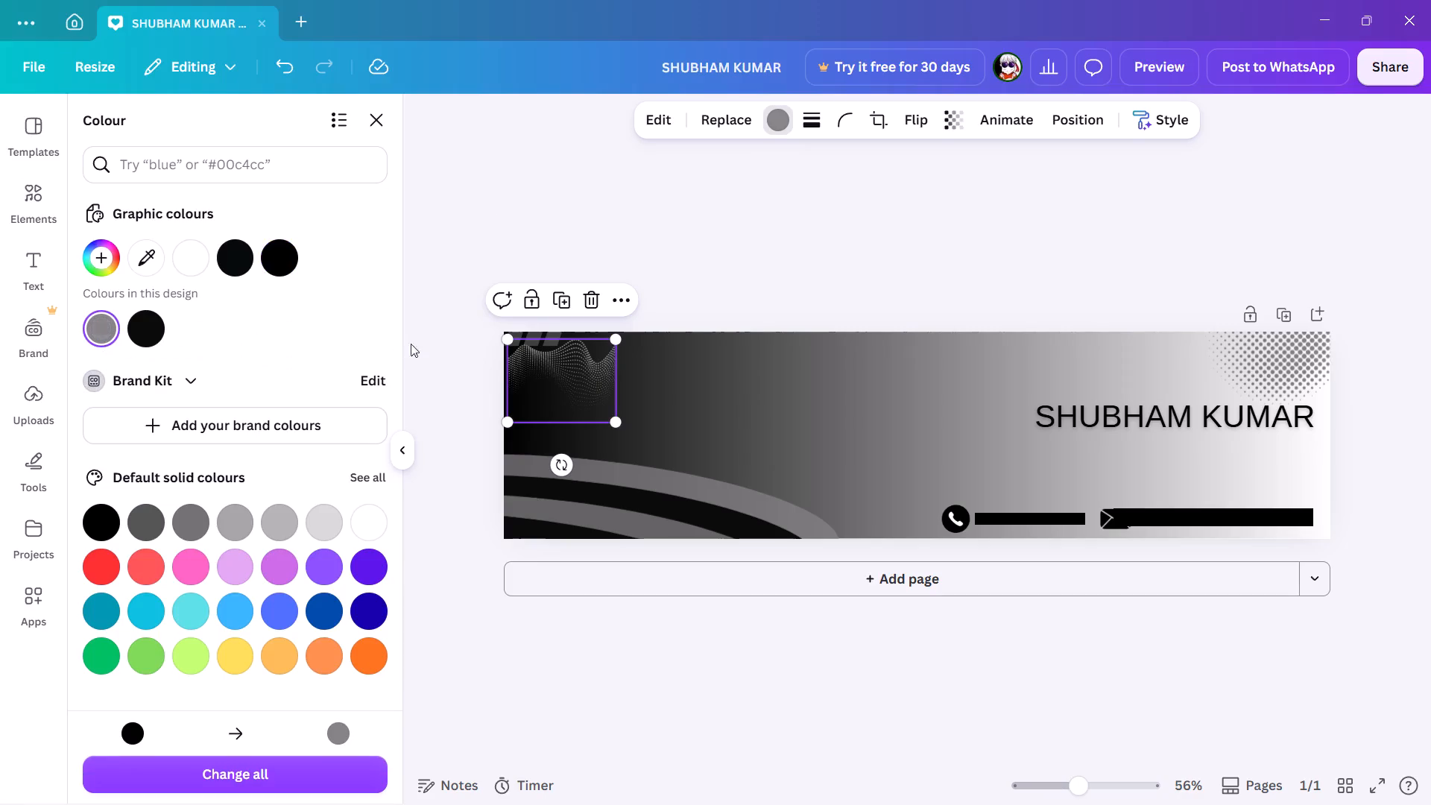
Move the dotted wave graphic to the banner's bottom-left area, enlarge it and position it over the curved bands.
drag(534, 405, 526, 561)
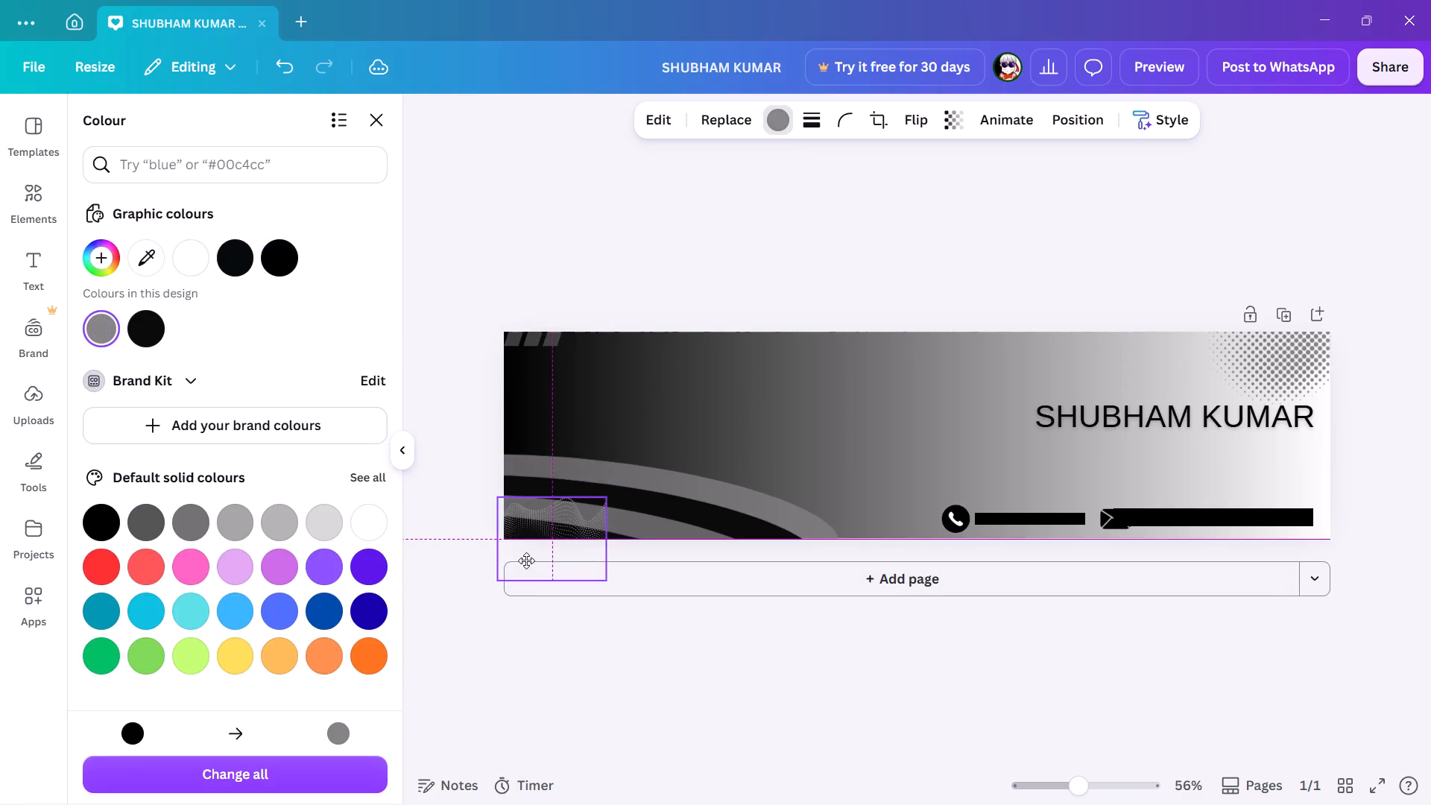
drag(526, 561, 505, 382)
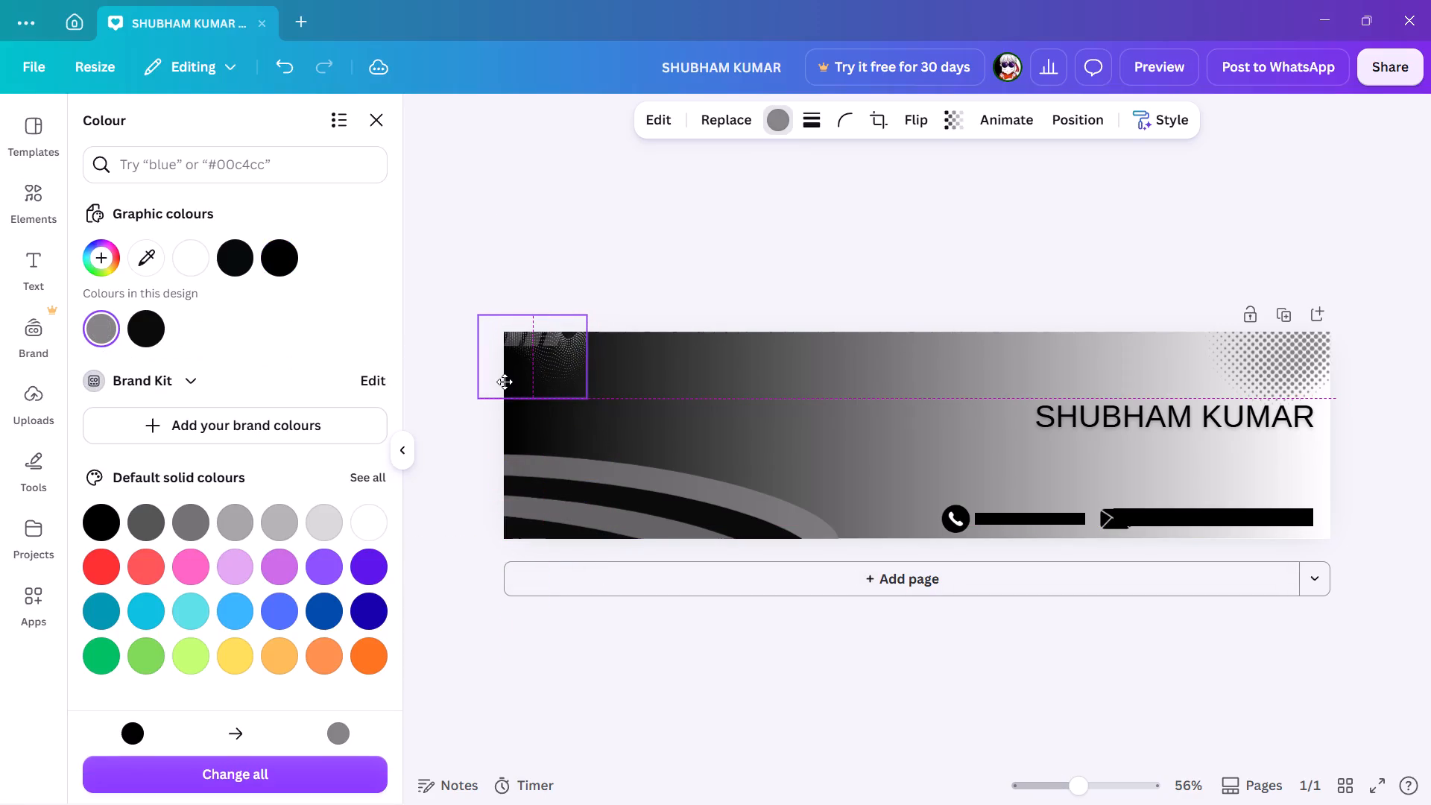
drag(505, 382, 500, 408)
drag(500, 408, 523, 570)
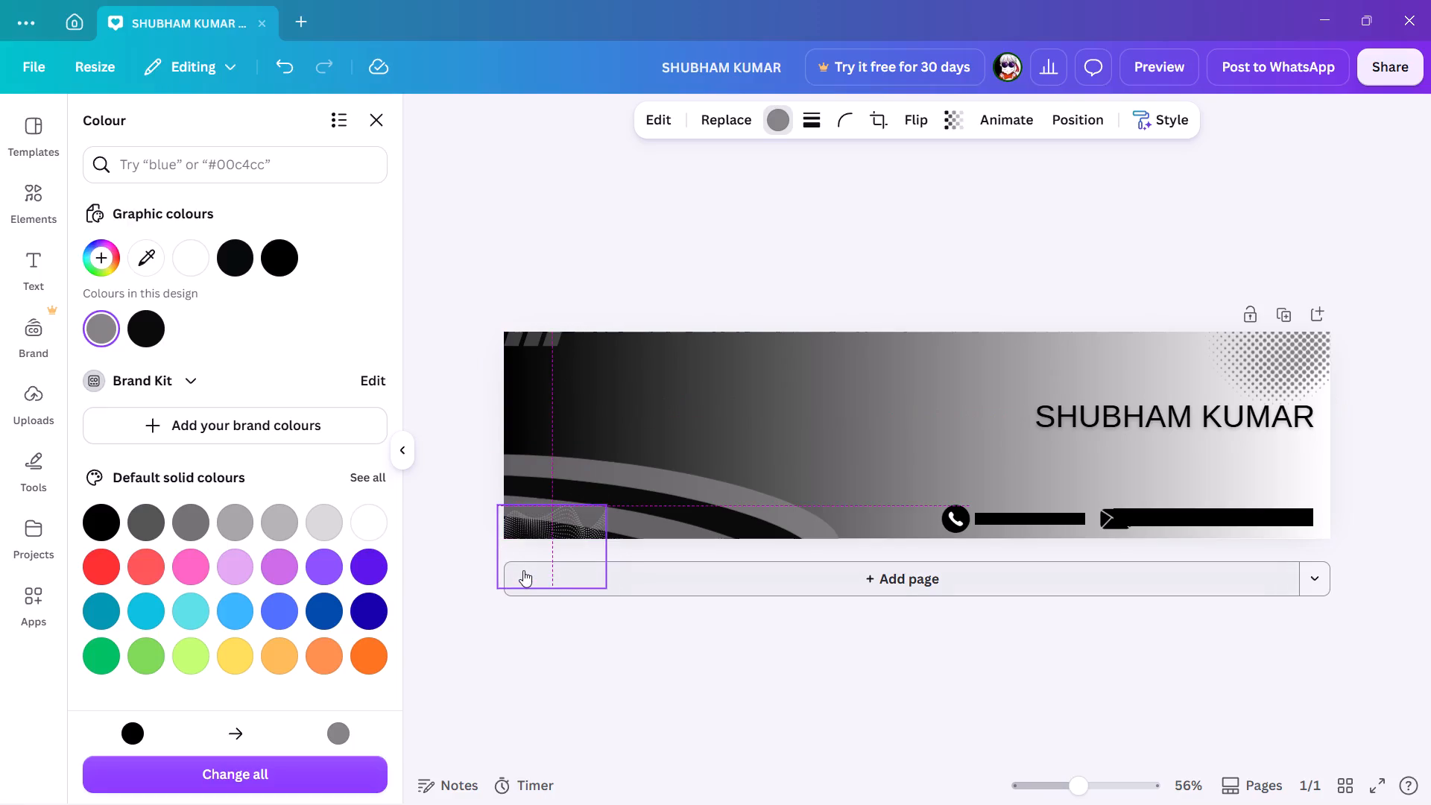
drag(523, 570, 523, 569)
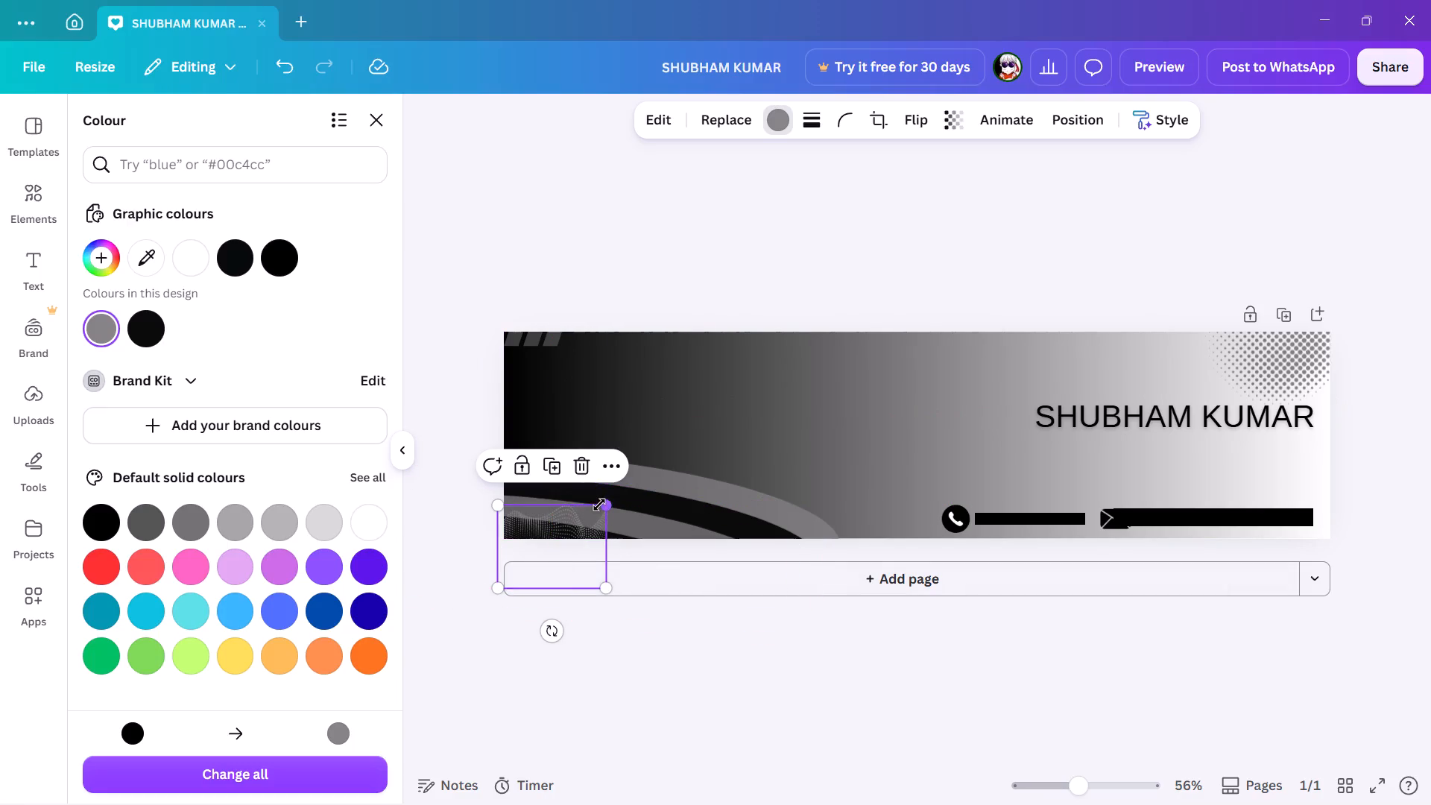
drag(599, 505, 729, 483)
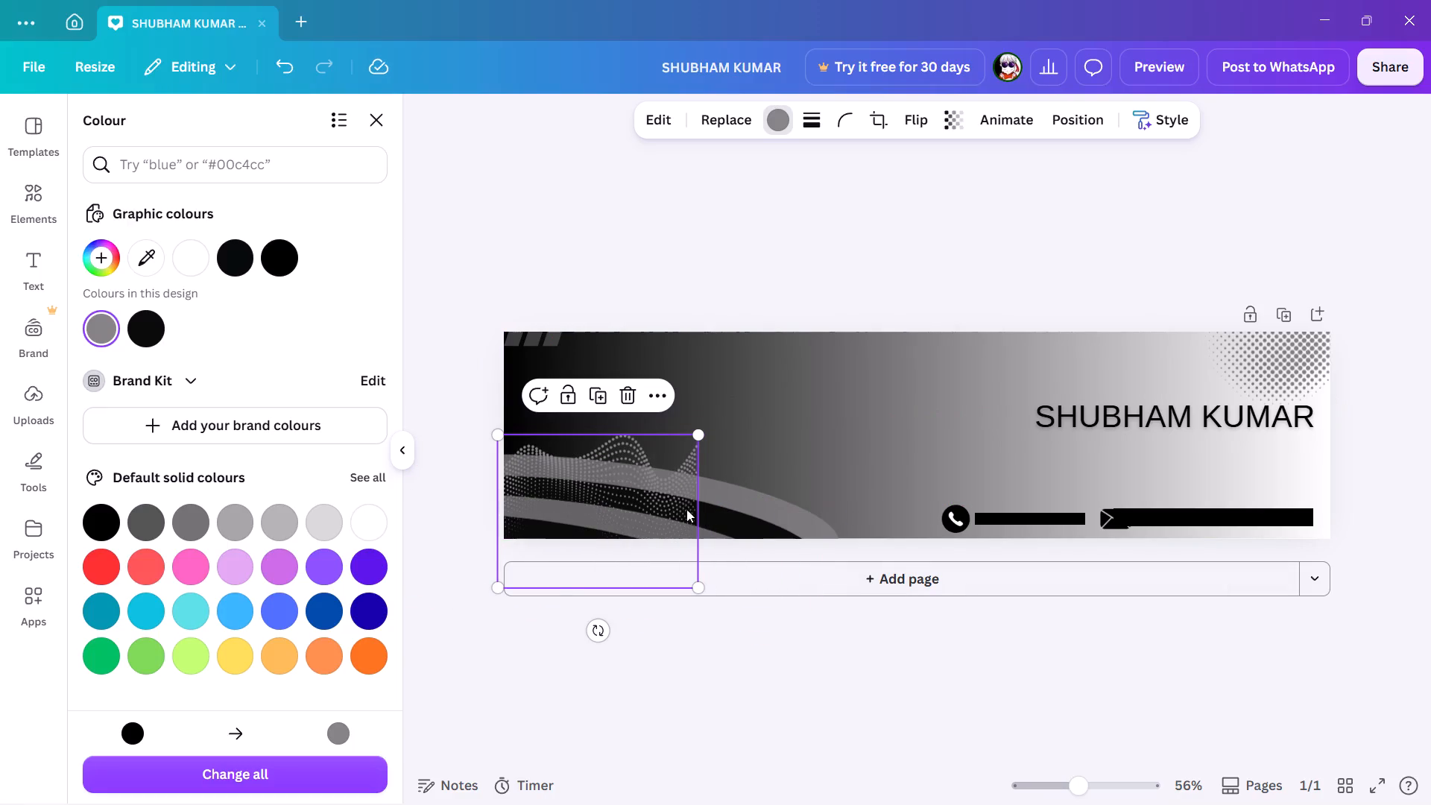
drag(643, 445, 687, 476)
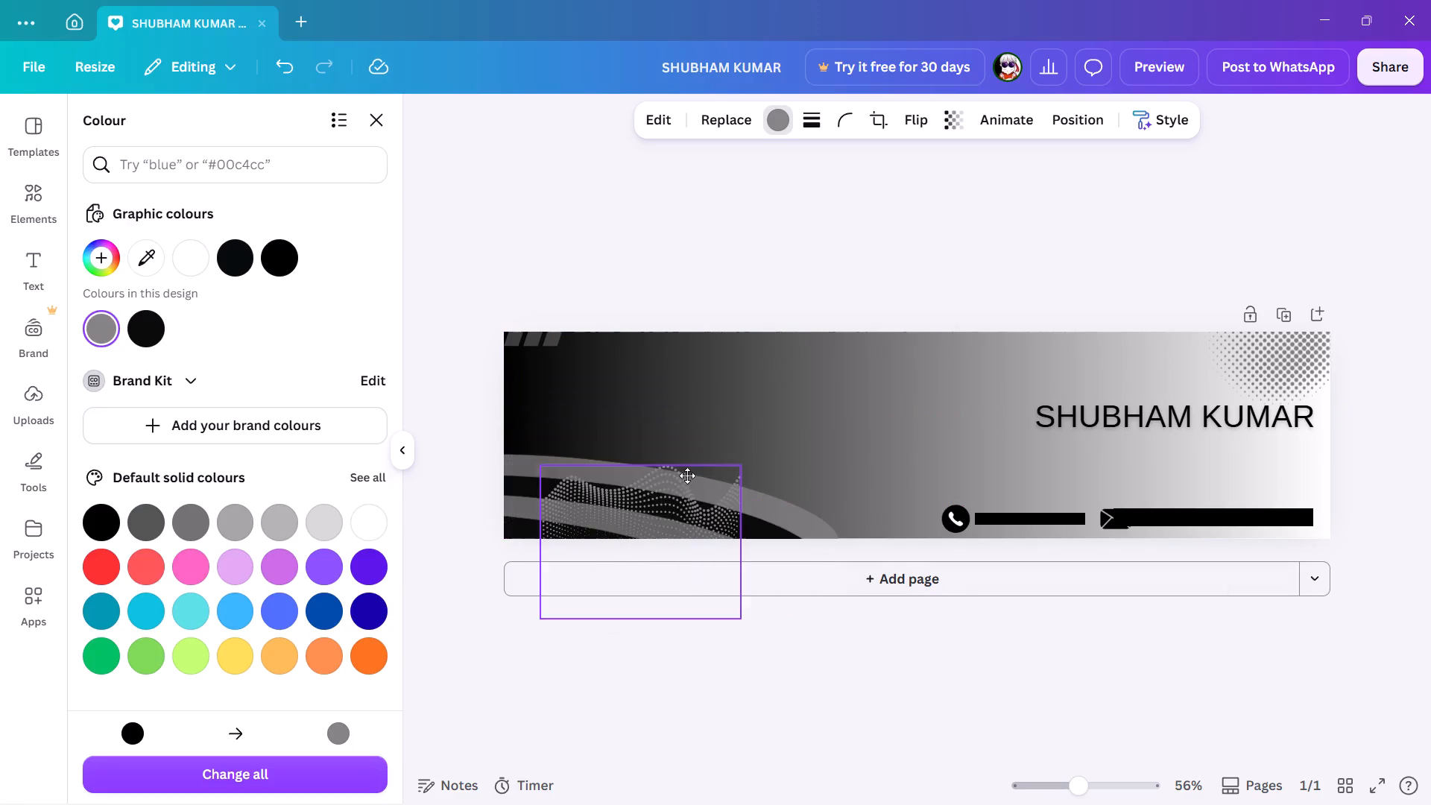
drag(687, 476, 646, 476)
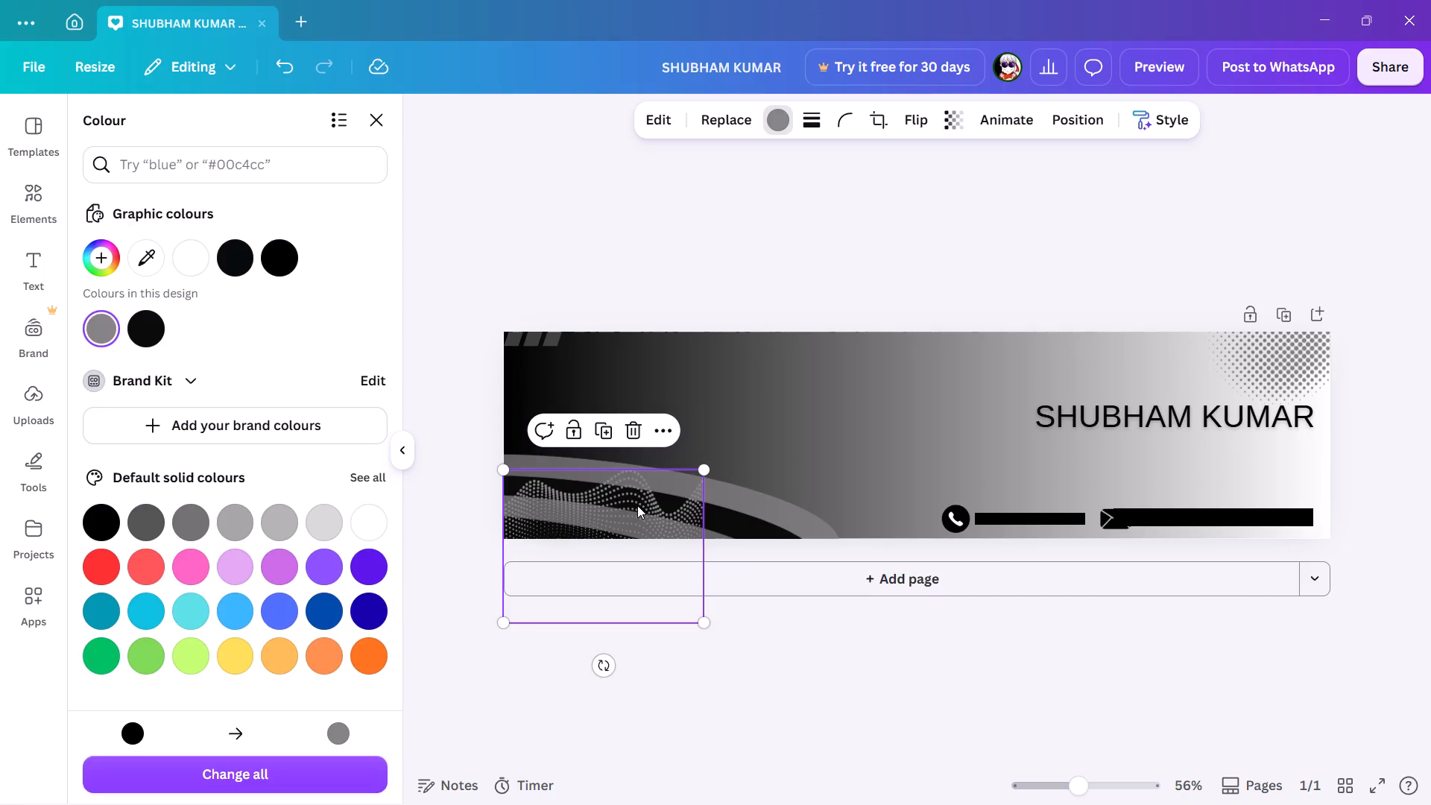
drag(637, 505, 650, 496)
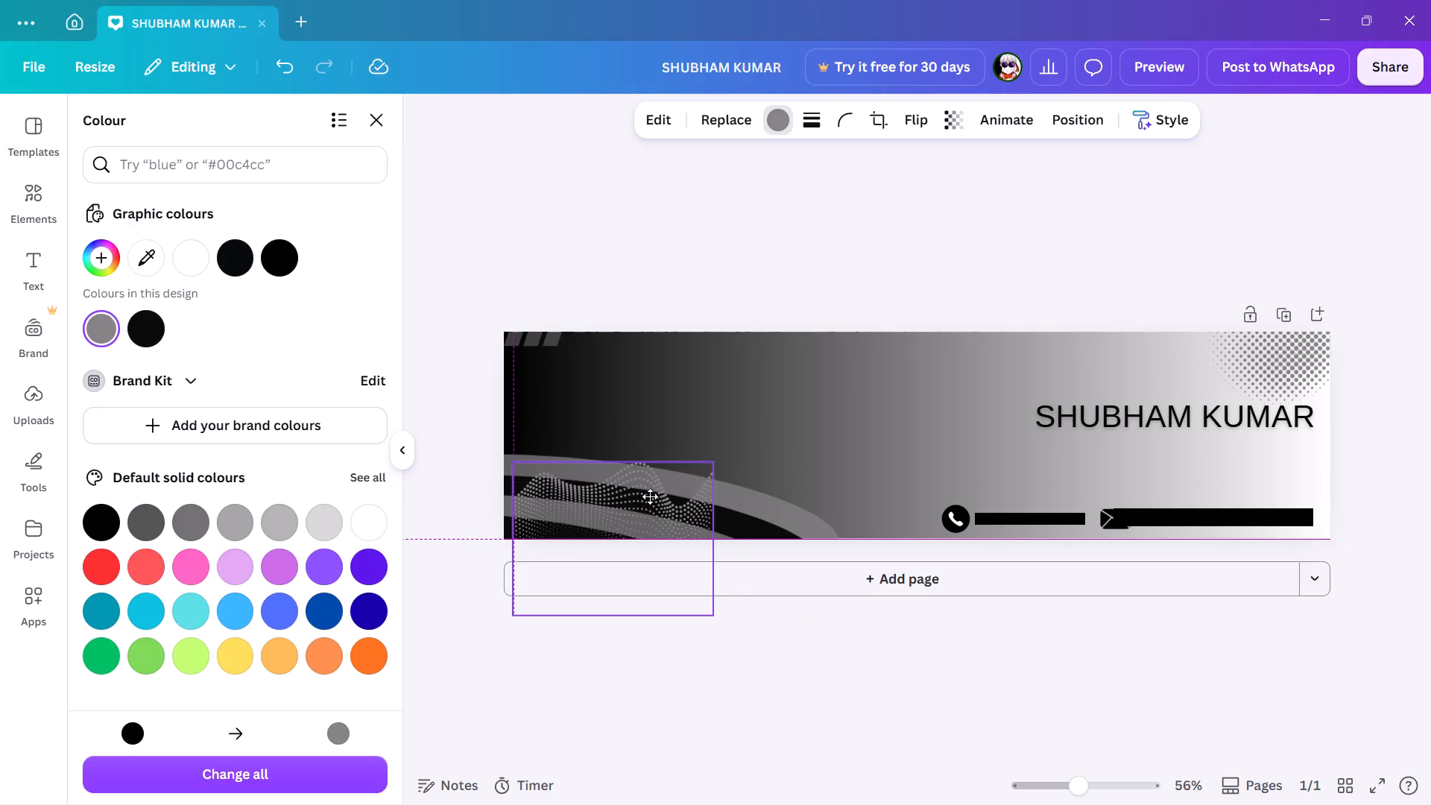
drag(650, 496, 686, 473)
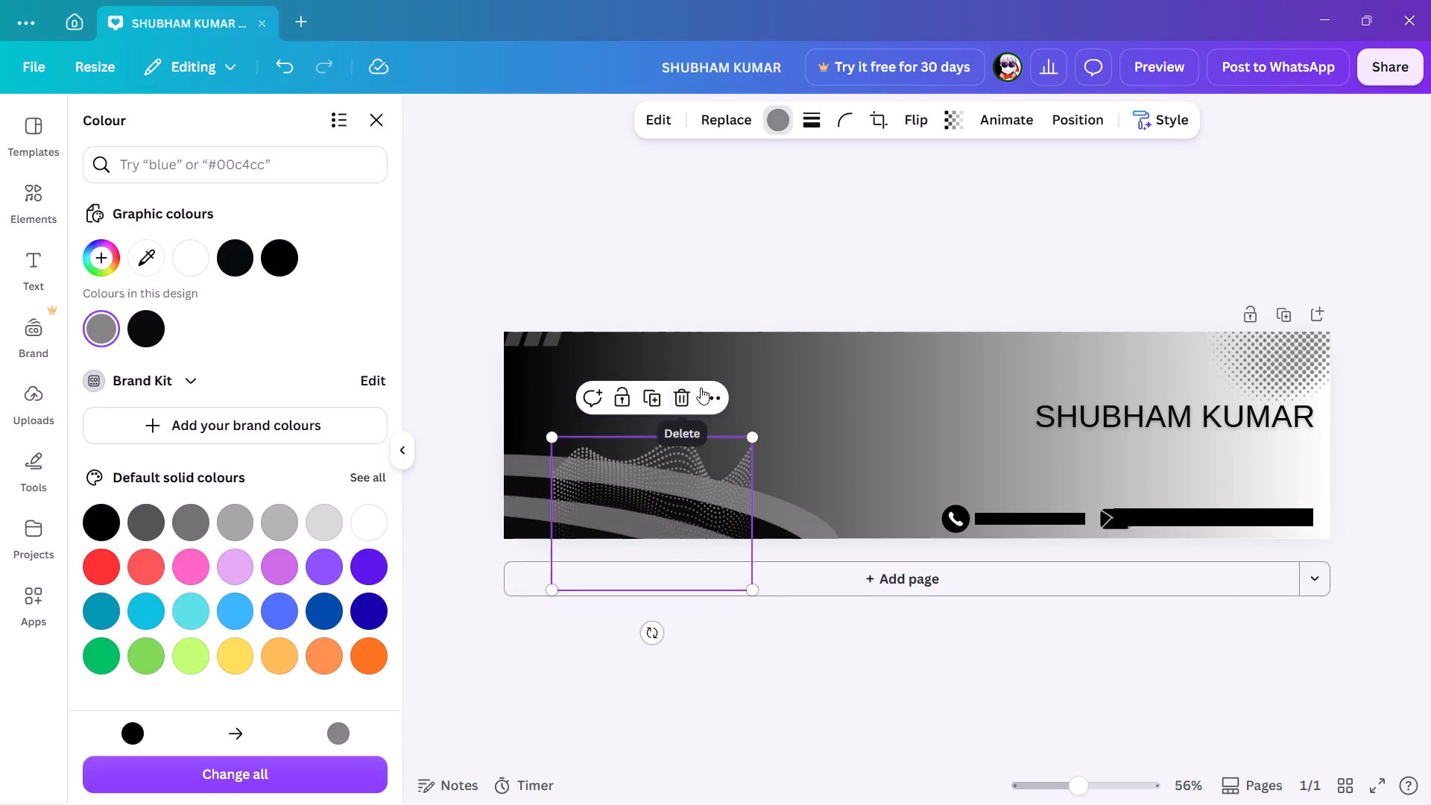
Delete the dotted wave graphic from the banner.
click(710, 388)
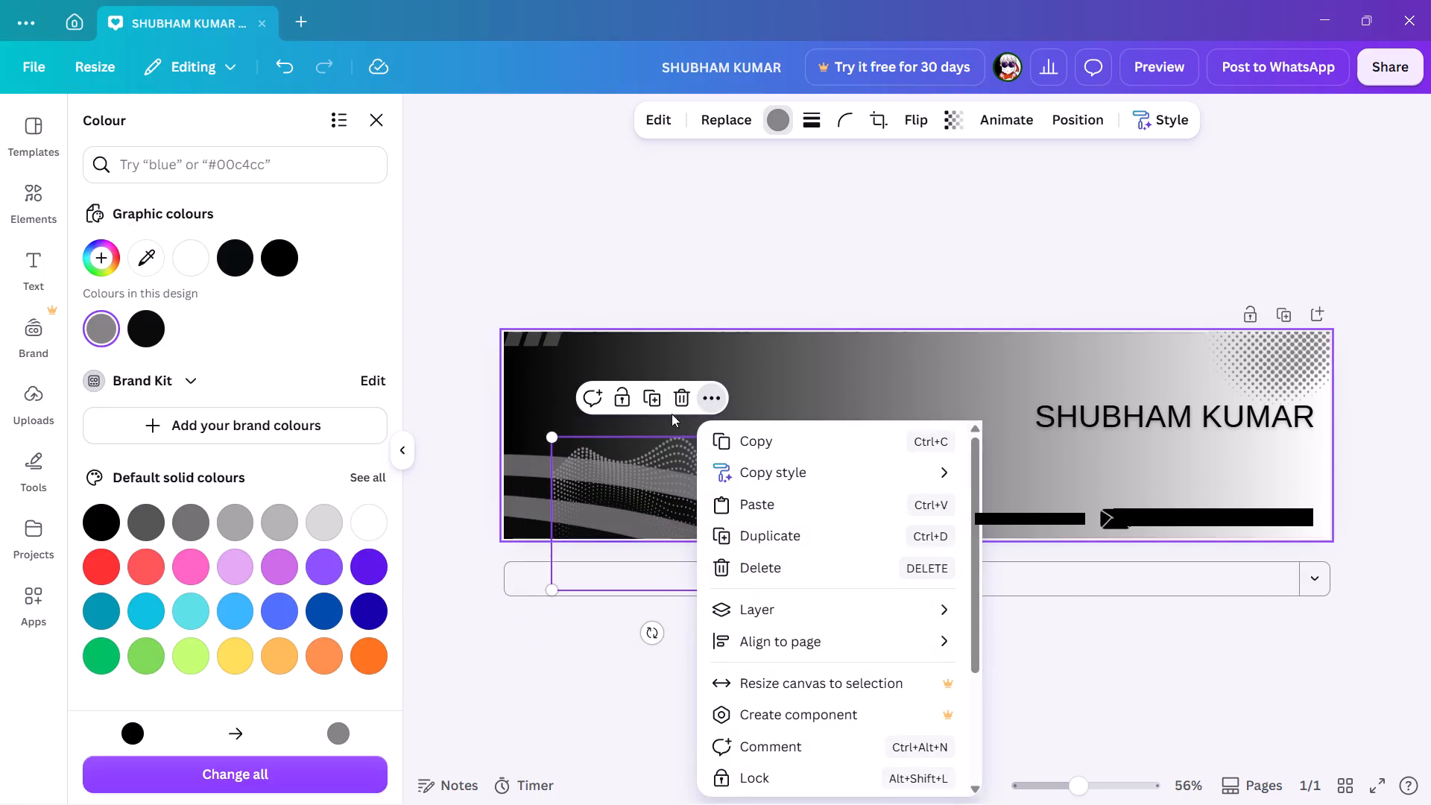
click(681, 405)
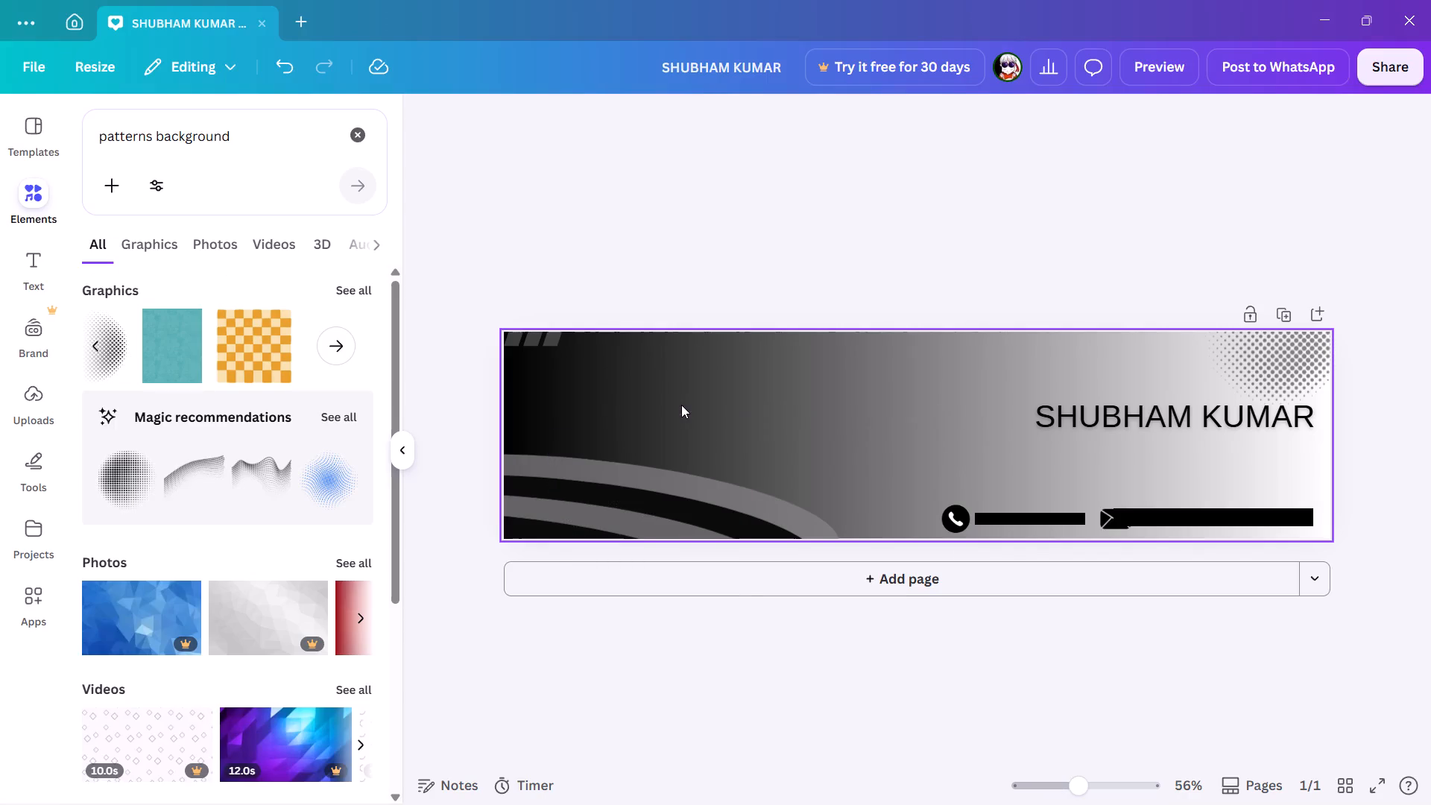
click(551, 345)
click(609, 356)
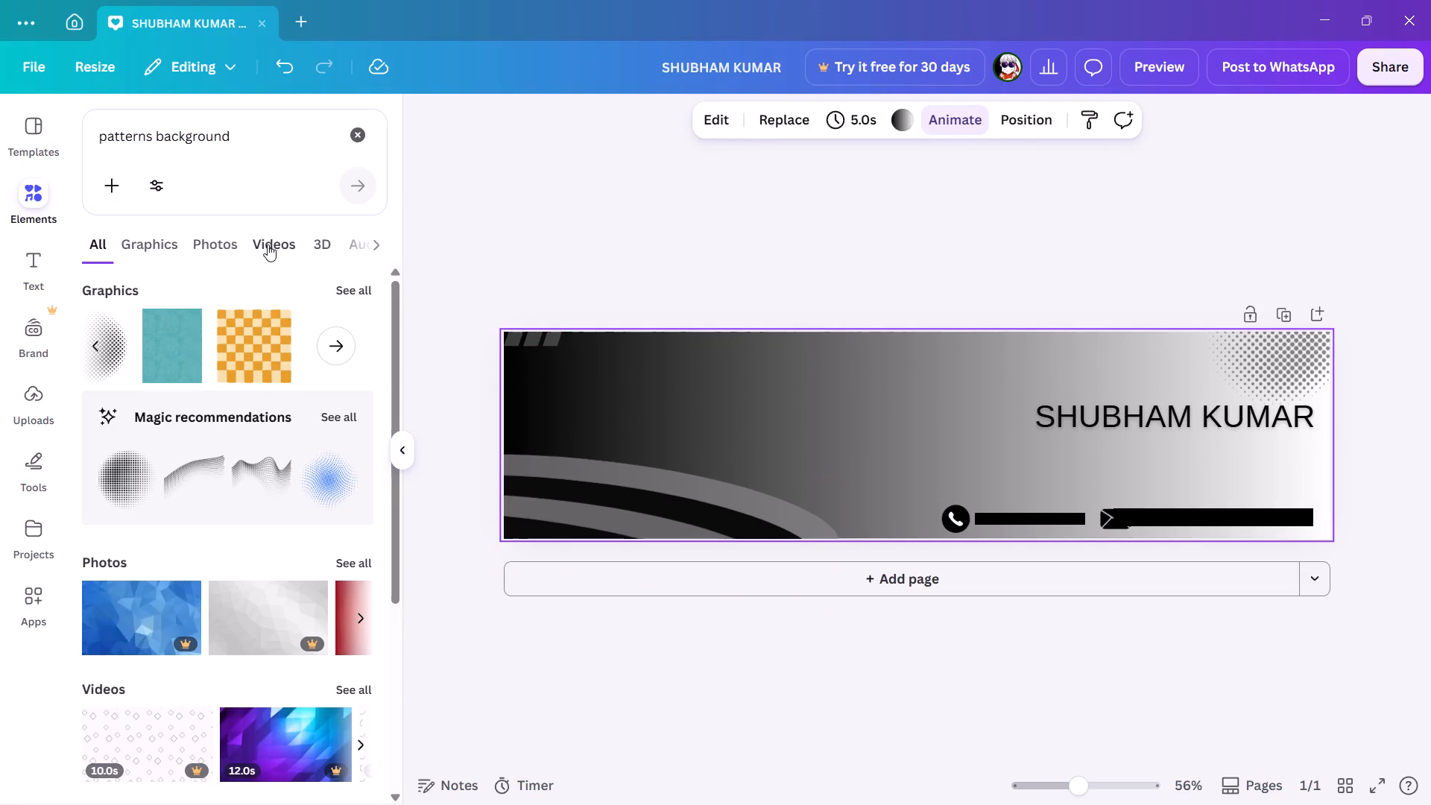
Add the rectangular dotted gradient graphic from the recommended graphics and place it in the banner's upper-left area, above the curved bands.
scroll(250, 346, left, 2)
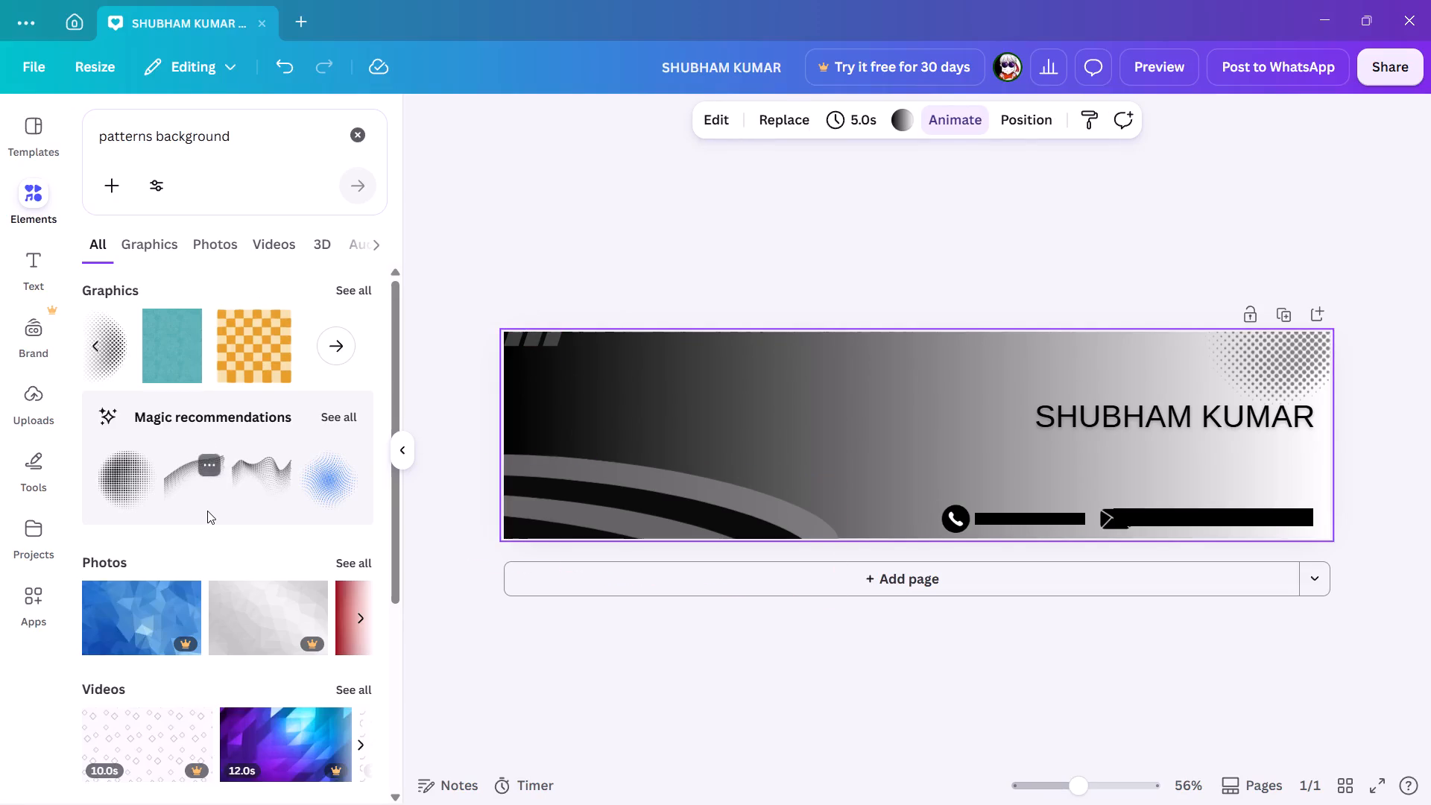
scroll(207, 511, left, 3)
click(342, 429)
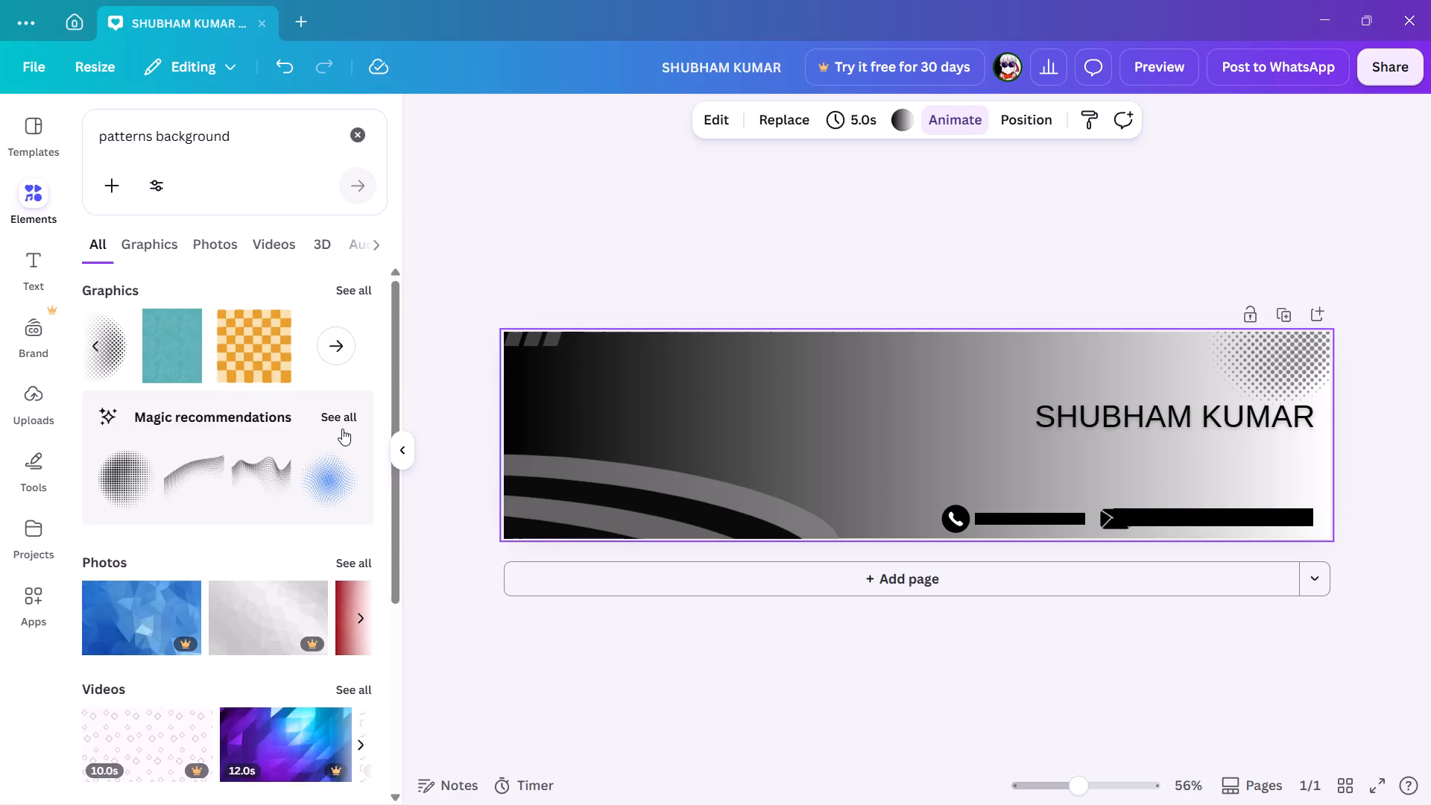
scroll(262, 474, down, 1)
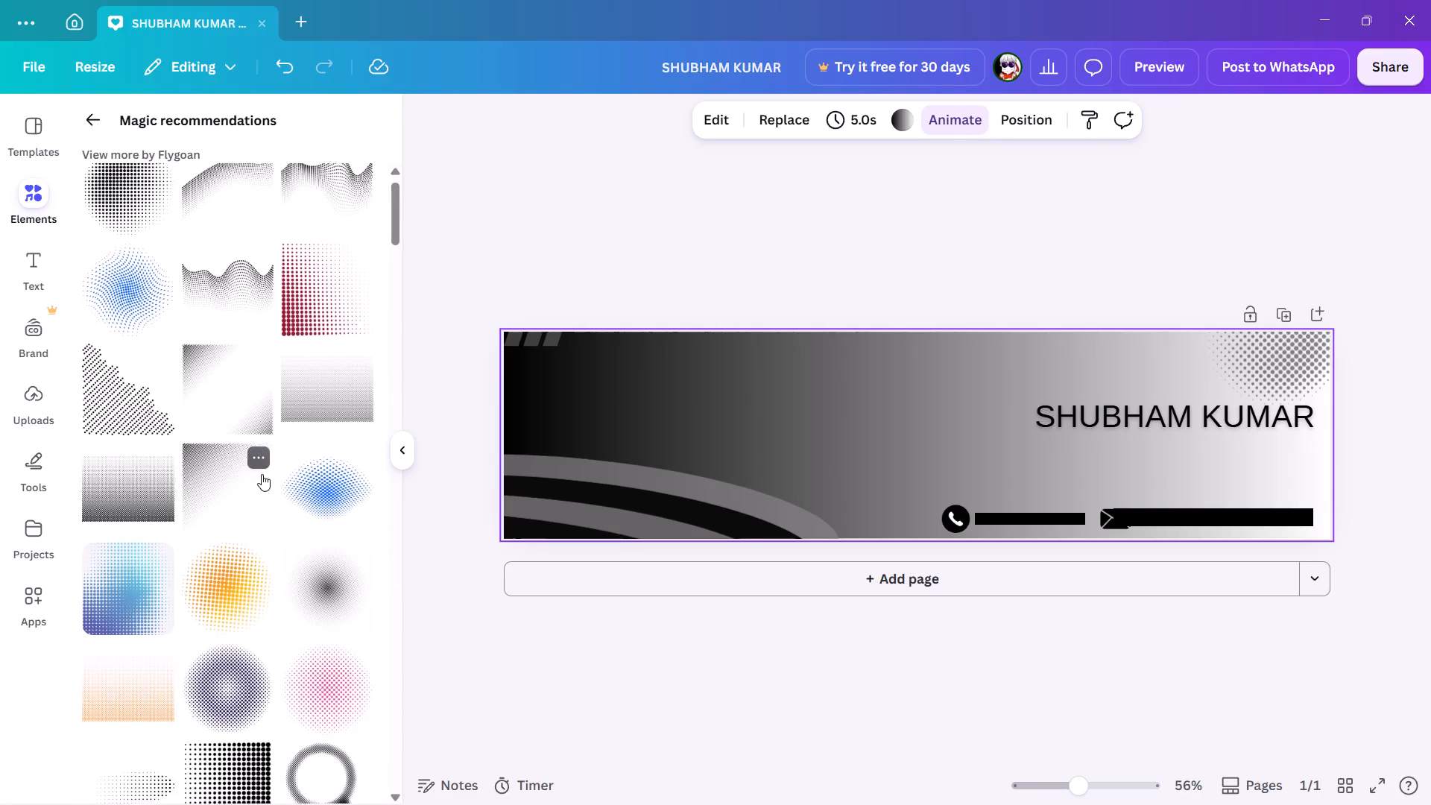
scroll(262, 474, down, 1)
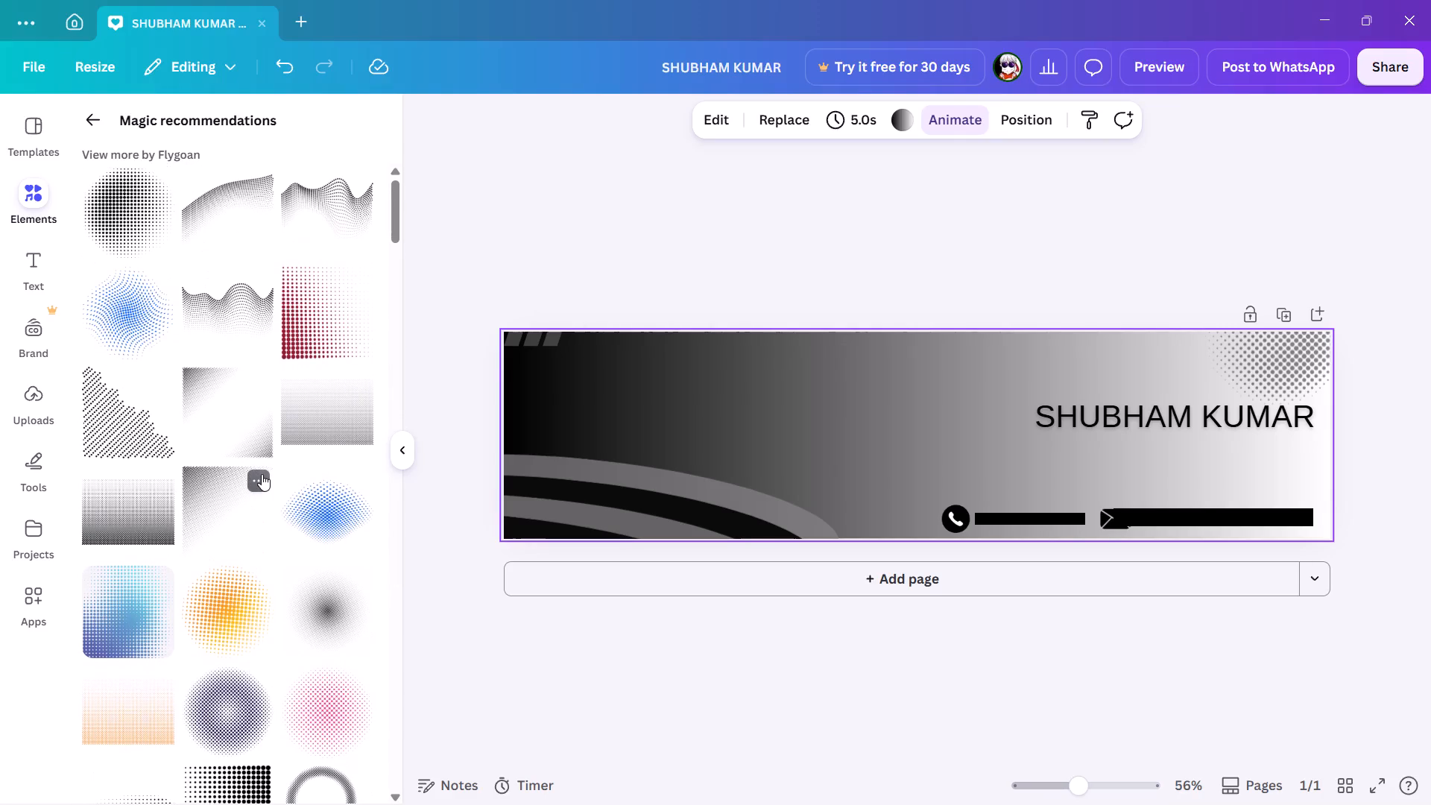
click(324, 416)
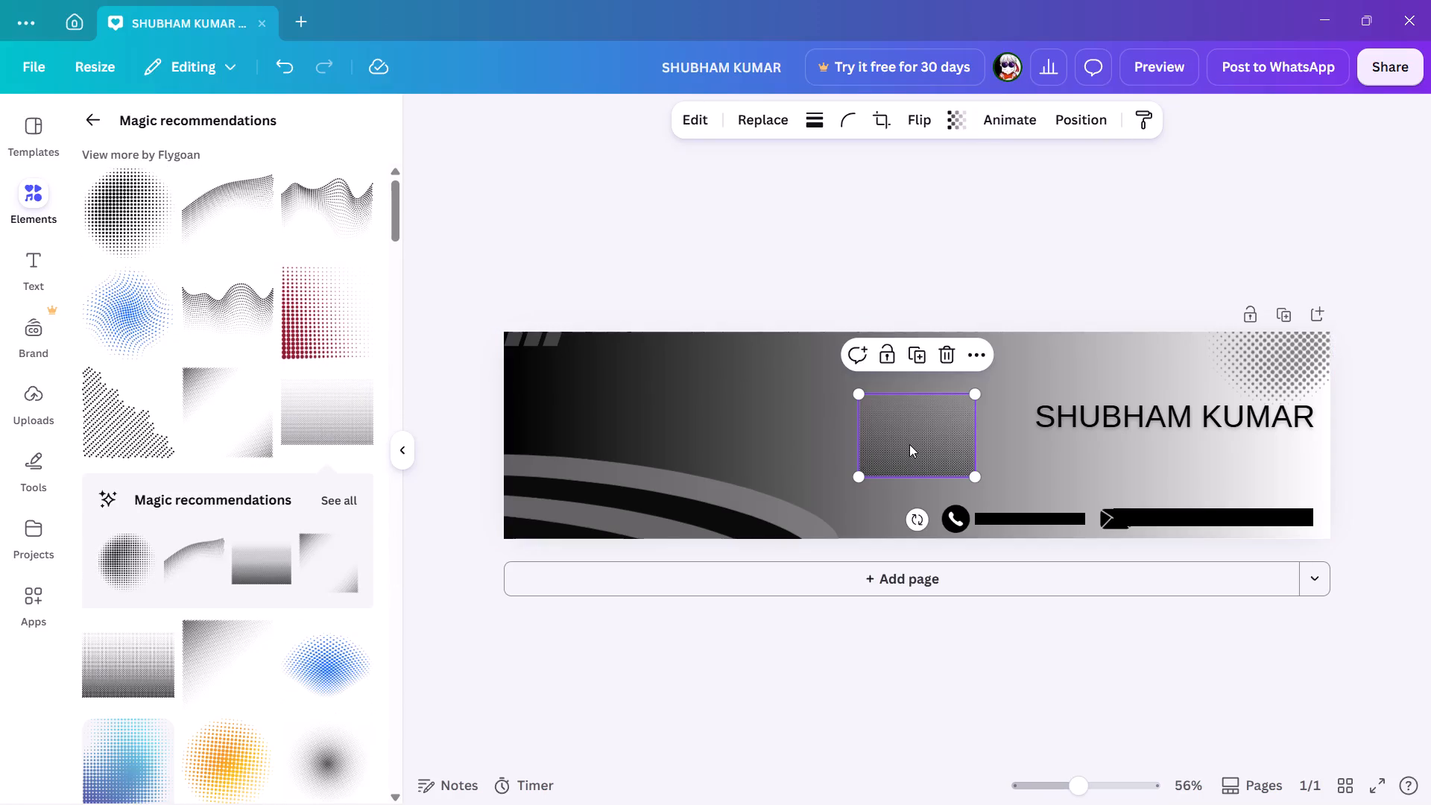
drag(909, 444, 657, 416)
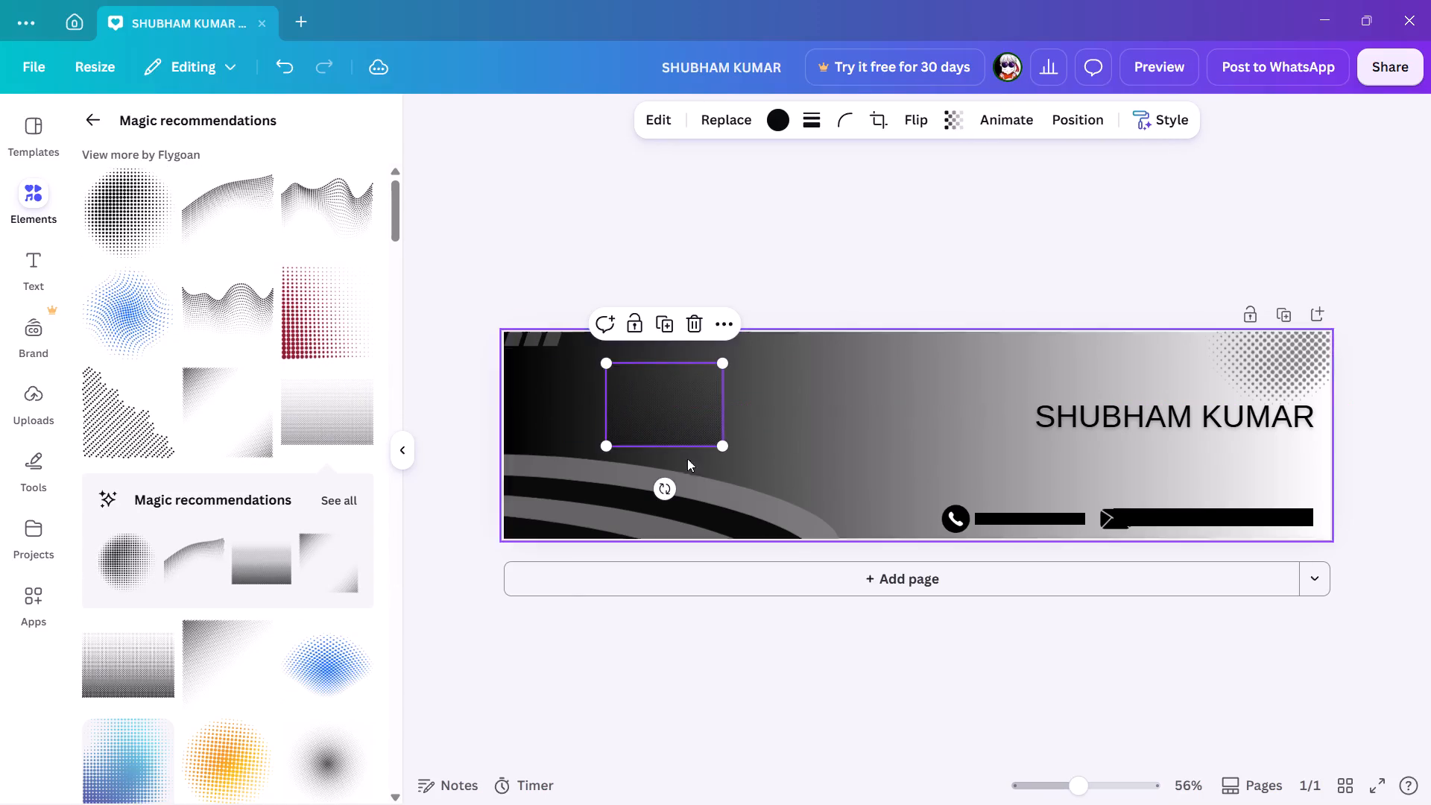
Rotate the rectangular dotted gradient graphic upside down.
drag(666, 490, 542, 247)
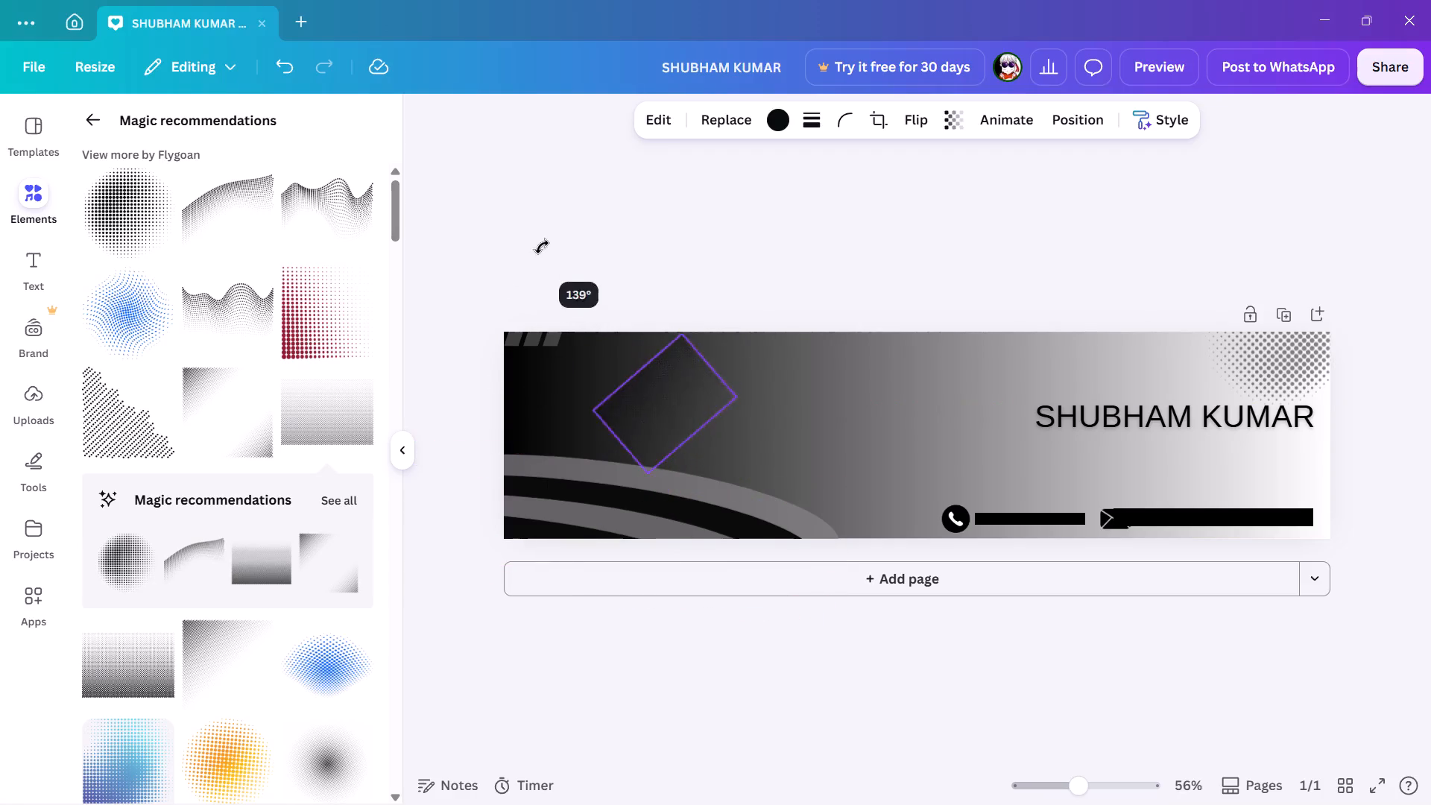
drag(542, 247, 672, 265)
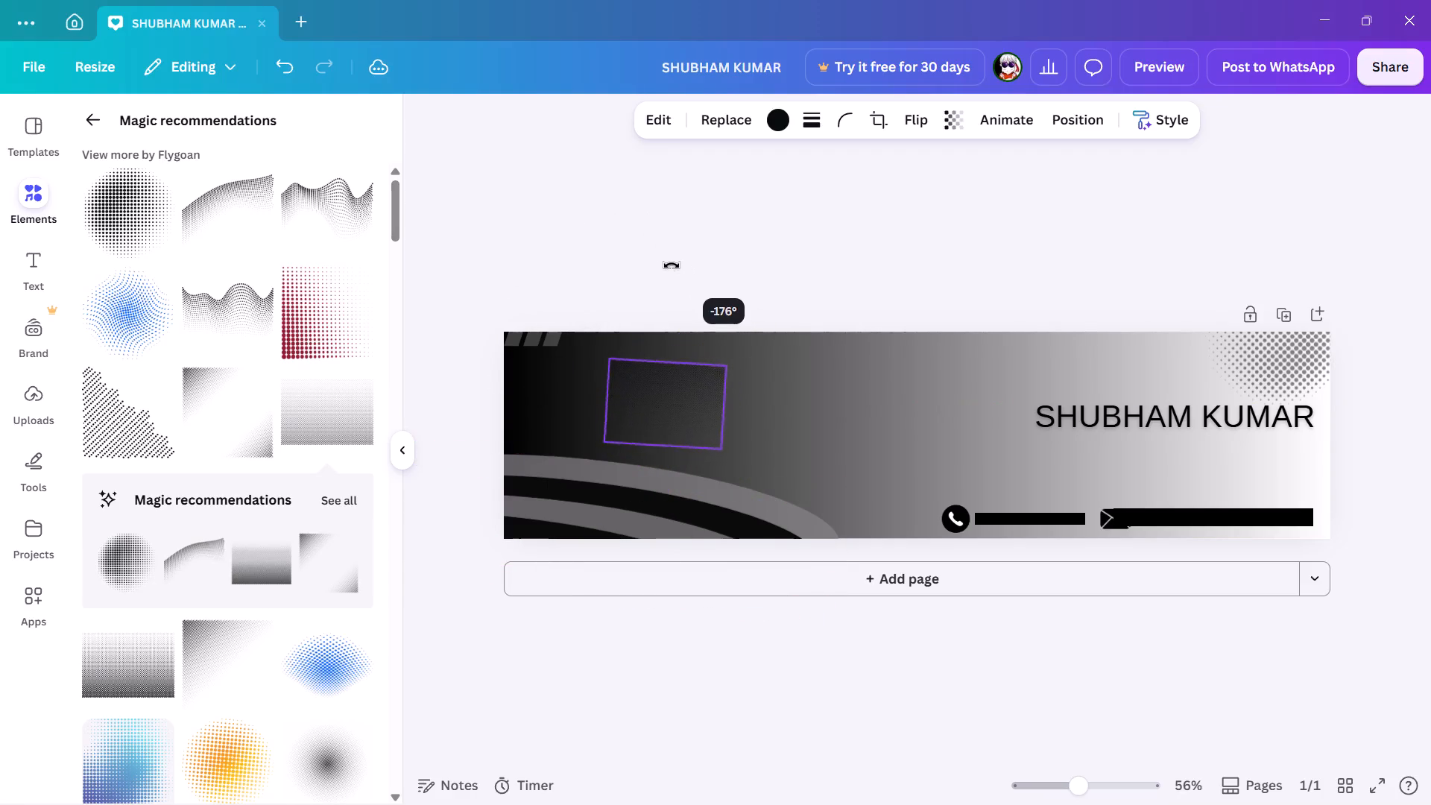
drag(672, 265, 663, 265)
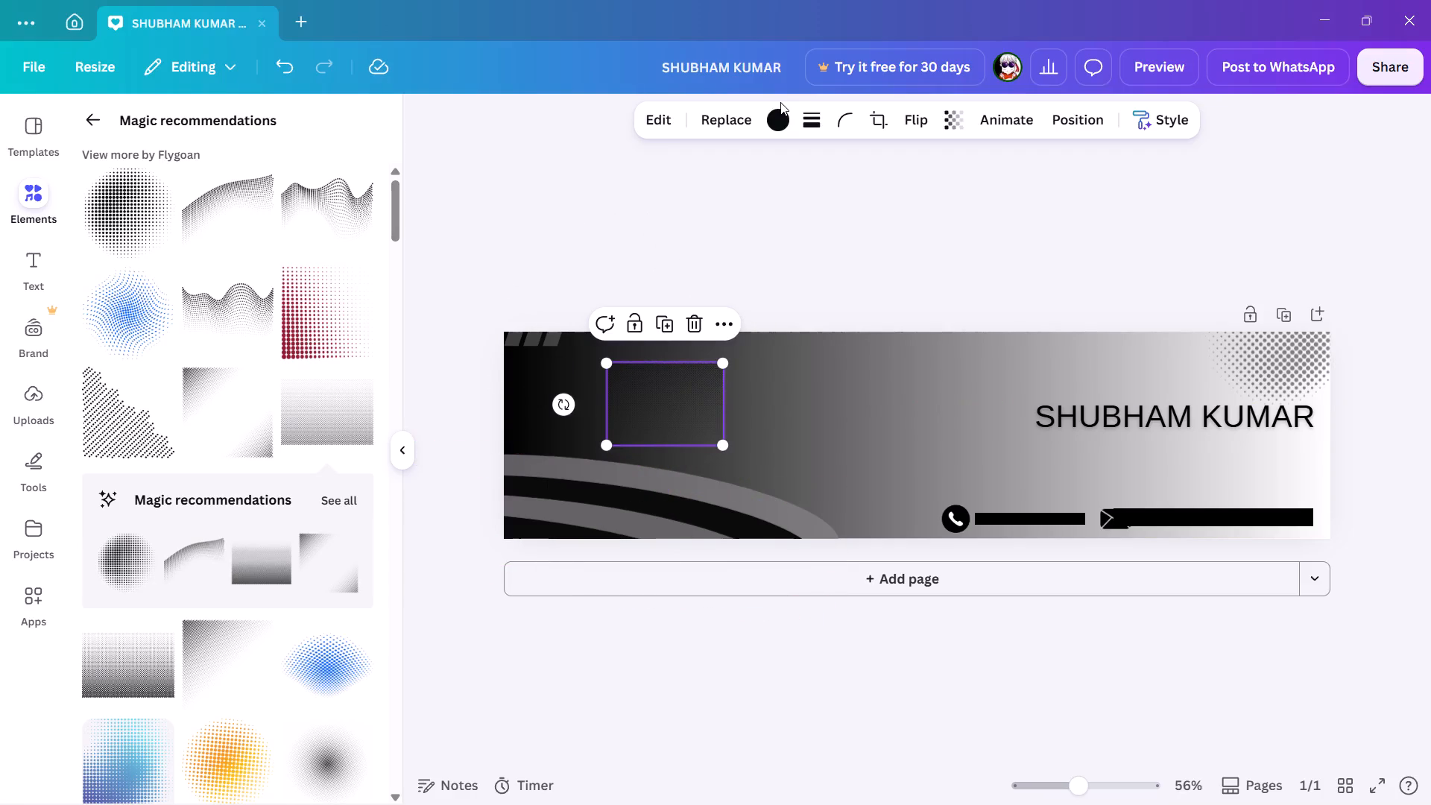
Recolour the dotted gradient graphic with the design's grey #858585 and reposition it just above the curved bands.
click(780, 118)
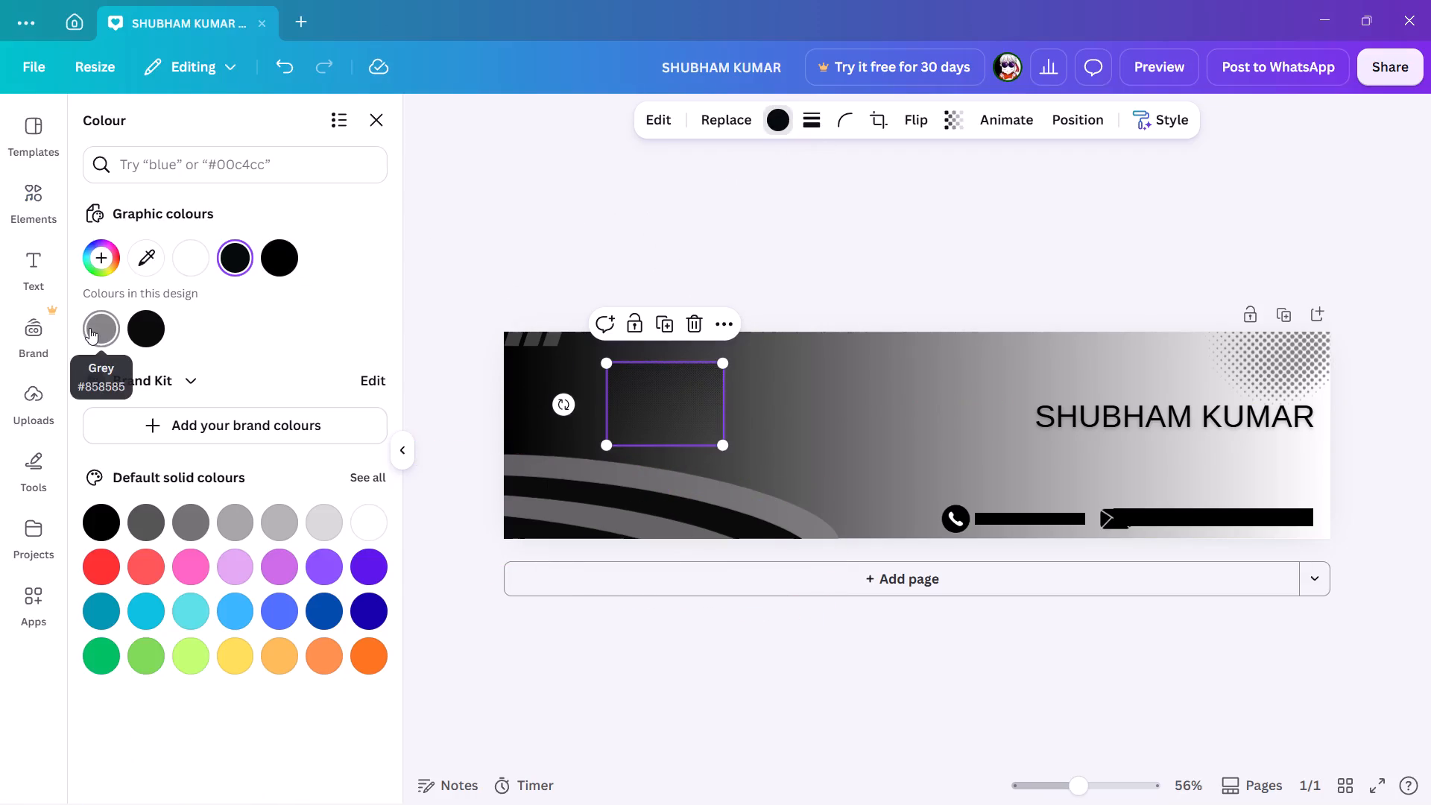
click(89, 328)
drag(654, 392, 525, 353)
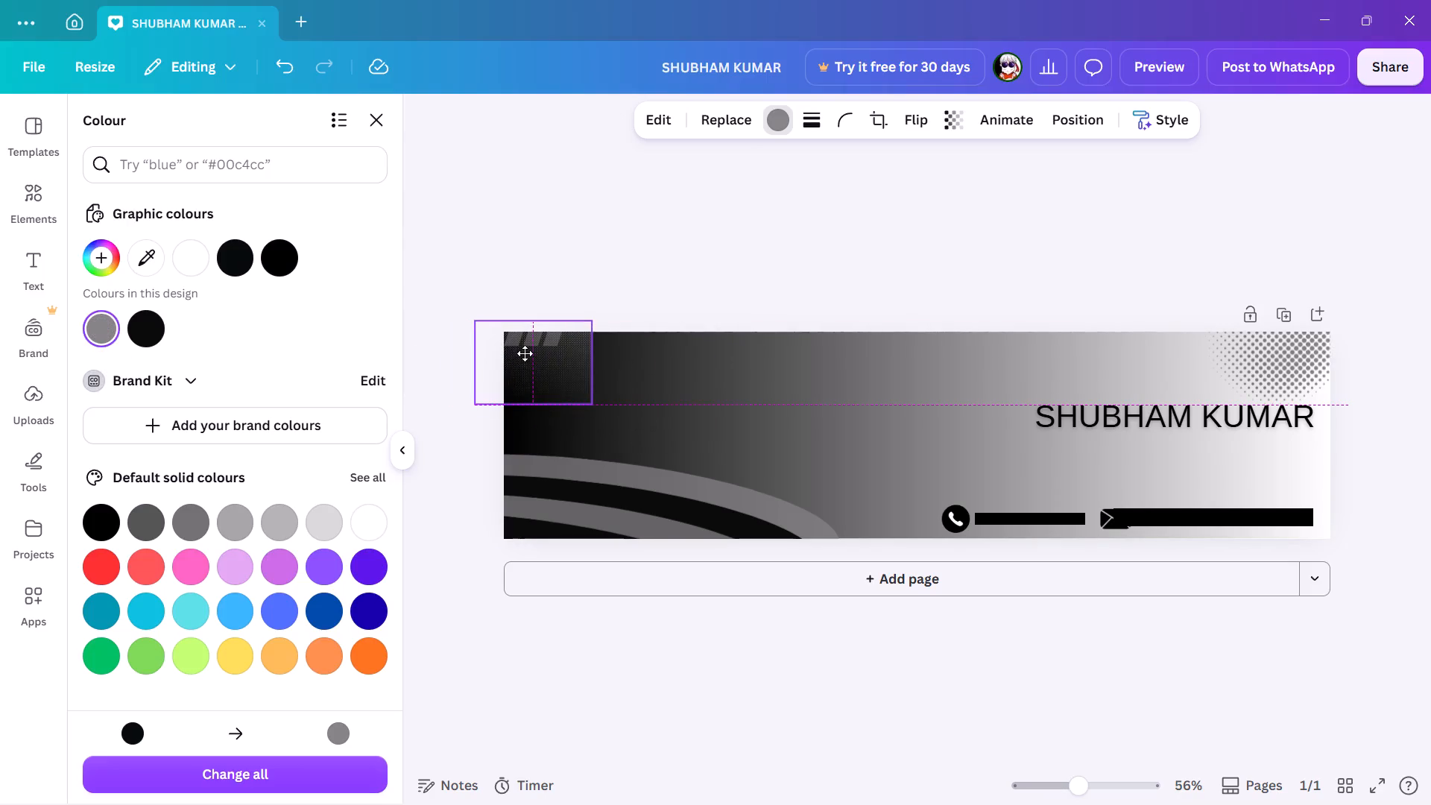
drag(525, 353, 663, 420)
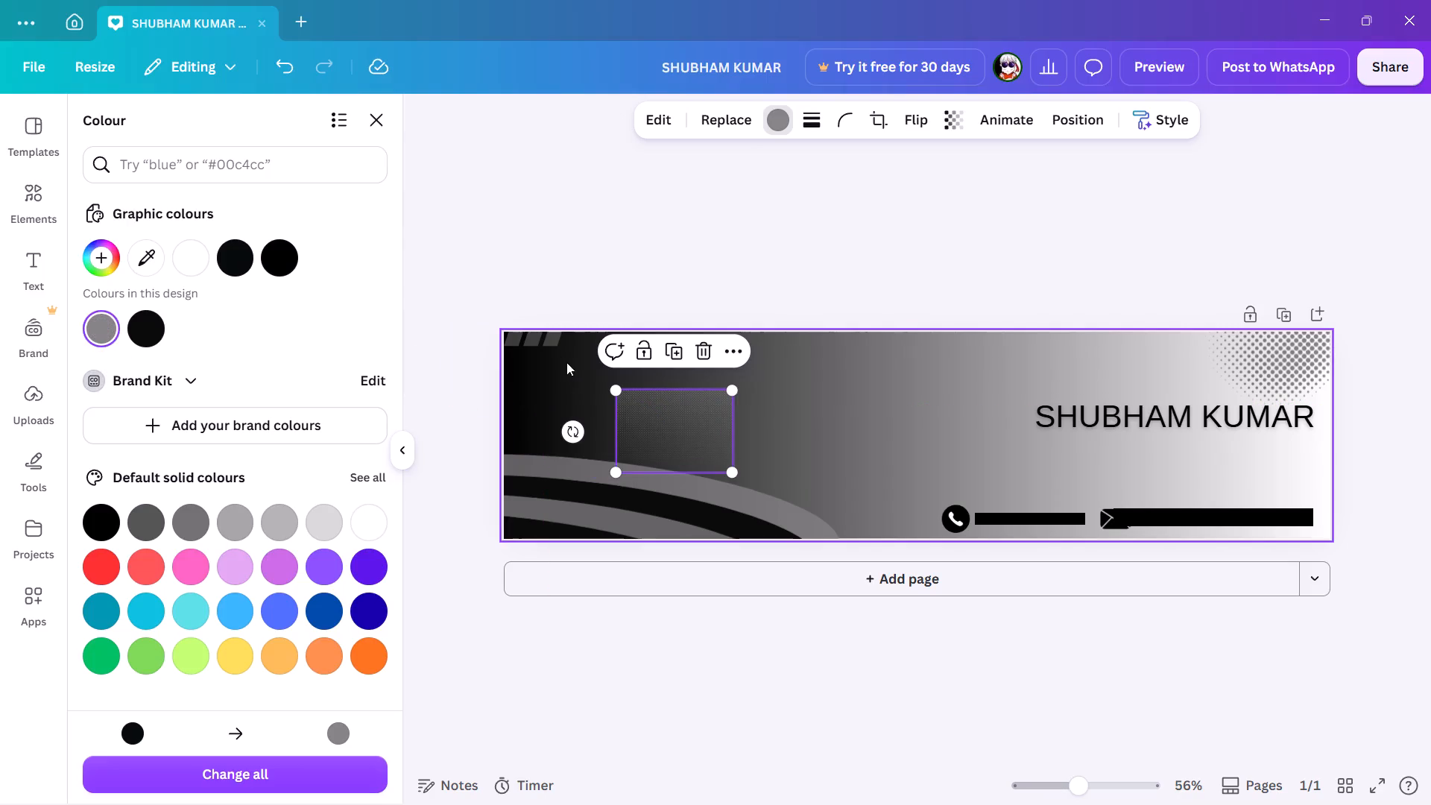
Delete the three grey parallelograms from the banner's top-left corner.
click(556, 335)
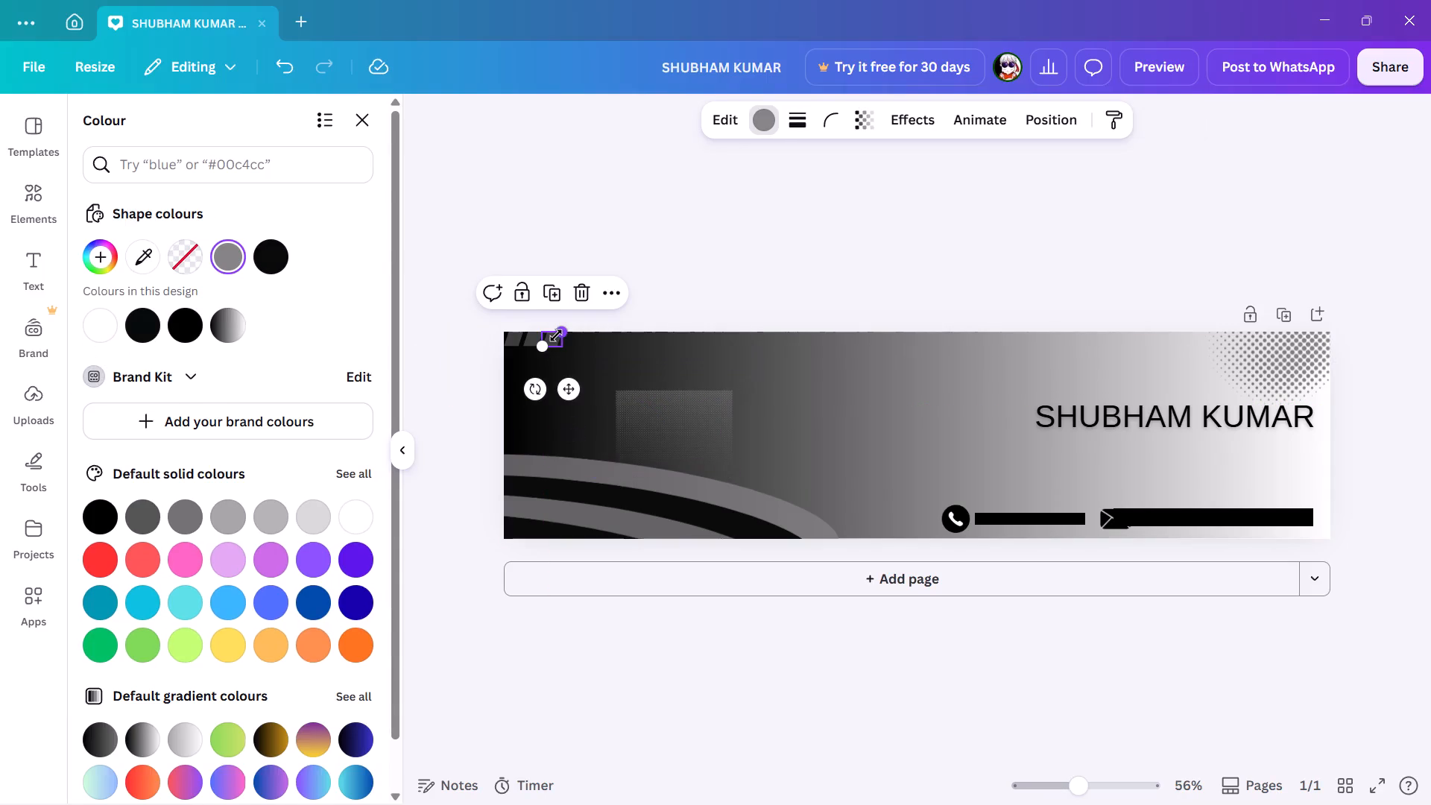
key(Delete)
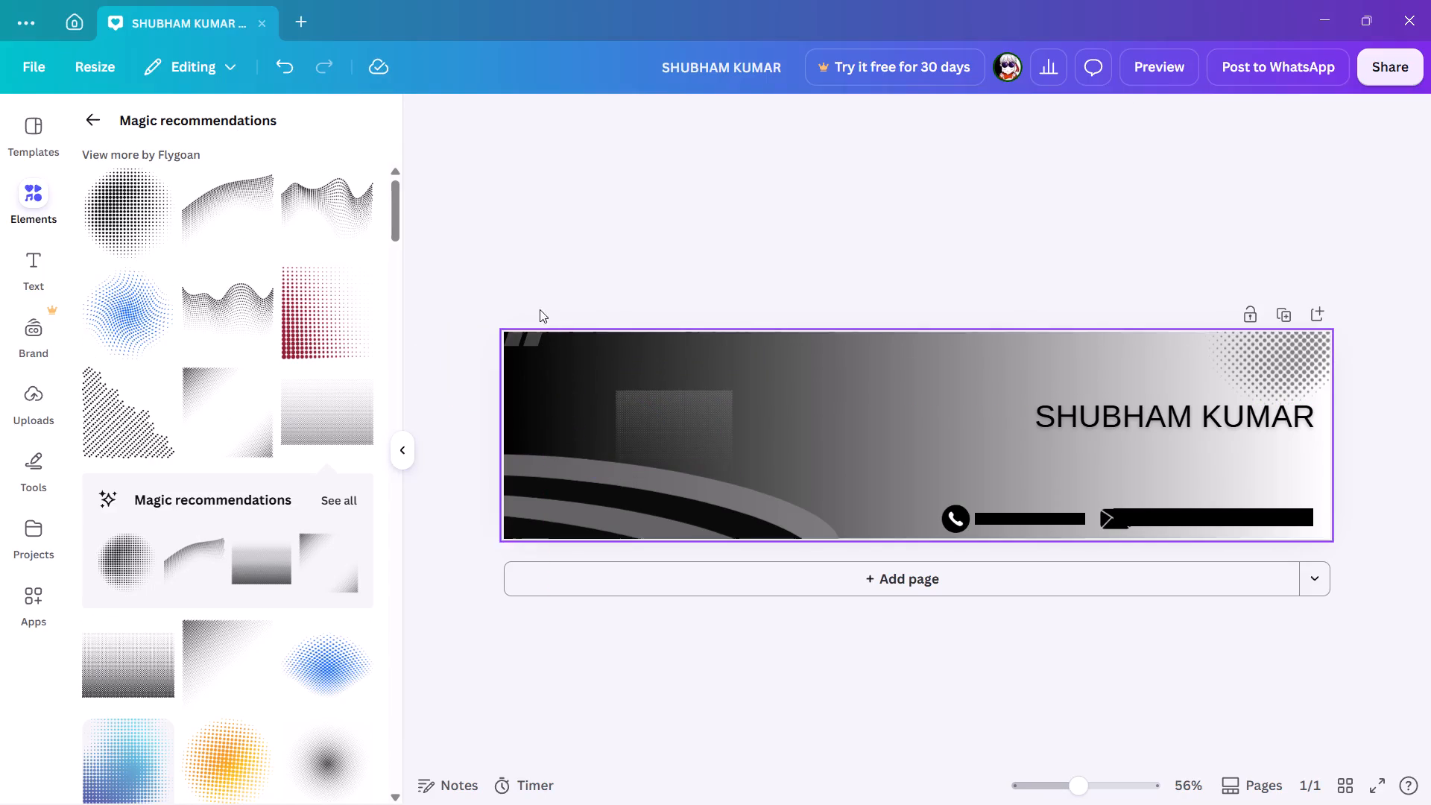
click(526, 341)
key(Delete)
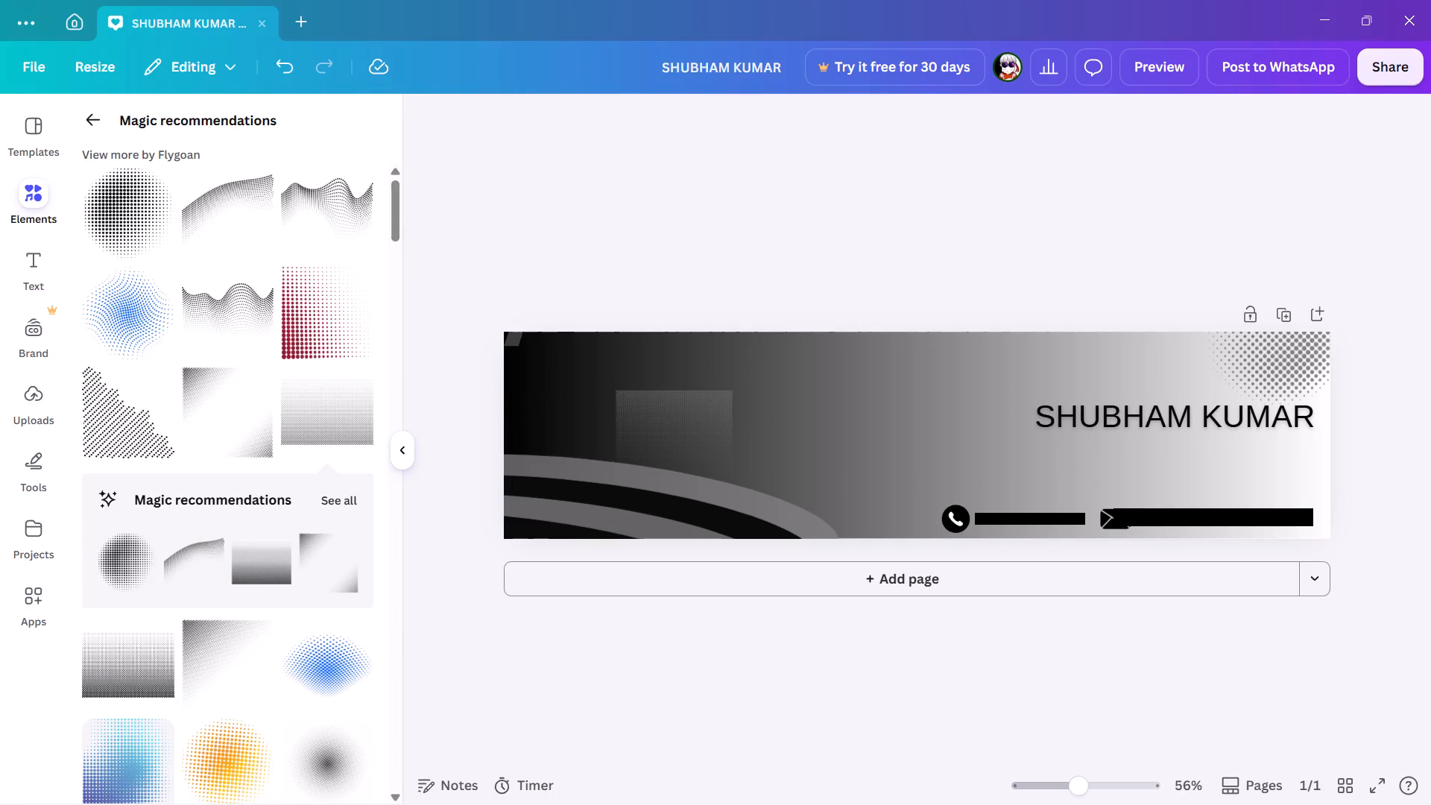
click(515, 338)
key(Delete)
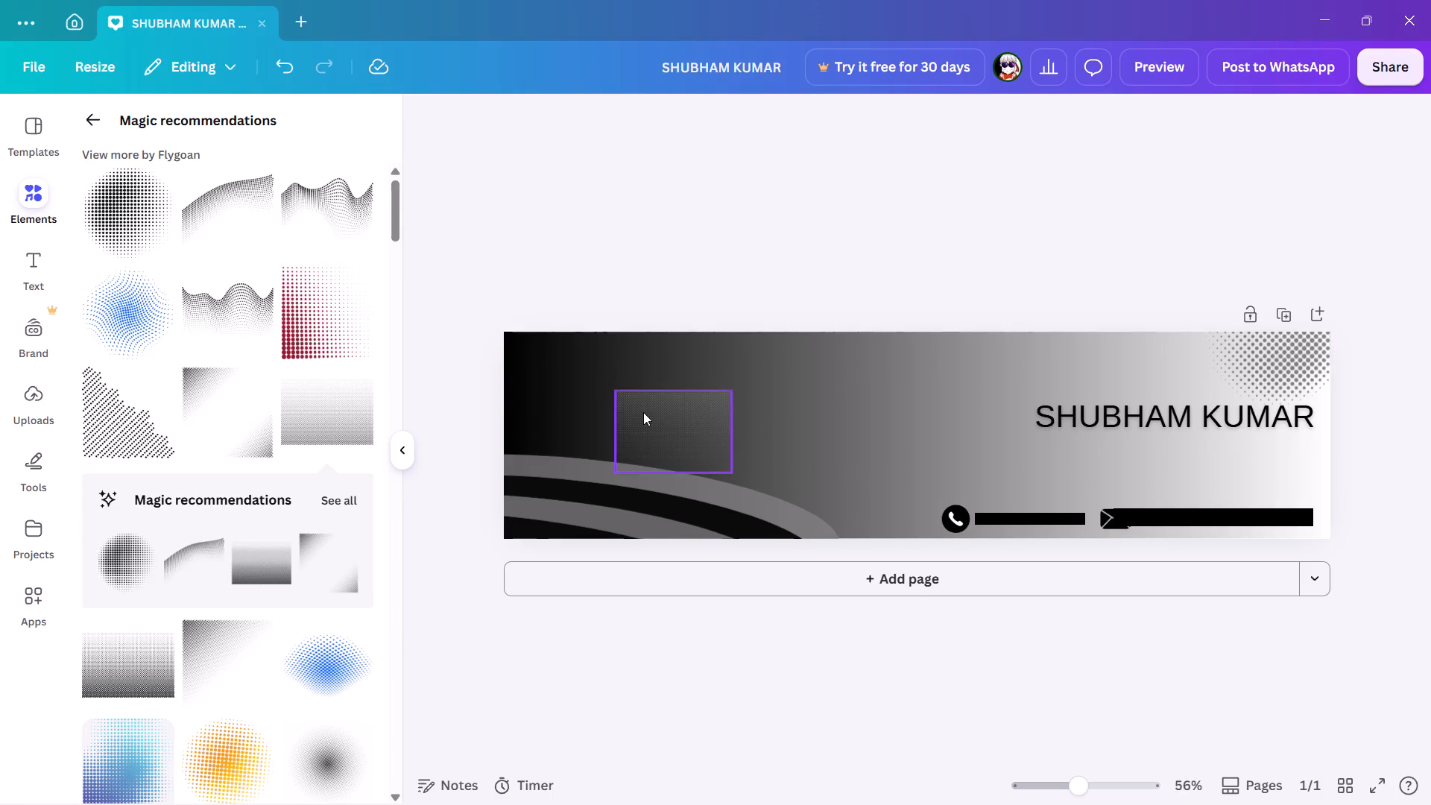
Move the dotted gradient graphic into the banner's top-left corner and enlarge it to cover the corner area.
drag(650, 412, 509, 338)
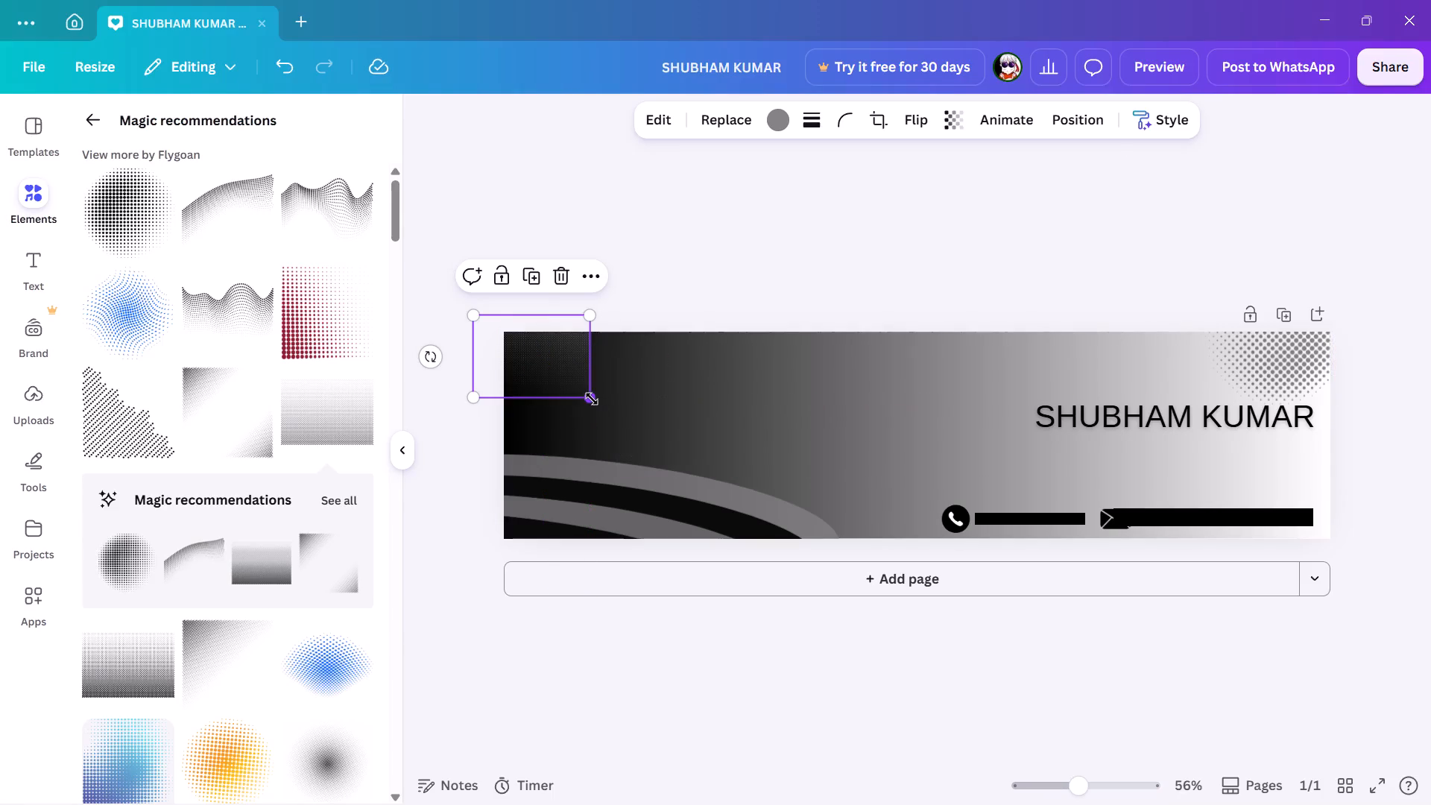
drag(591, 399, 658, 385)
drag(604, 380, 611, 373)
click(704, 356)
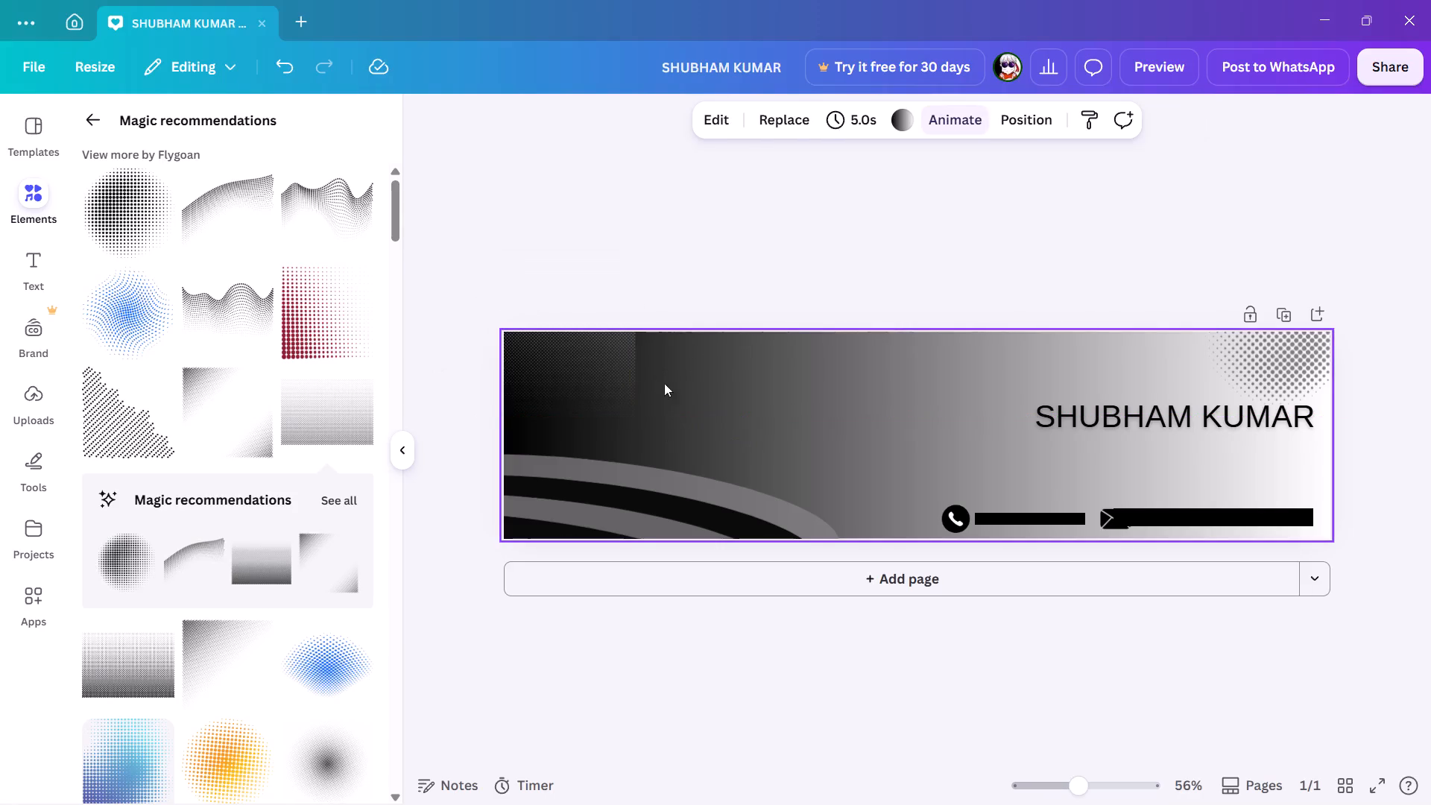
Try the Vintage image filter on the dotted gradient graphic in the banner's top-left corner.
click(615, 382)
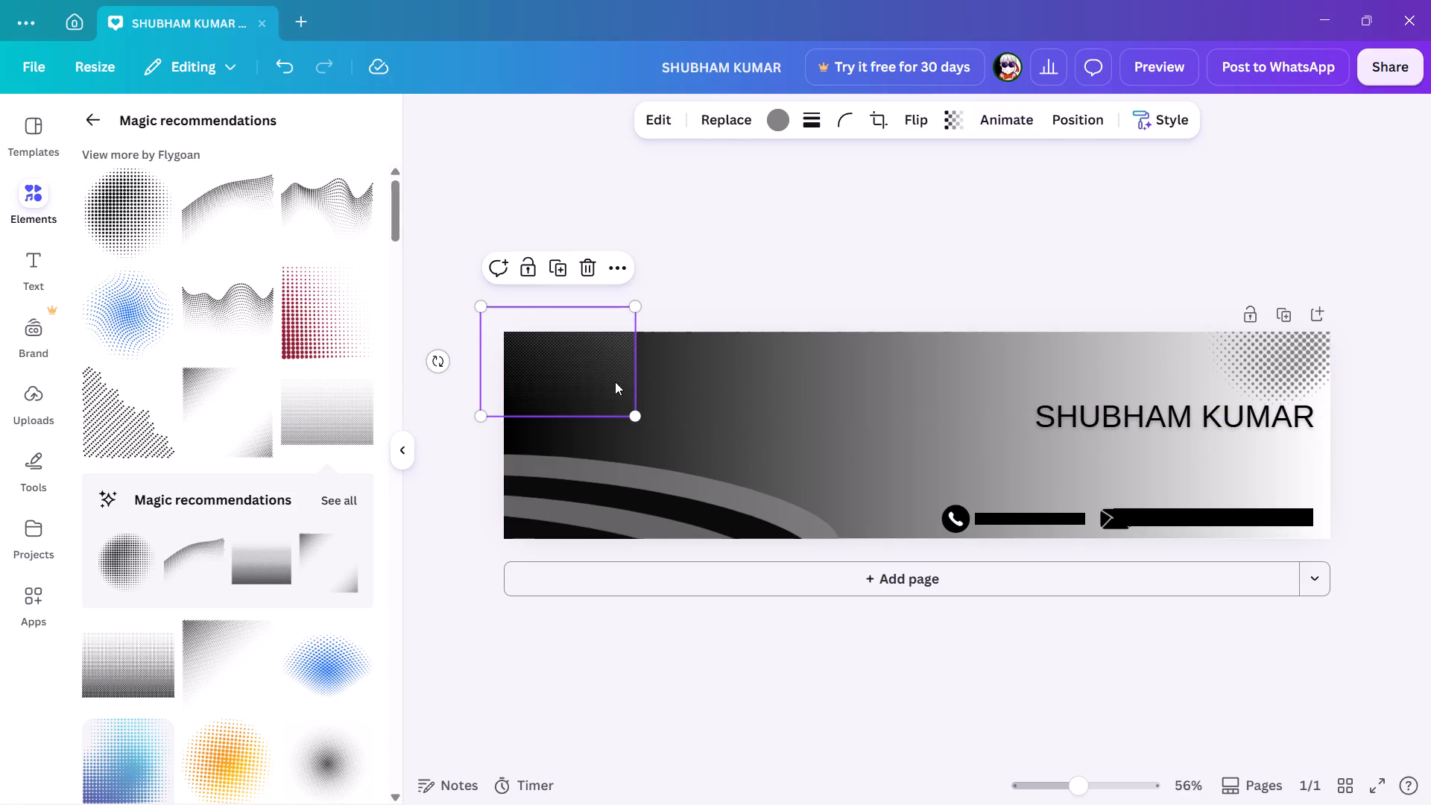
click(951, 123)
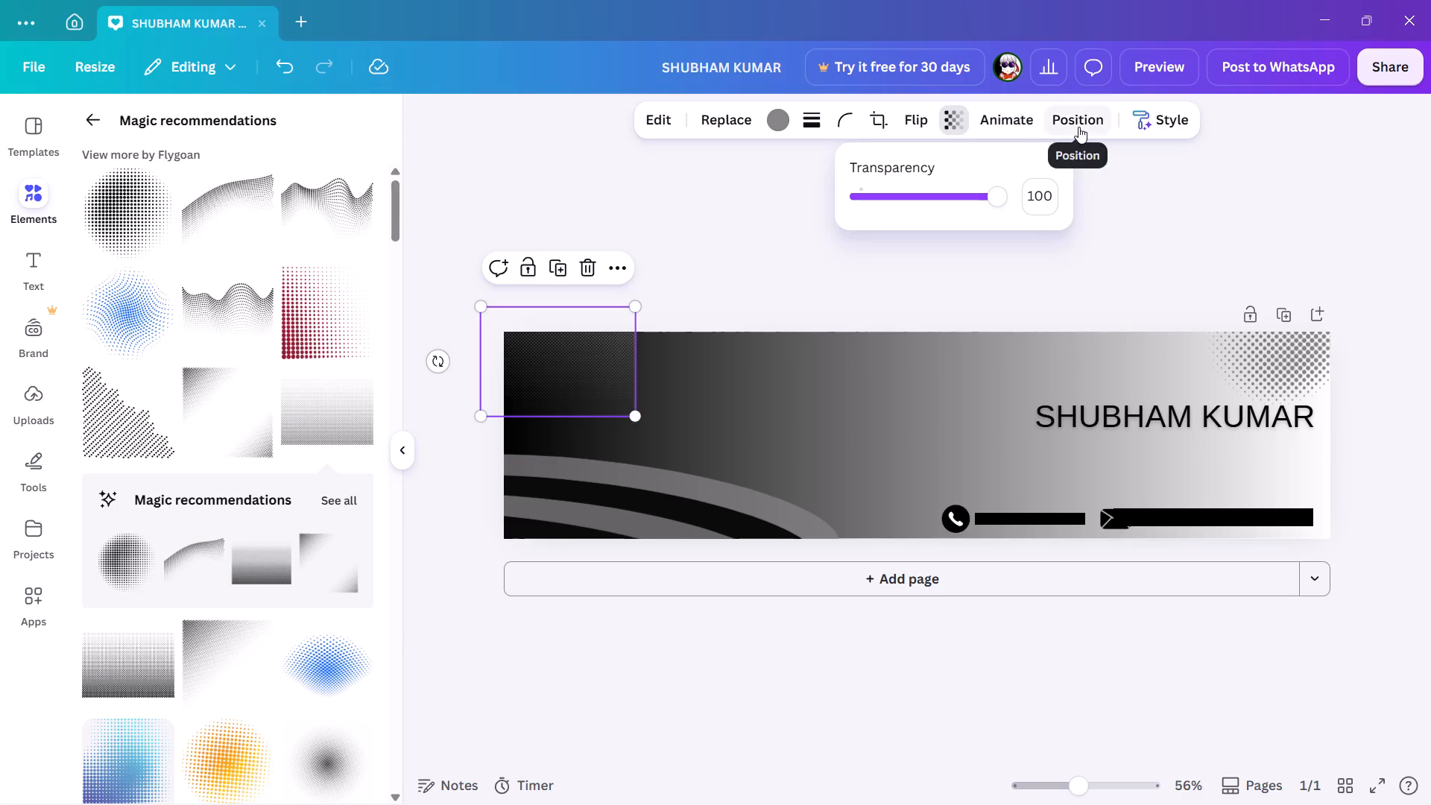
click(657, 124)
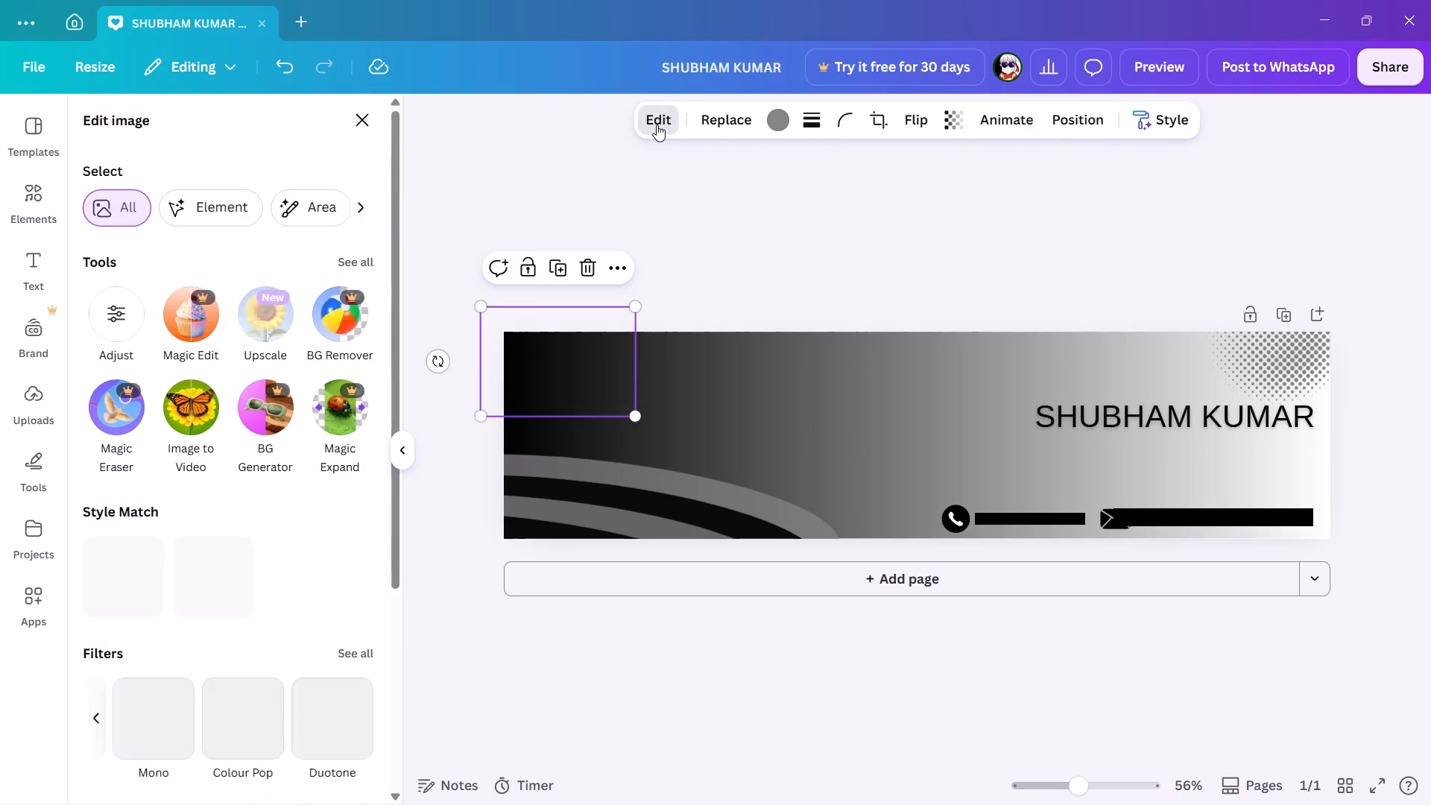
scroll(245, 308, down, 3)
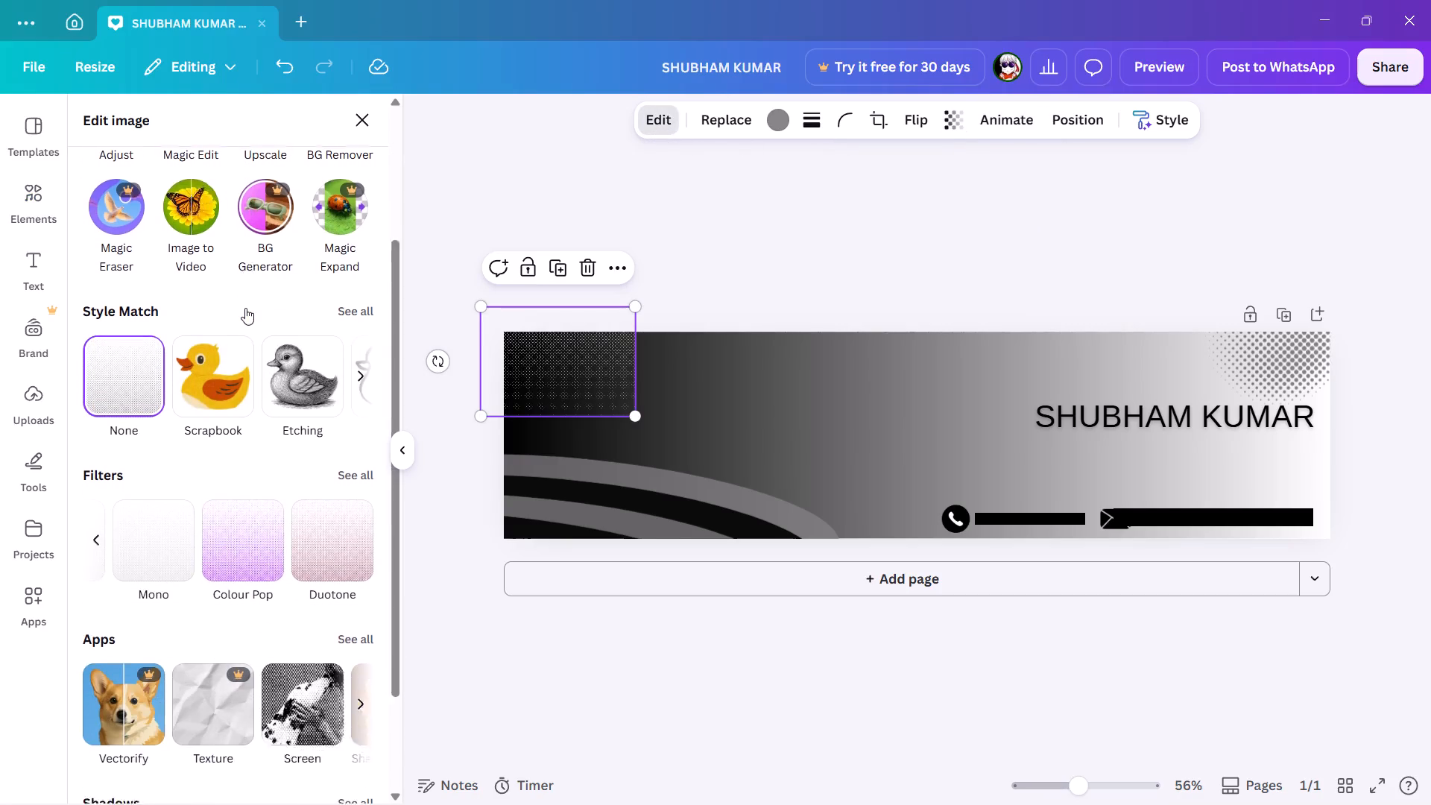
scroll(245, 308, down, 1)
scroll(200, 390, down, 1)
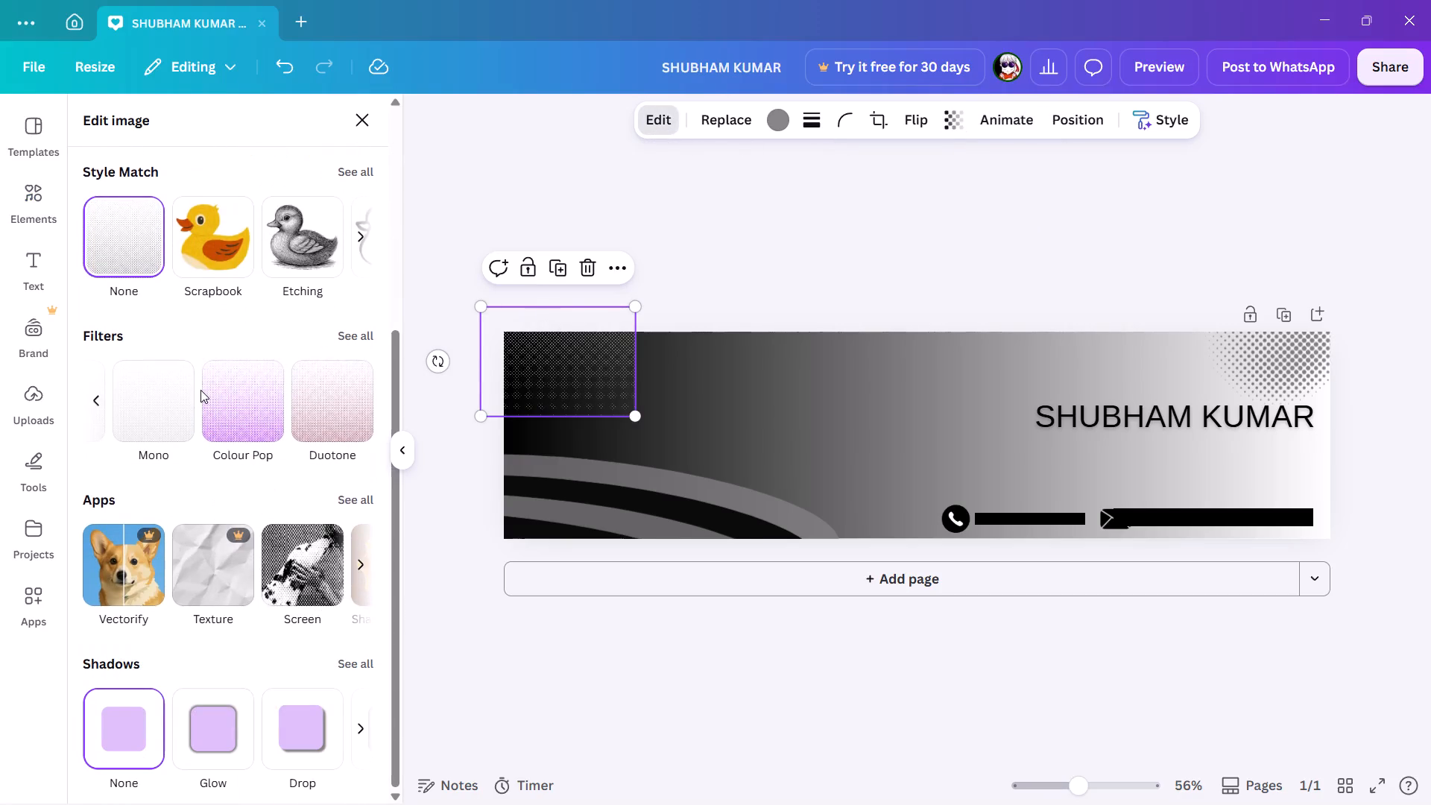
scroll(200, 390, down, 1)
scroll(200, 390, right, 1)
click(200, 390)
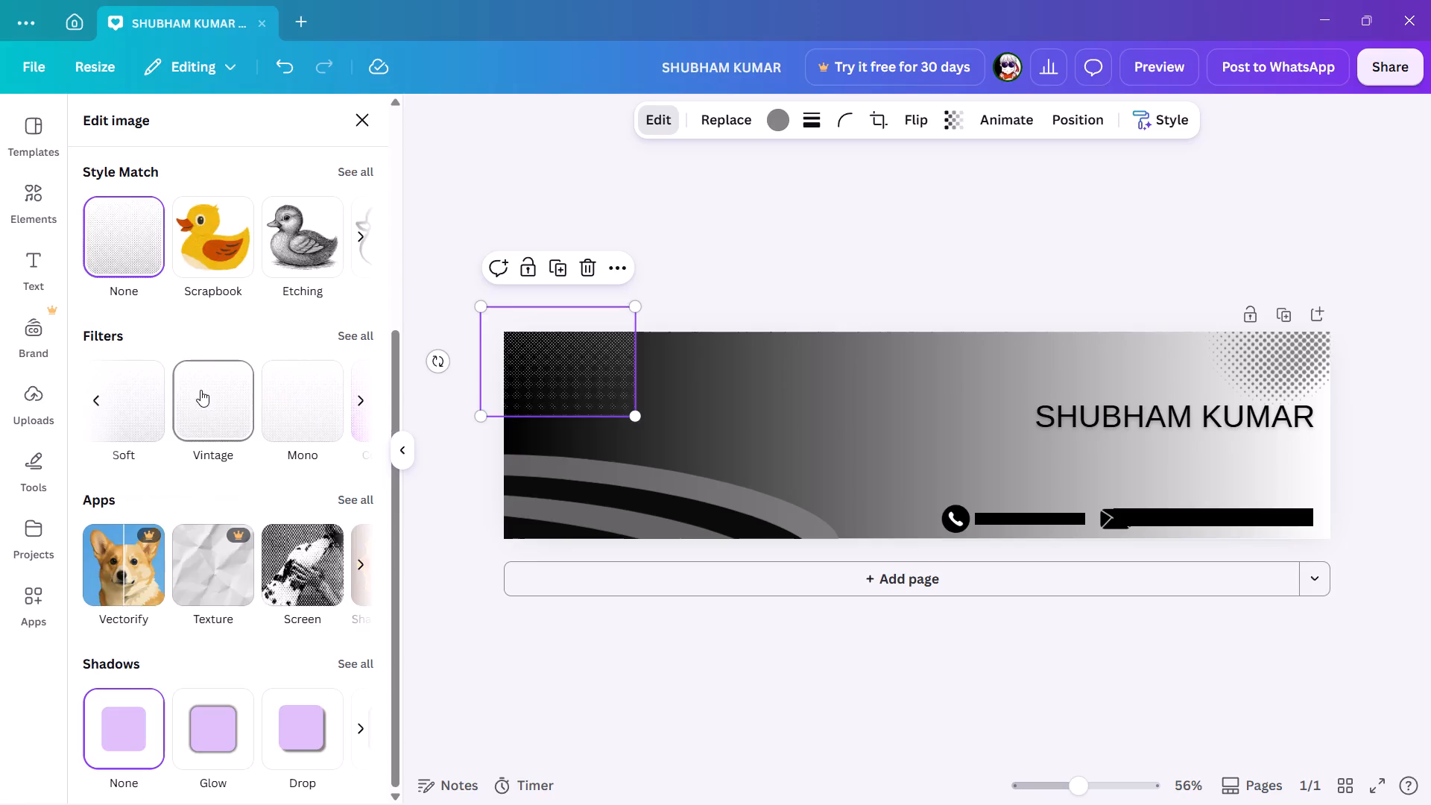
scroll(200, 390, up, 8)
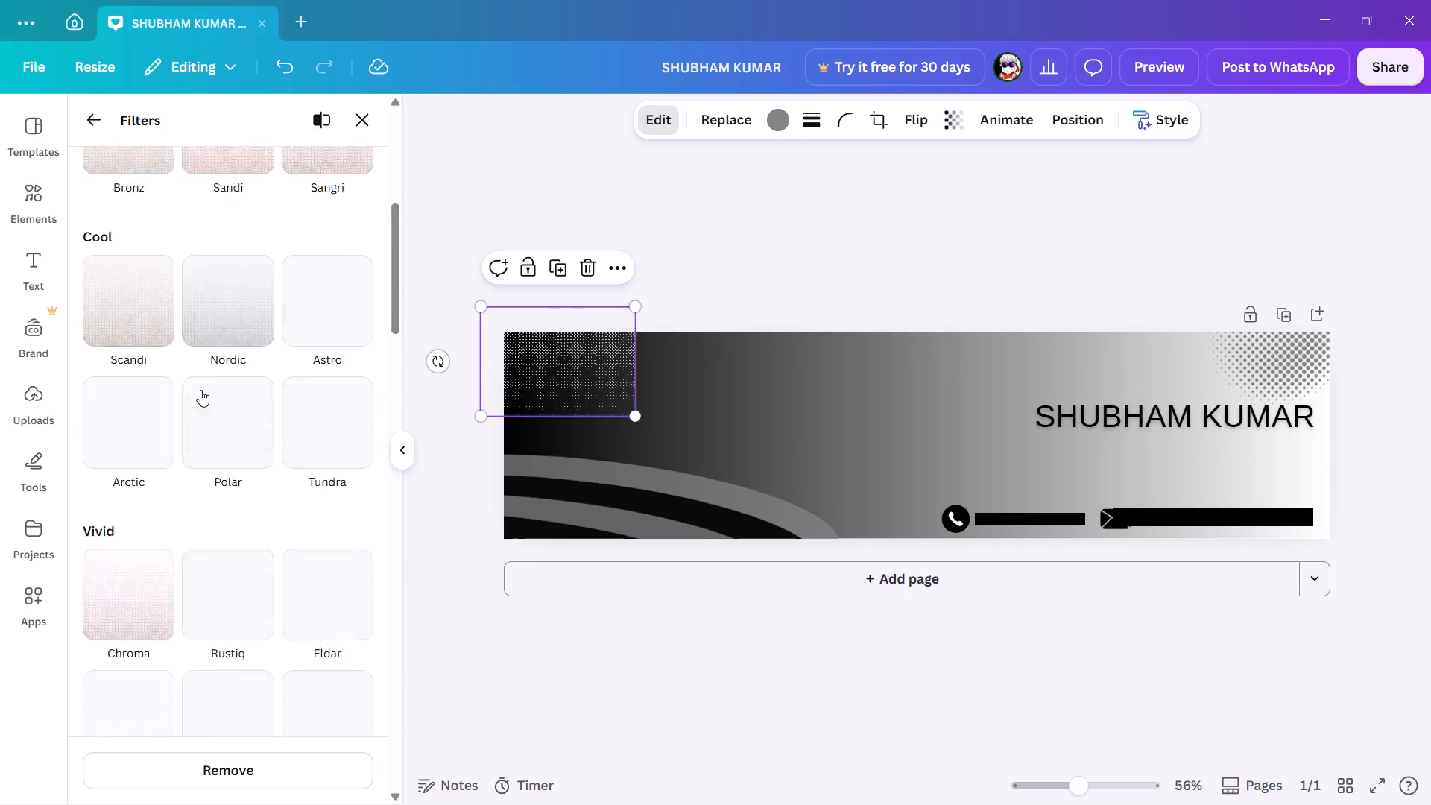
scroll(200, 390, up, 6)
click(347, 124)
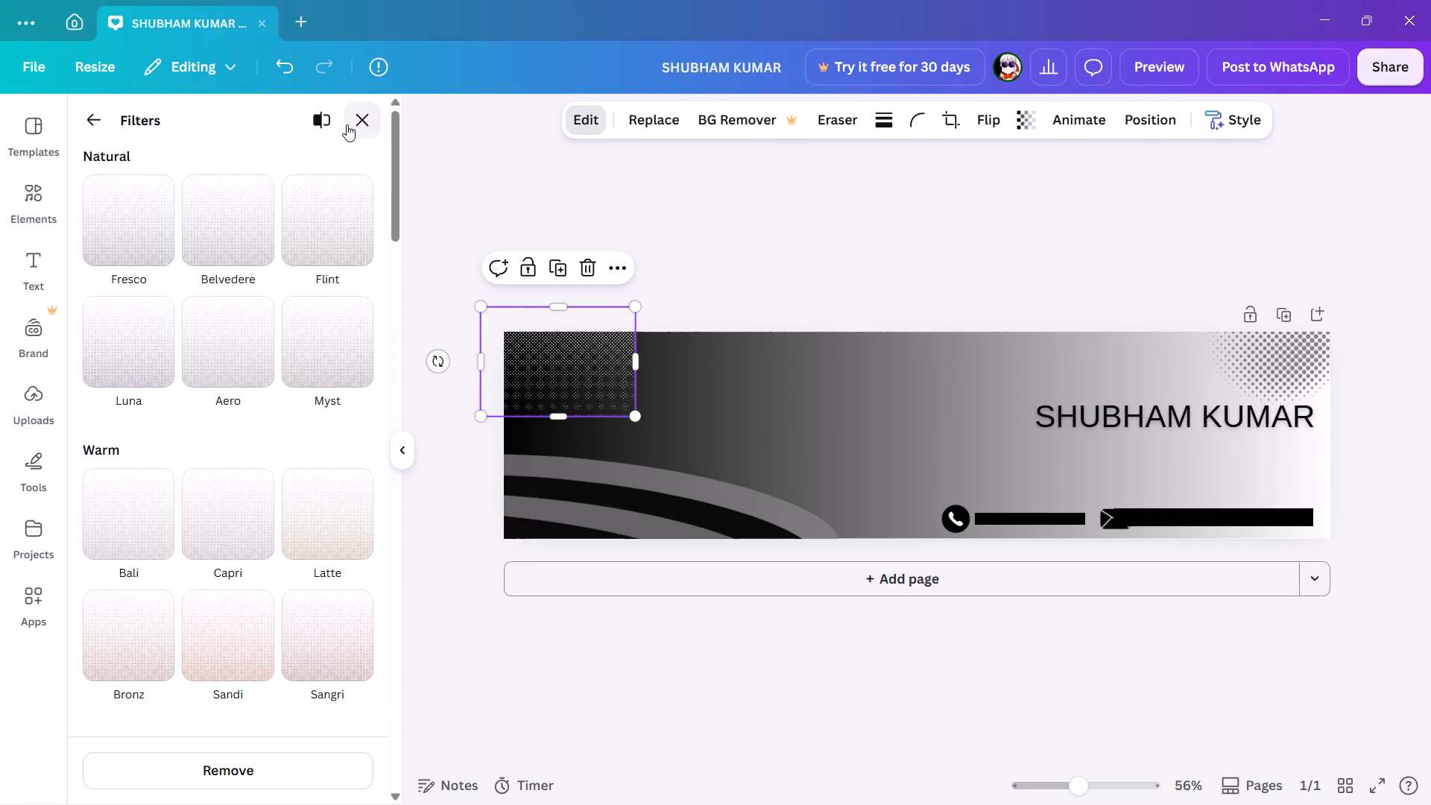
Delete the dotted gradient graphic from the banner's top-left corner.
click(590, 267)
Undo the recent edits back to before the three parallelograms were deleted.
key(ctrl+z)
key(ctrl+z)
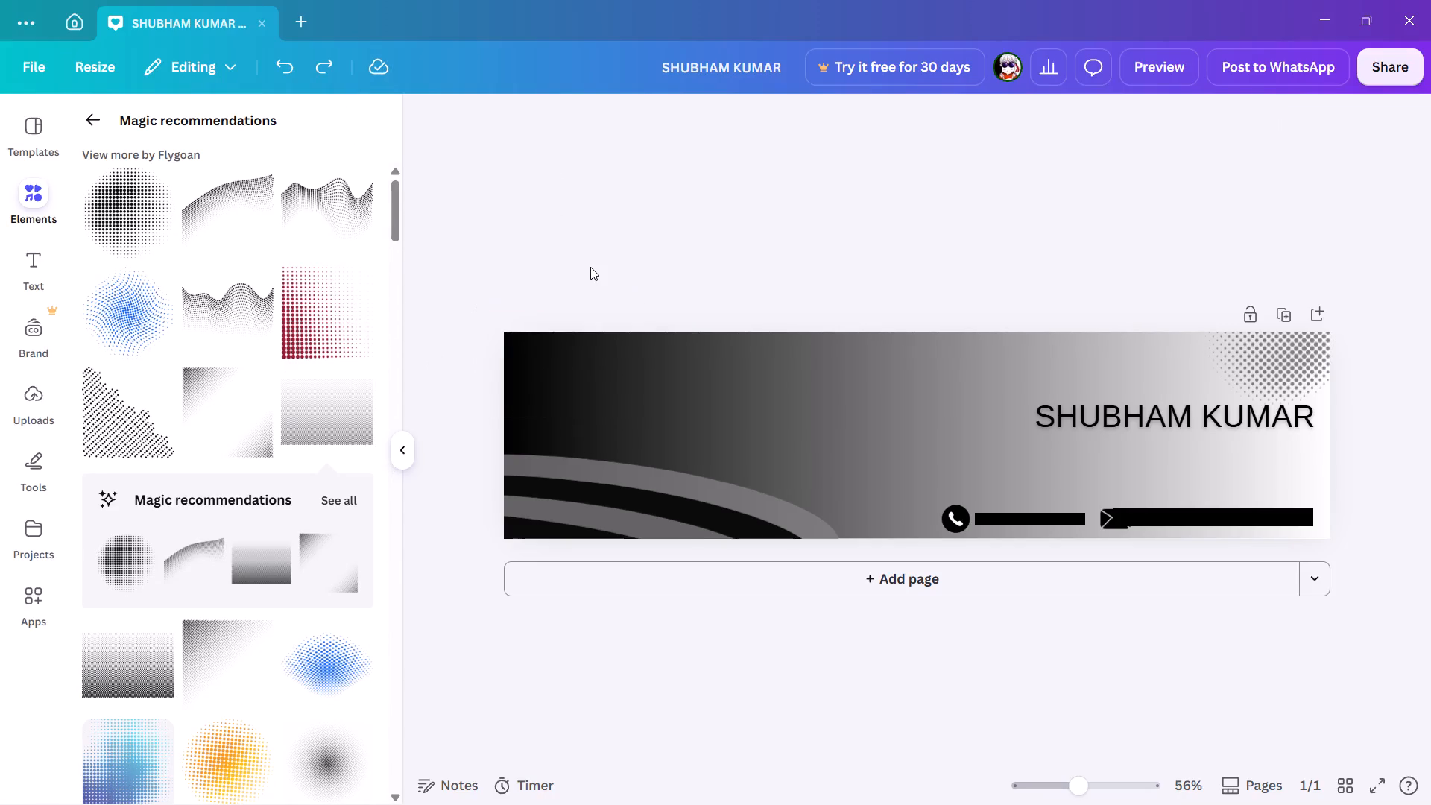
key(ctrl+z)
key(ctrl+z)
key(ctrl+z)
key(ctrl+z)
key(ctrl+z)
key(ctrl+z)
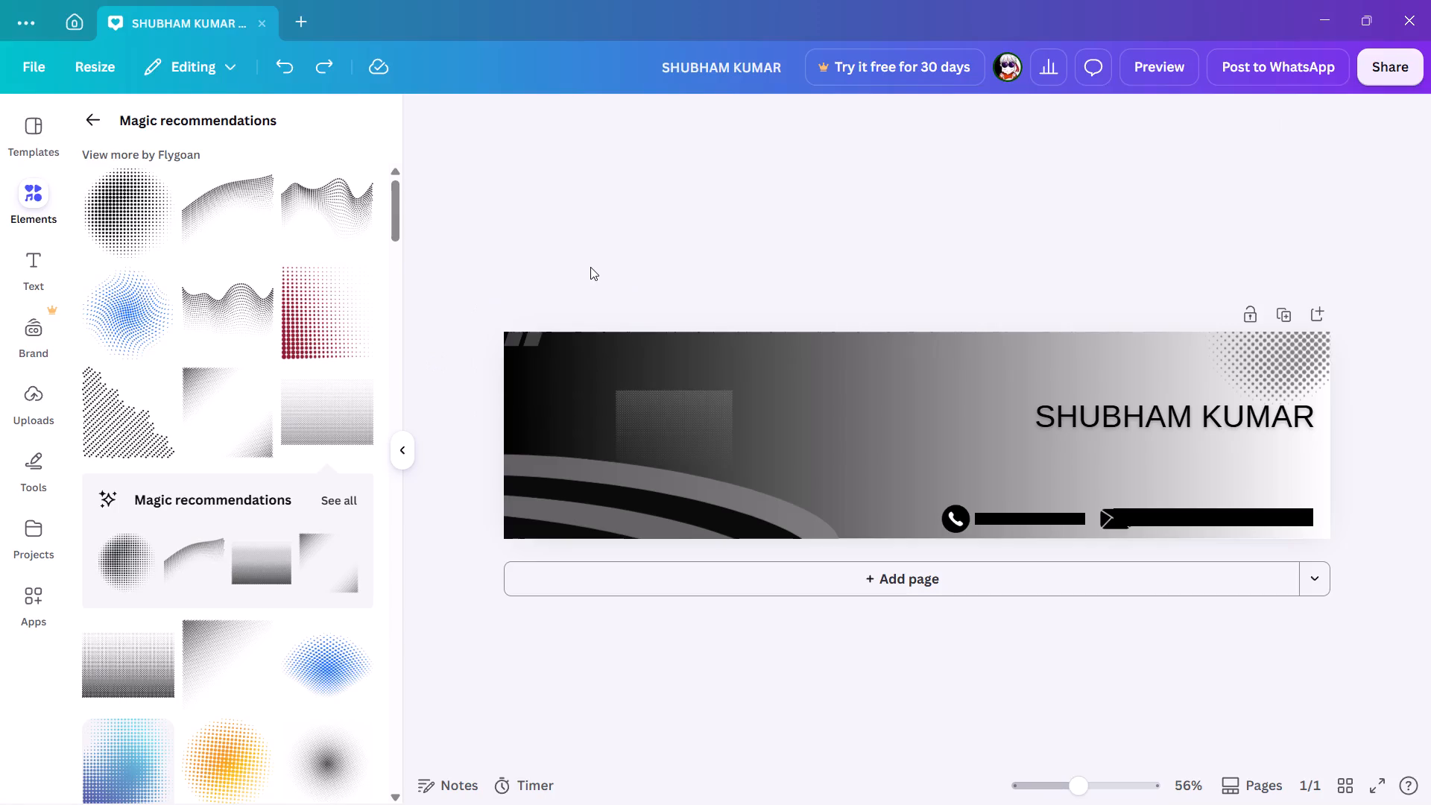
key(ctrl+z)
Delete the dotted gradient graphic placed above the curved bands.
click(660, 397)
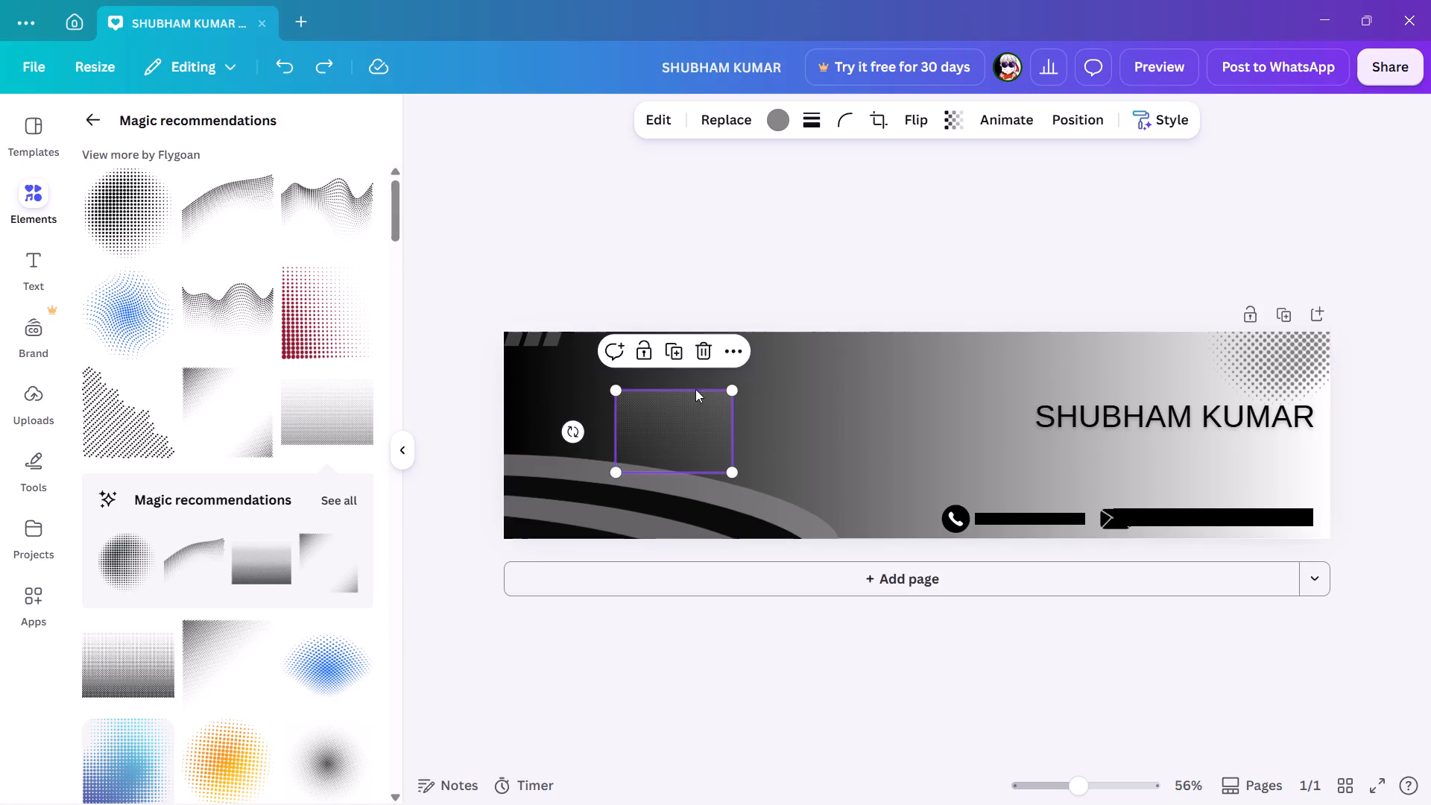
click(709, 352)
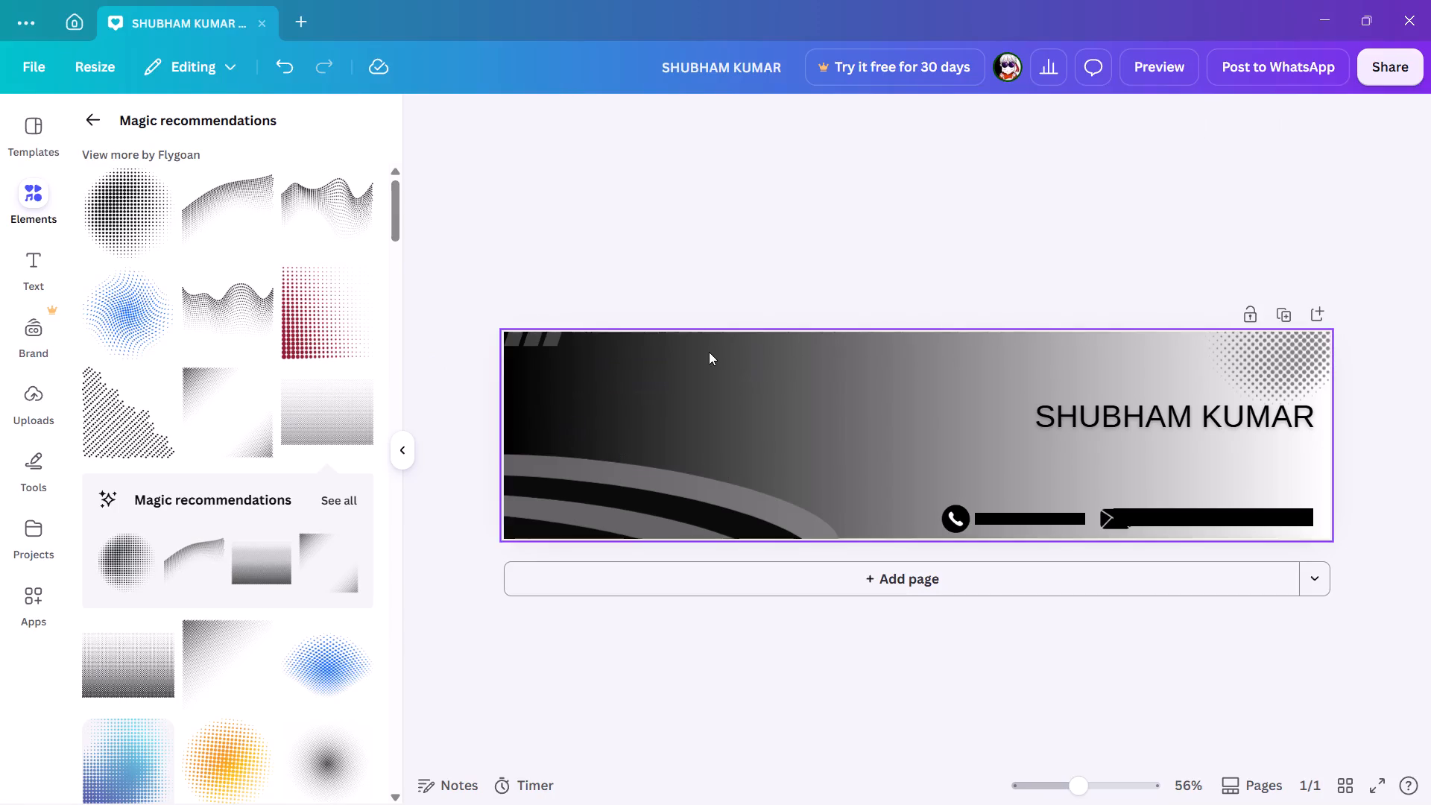
Browse the graphics results for "patterns background" for another decorative pattern to use on the banner.
scroll(270, 346, up, 6)
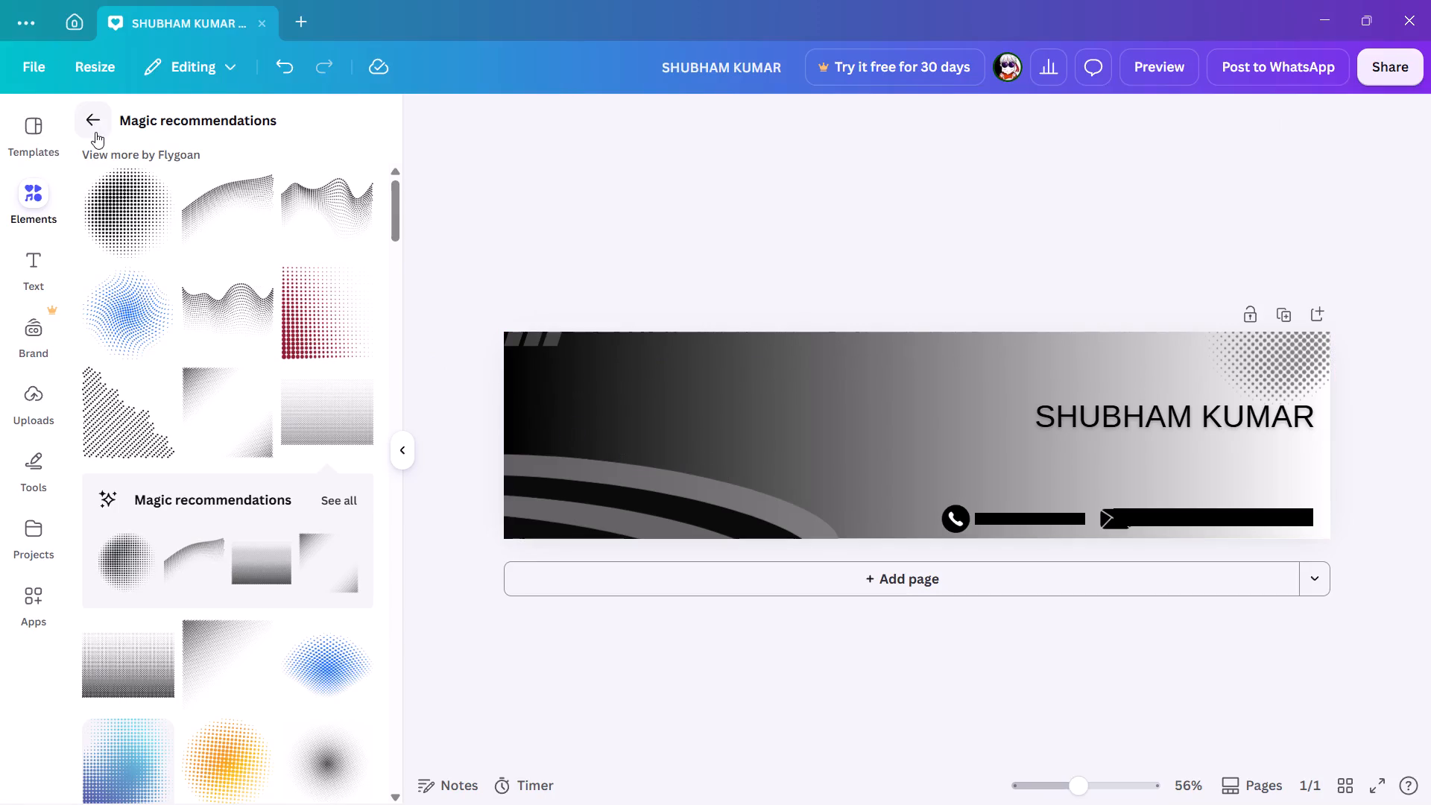
click(95, 132)
scroll(210, 414, down, 1)
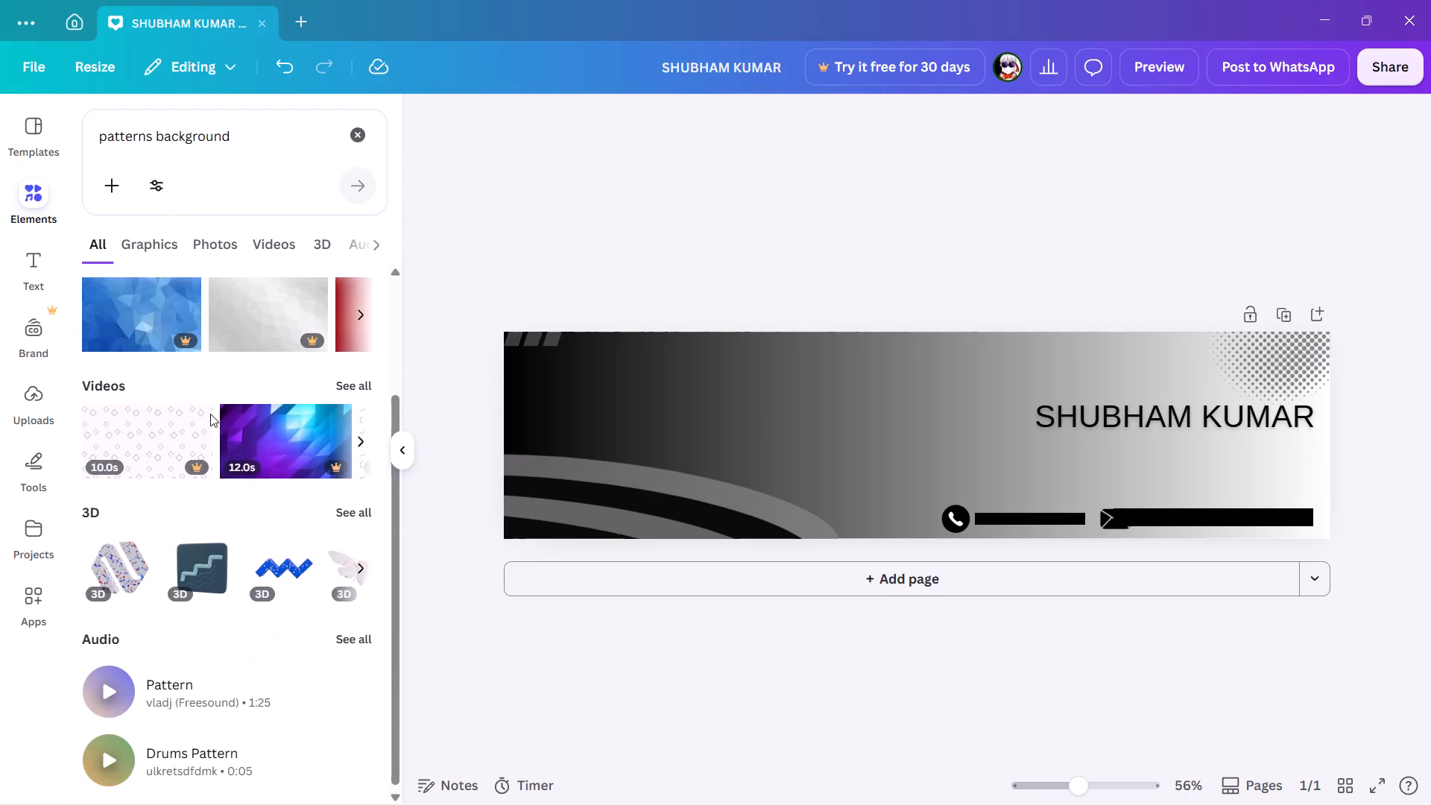
scroll(210, 414, down, 3)
scroll(210, 414, up, 3)
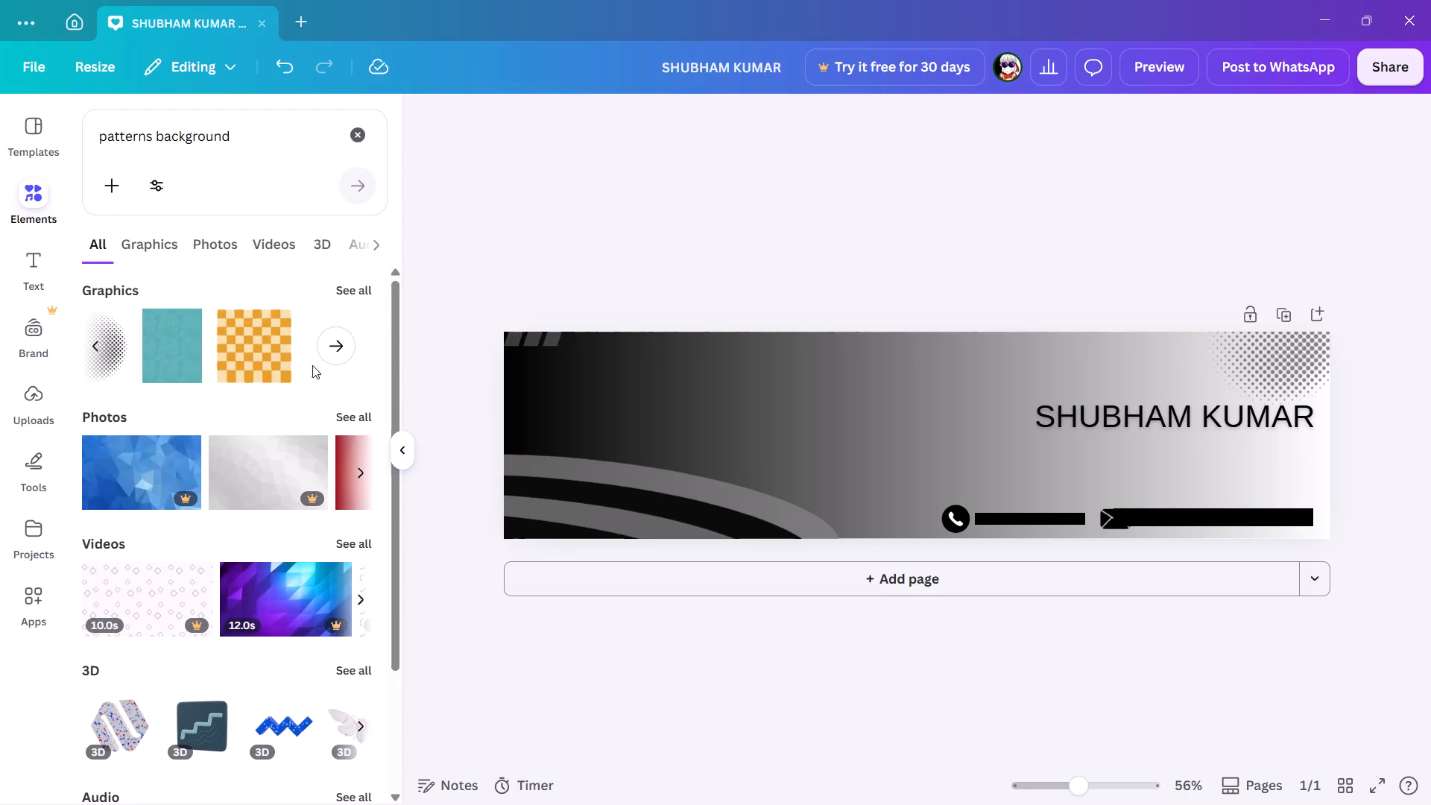
click(330, 335)
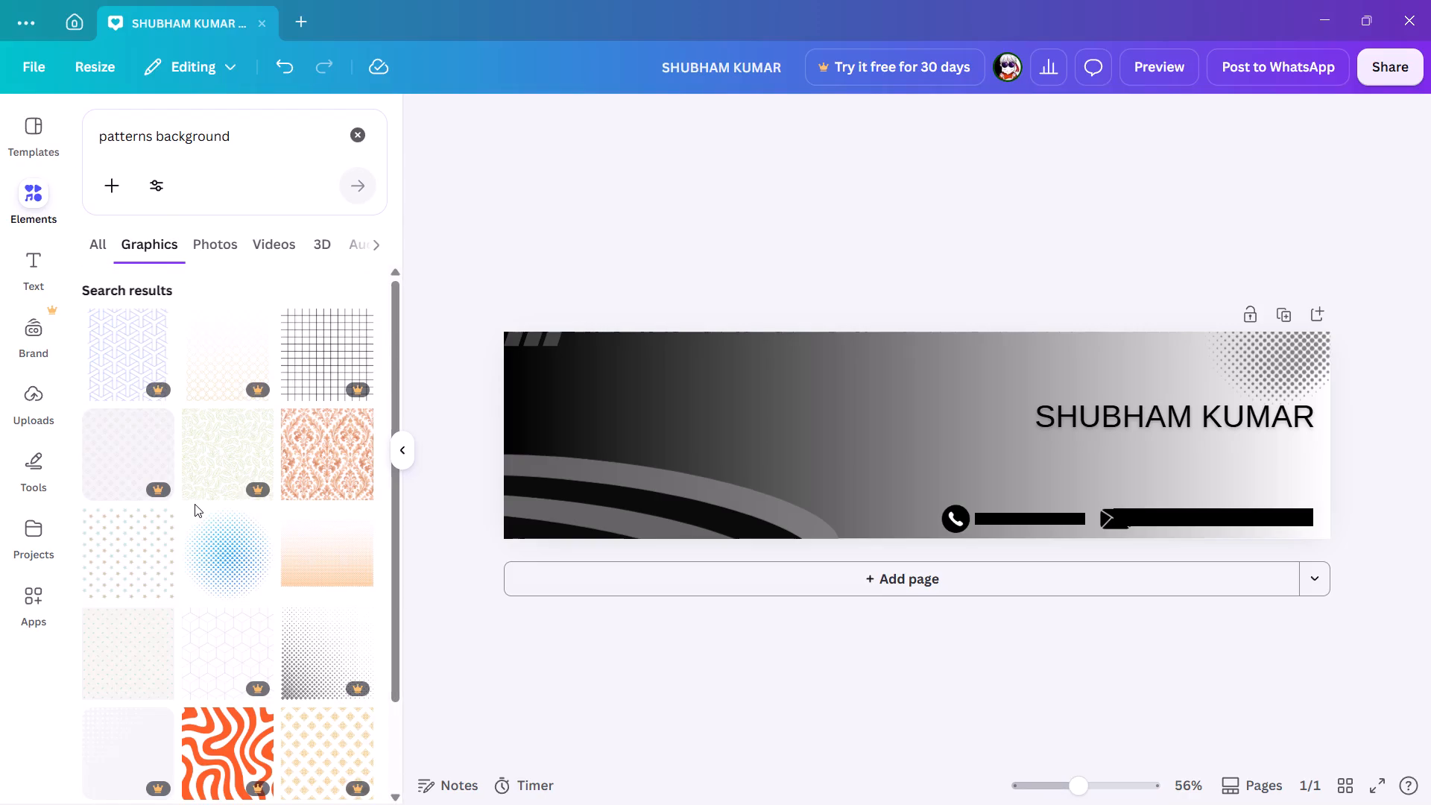
scroll(195, 504, down, 5)
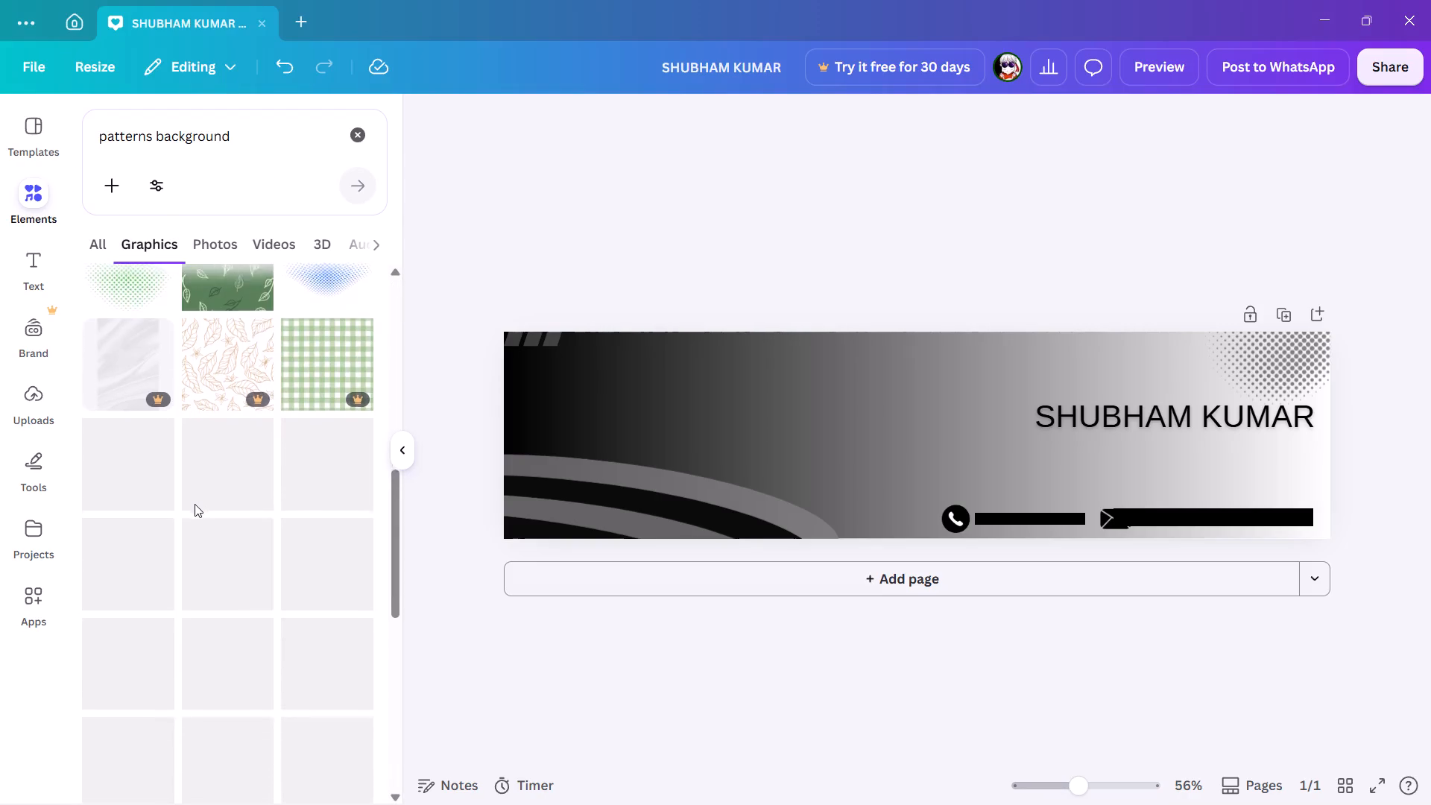
scroll(195, 504, down, 1)
scroll(195, 504, up, 1)
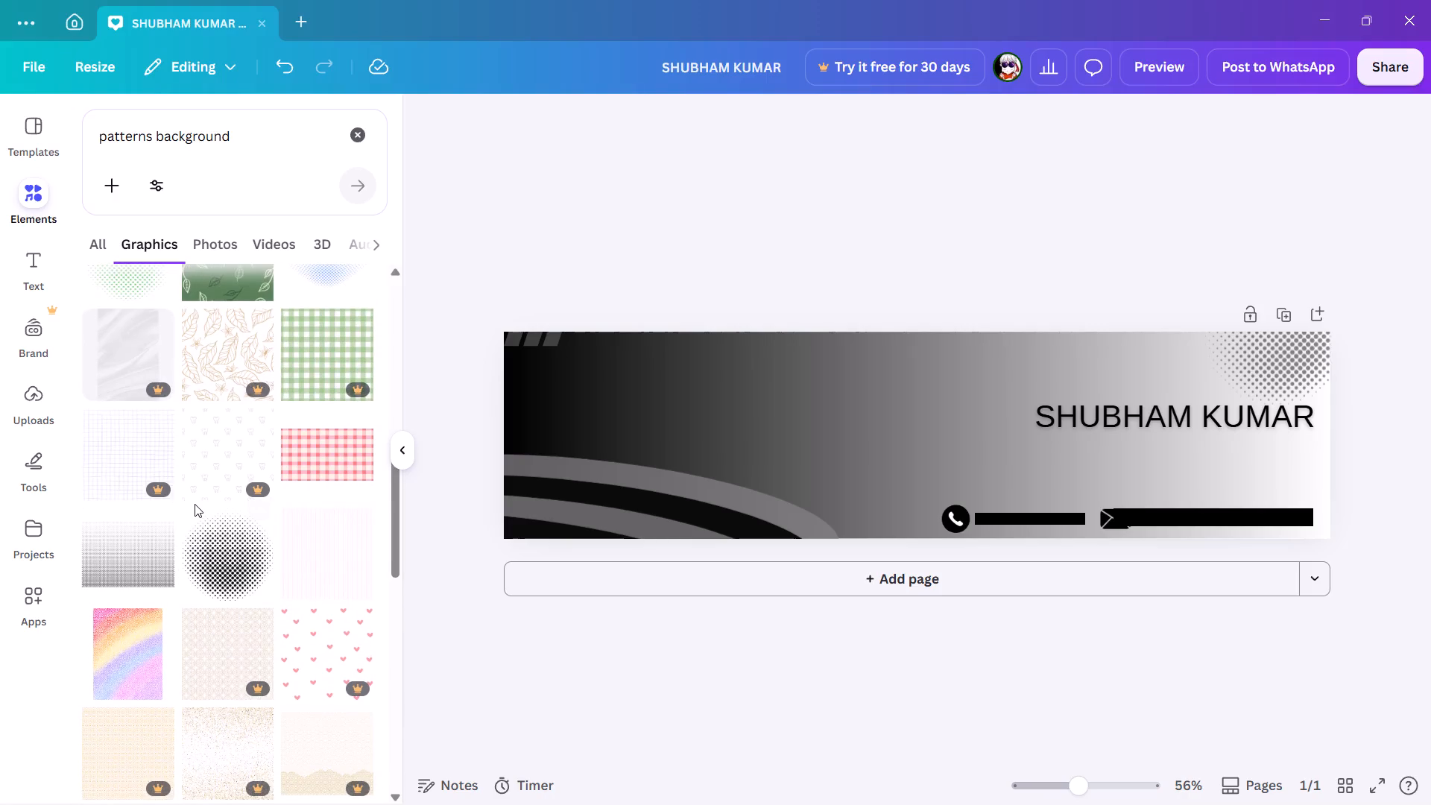
scroll(195, 504, down, 4)
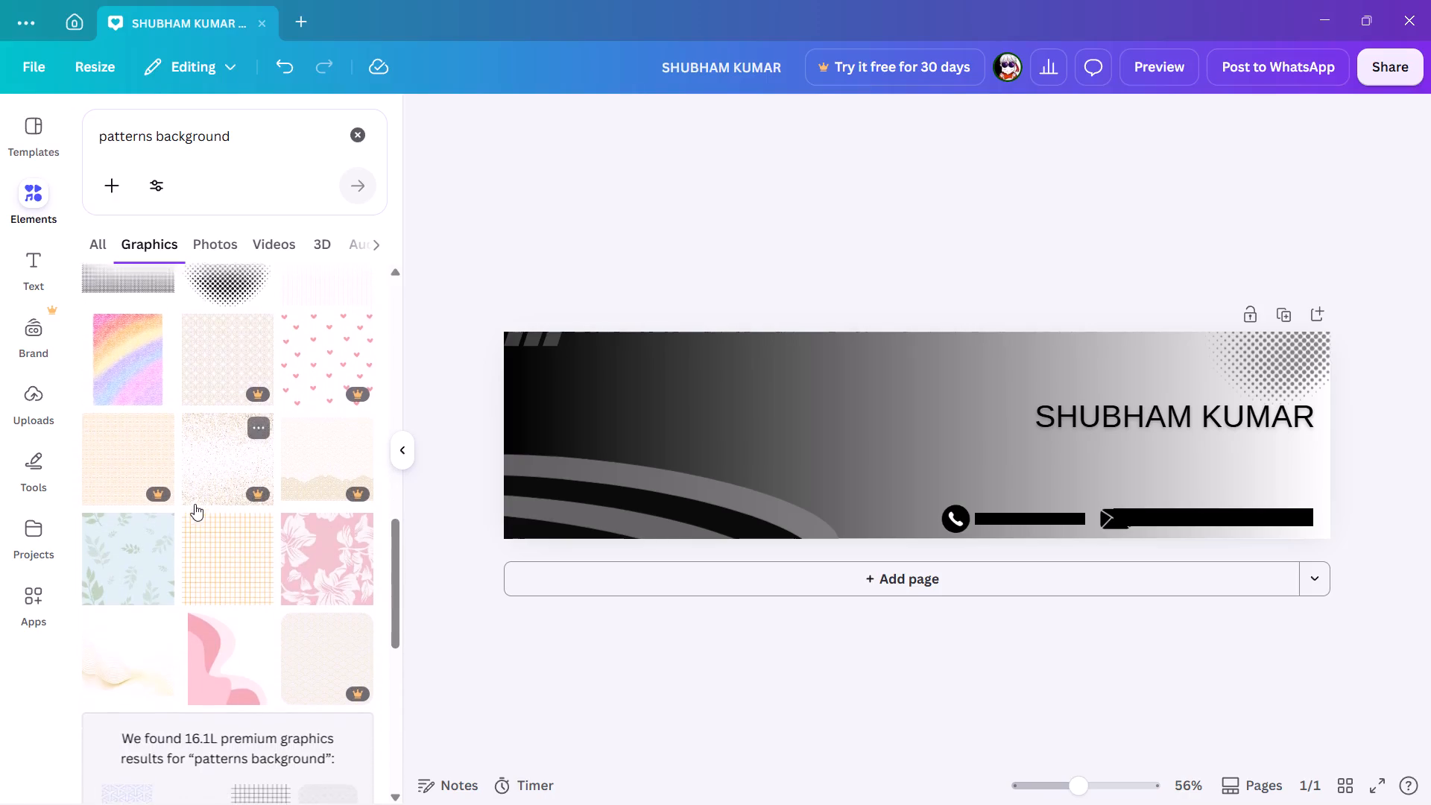
scroll(195, 504, down, 4)
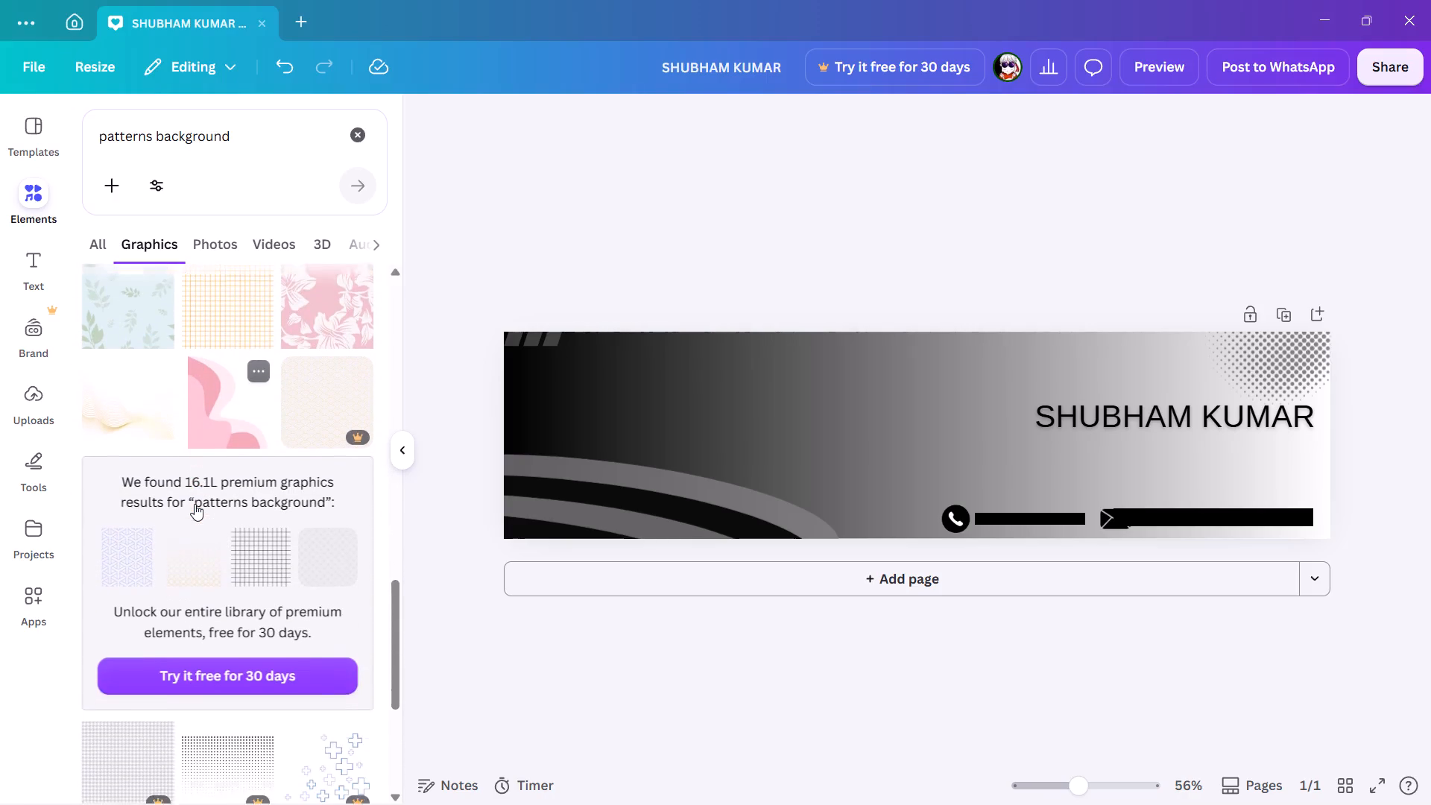
scroll(195, 504, down, 5)
scroll(195, 504, up, 1)
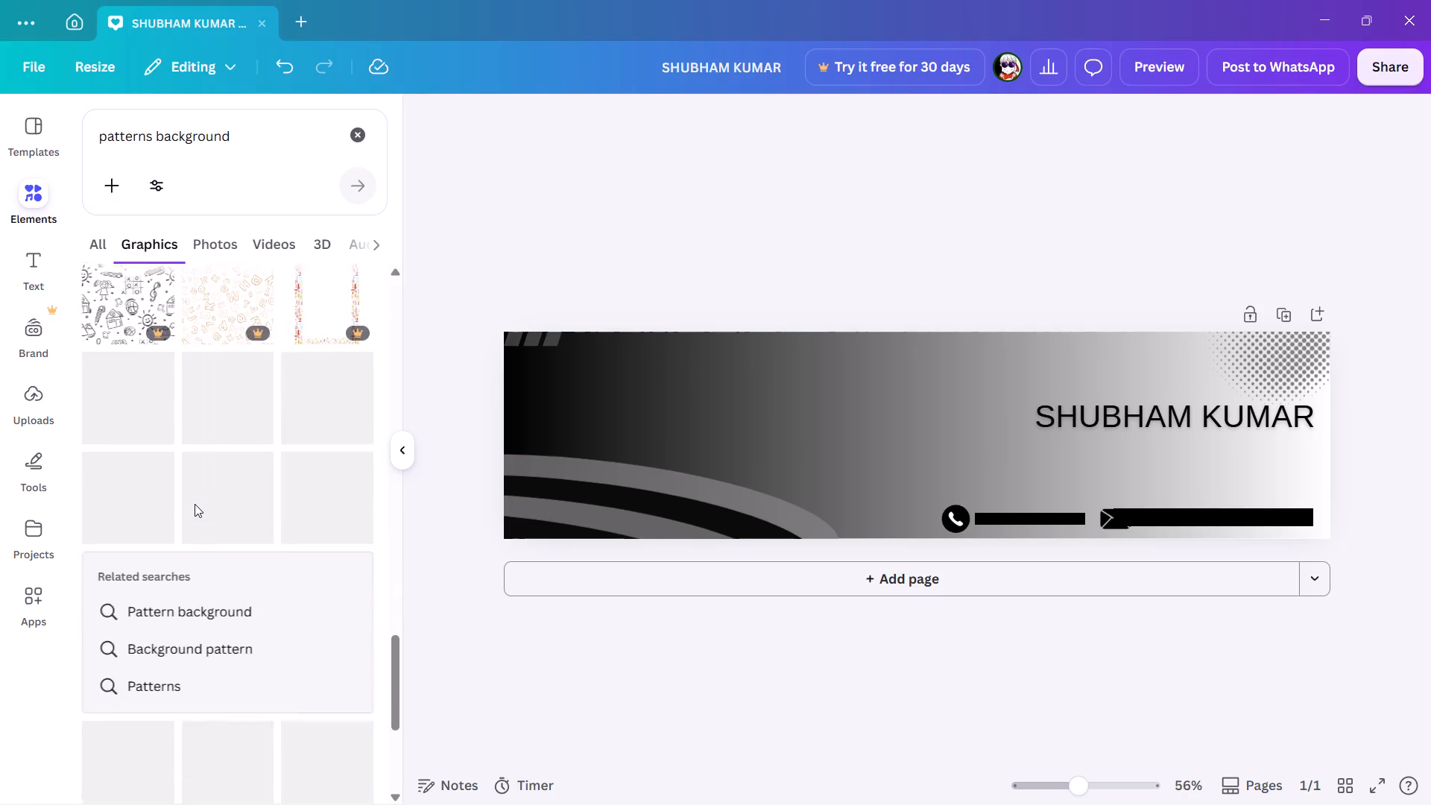
scroll(195, 504, up, 1)
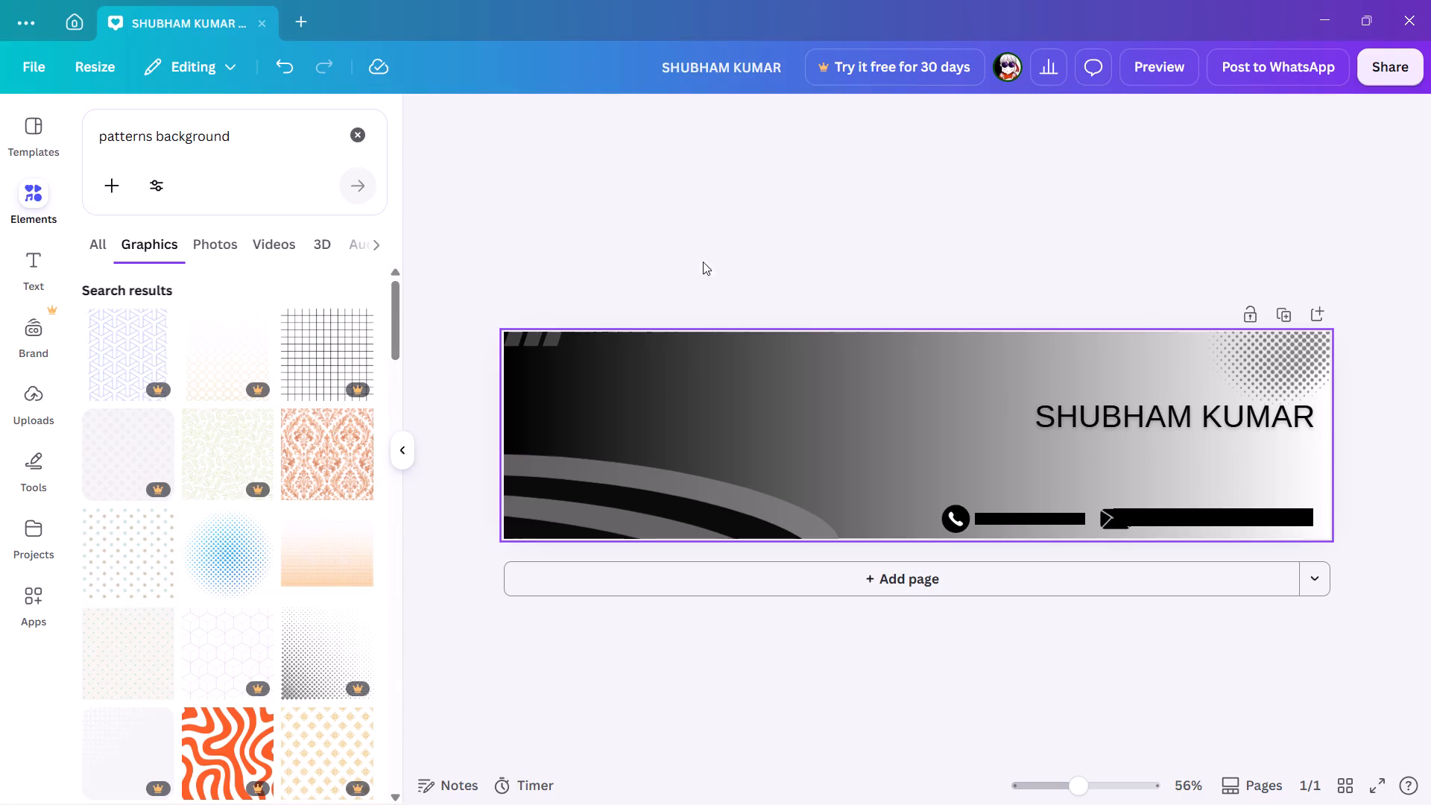
click(783, 254)
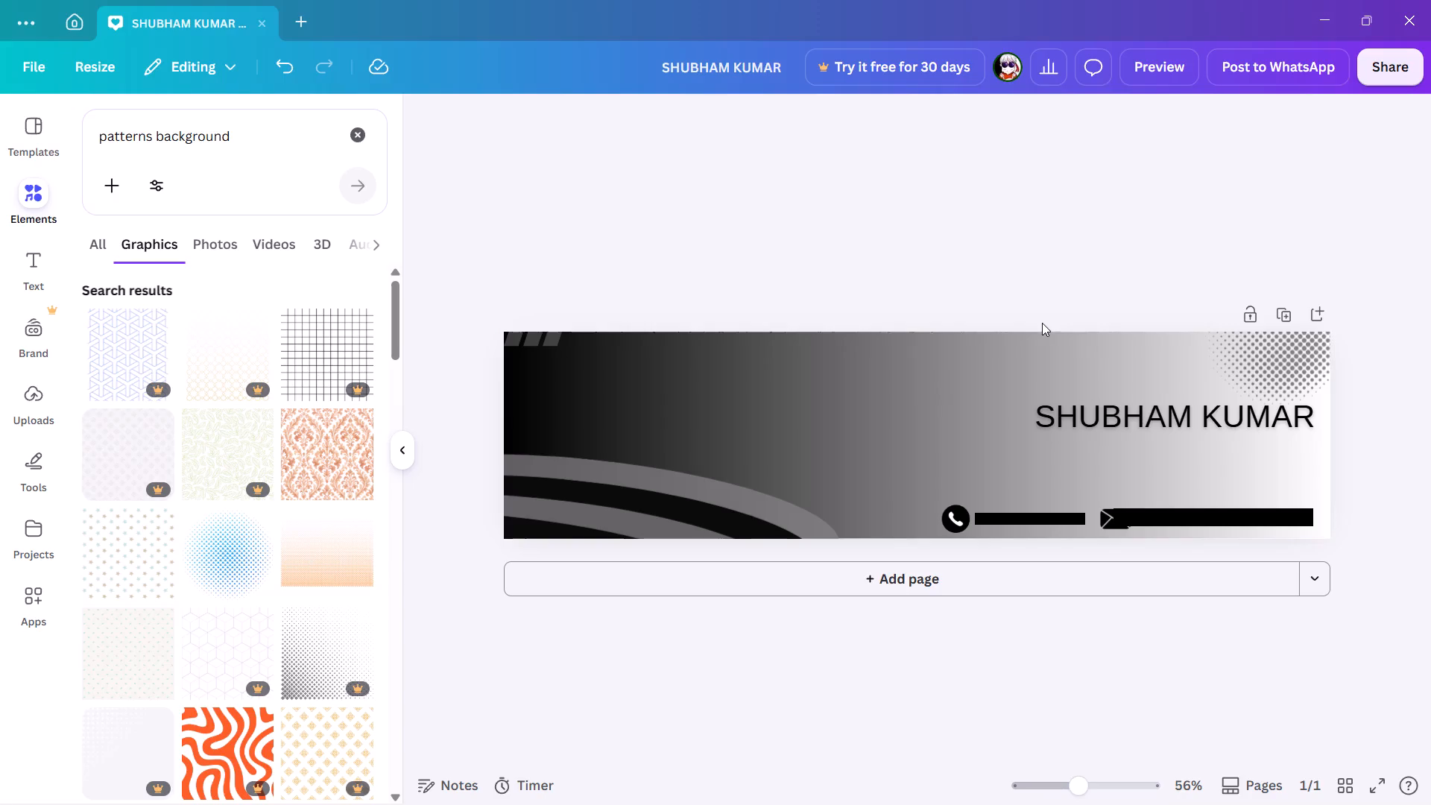
click(919, 382)
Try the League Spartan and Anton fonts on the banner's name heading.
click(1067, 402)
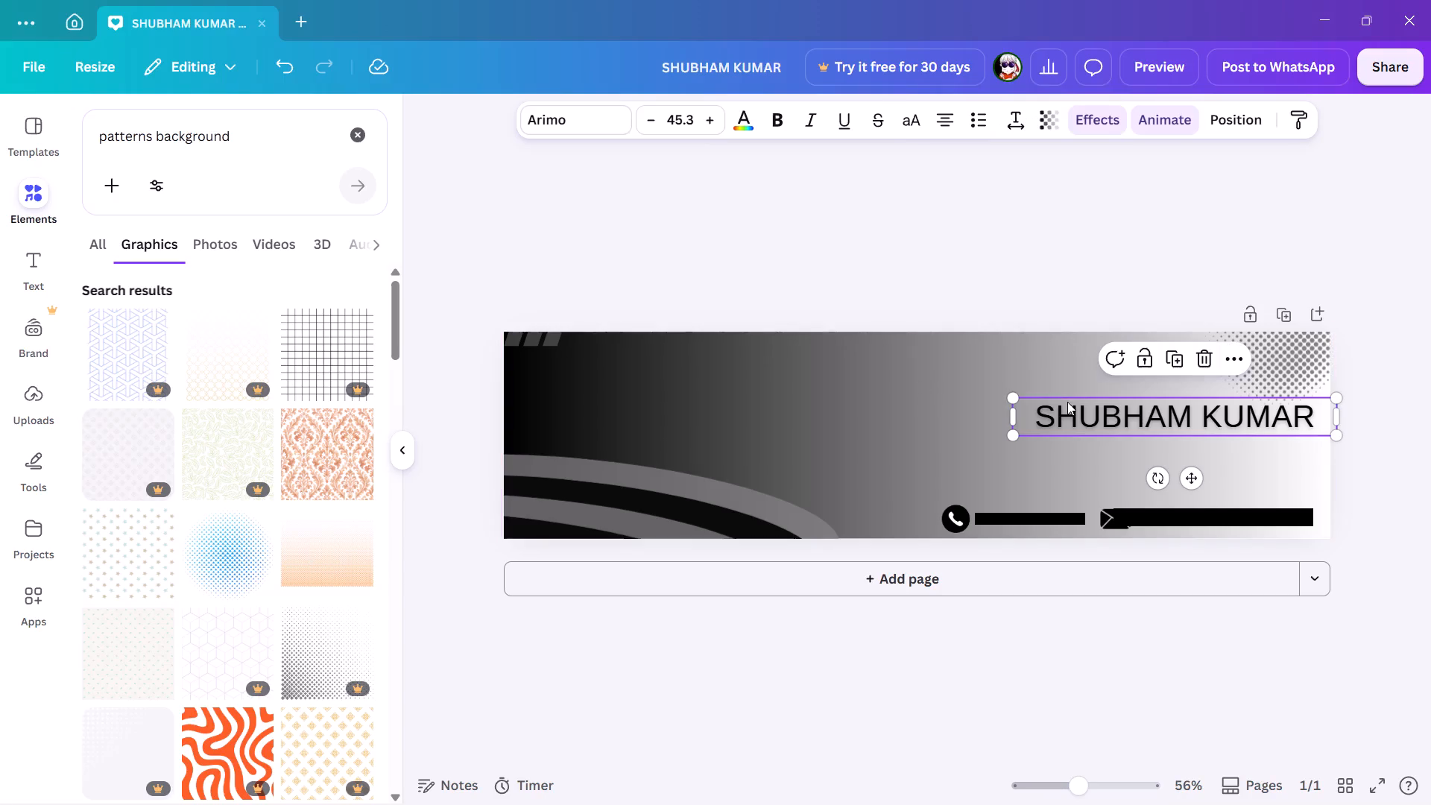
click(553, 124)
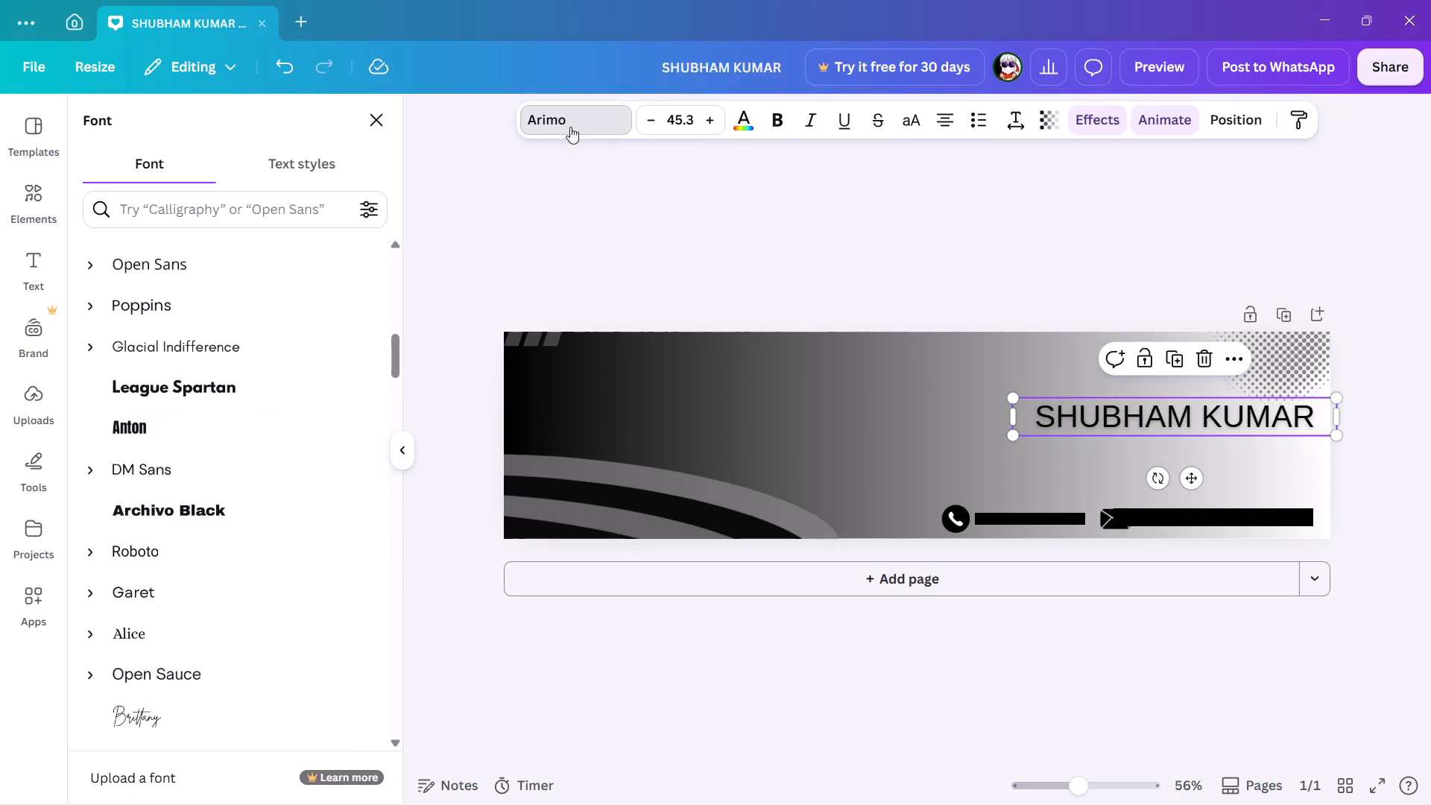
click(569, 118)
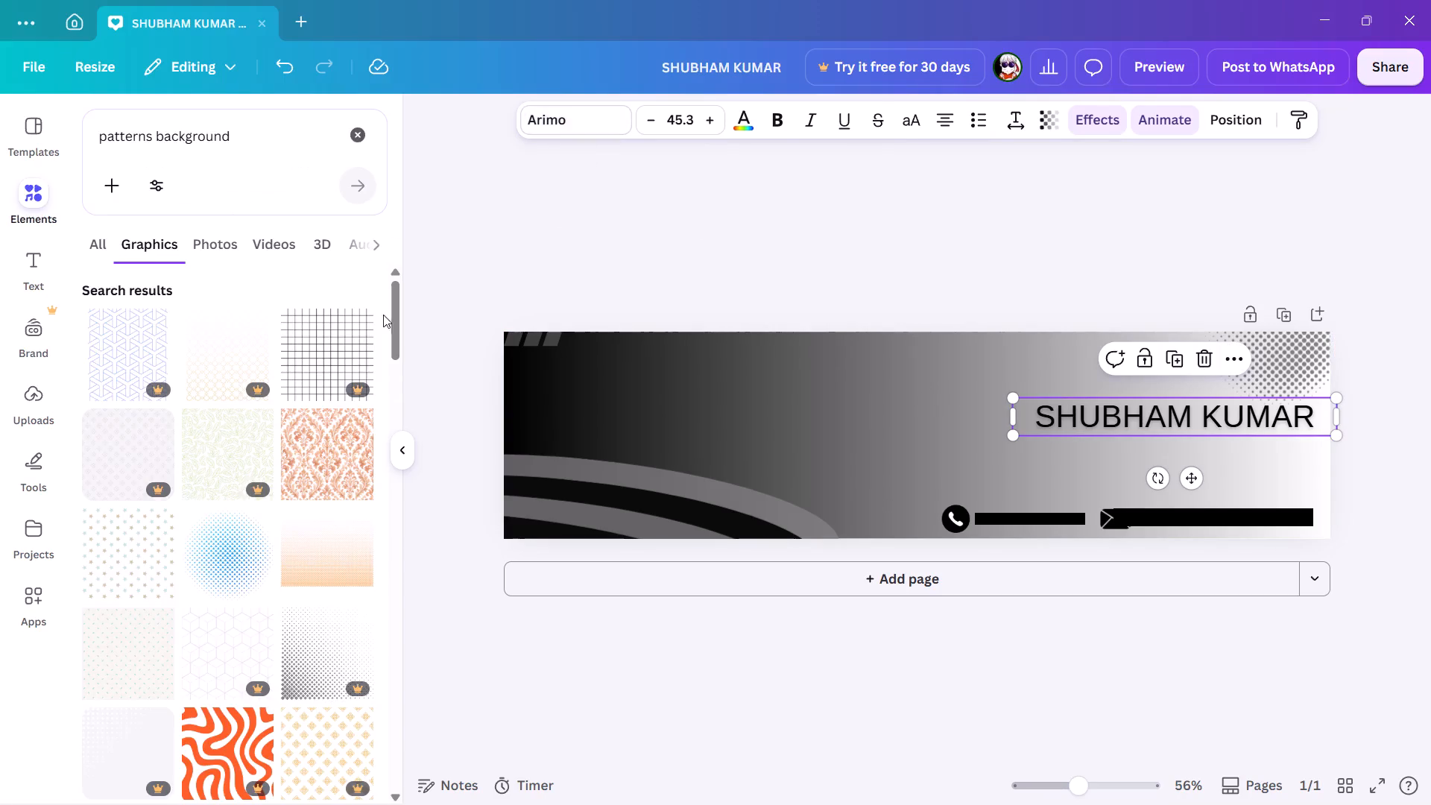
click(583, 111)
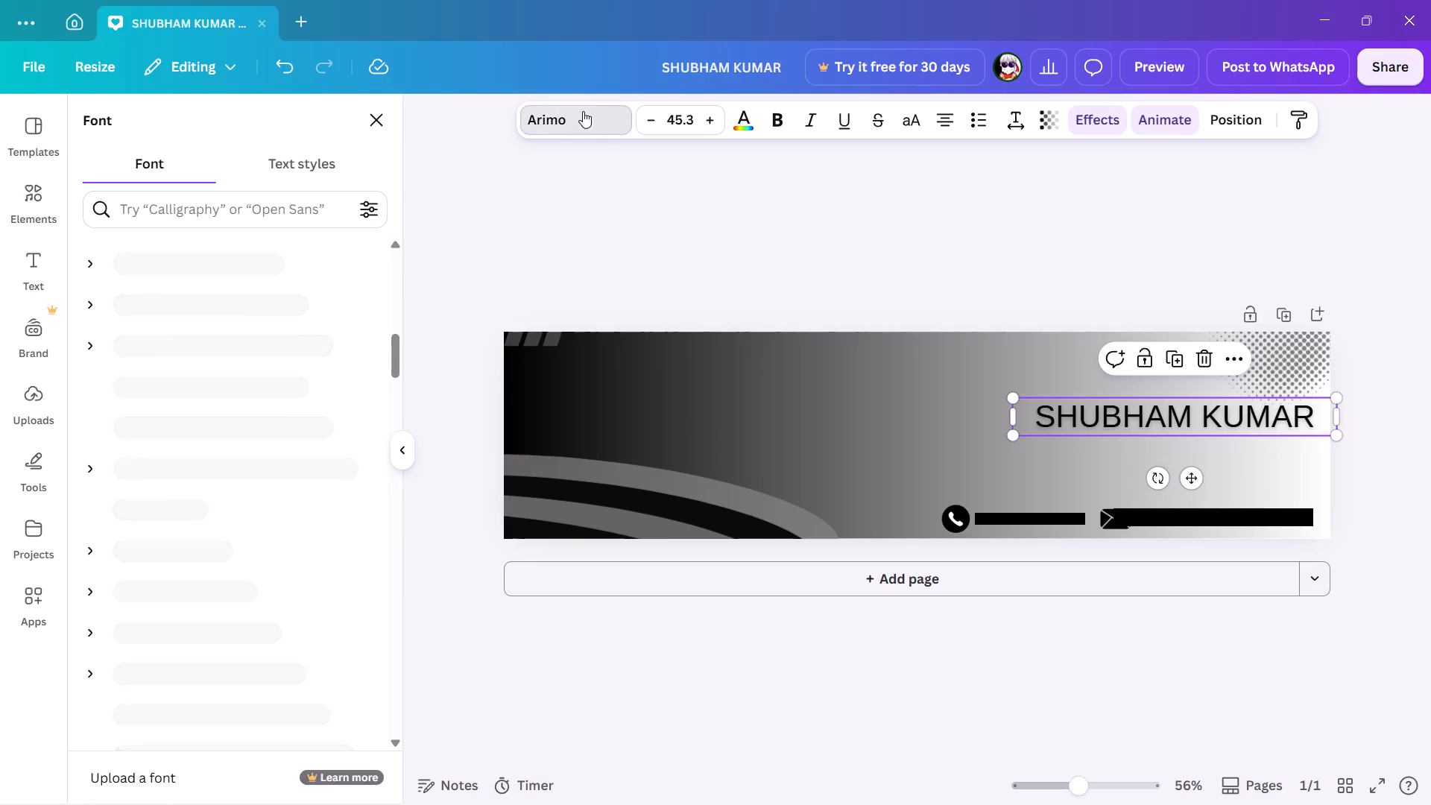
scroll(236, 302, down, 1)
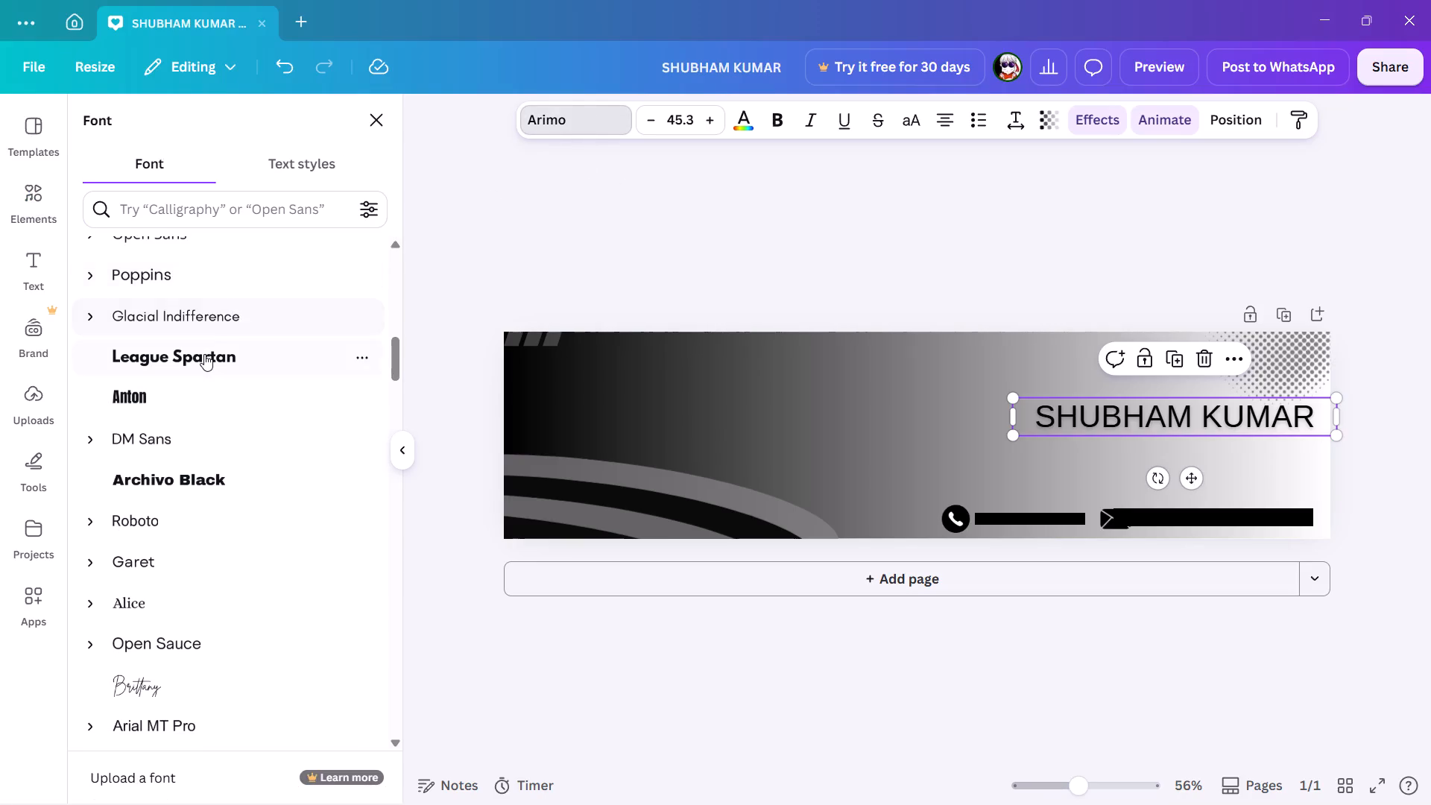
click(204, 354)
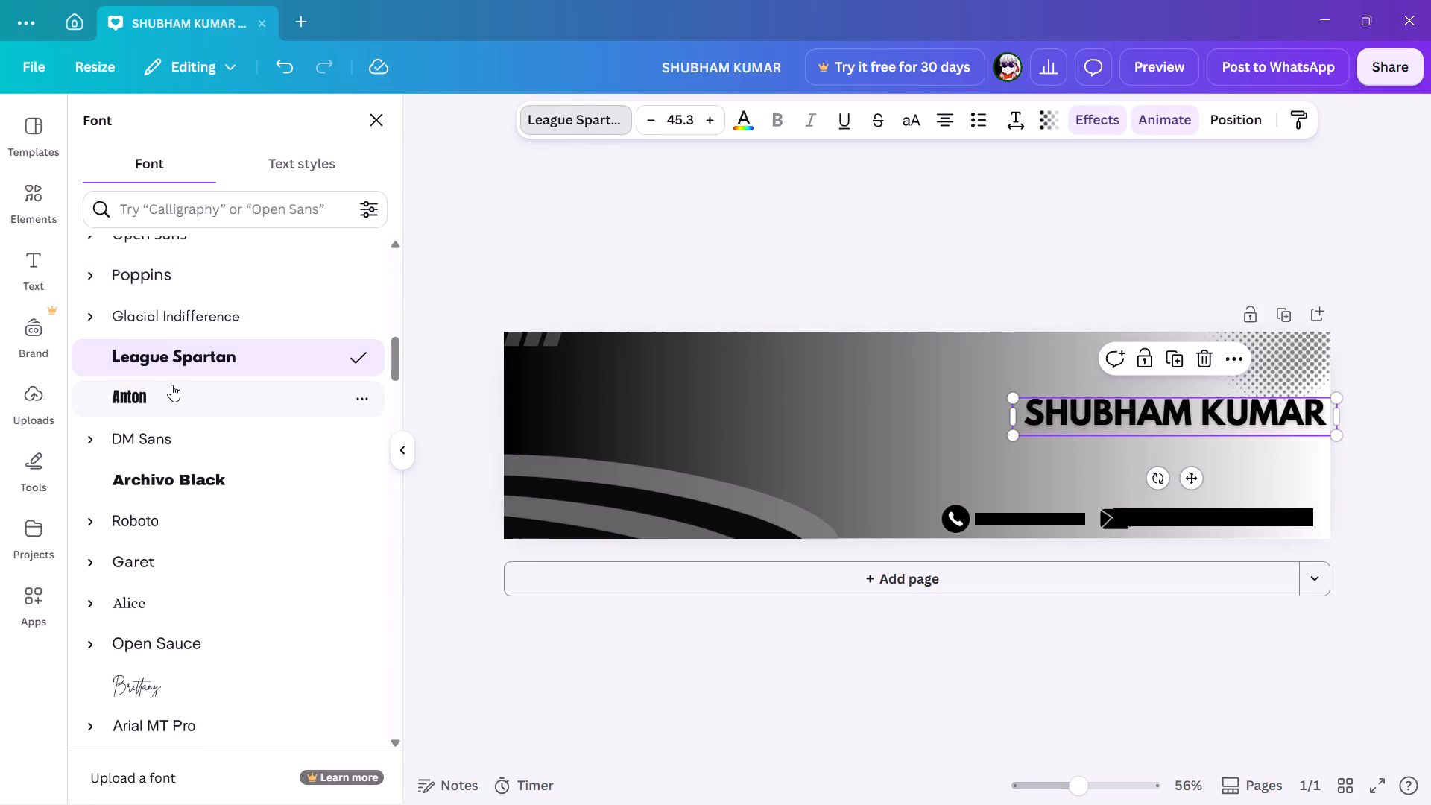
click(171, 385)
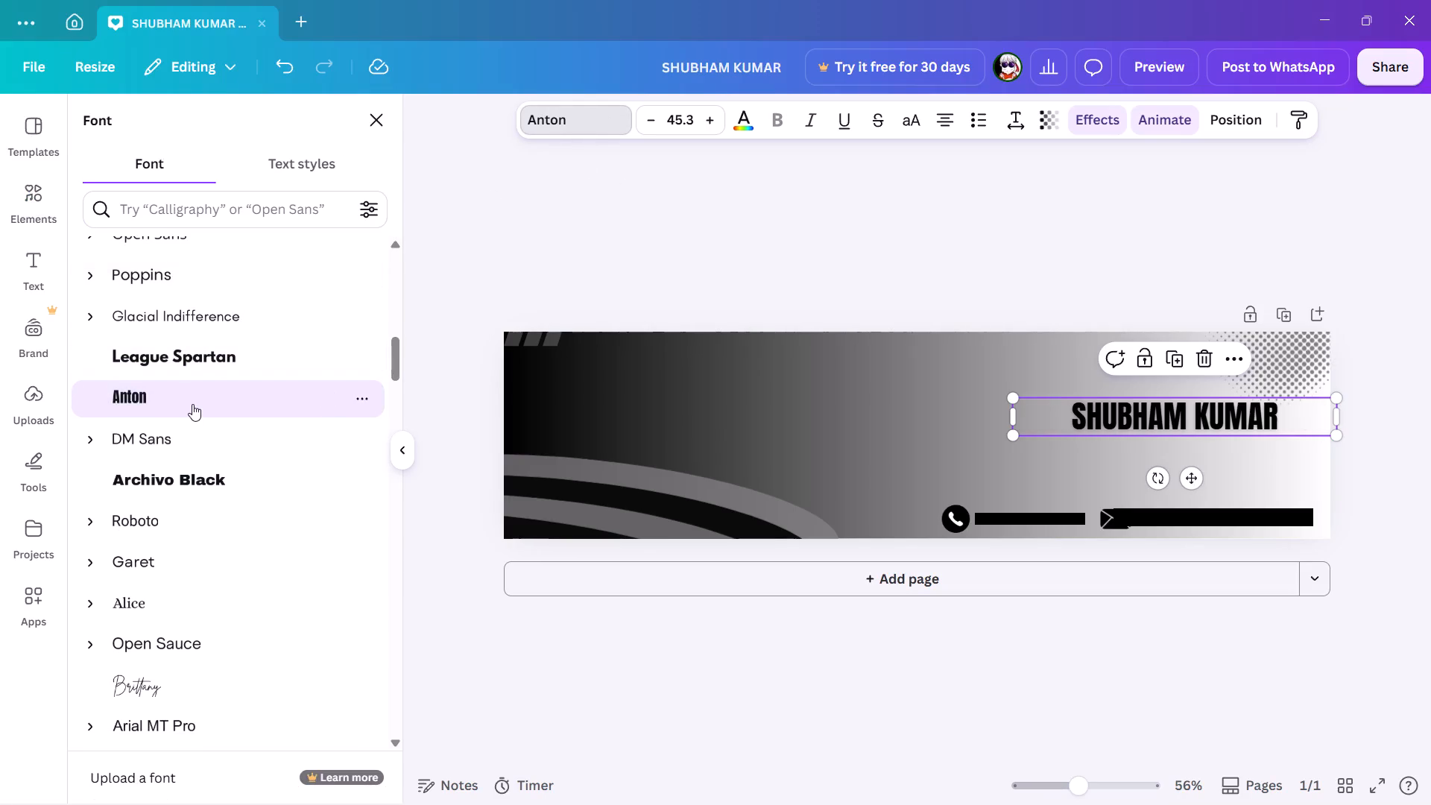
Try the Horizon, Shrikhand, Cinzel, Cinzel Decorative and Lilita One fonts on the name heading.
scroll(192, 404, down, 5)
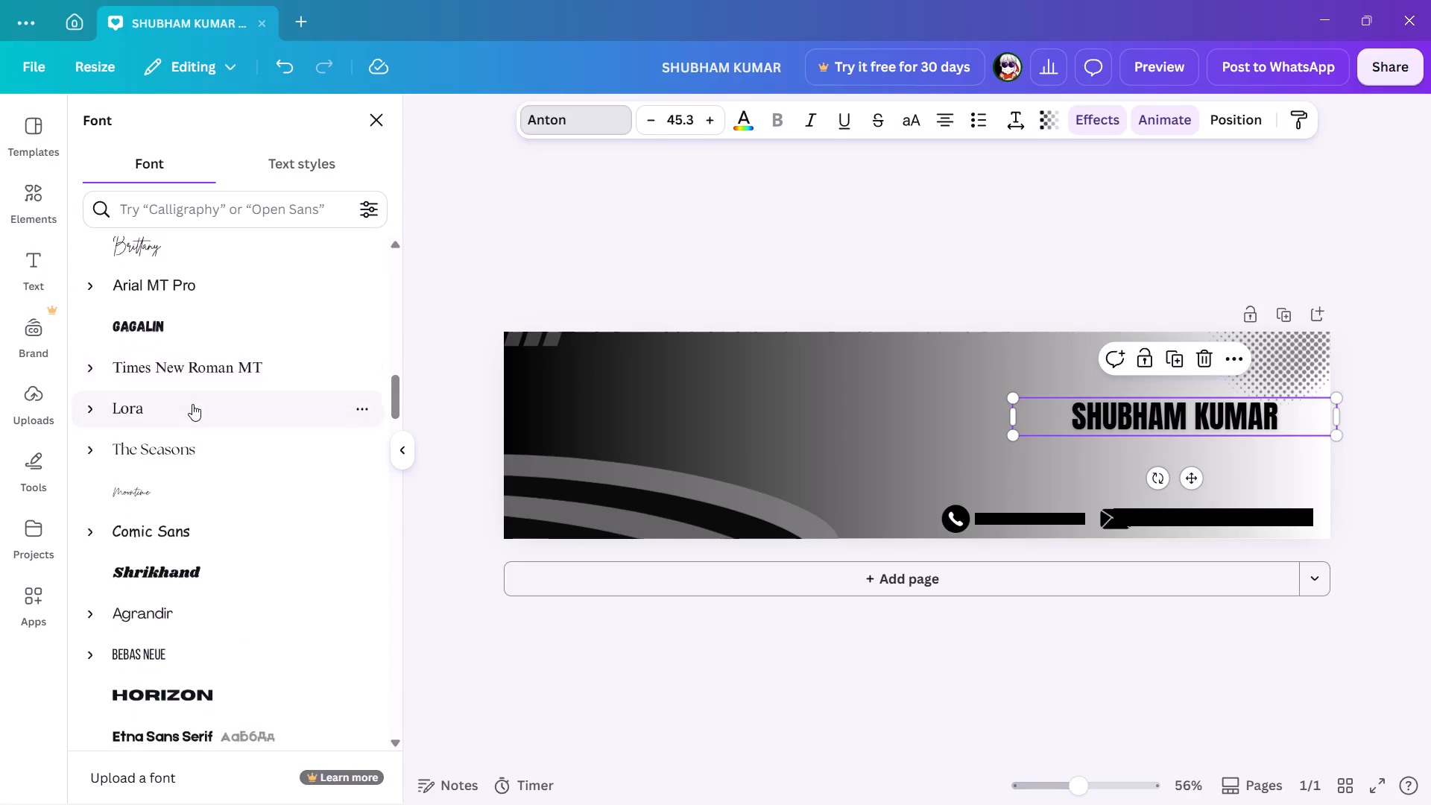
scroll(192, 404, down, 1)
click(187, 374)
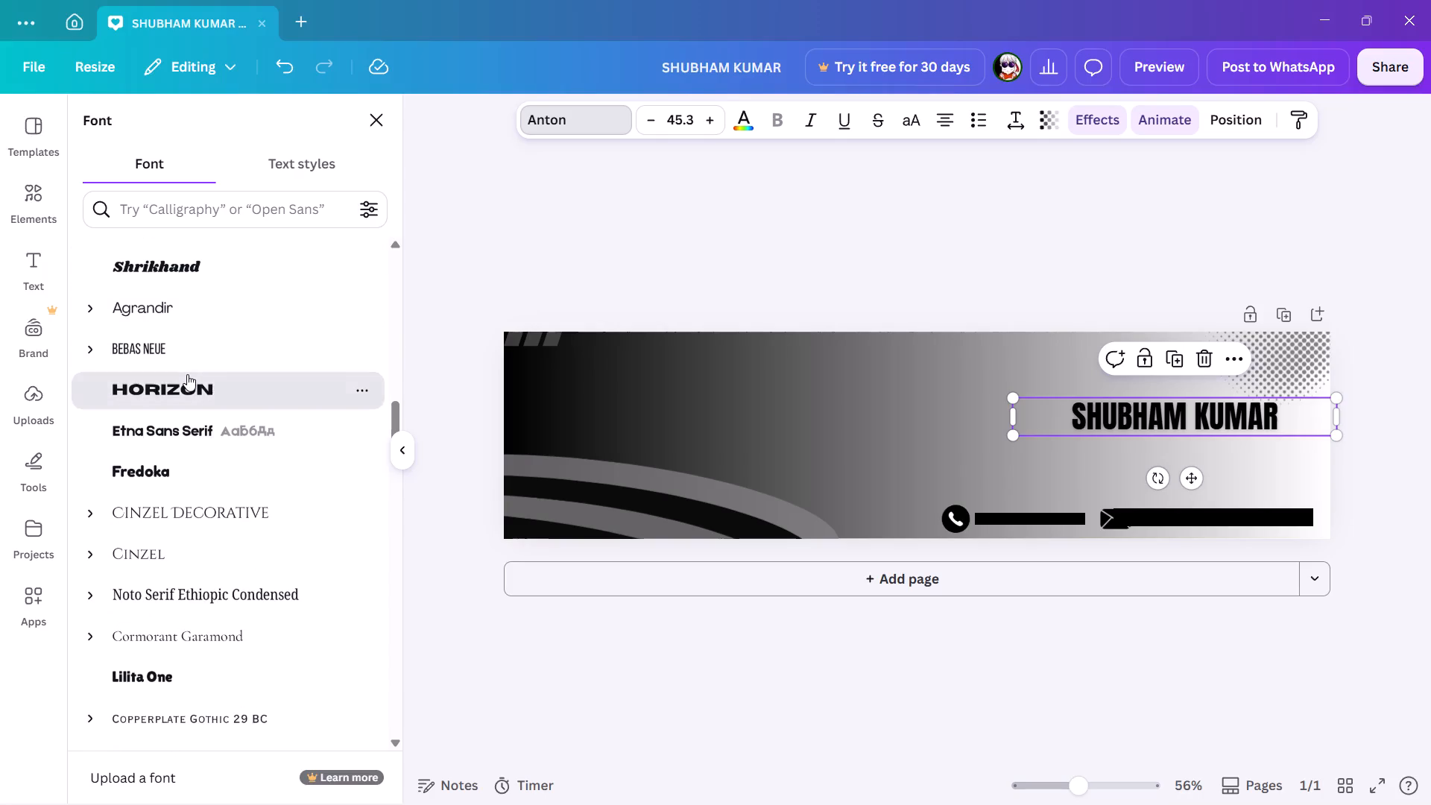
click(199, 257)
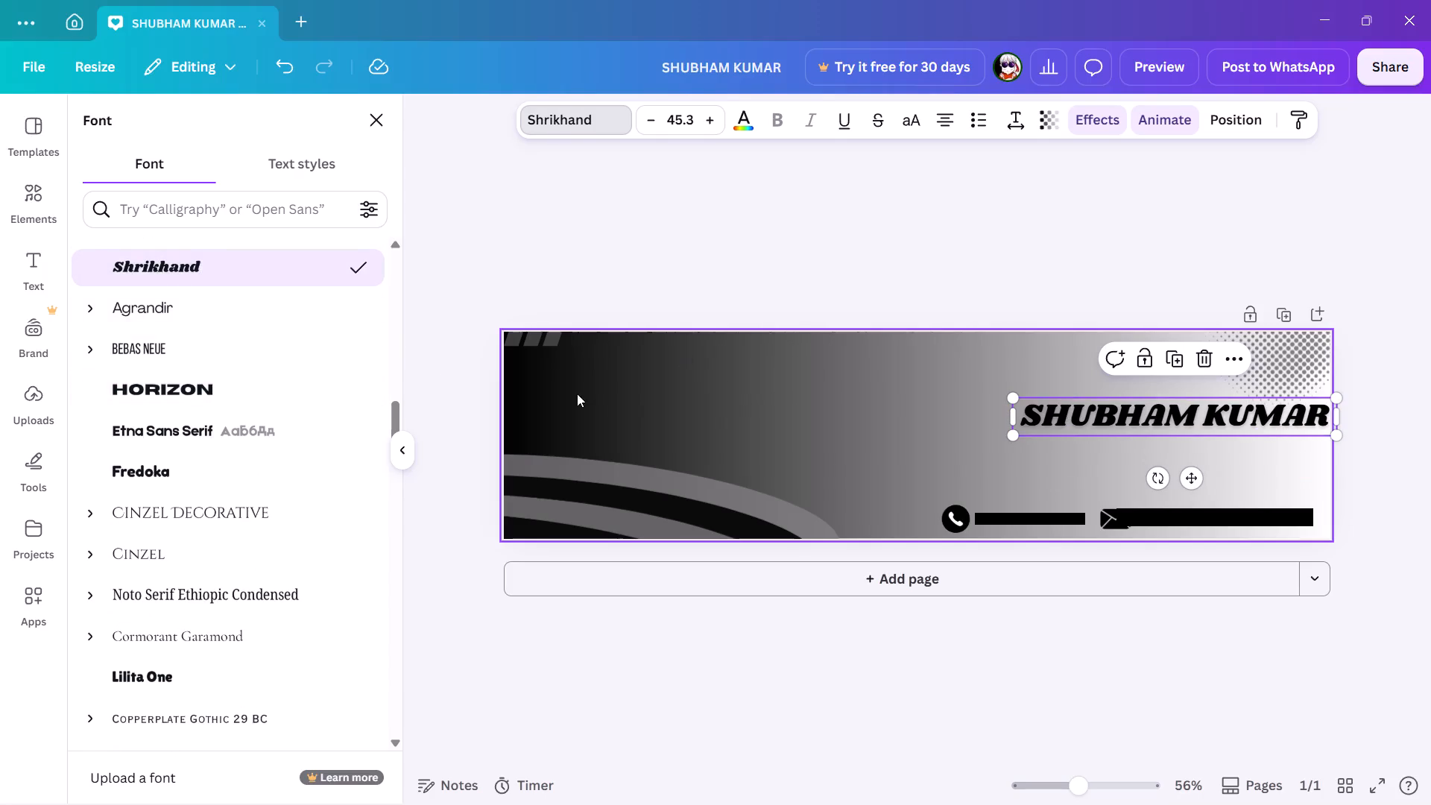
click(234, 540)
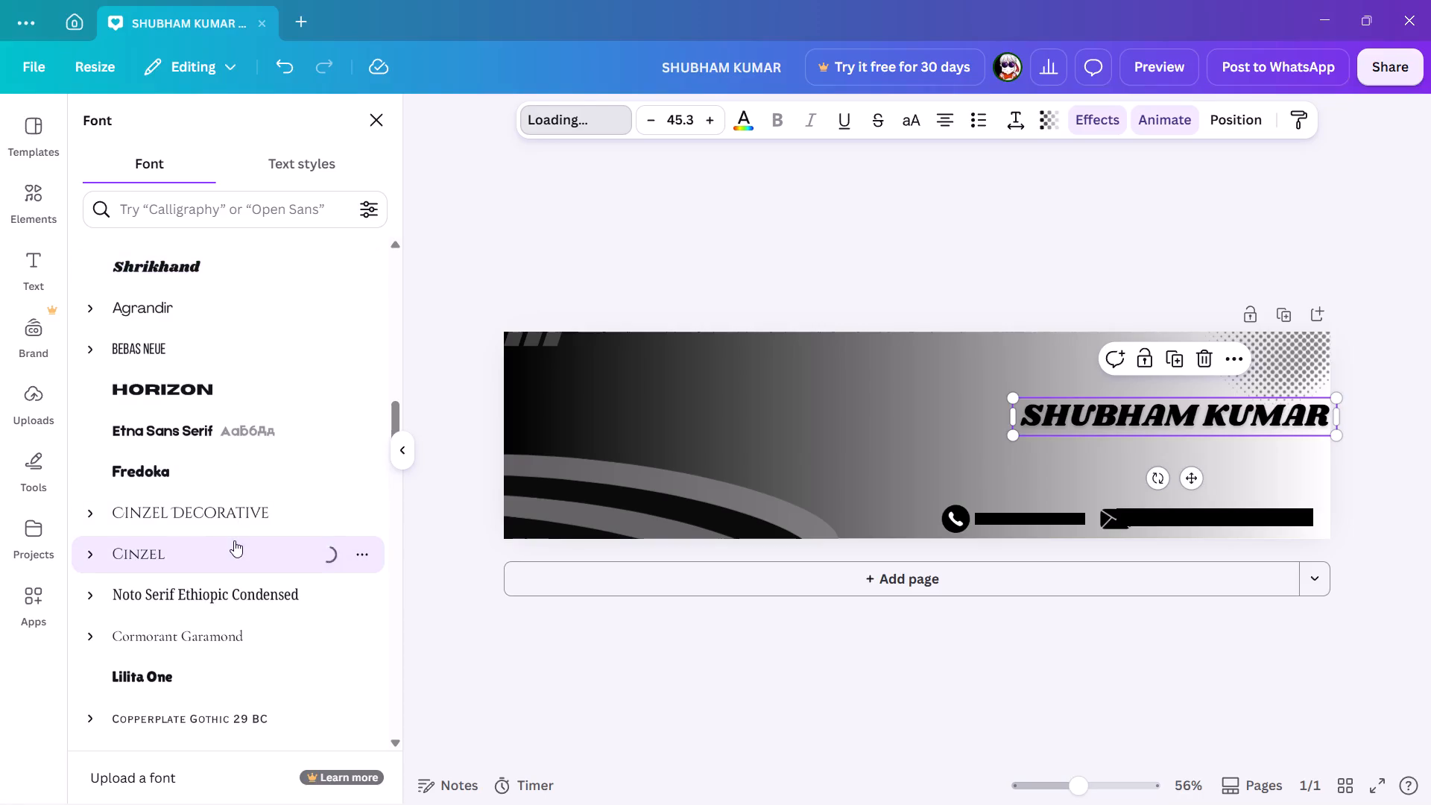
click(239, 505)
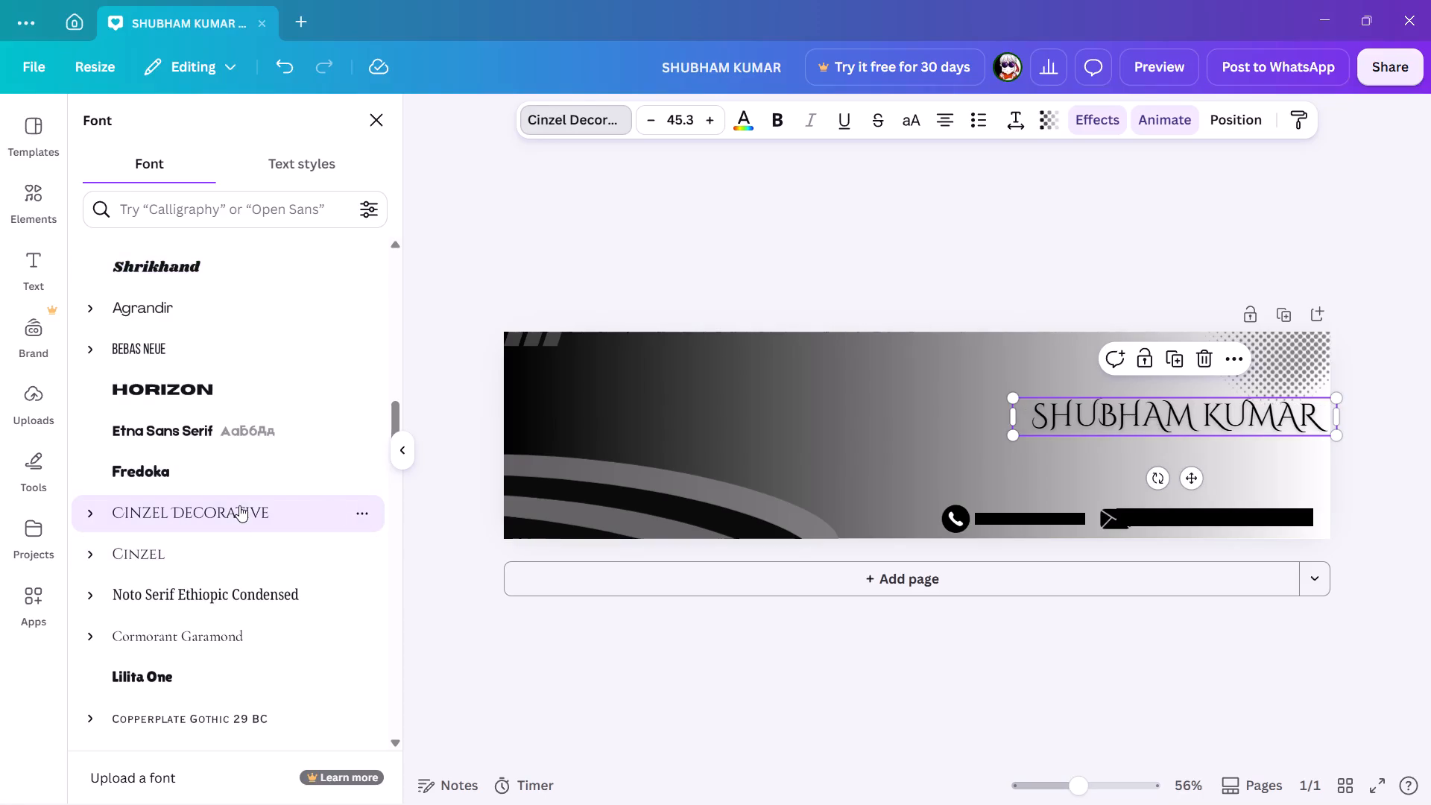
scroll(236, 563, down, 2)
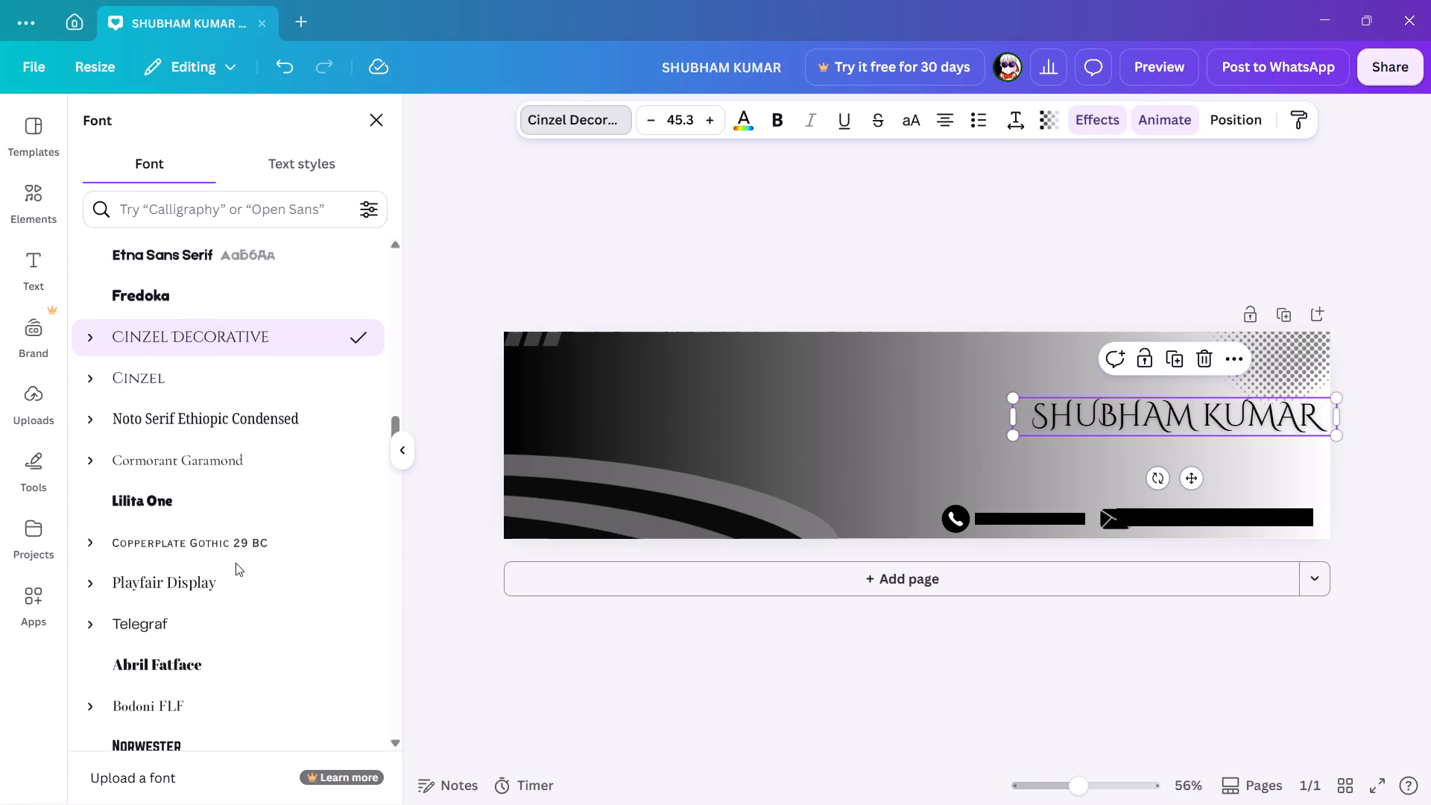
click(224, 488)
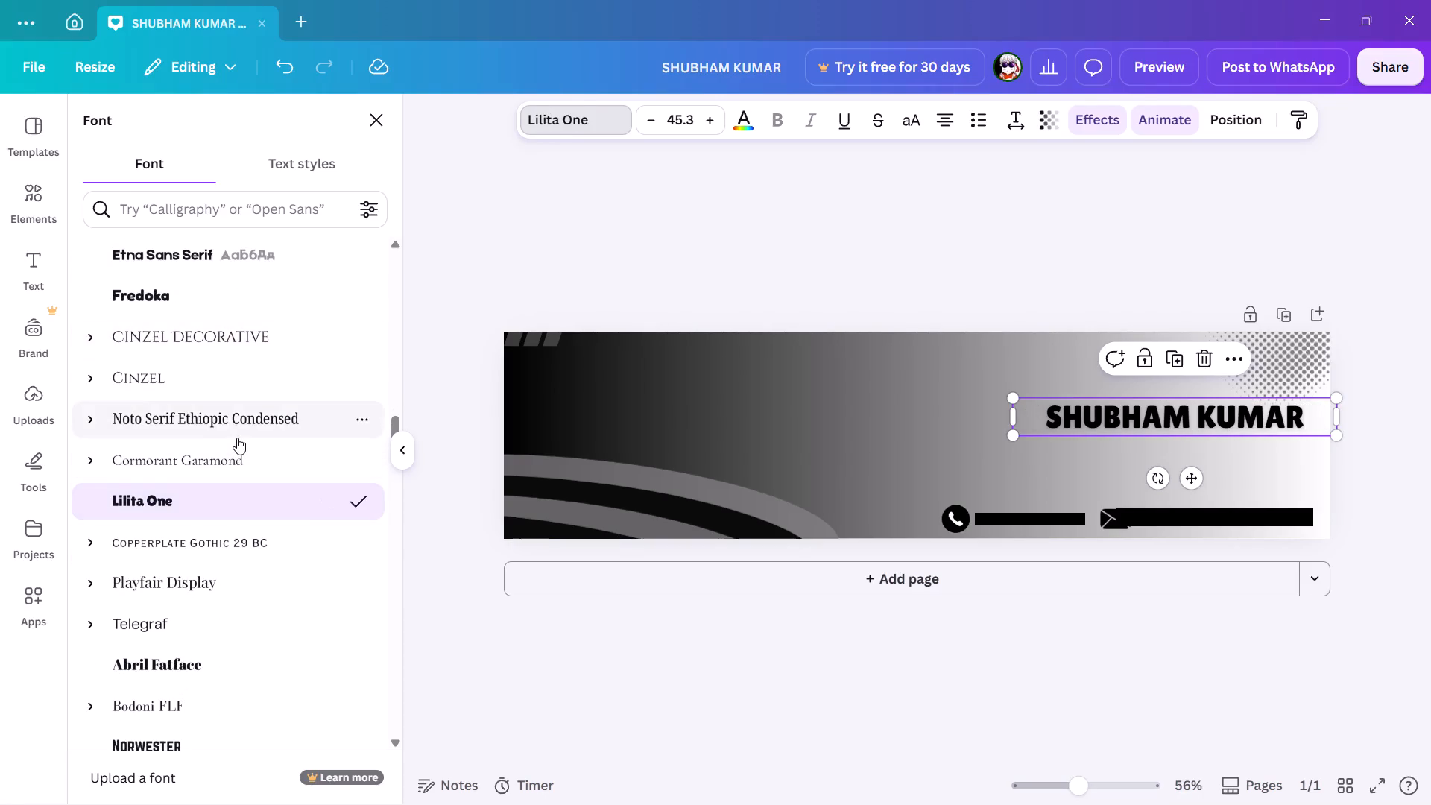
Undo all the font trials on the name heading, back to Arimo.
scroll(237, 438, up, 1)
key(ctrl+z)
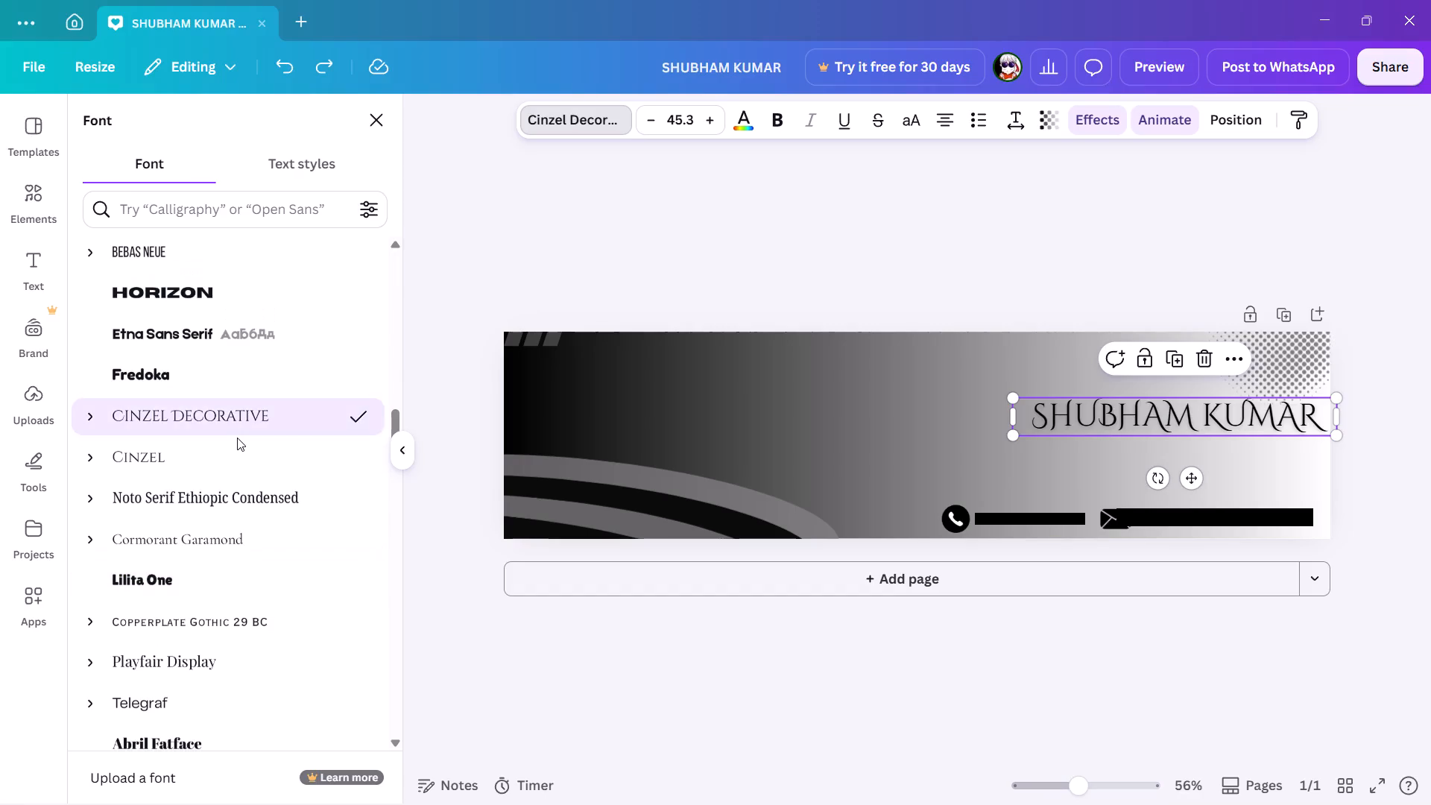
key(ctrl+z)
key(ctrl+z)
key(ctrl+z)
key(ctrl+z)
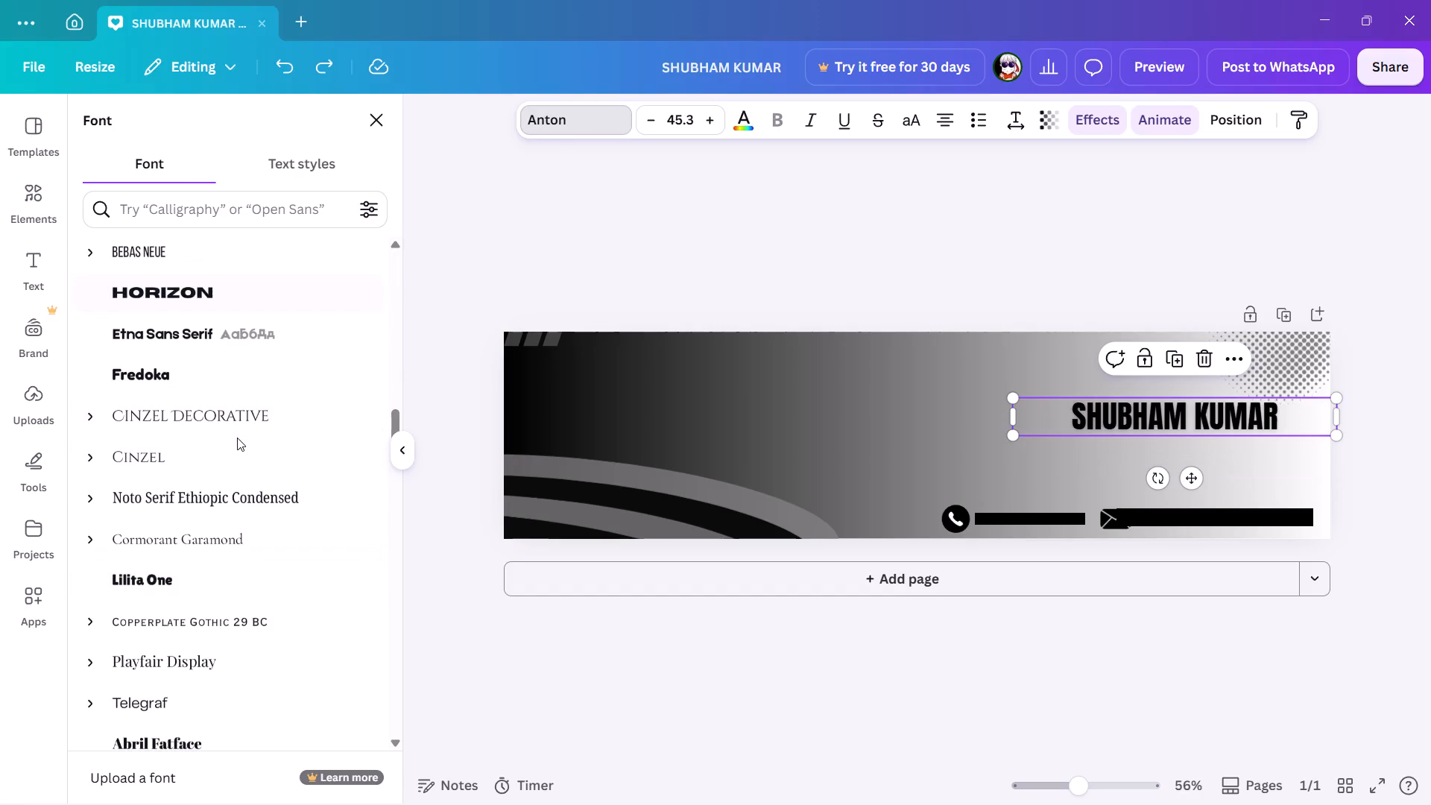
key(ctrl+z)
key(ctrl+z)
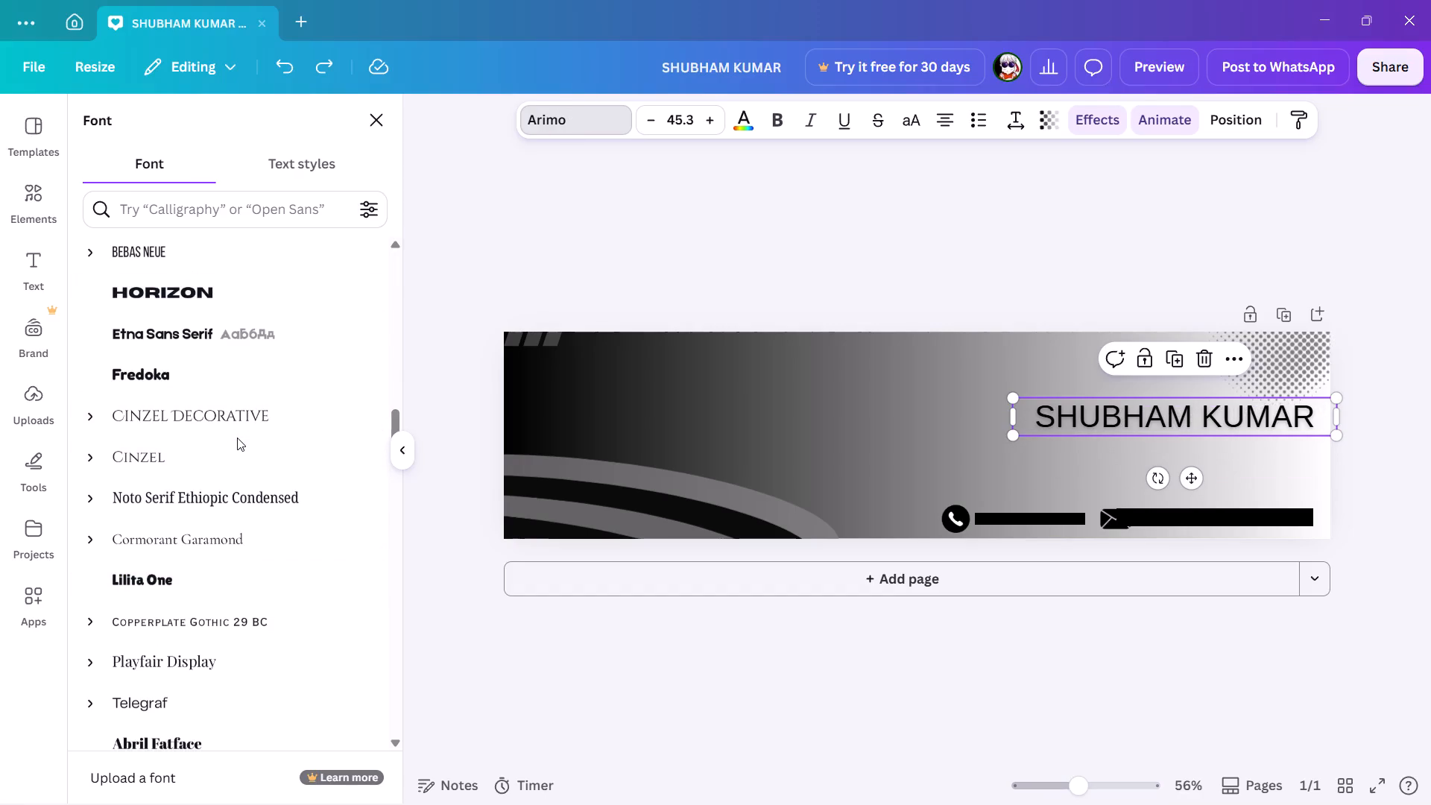
Change the name heading's font to Canva Sans.
scroll(237, 438, up, 6)
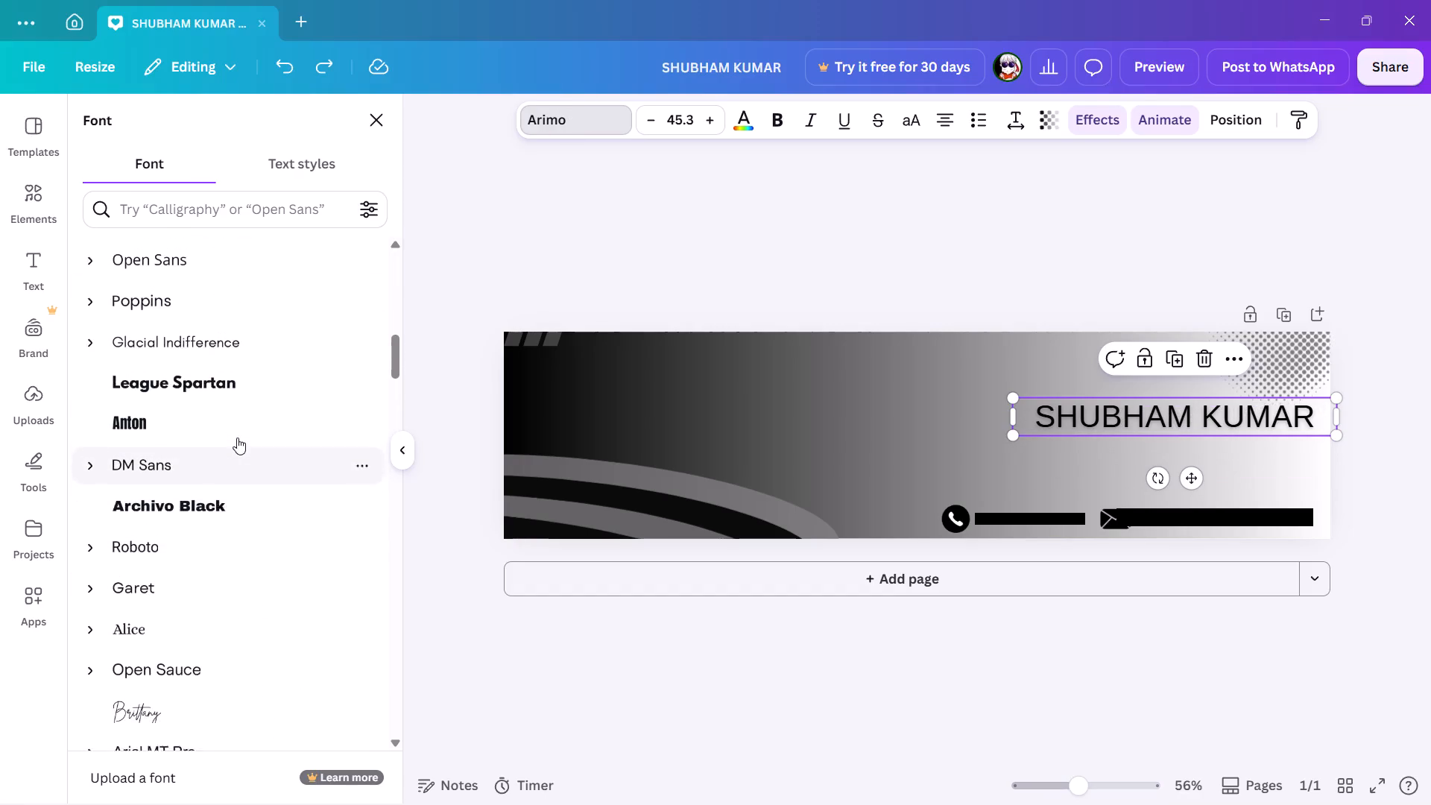
scroll(237, 438, up, 1)
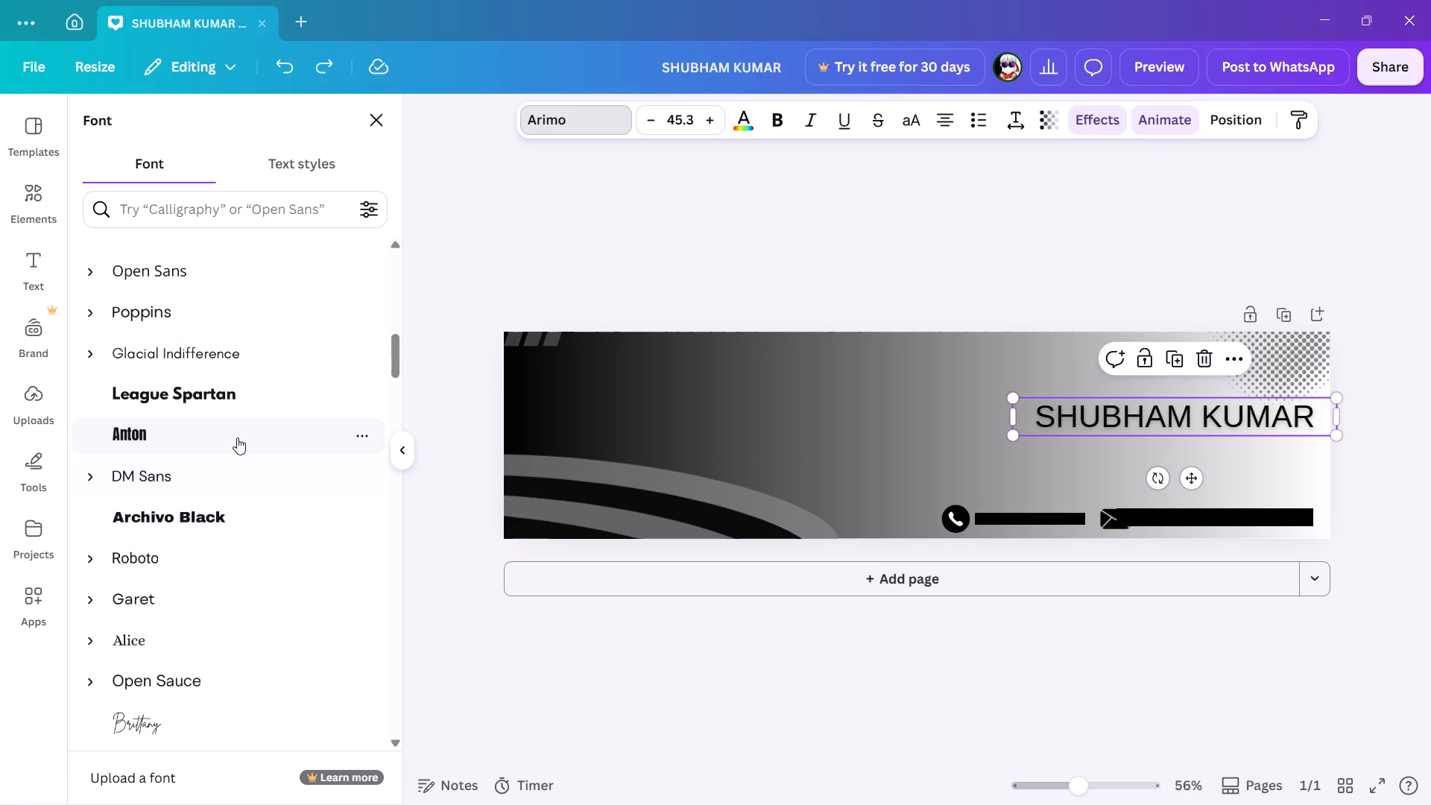
scroll(237, 452, up, 3)
scroll(244, 566, up, 1)
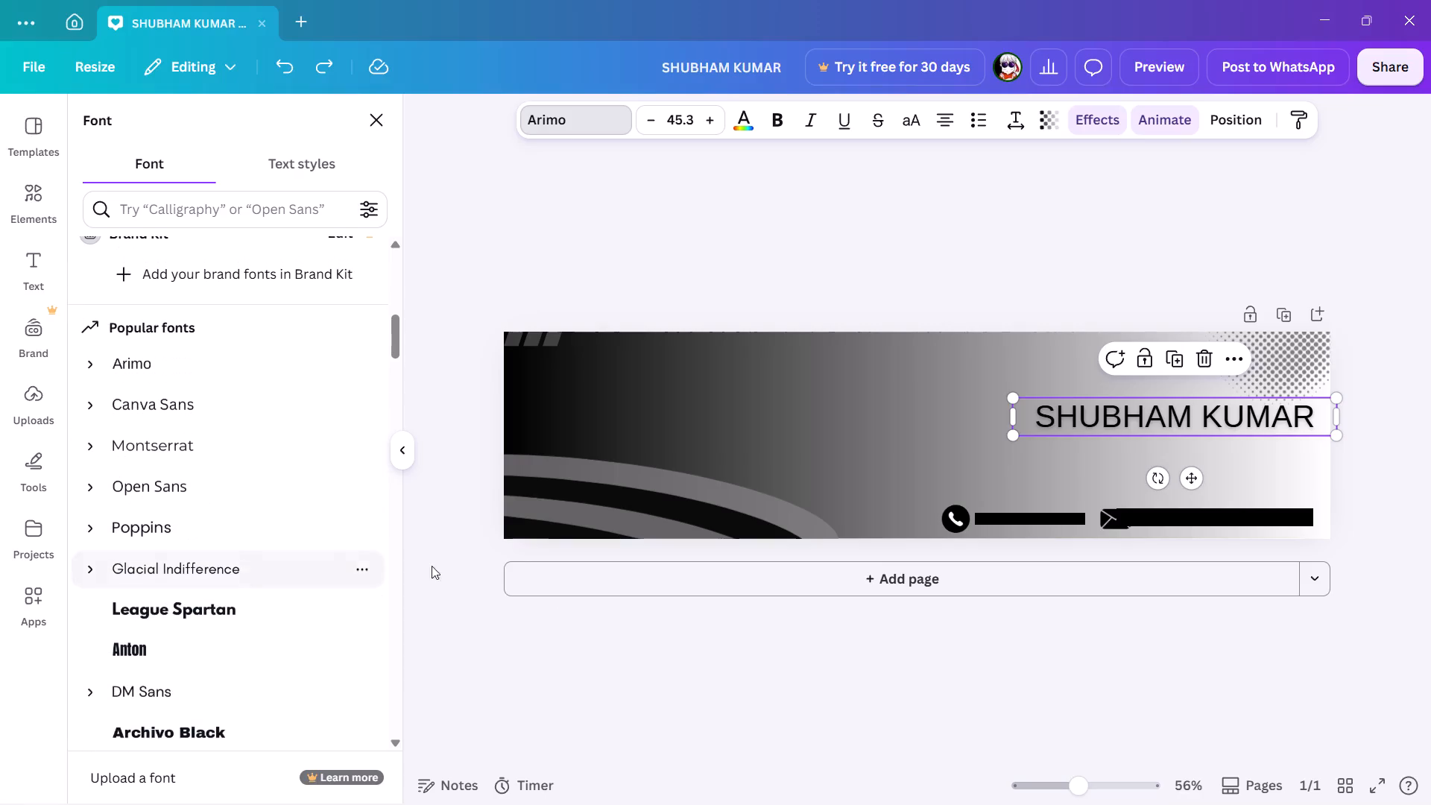
scroll(590, 610, up, 2)
scroll(590, 610, down, 2)
scroll(205, 491, down, 2)
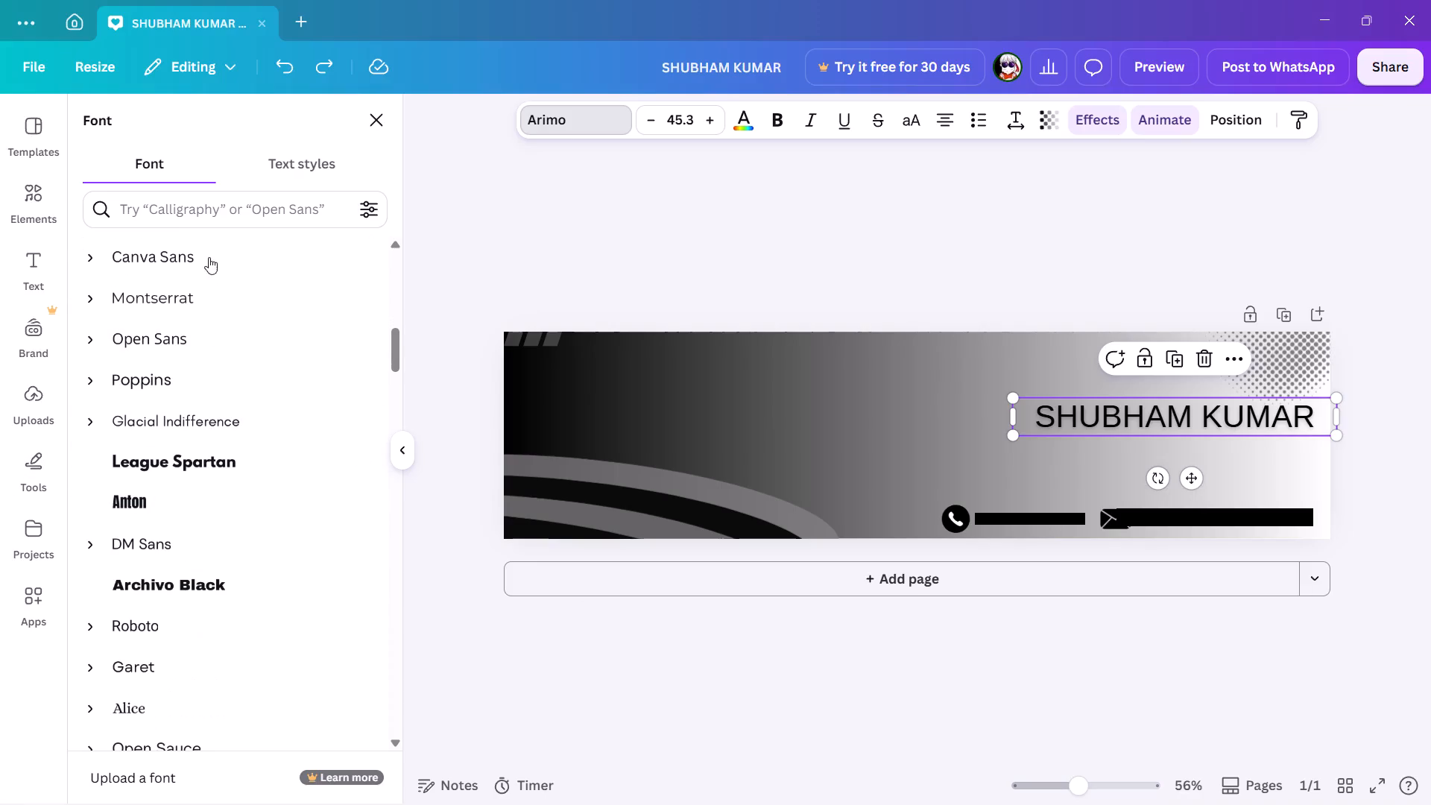
click(205, 264)
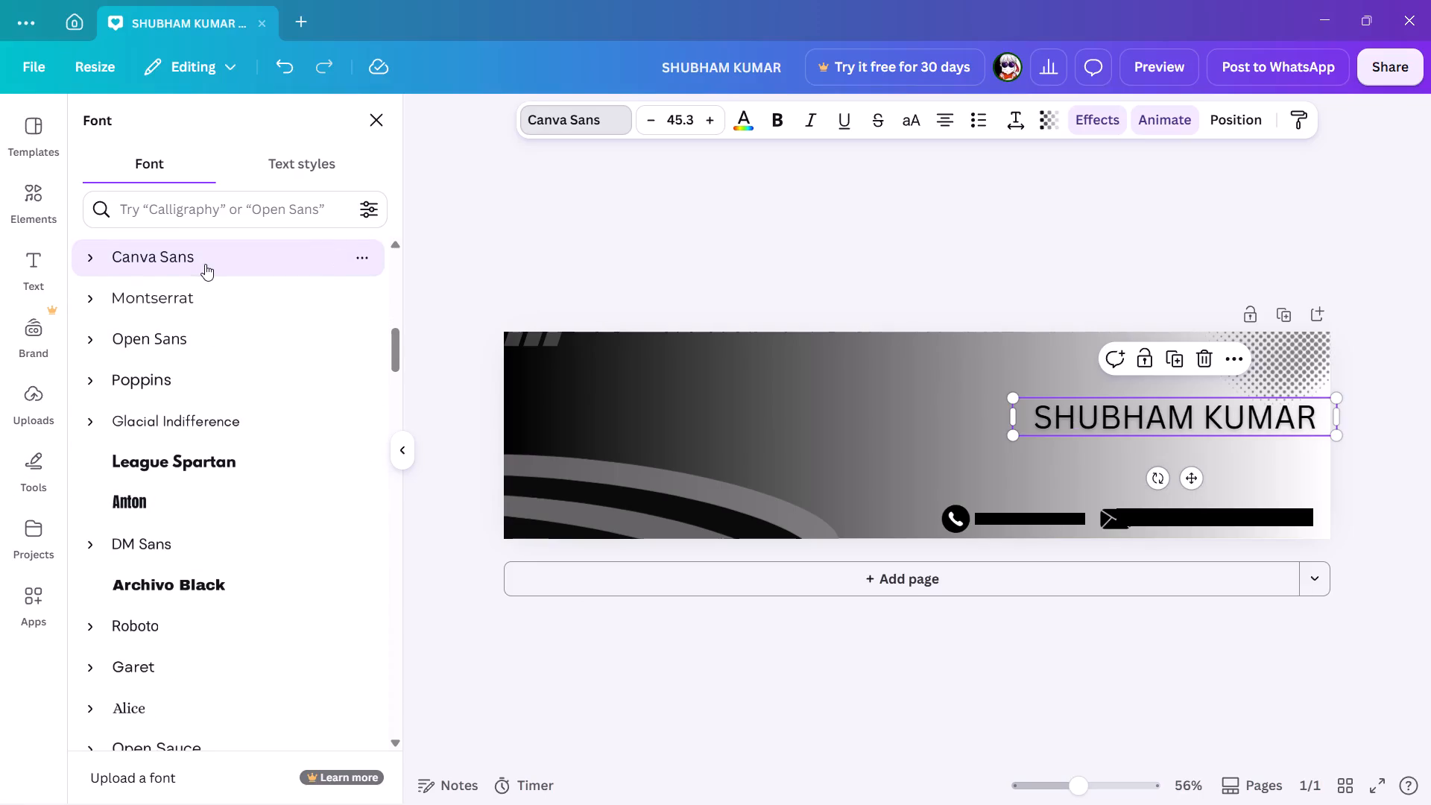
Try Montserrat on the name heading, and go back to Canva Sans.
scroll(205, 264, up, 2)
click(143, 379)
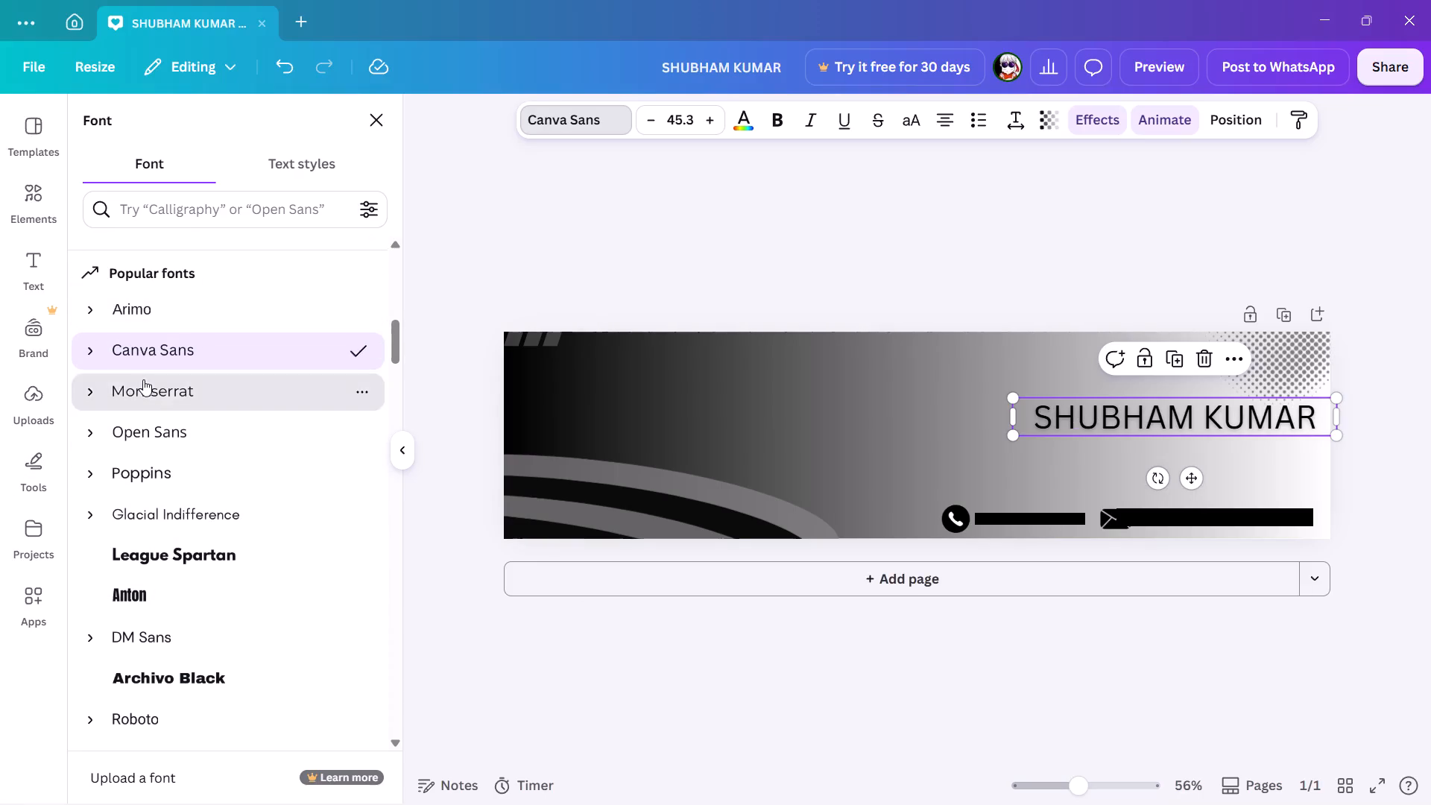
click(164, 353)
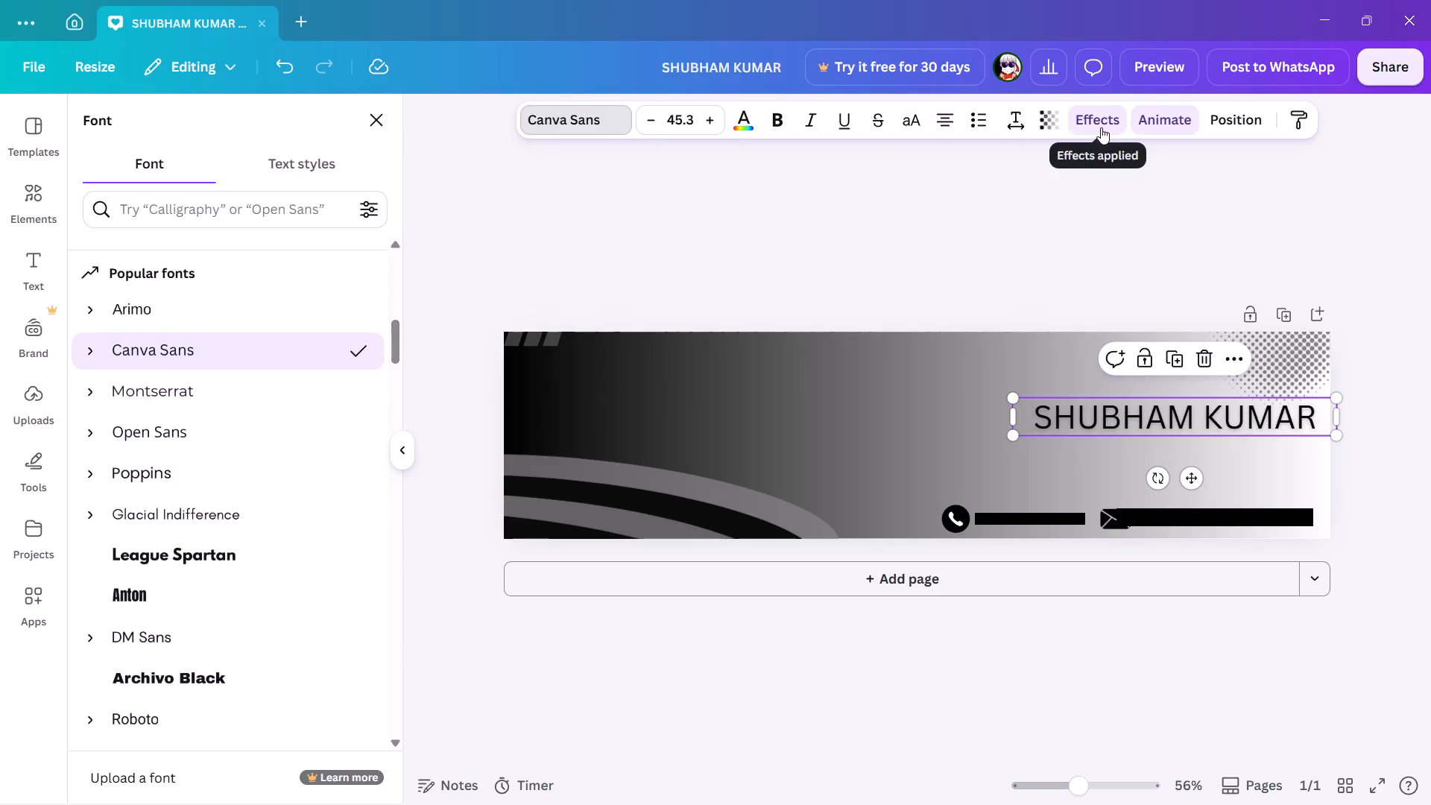
Remove the Block text animation from the name heading.
click(1159, 114)
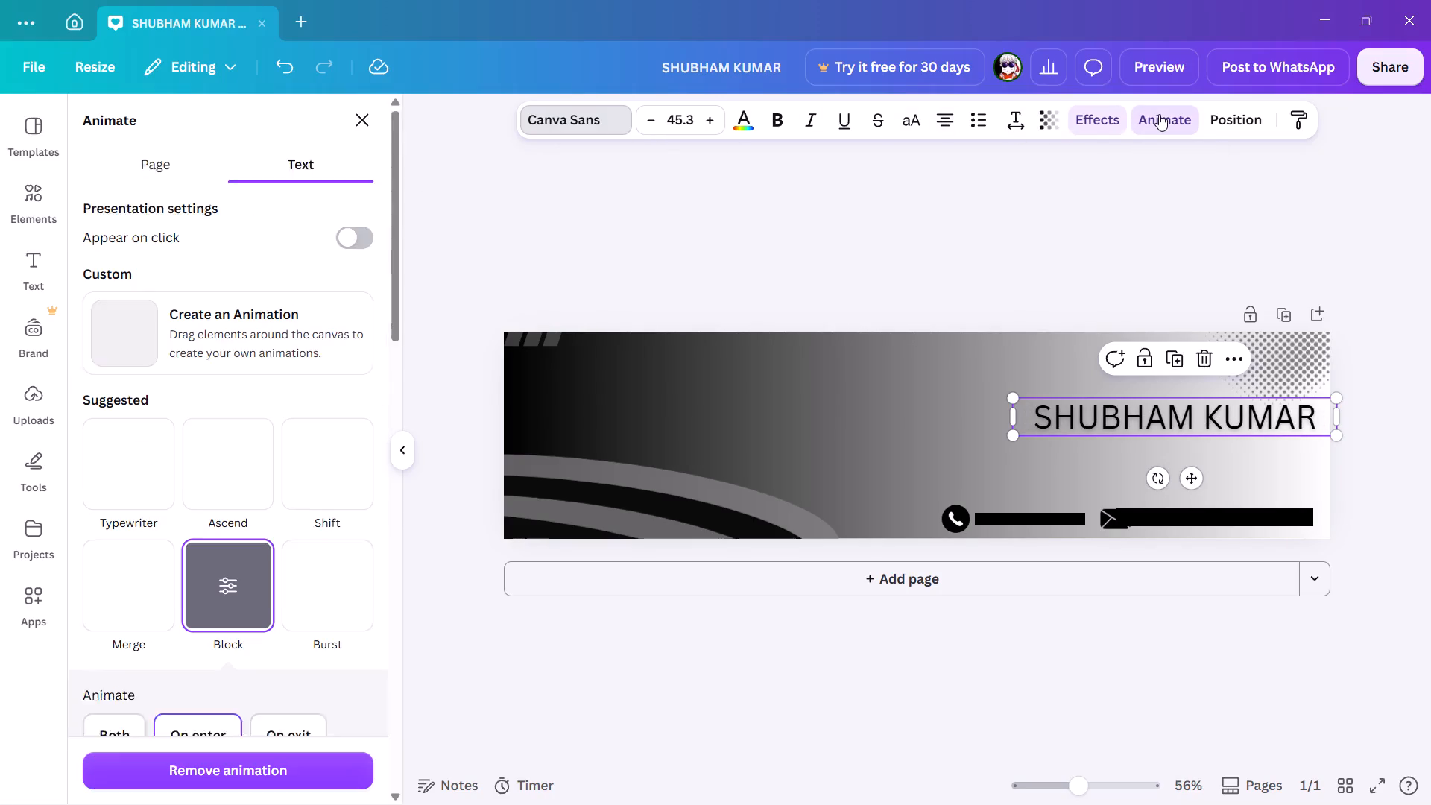
scroll(235, 525, down, 1)
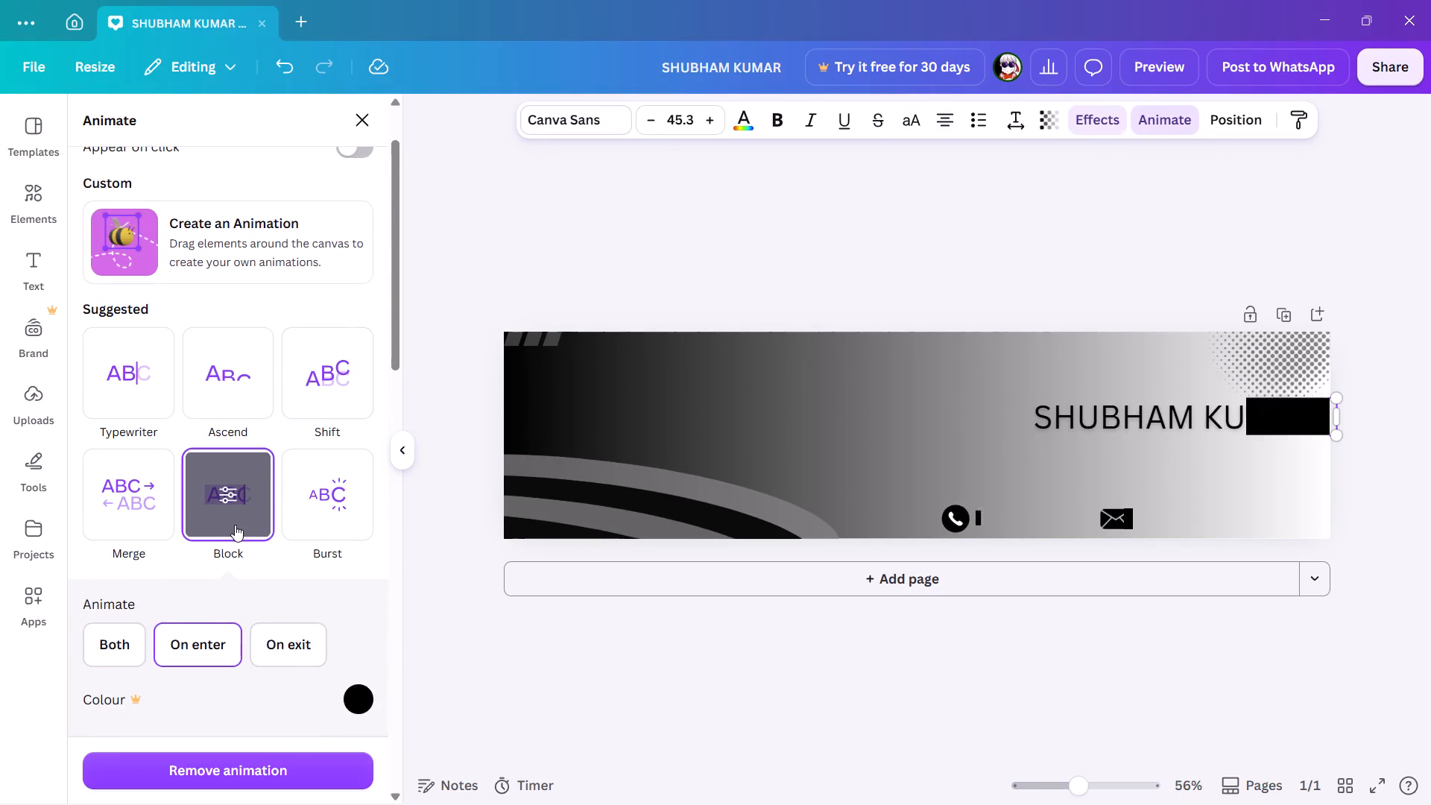
scroll(235, 525, down, 1)
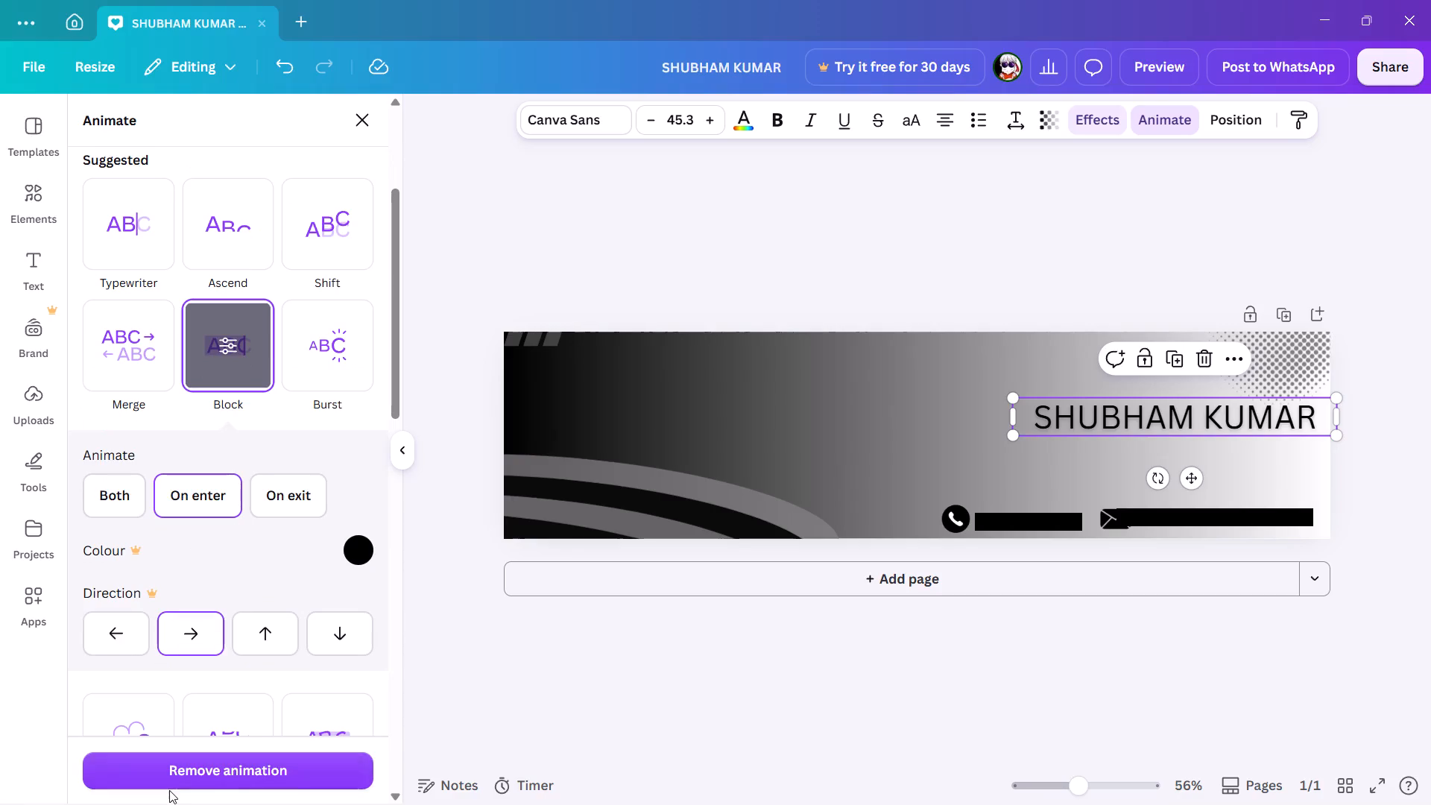
click(201, 765)
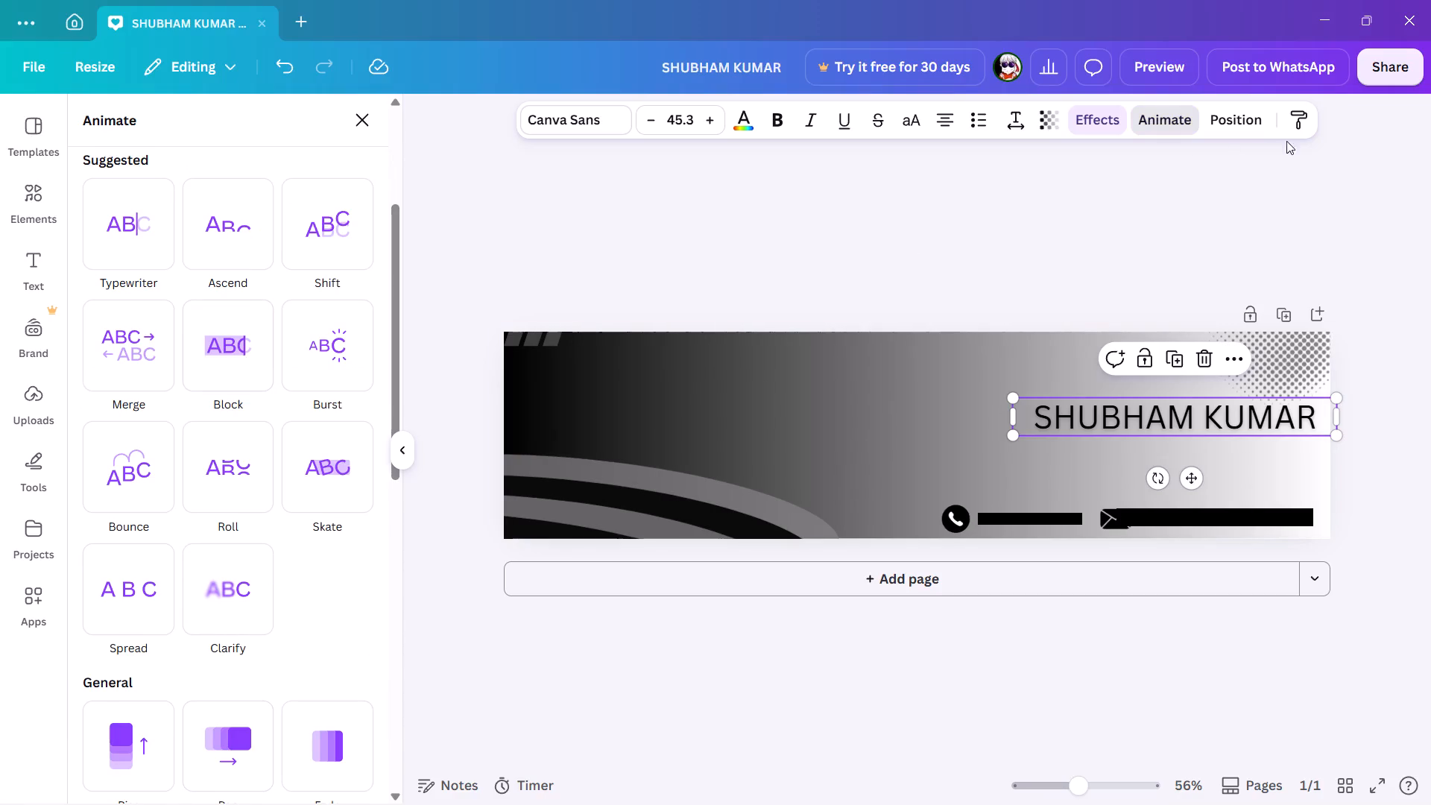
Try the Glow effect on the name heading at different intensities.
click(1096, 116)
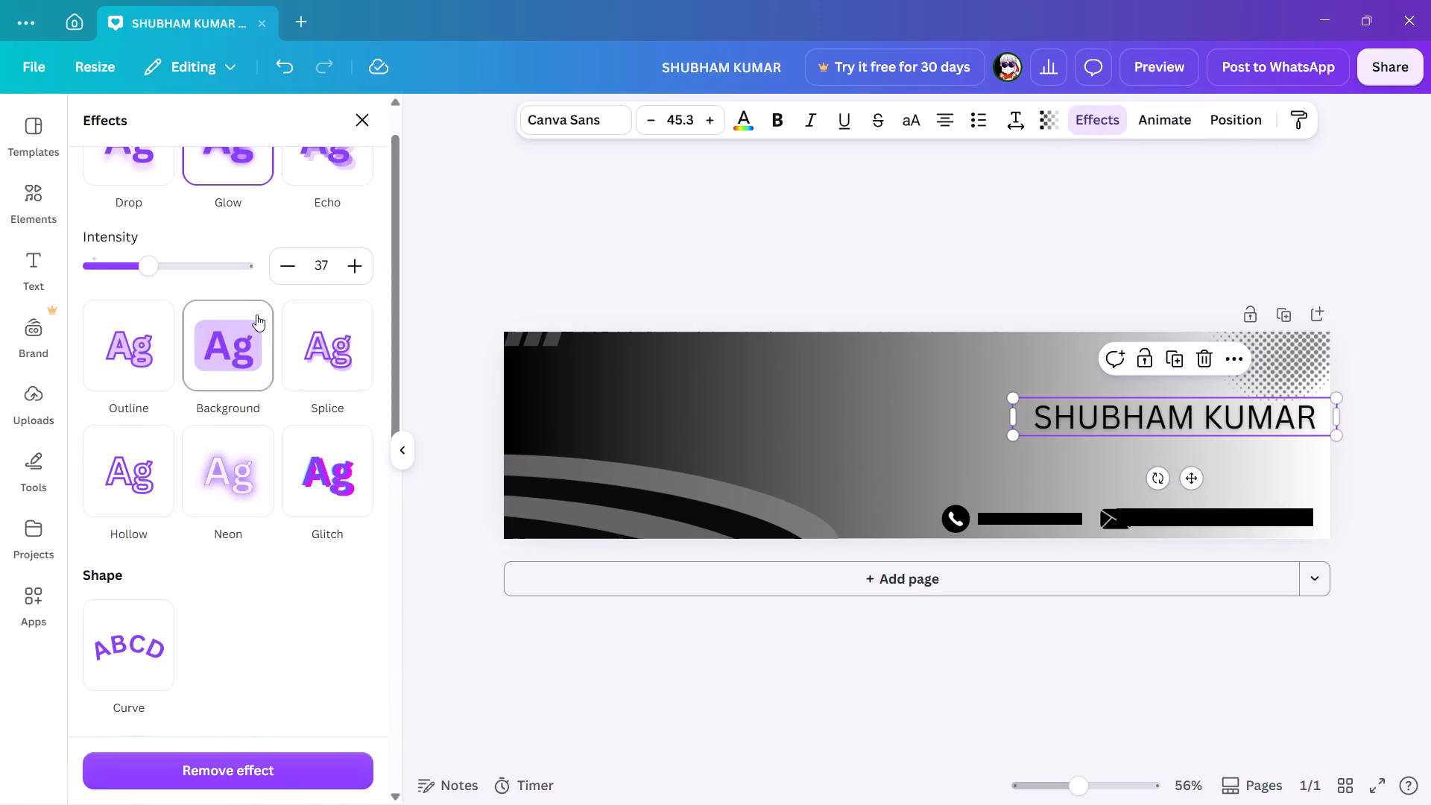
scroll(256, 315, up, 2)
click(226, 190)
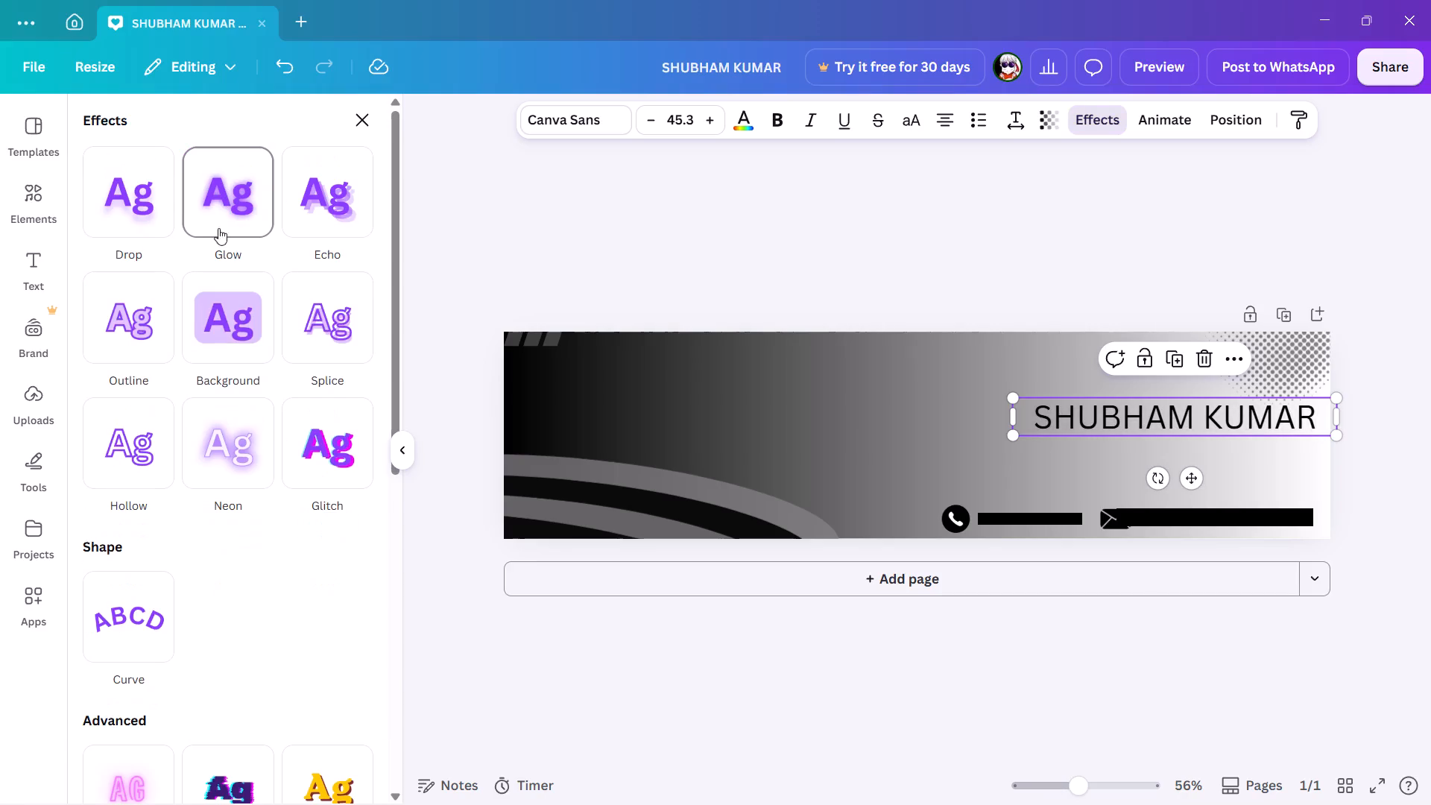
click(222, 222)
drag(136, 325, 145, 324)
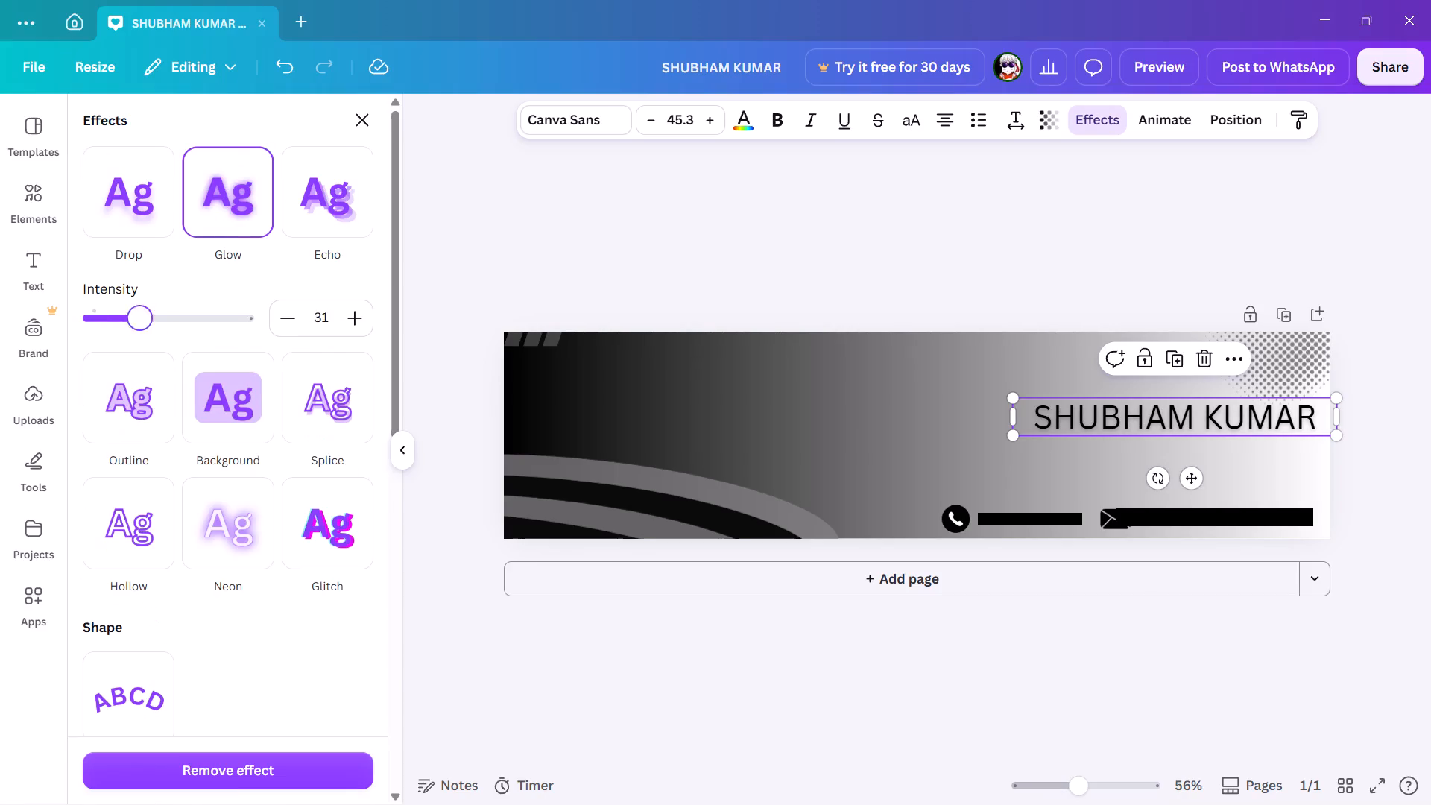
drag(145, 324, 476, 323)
Apply the Drop effect to the name heading with the shadow direction at -31.
click(130, 209)
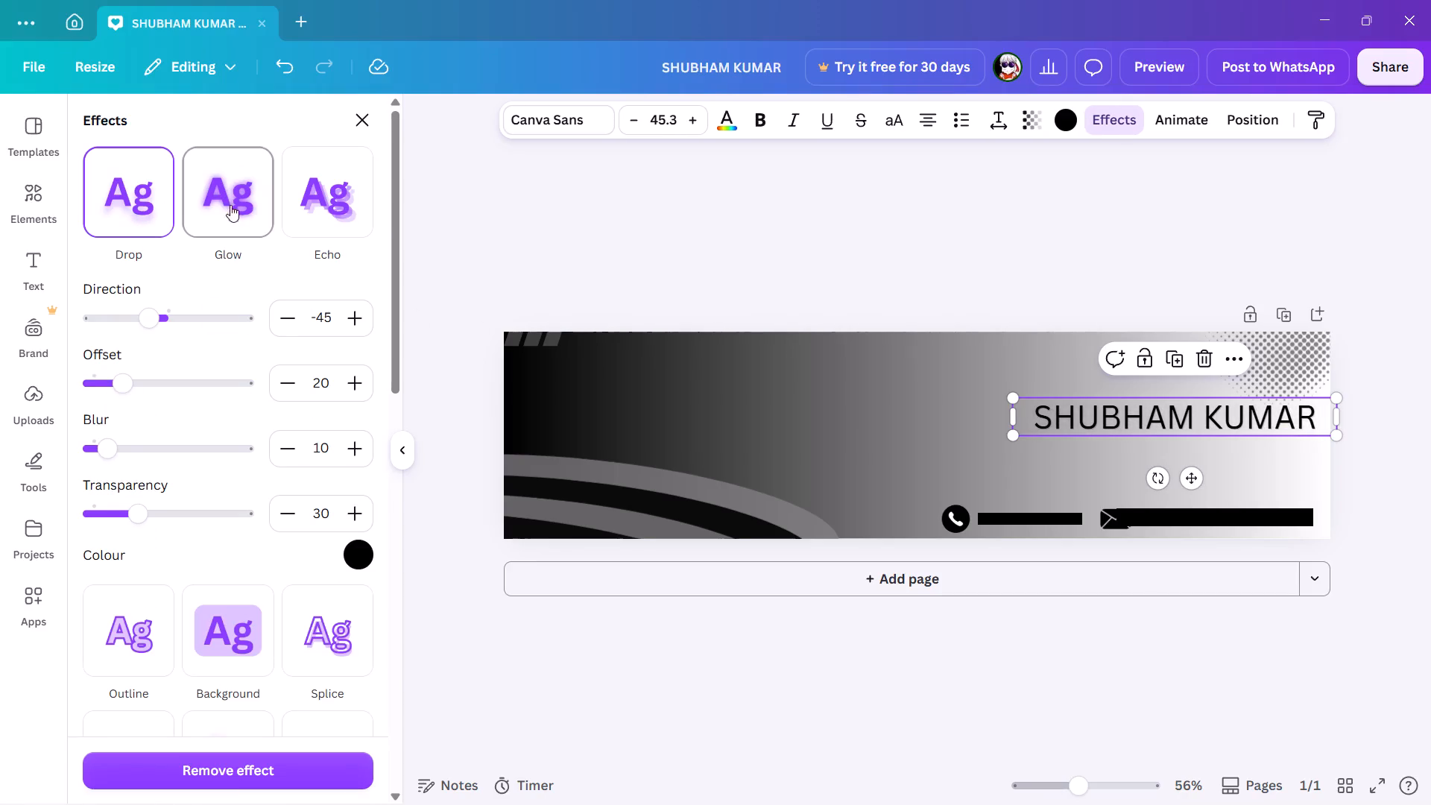
drag(150, 327, 92, 333)
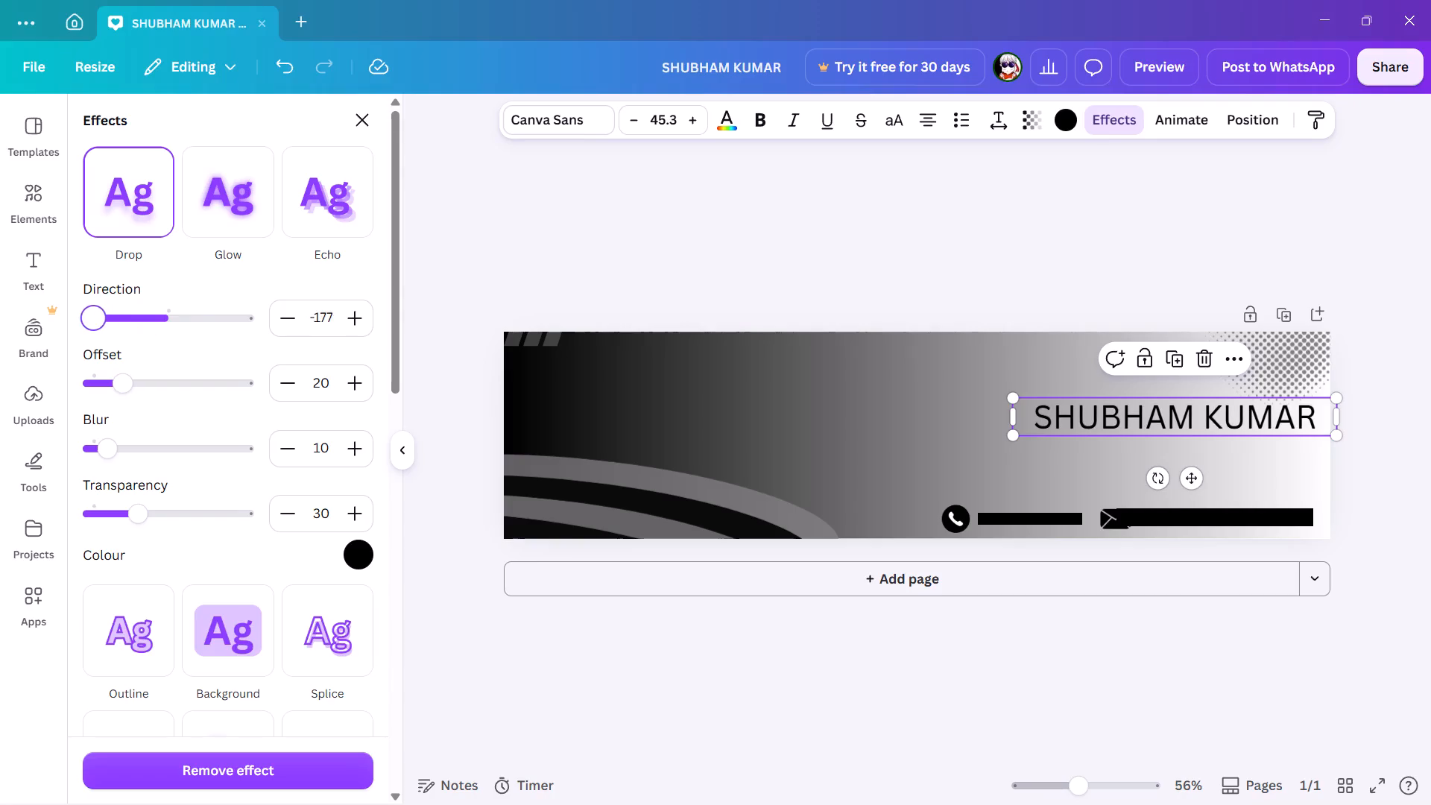
drag(92, 333, 320, 371)
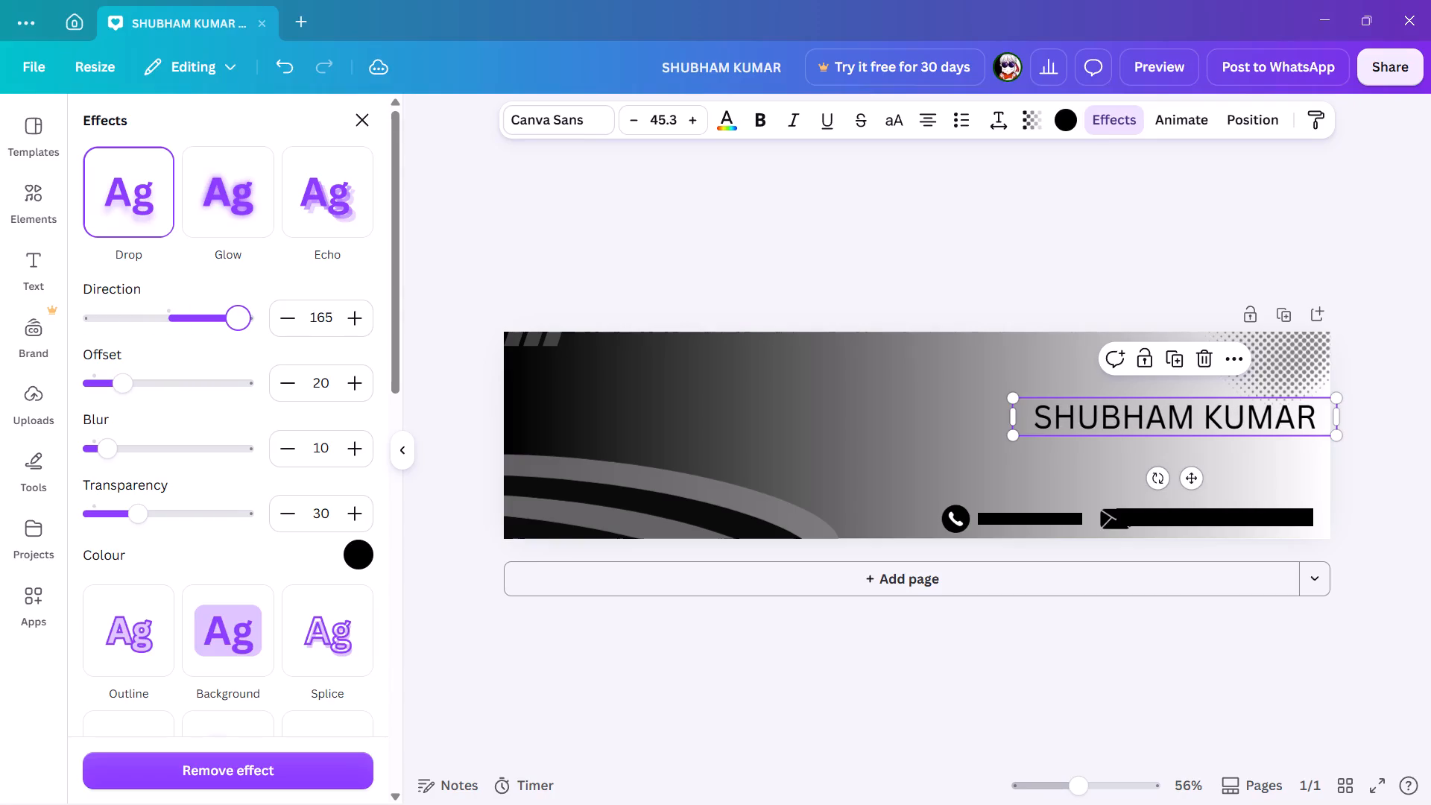
drag(320, 371, 155, 374)
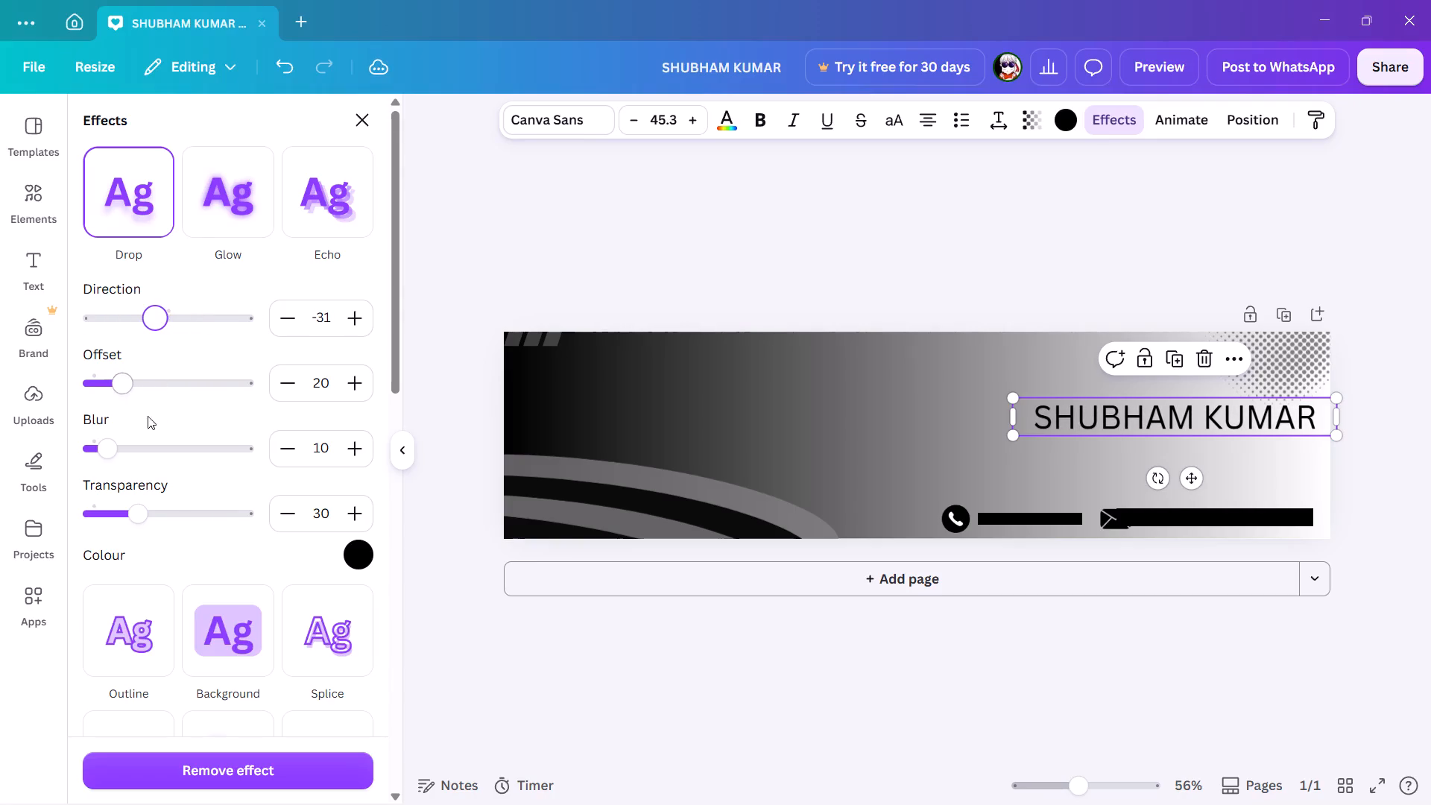
Raise the heading's drop shadow to offset 100 and blur 67.
drag(117, 393, 201, 397)
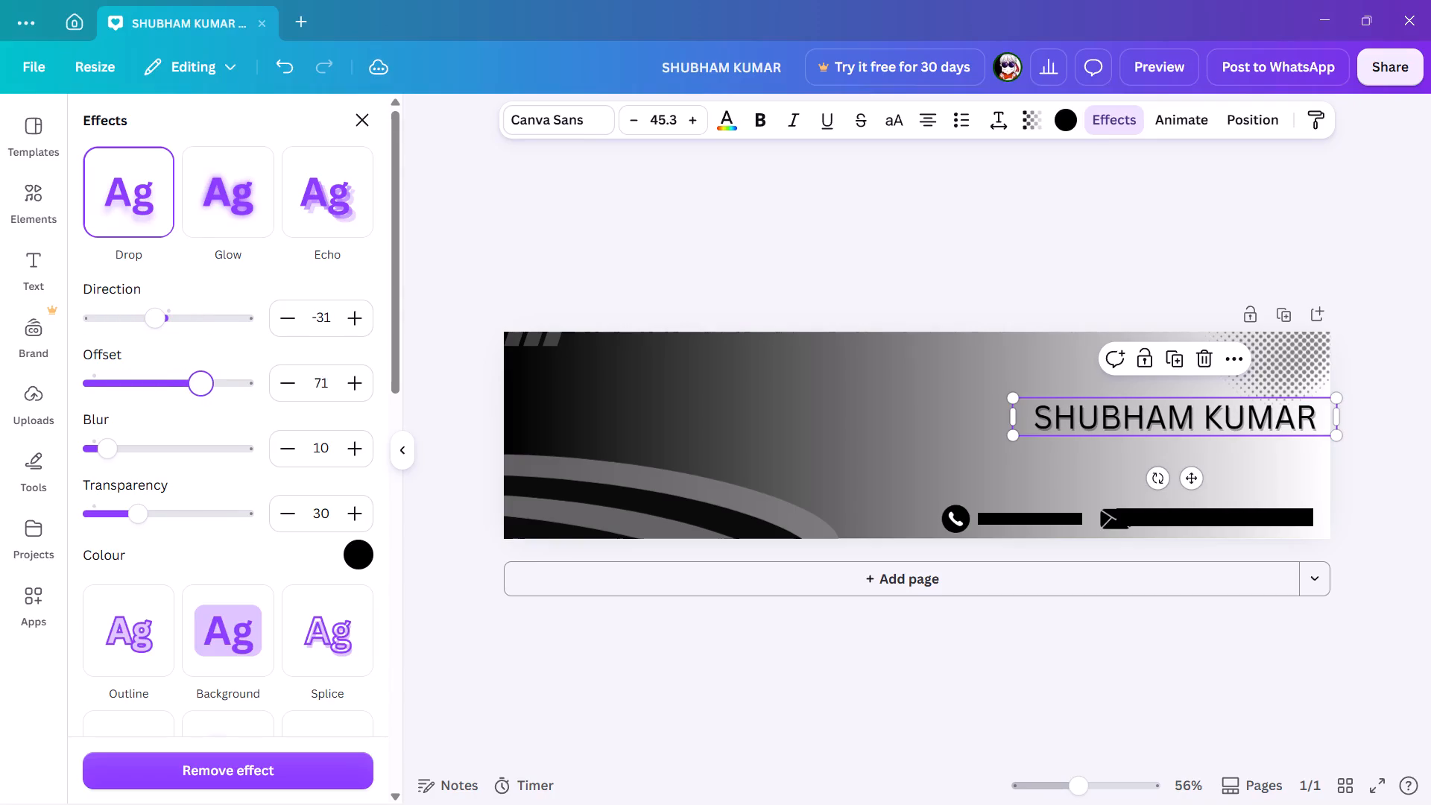
drag(201, 397, 207, 397)
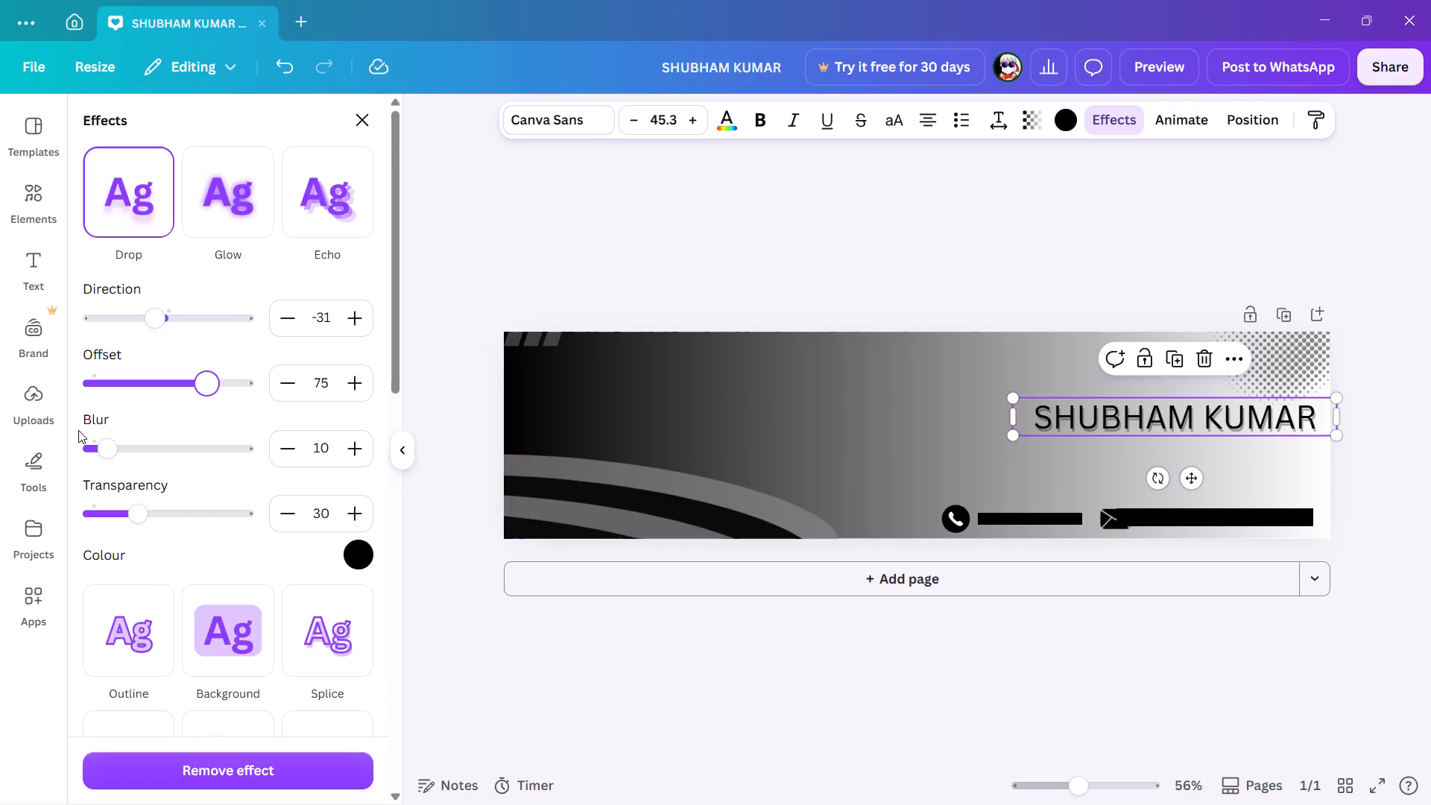
drag(110, 458, 207, 457)
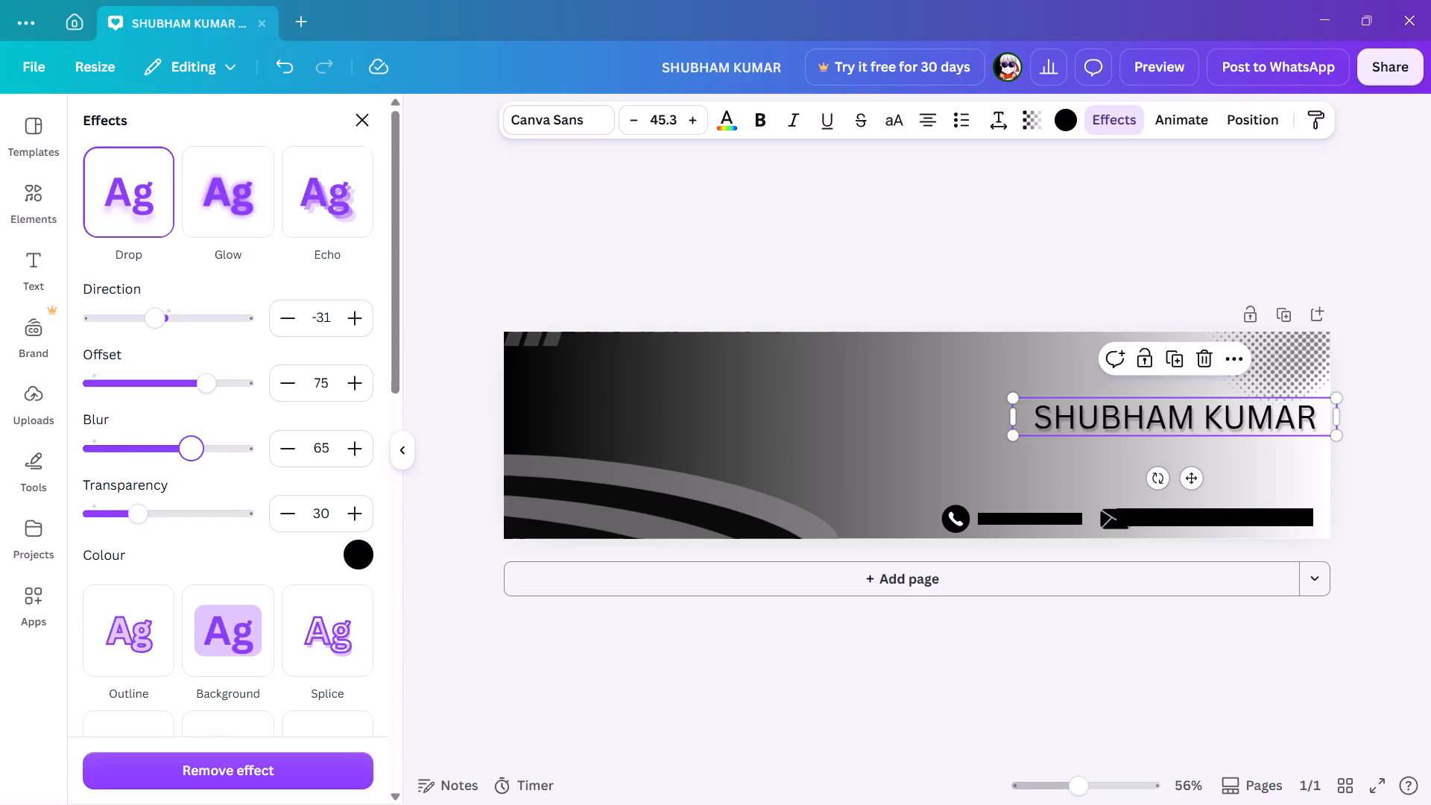
drag(207, 457, 195, 446)
drag(202, 381, 215, 382)
drag(215, 382, 275, 388)
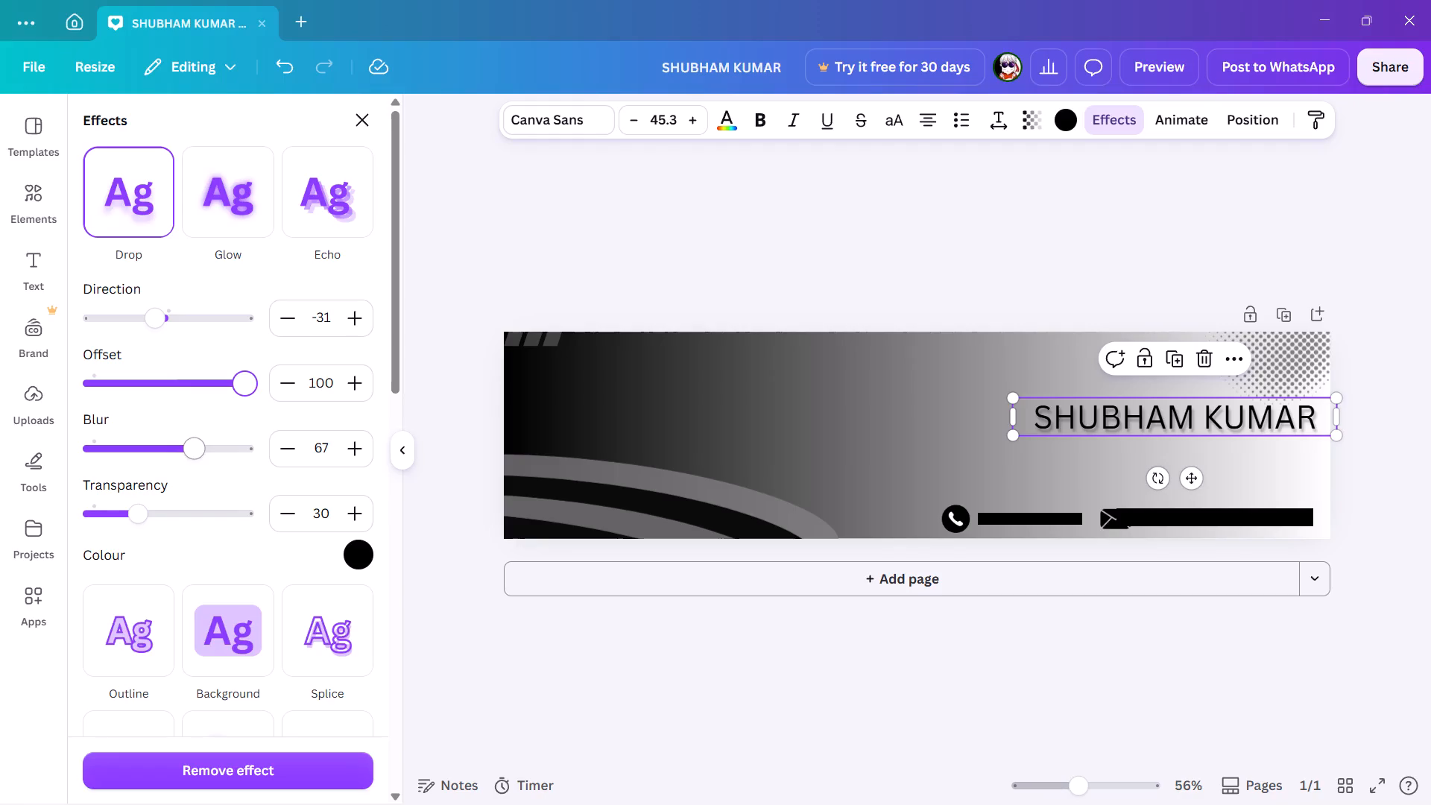
Set the heading's drop shadow blur to 40 and its transparency to 16.
drag(186, 448, 114, 450)
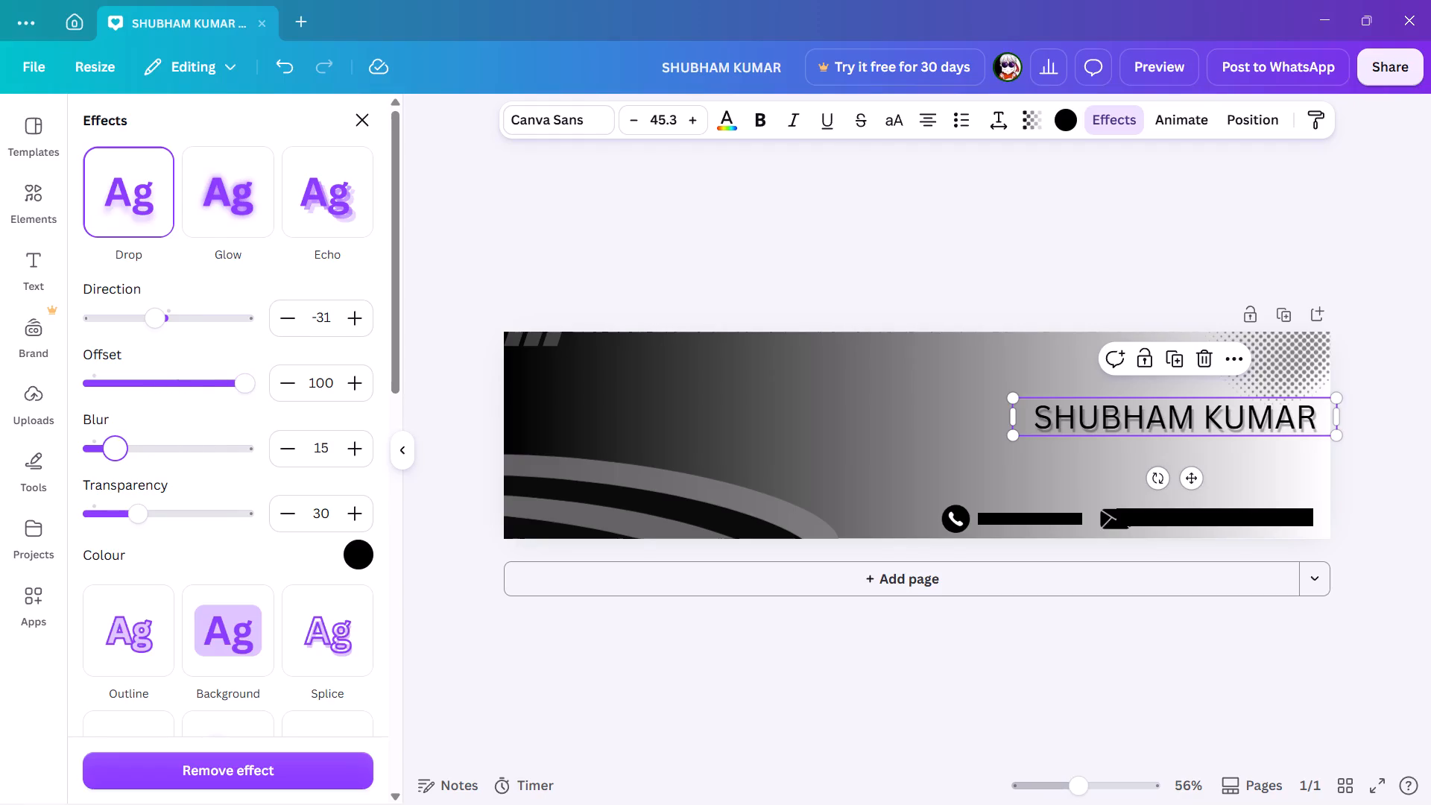
drag(114, 450, 136, 452)
drag(136, 452, 168, 456)
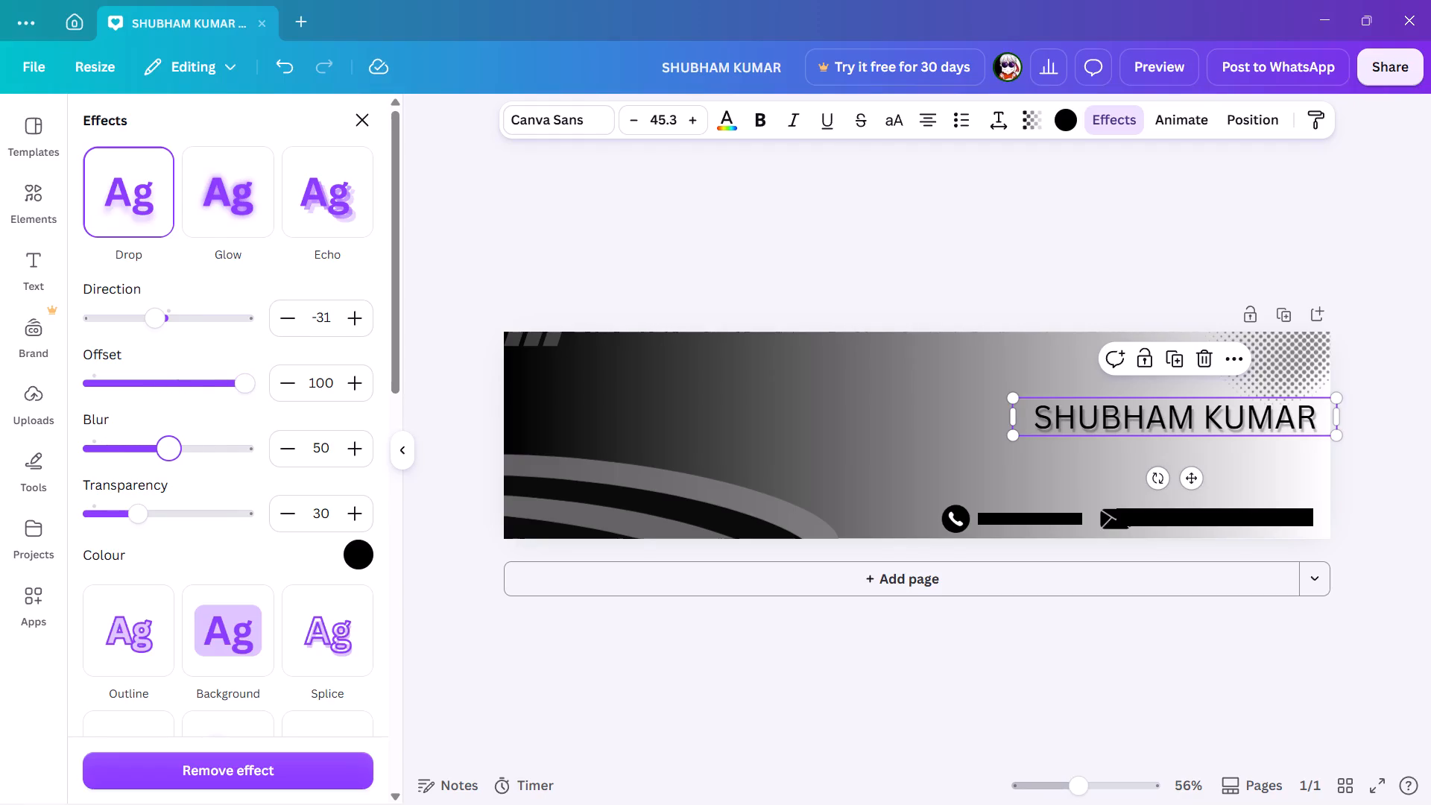
drag(167, 453, 154, 449)
drag(136, 506, 138, 509)
drag(138, 509, 136, 514)
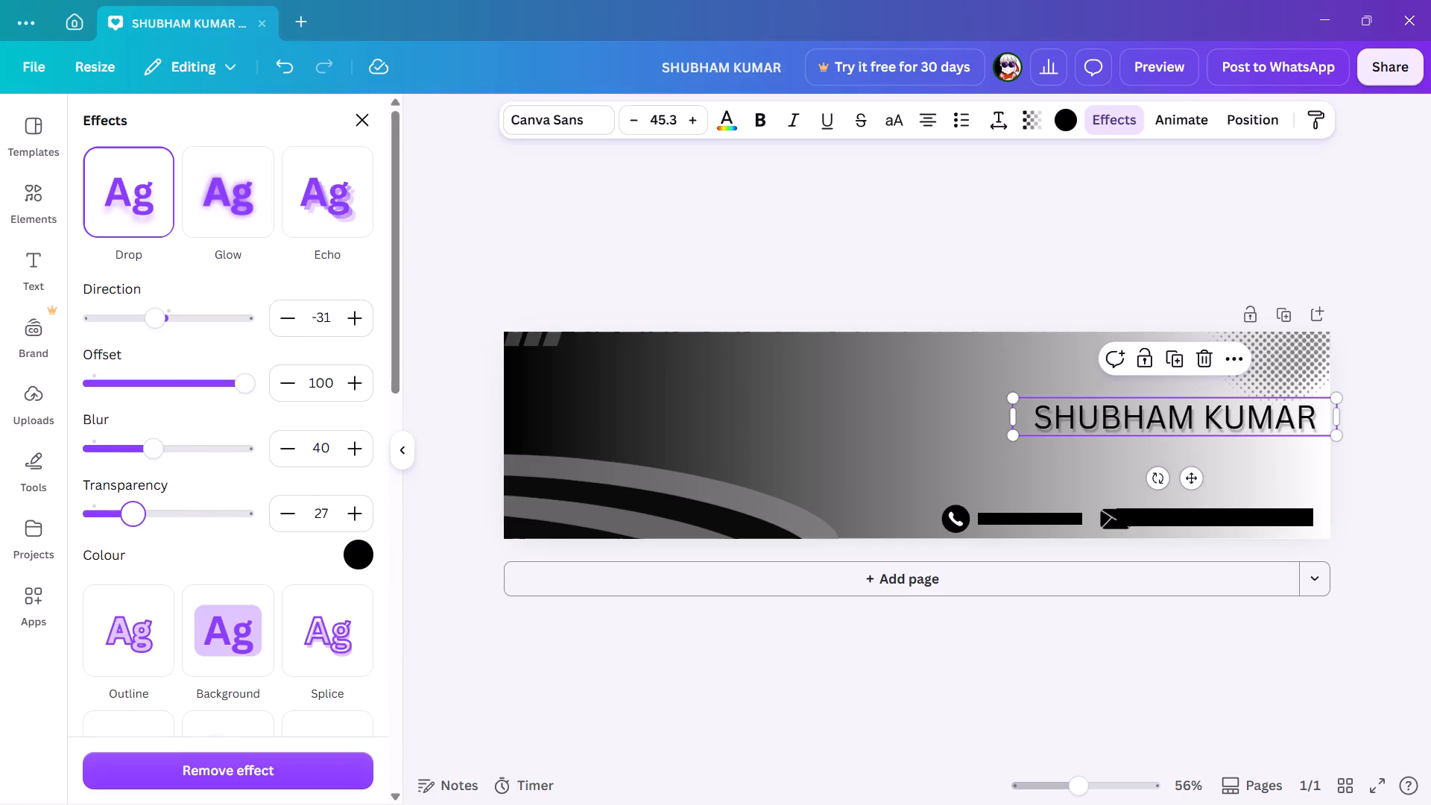
drag(136, 514, 116, 514)
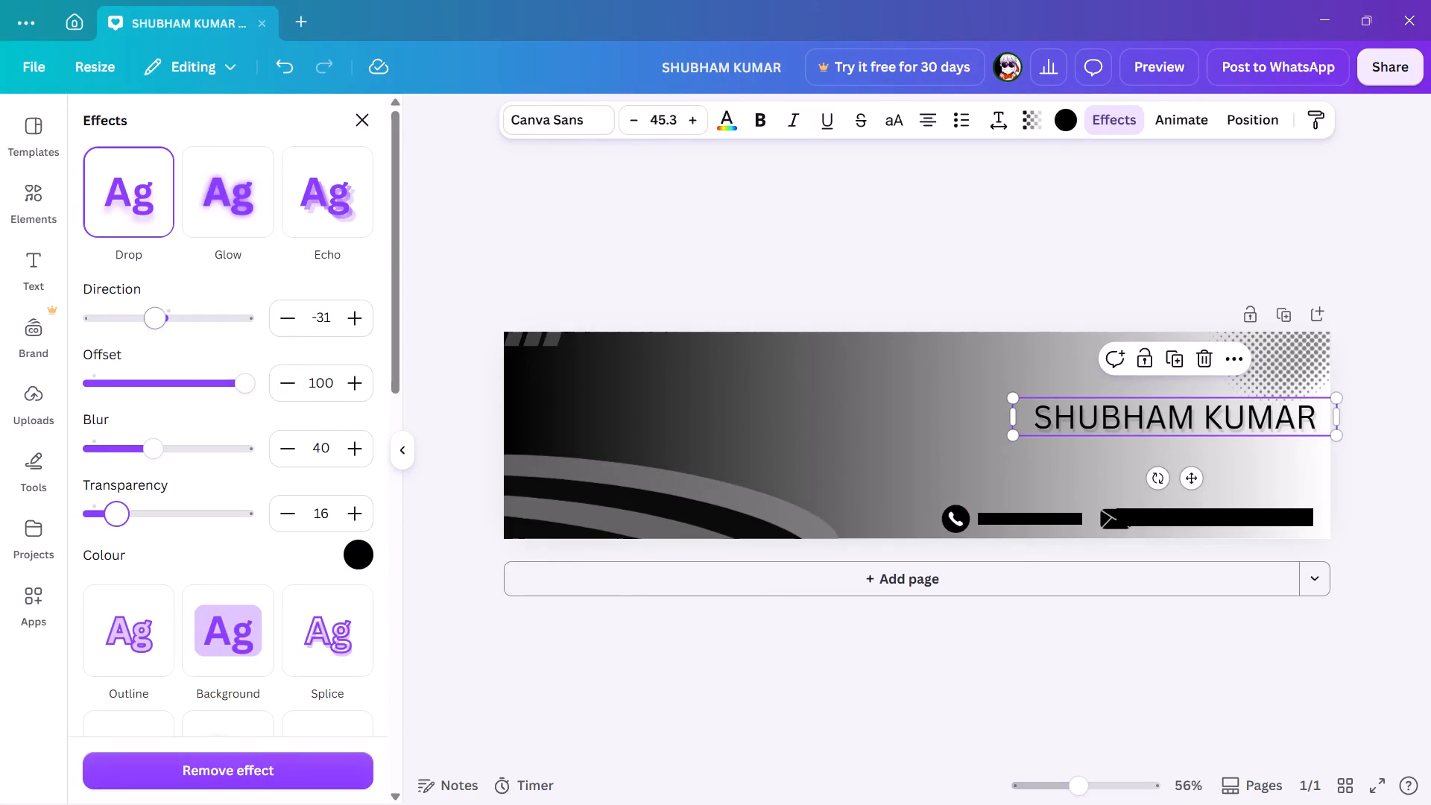
Set the heading's drop shadow direction to -9.
drag(152, 321, 69, 356)
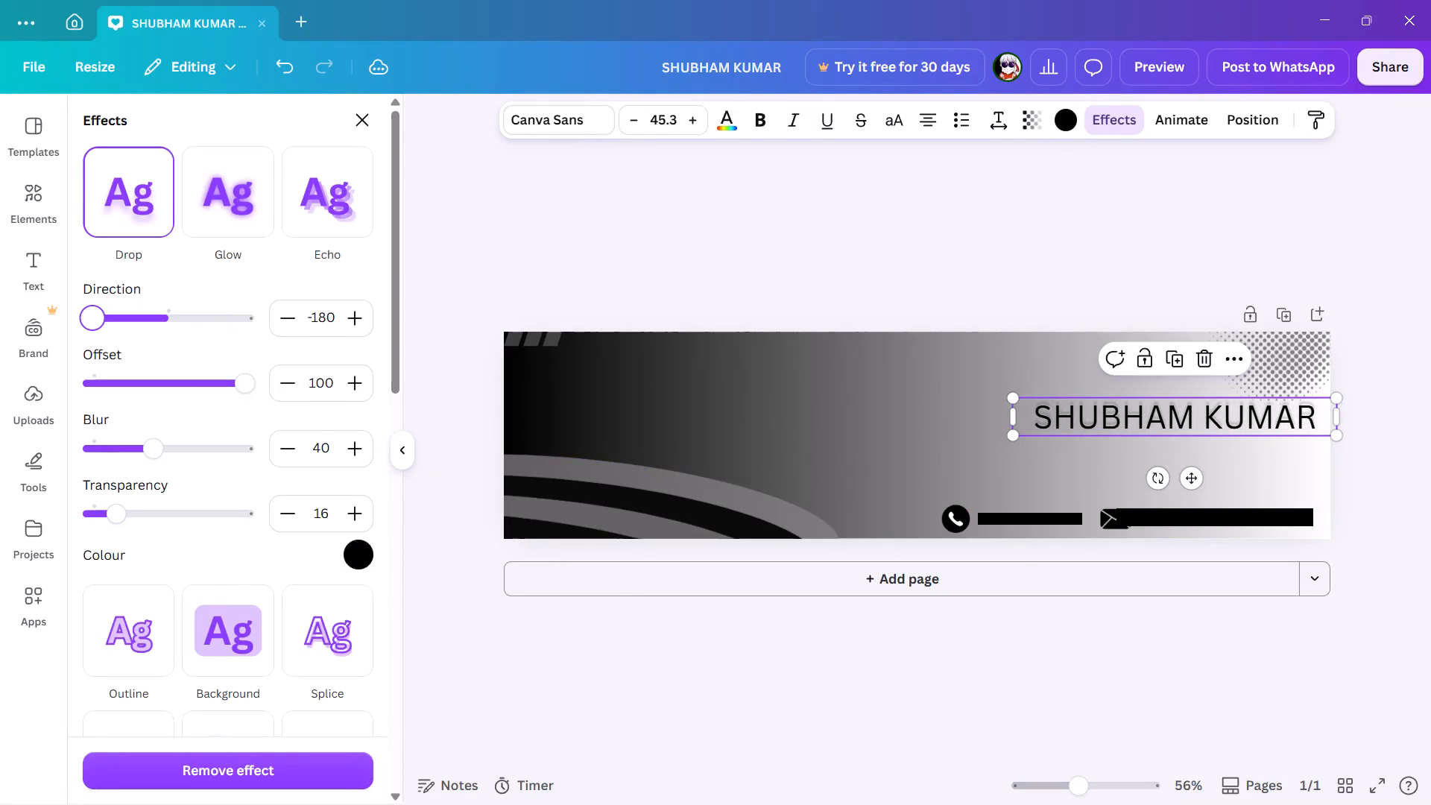
drag(69, 356, 166, 380)
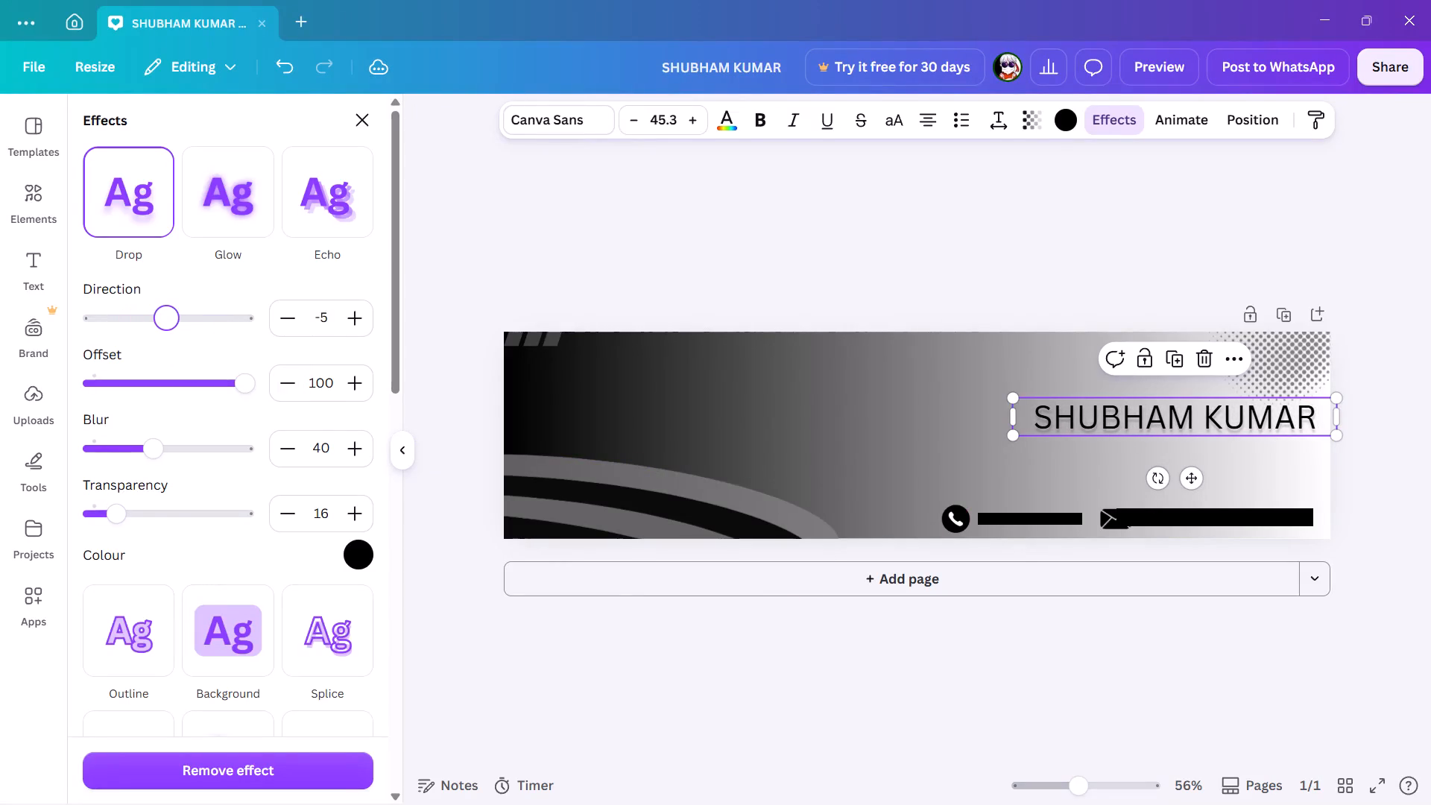
drag(166, 380, 165, 380)
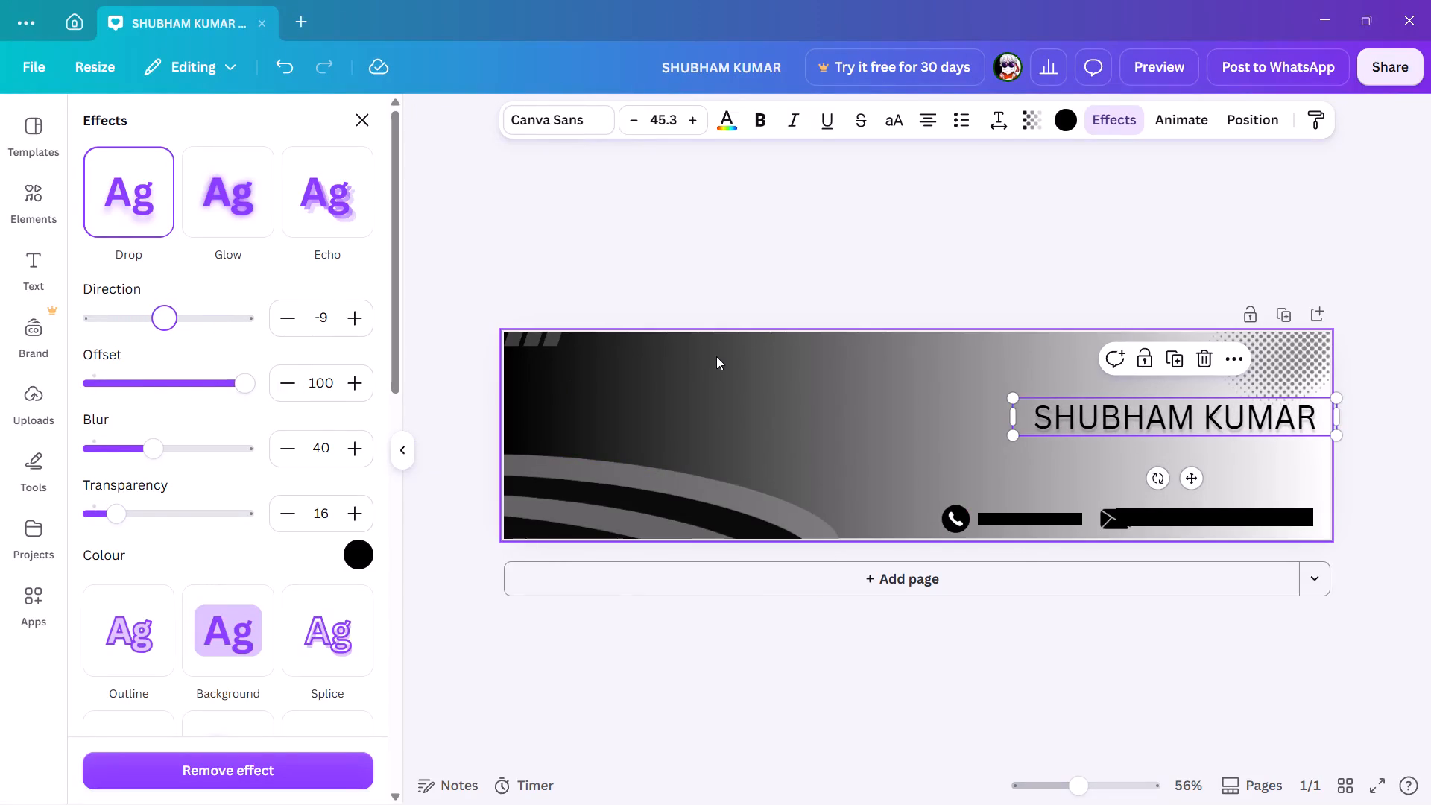
Deselect the name heading and save the banner design.
click(716, 356)
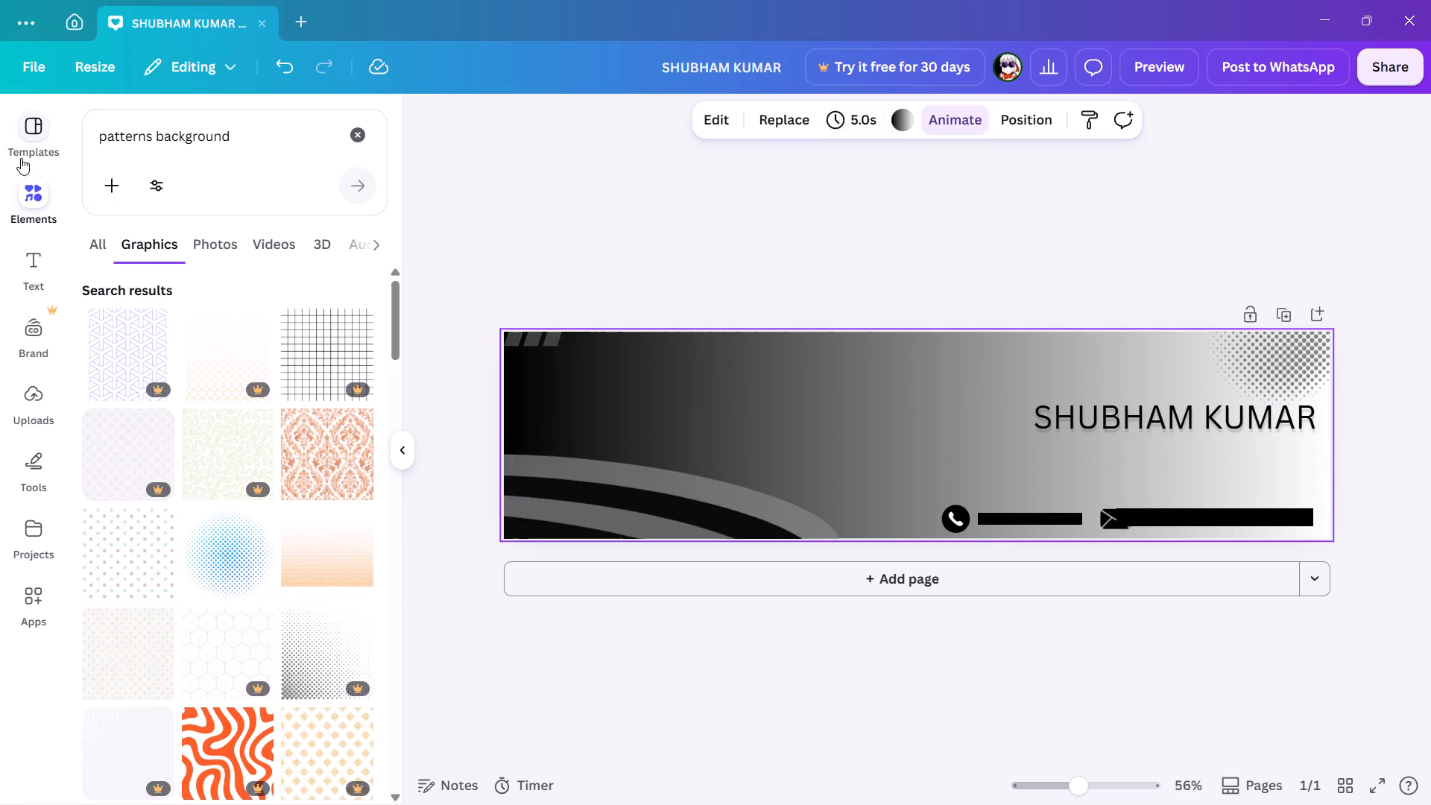
click(735, 264)
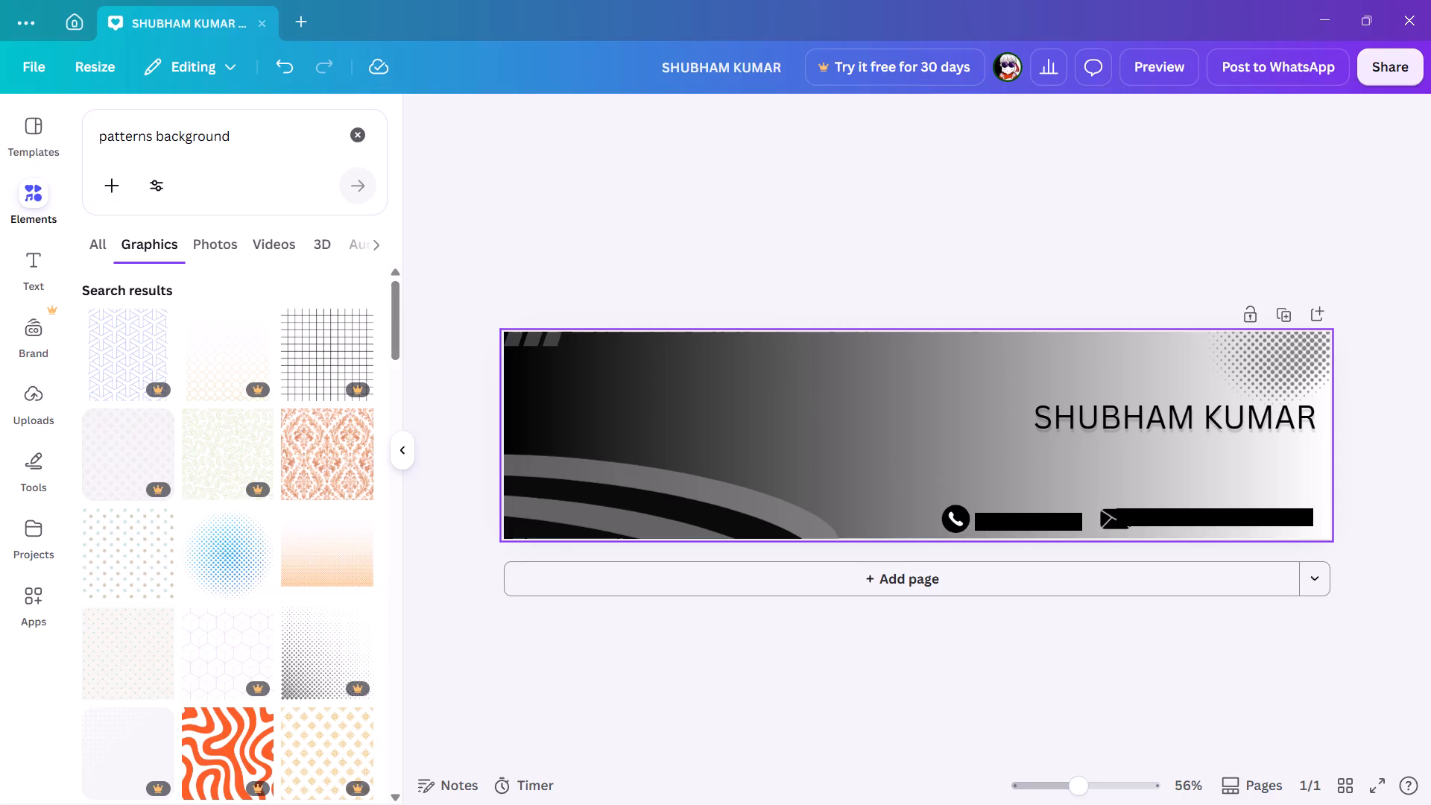
click(960, 396)
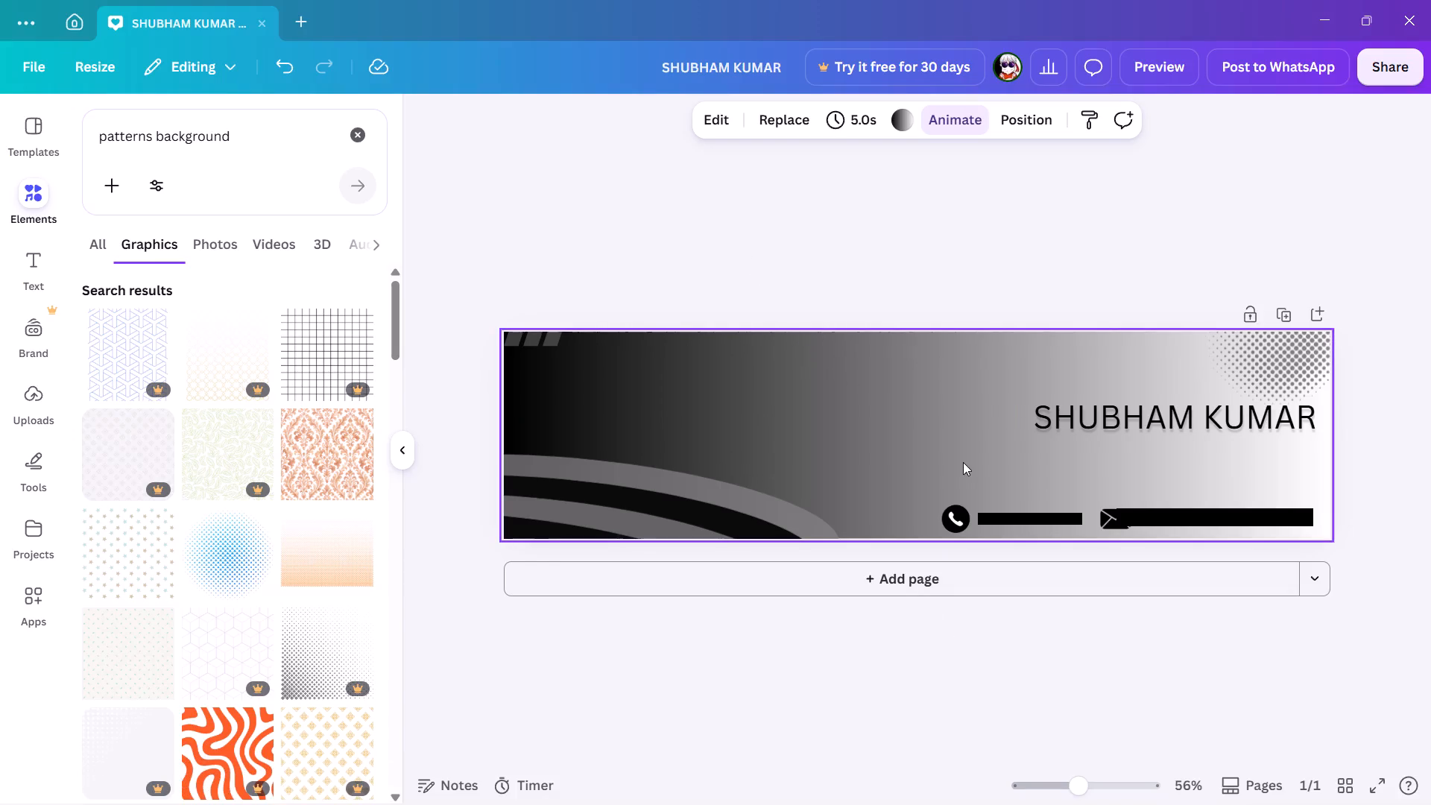
key(ctrl+s)
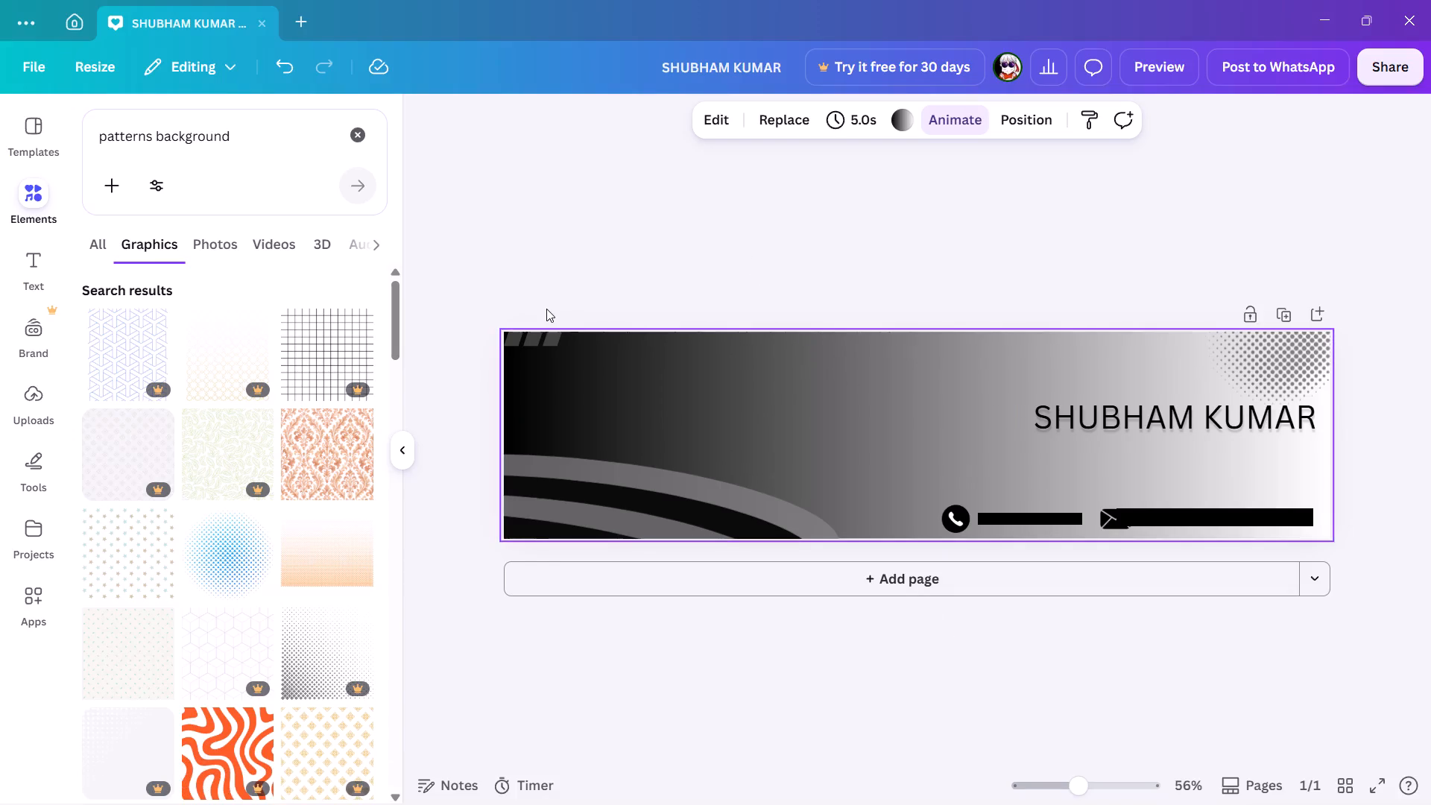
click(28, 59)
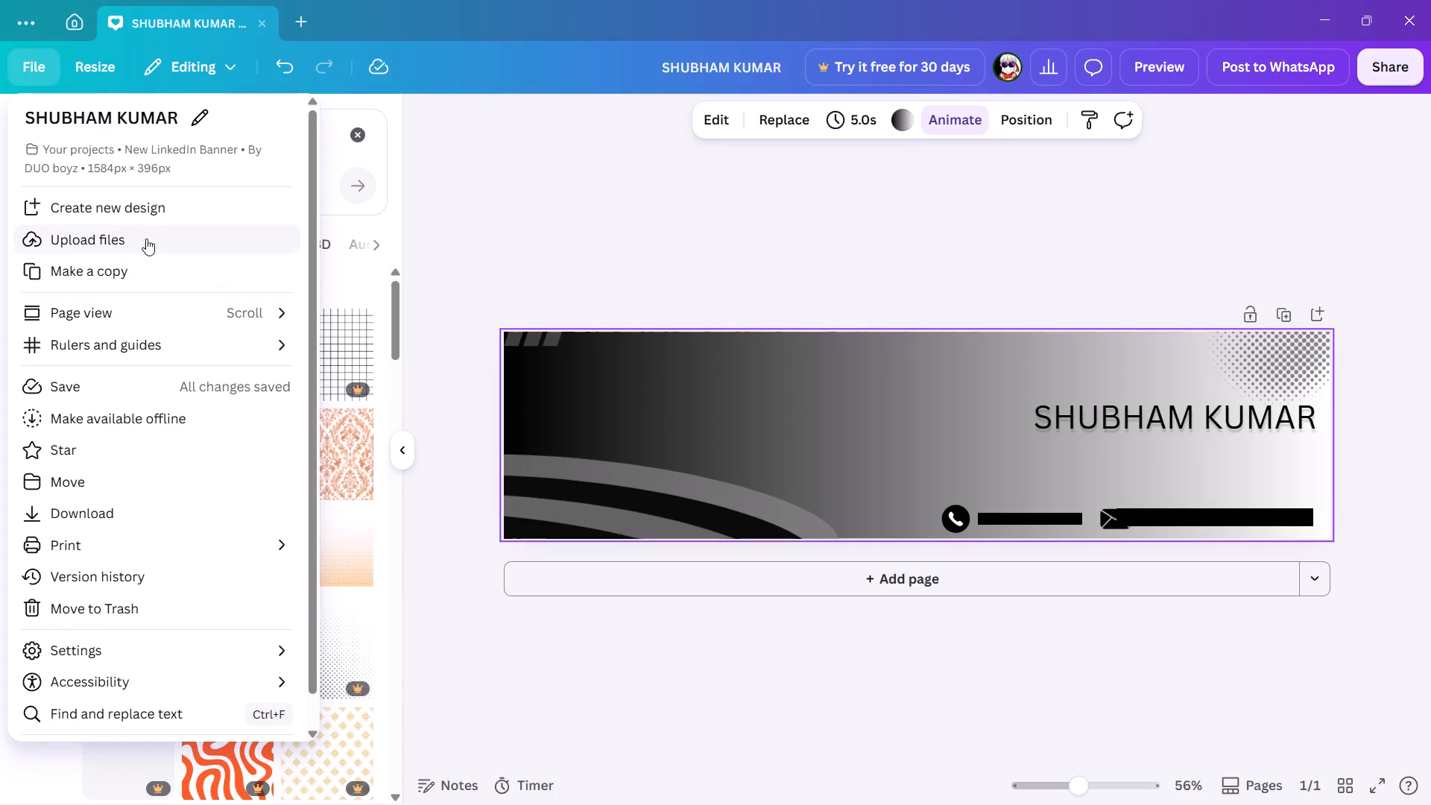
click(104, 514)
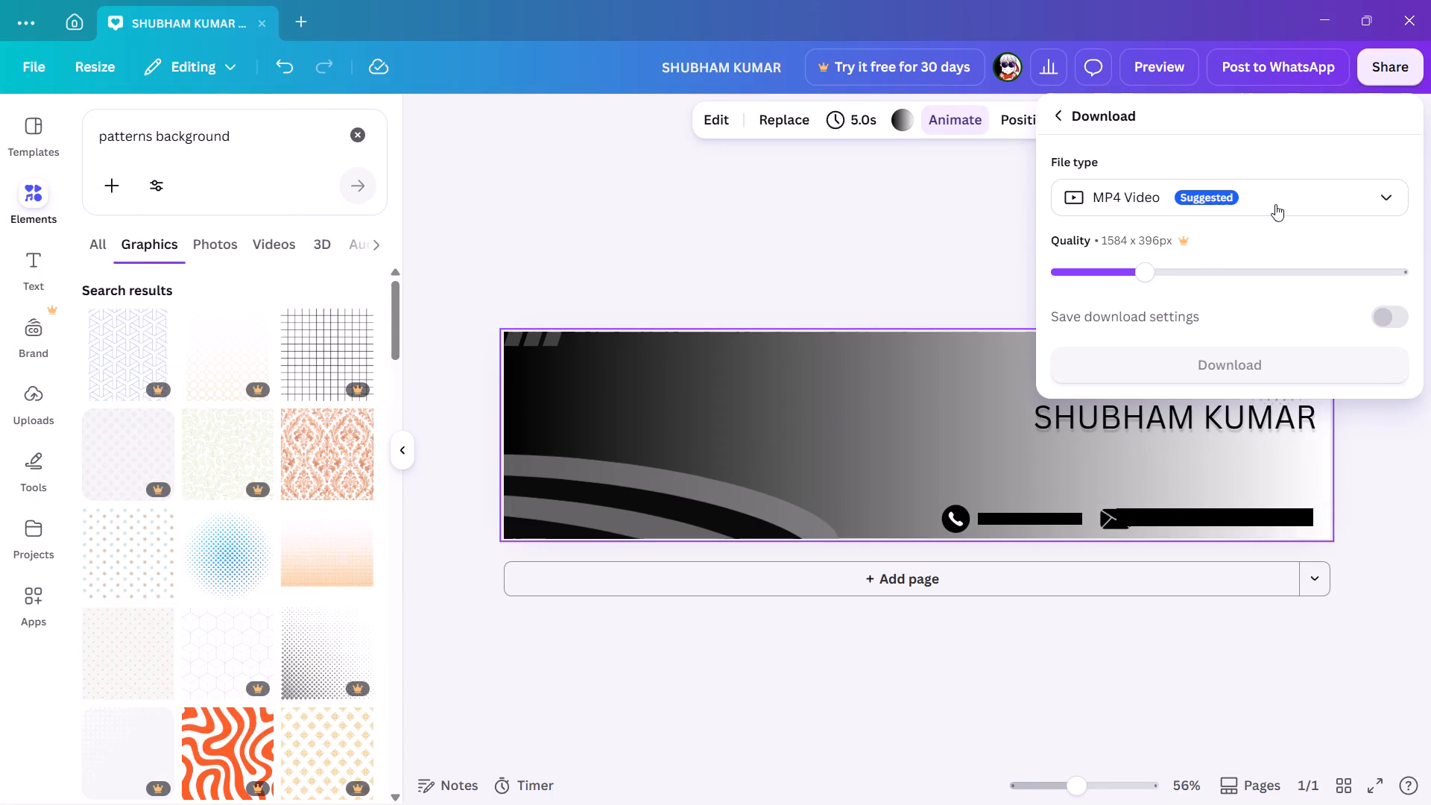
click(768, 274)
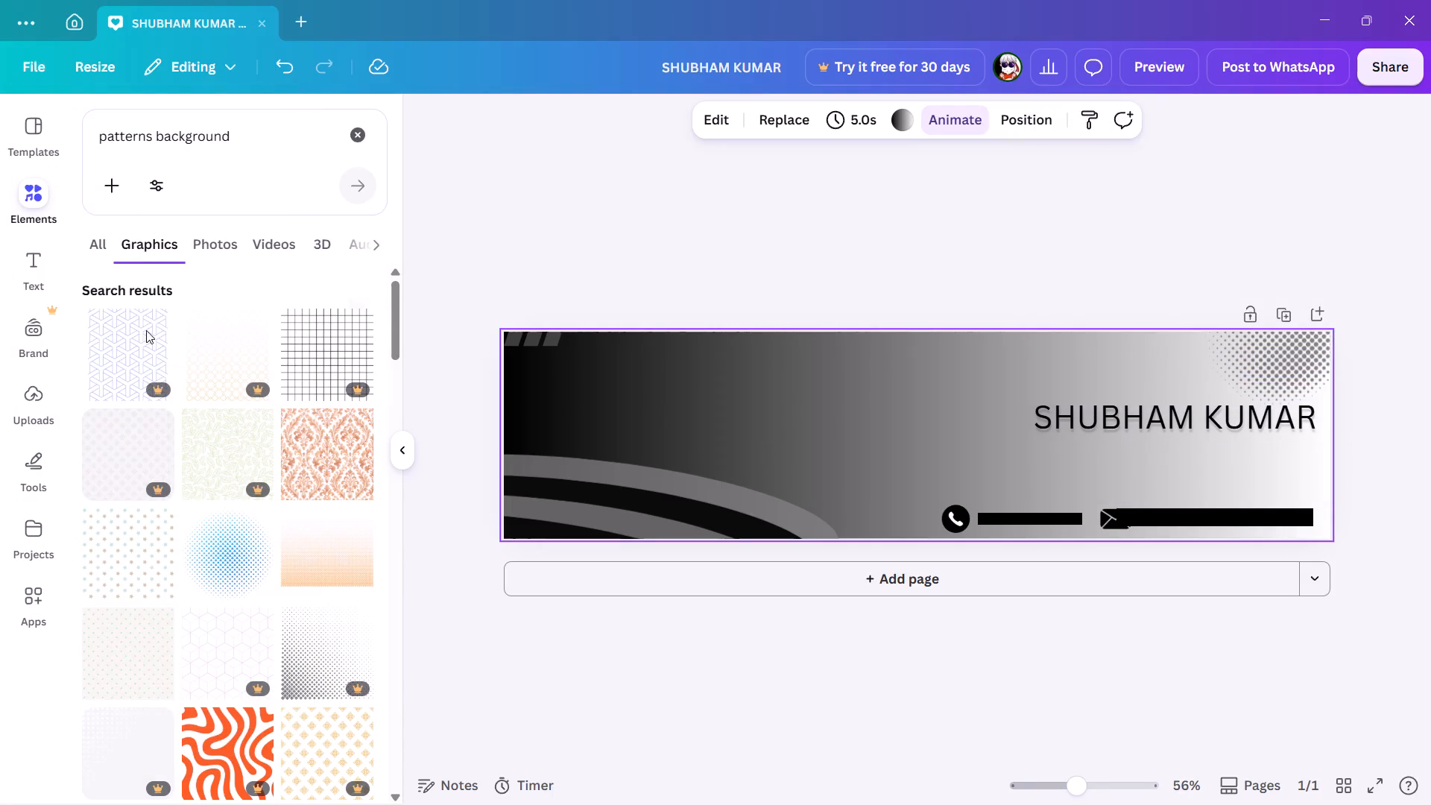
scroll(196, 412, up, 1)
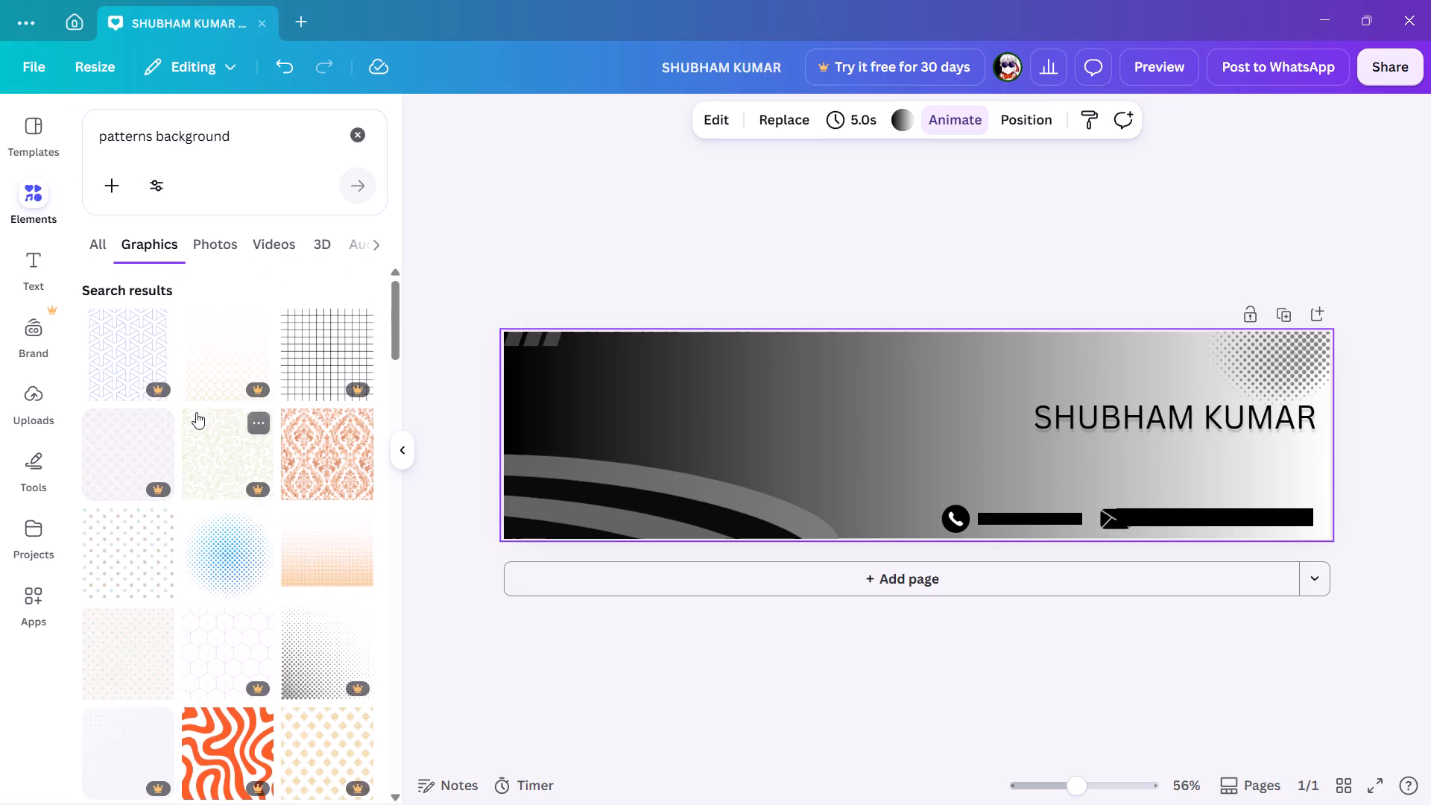
Remove all animations from the banner page.
click(956, 108)
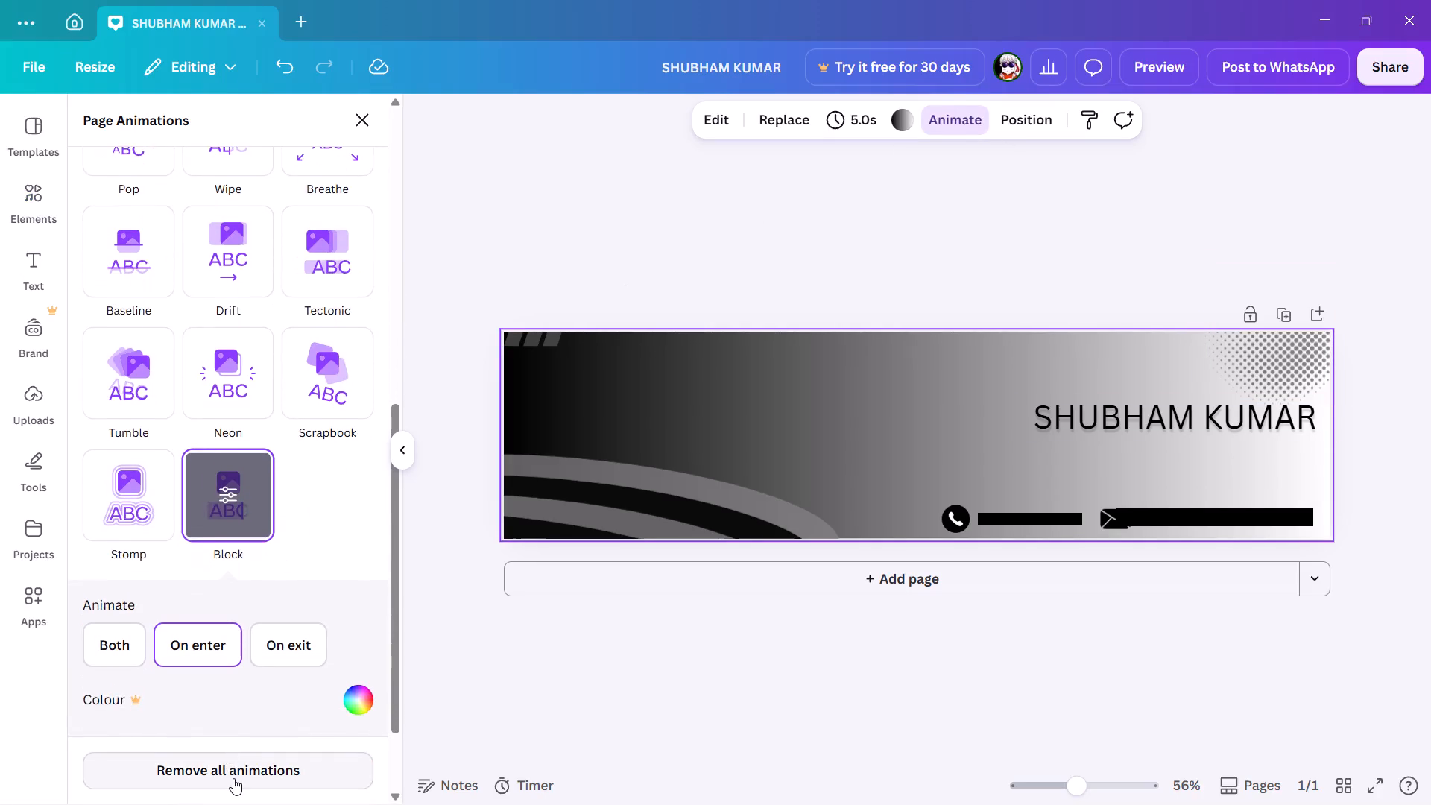
click(233, 778)
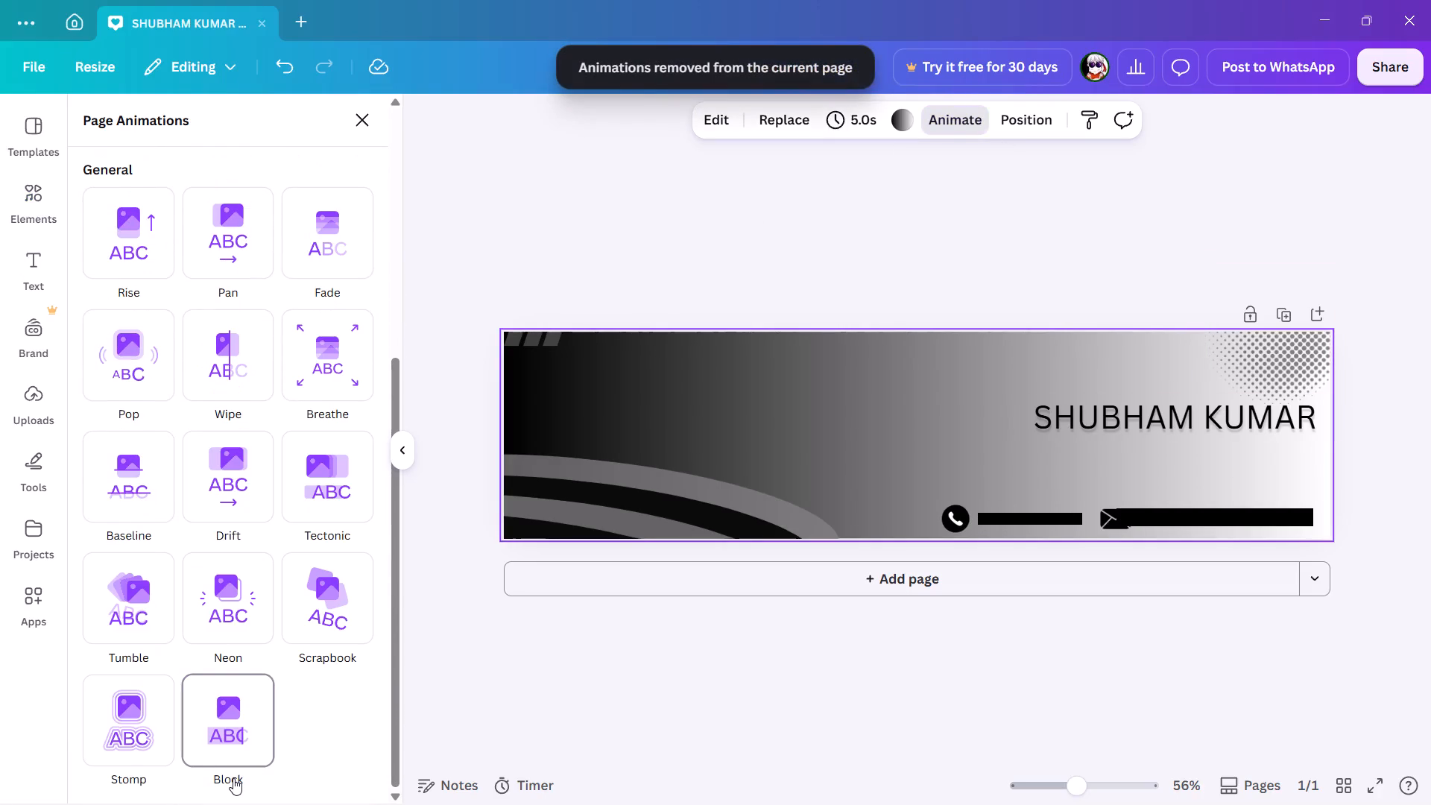
scroll(304, 556, up, 8)
scroll(304, 556, down, 3)
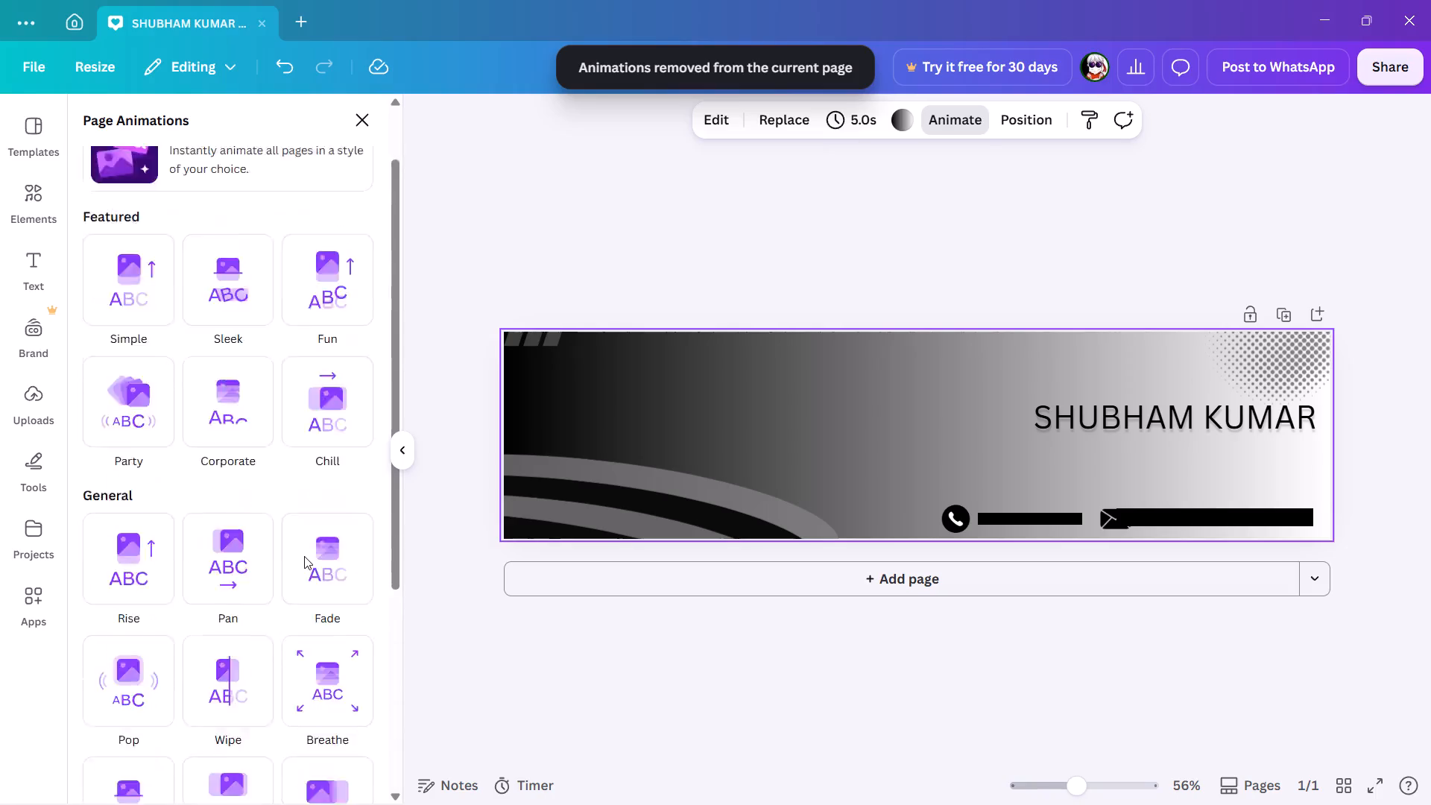
scroll(304, 556, down, 6)
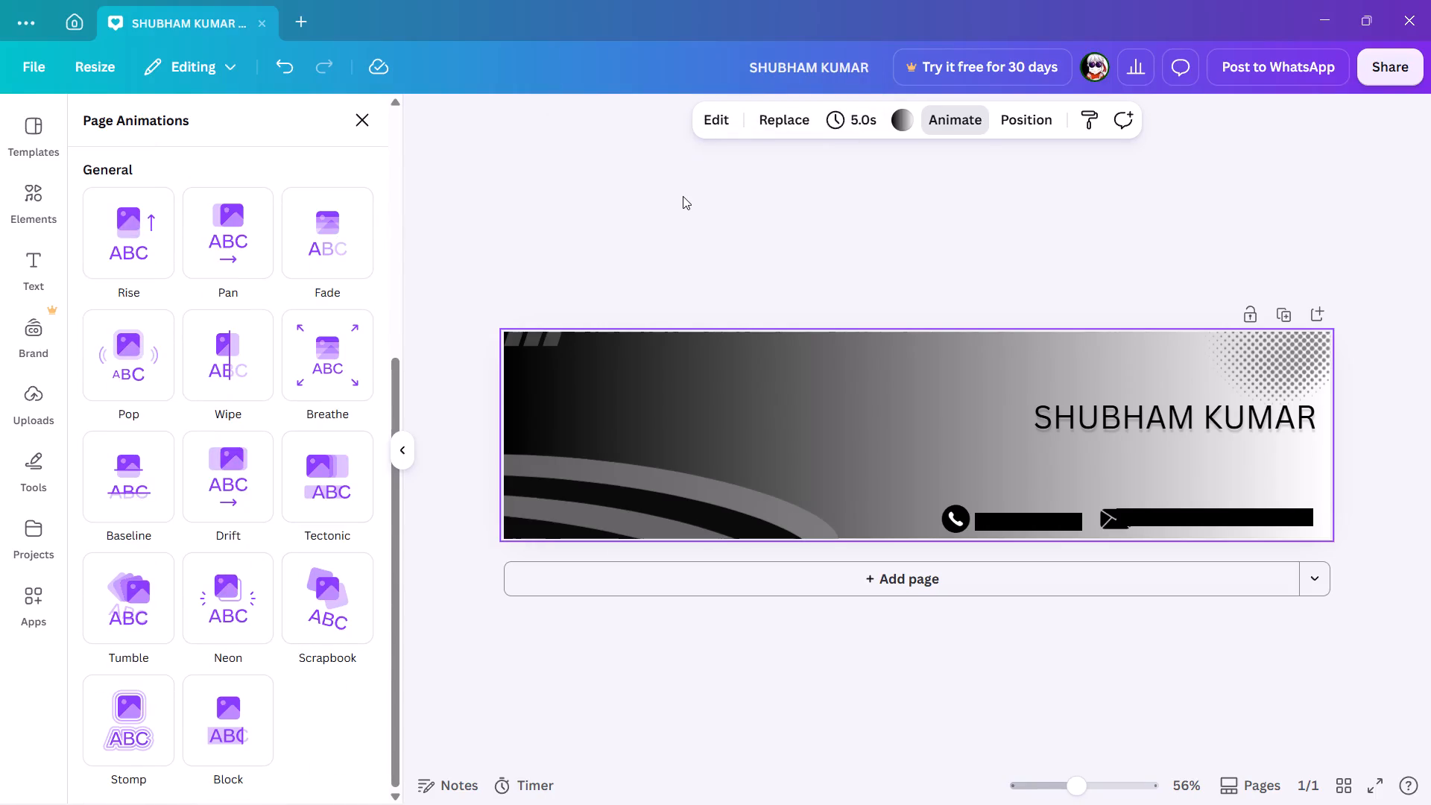
click(683, 196)
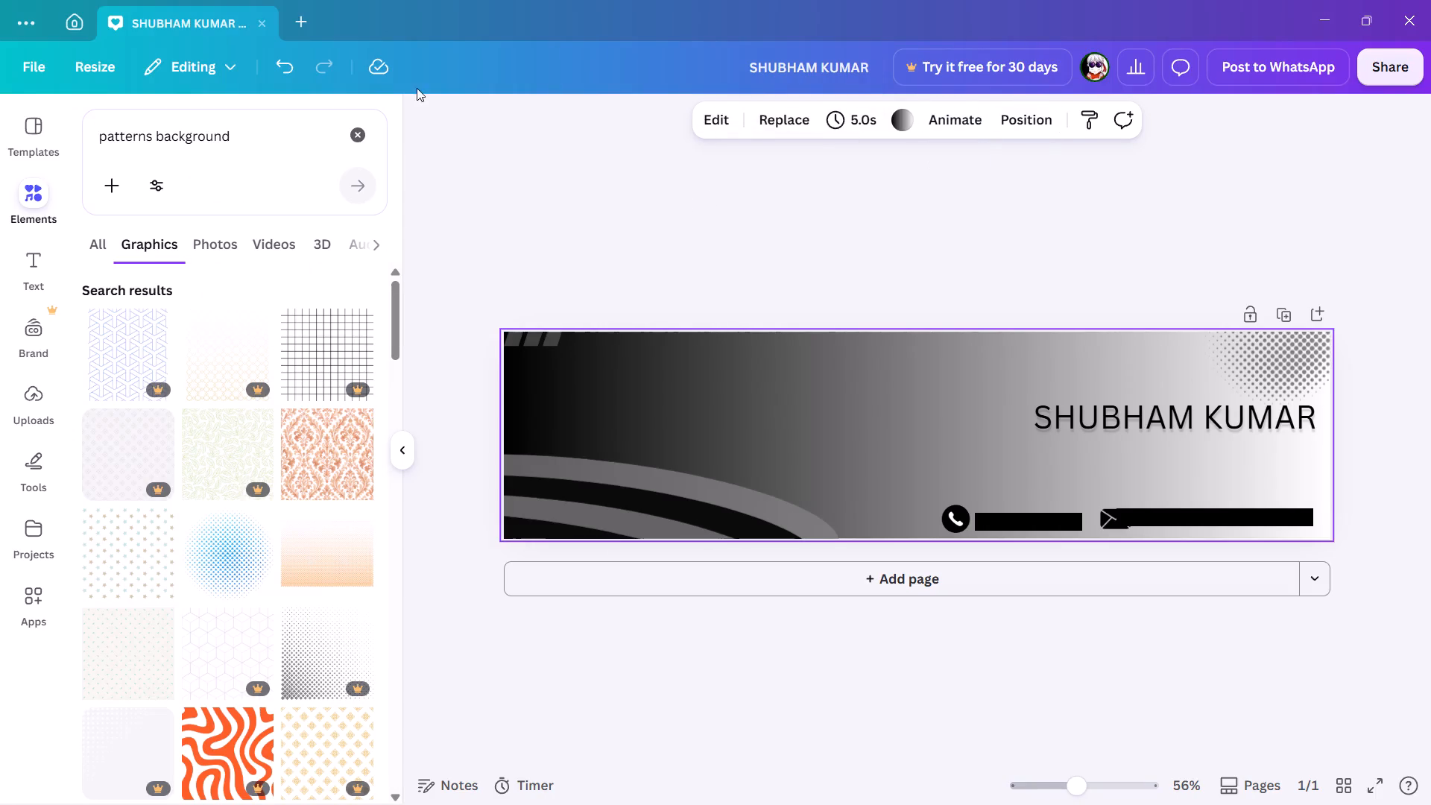
Download the banner as a high-quality PNG at size 1, 1,584 × 396 px.
click(21, 57)
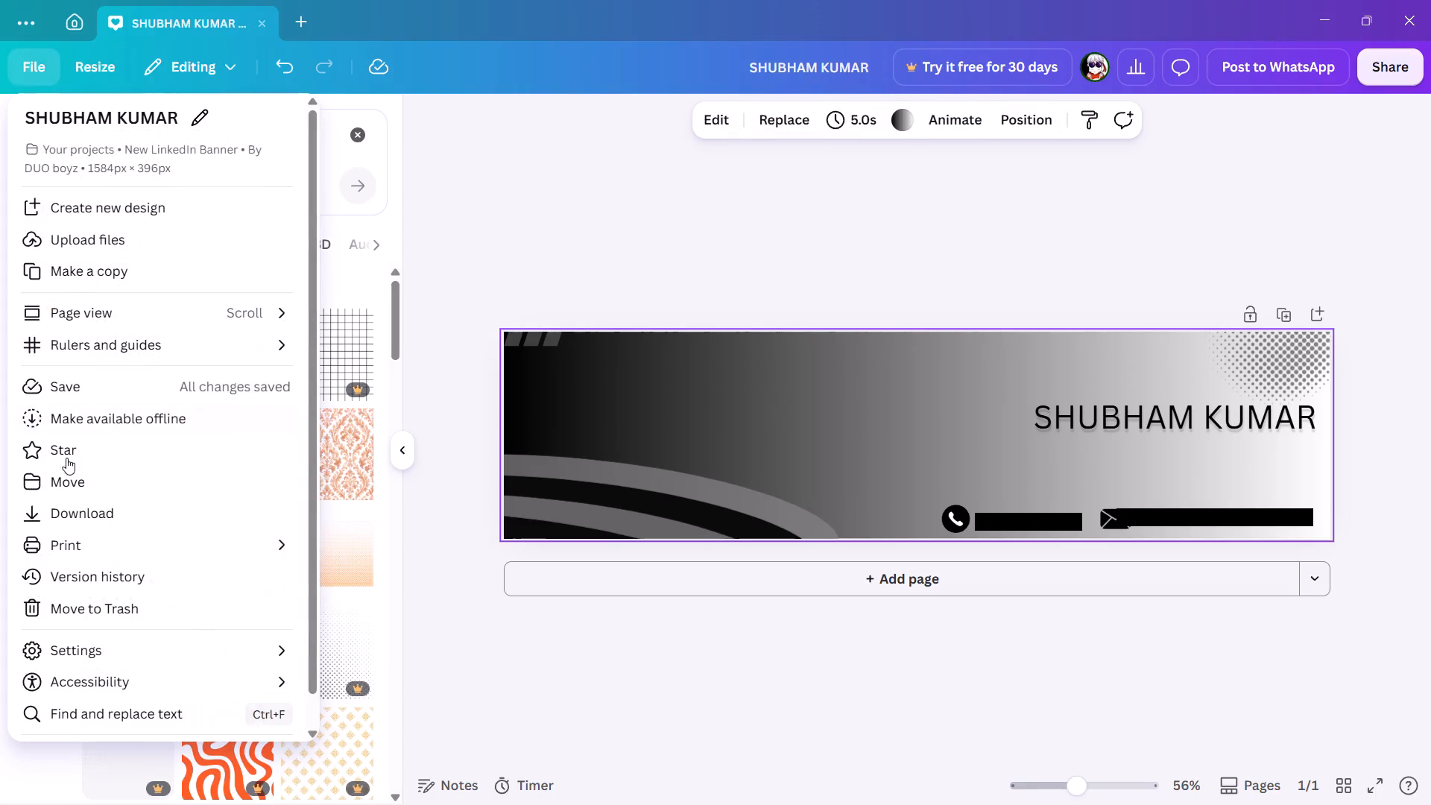
click(98, 514)
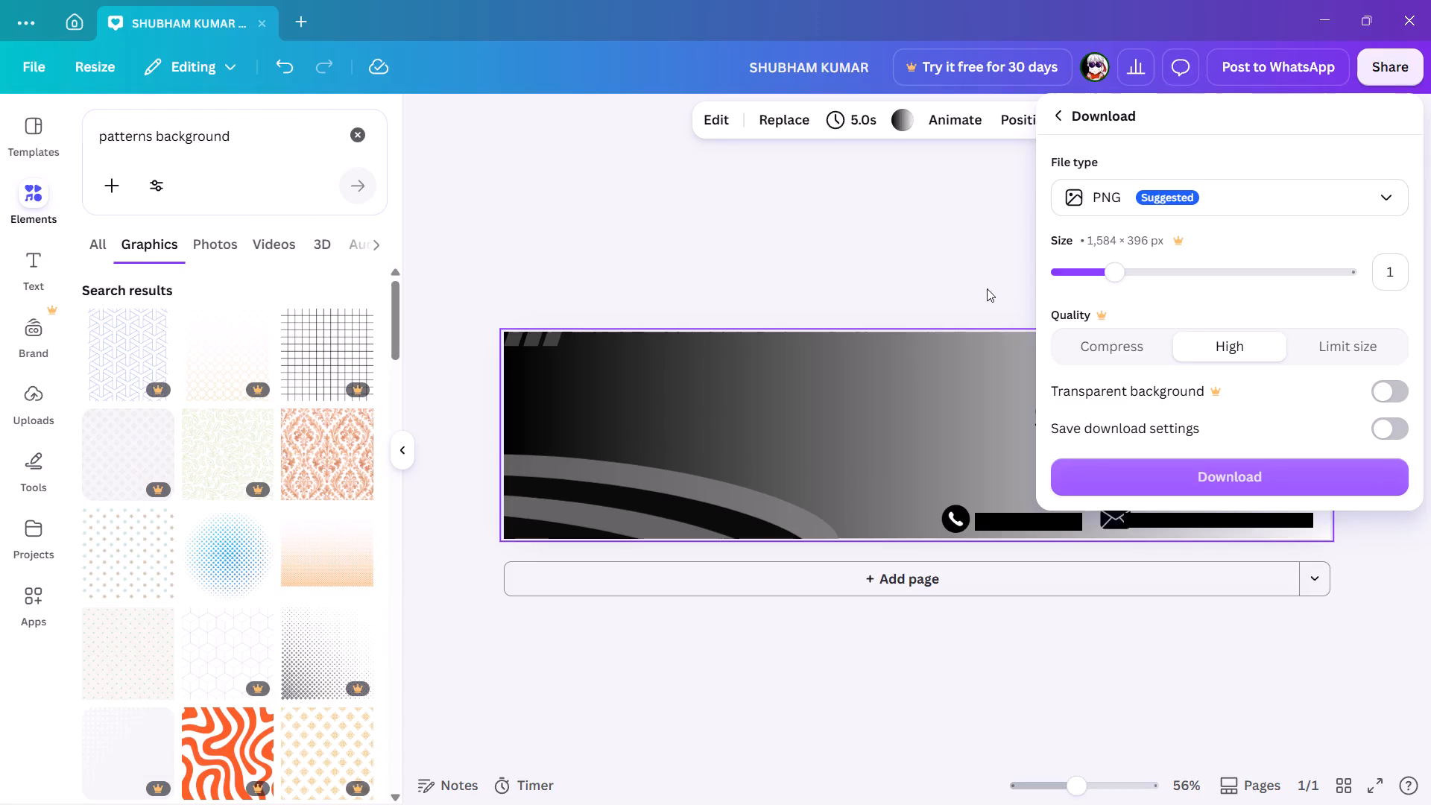
click(1256, 193)
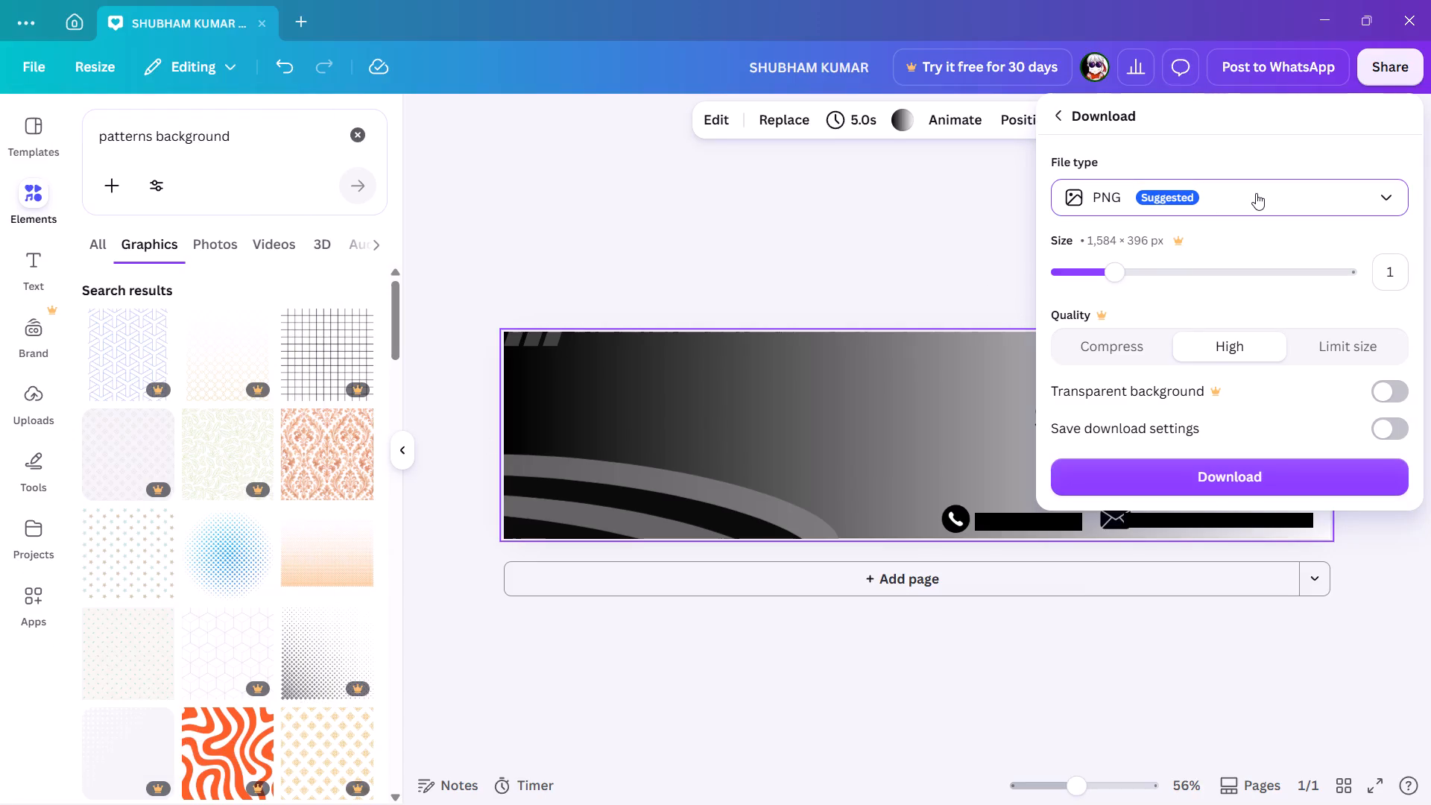
click(1256, 193)
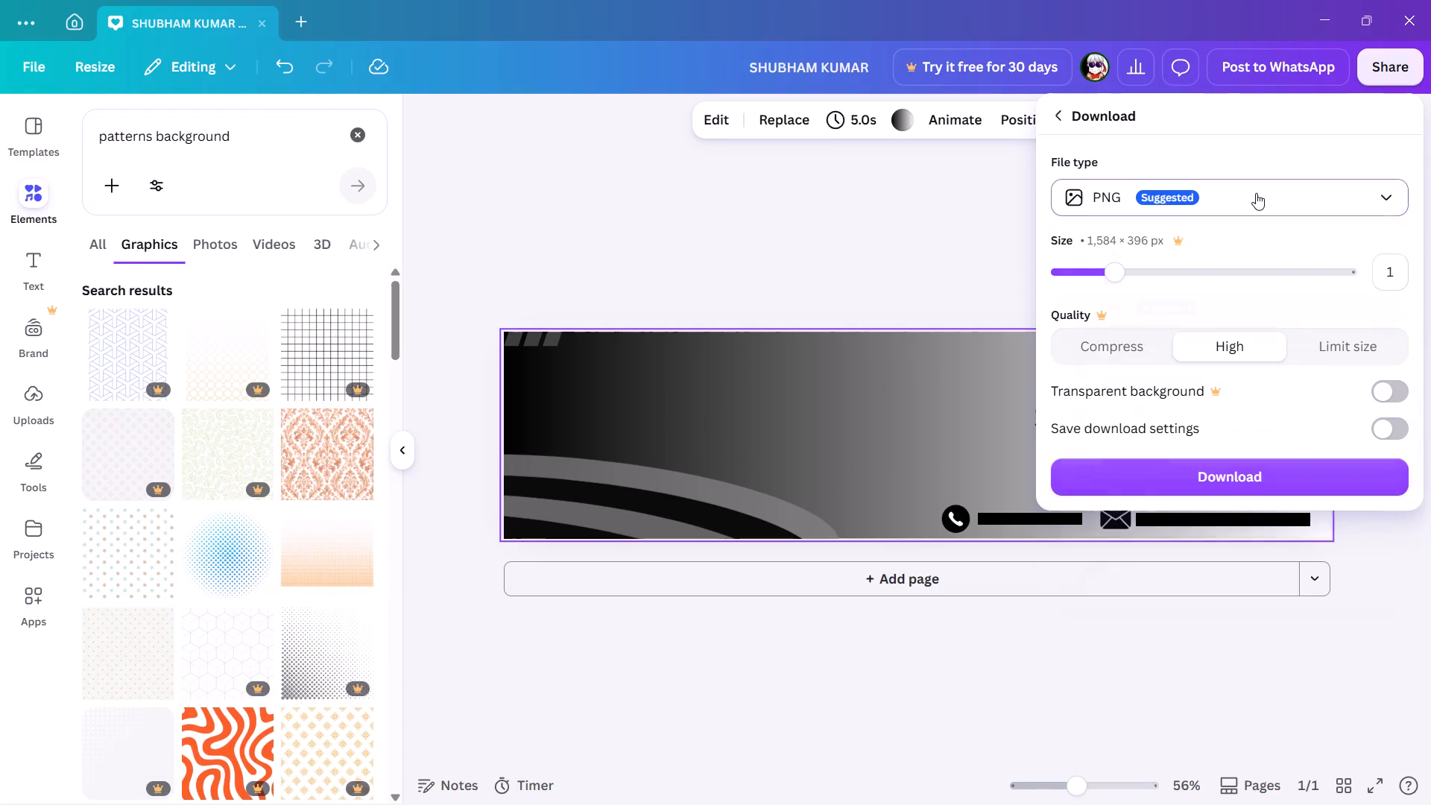
click(1256, 193)
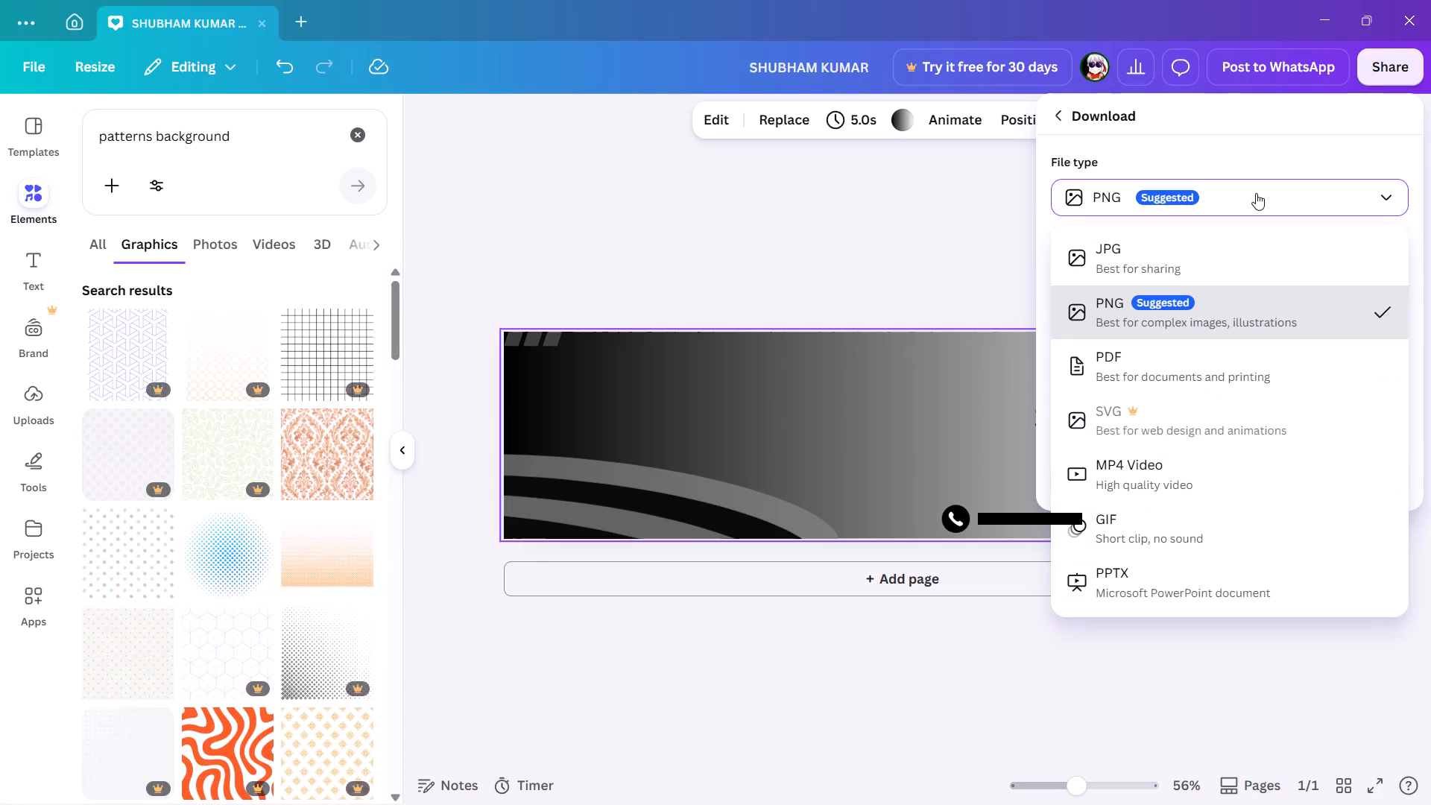
click(1256, 193)
click(1236, 463)
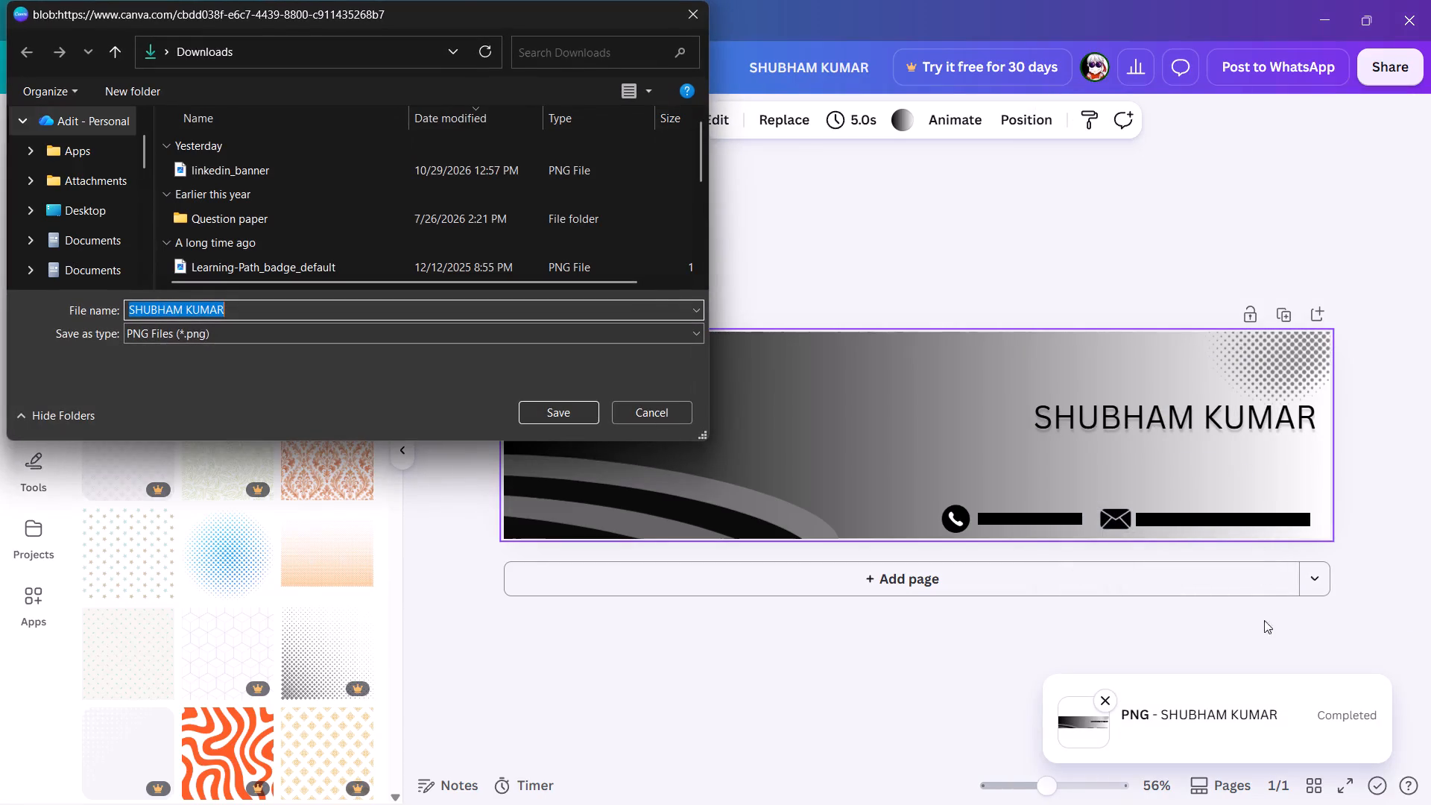
Save the downloaded PNG file in the Desktop folder under its suggested file name.
scroll(541, 225, down, 2)
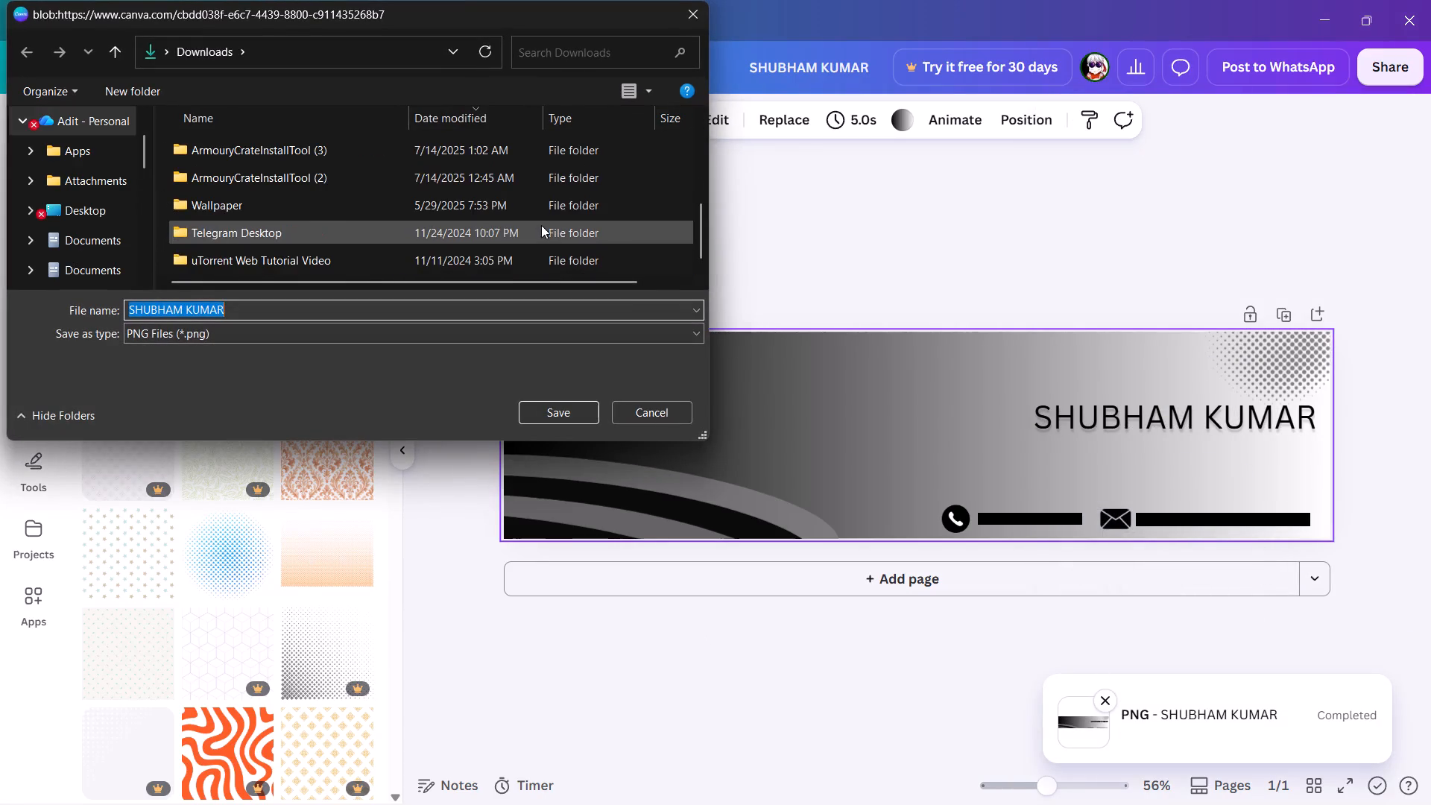
scroll(541, 225, down, 1)
click(130, 201)
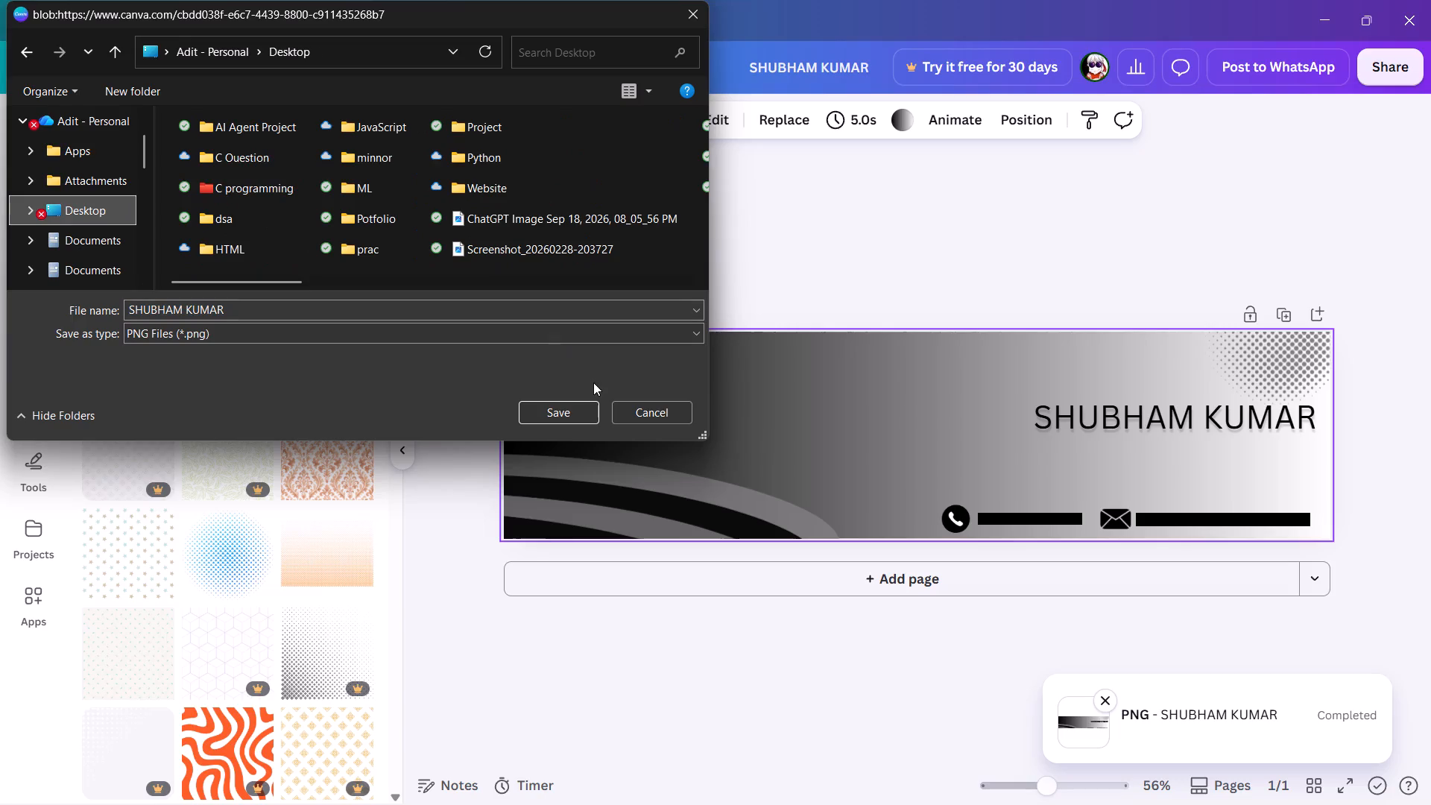
click(560, 417)
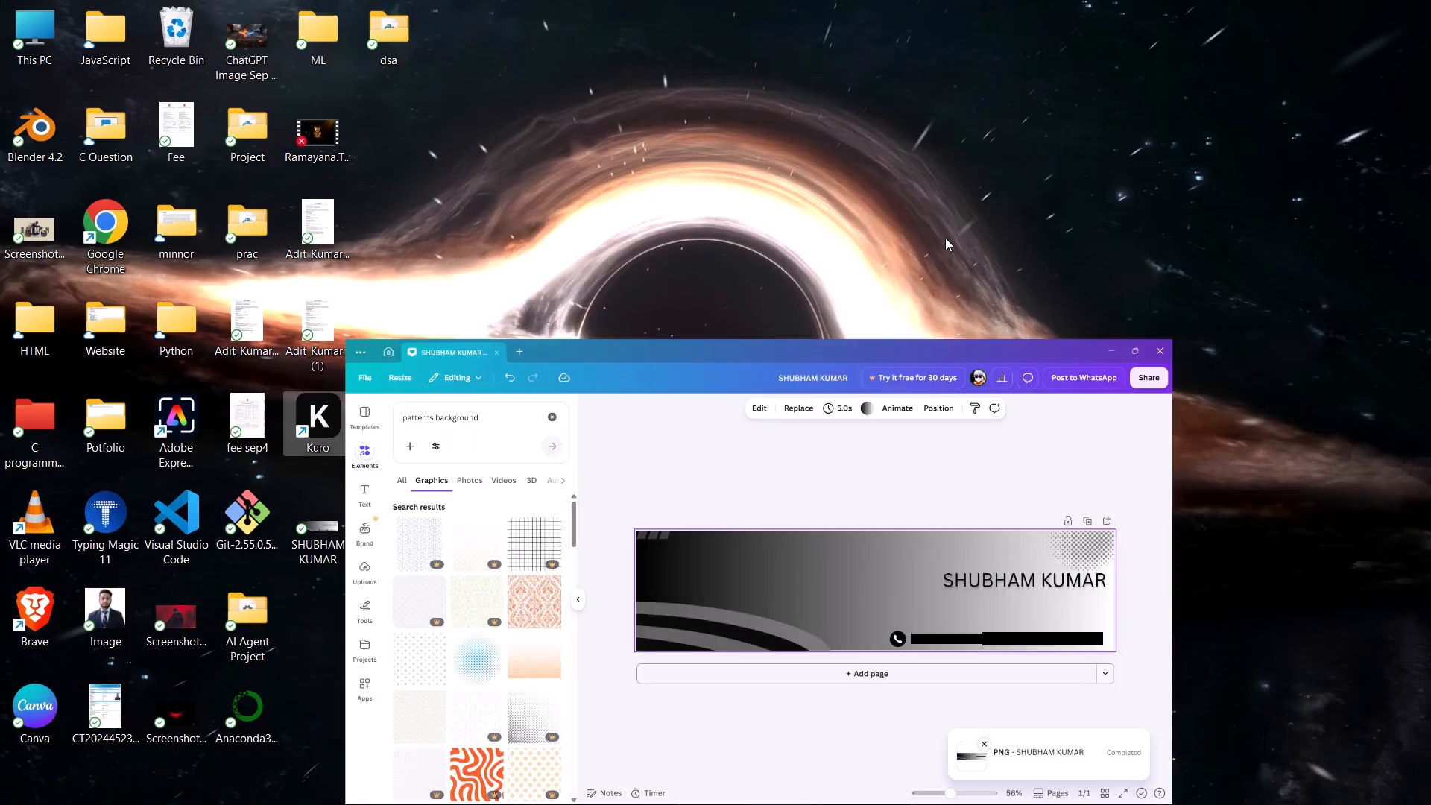
Open the exported banner PNG from the desktop in Photos and inspect its heading and contact details up close.
triple_click(344, 514)
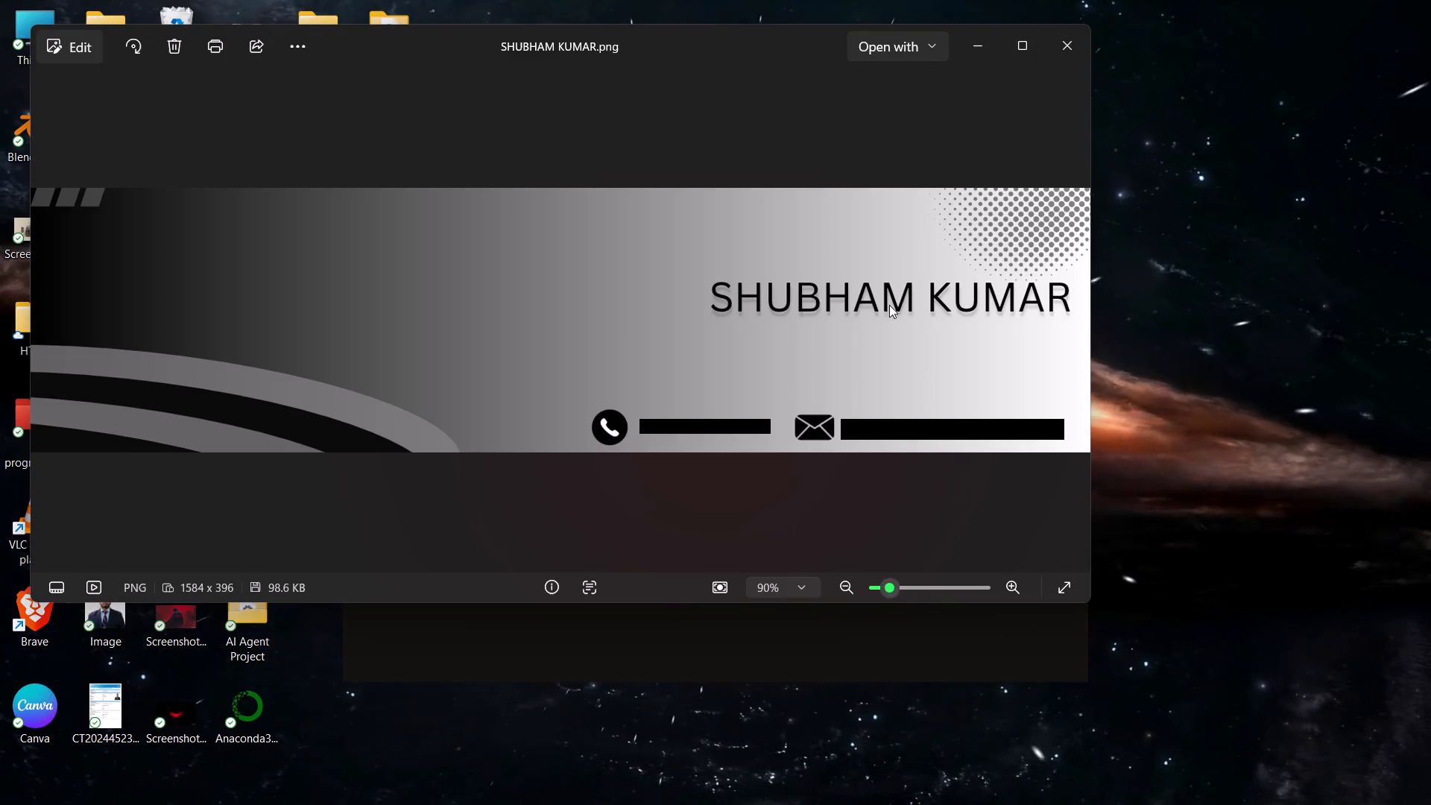
ctrl+scroll(879, 297, up, 4)
scroll(879, 297, up, 4)
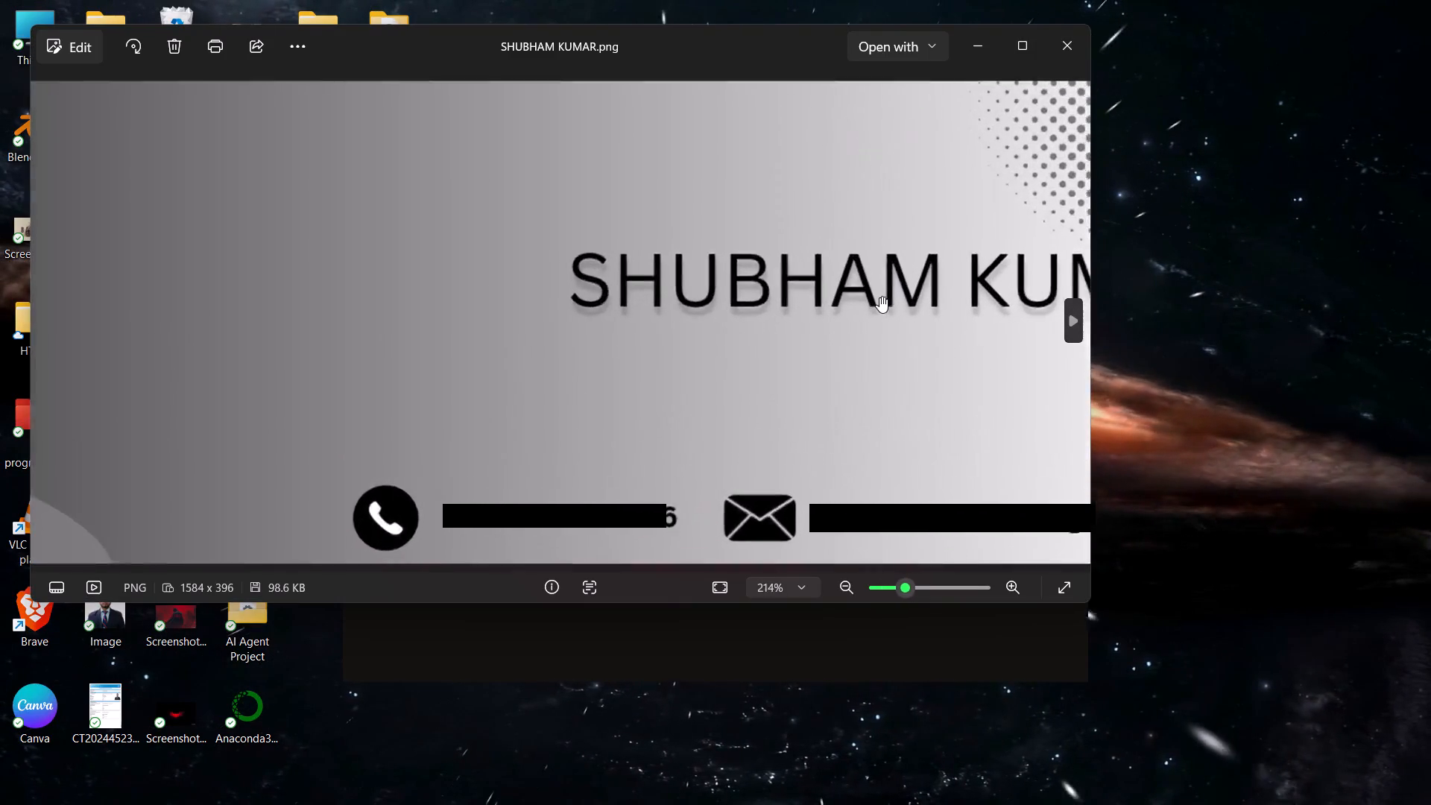
scroll(879, 297, up, 2)
ctrl+scroll(879, 297, down, 10)
click(879, 297)
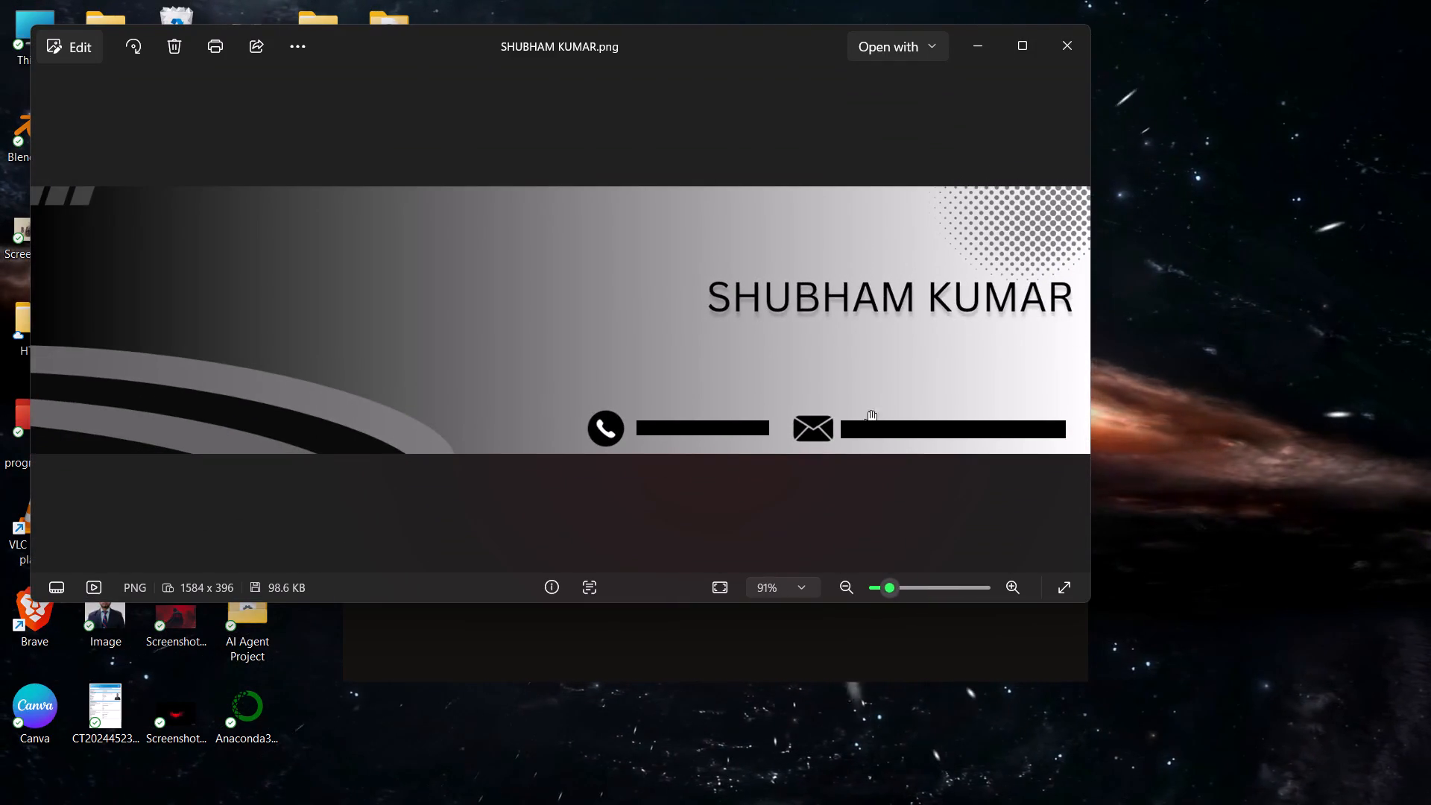